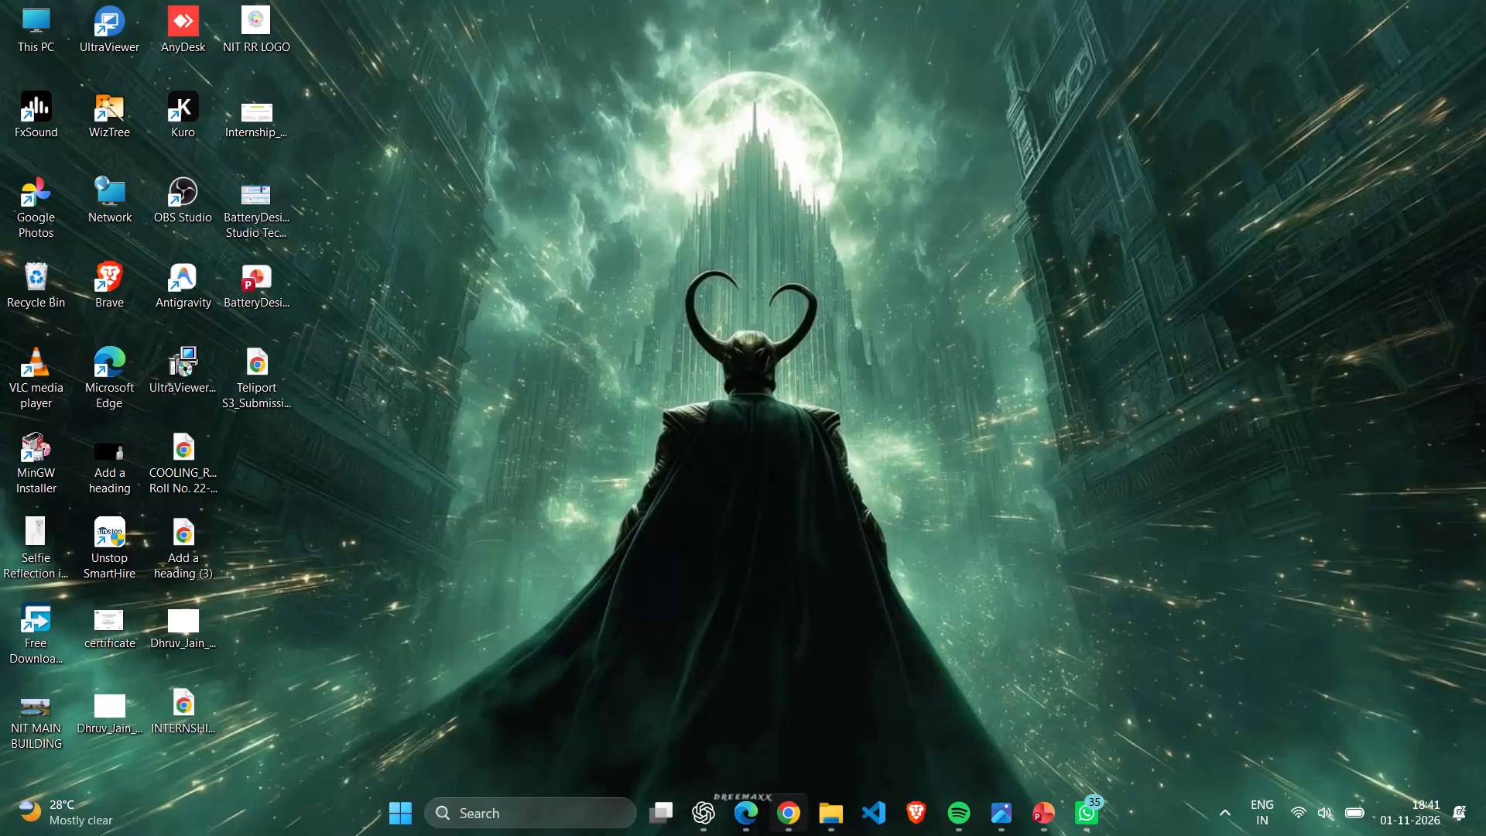
Switch to Chrome and read through the Teliport S3 submission PDF from the page 2 overview to the simulation code annexure on page 4.
click(781, 800)
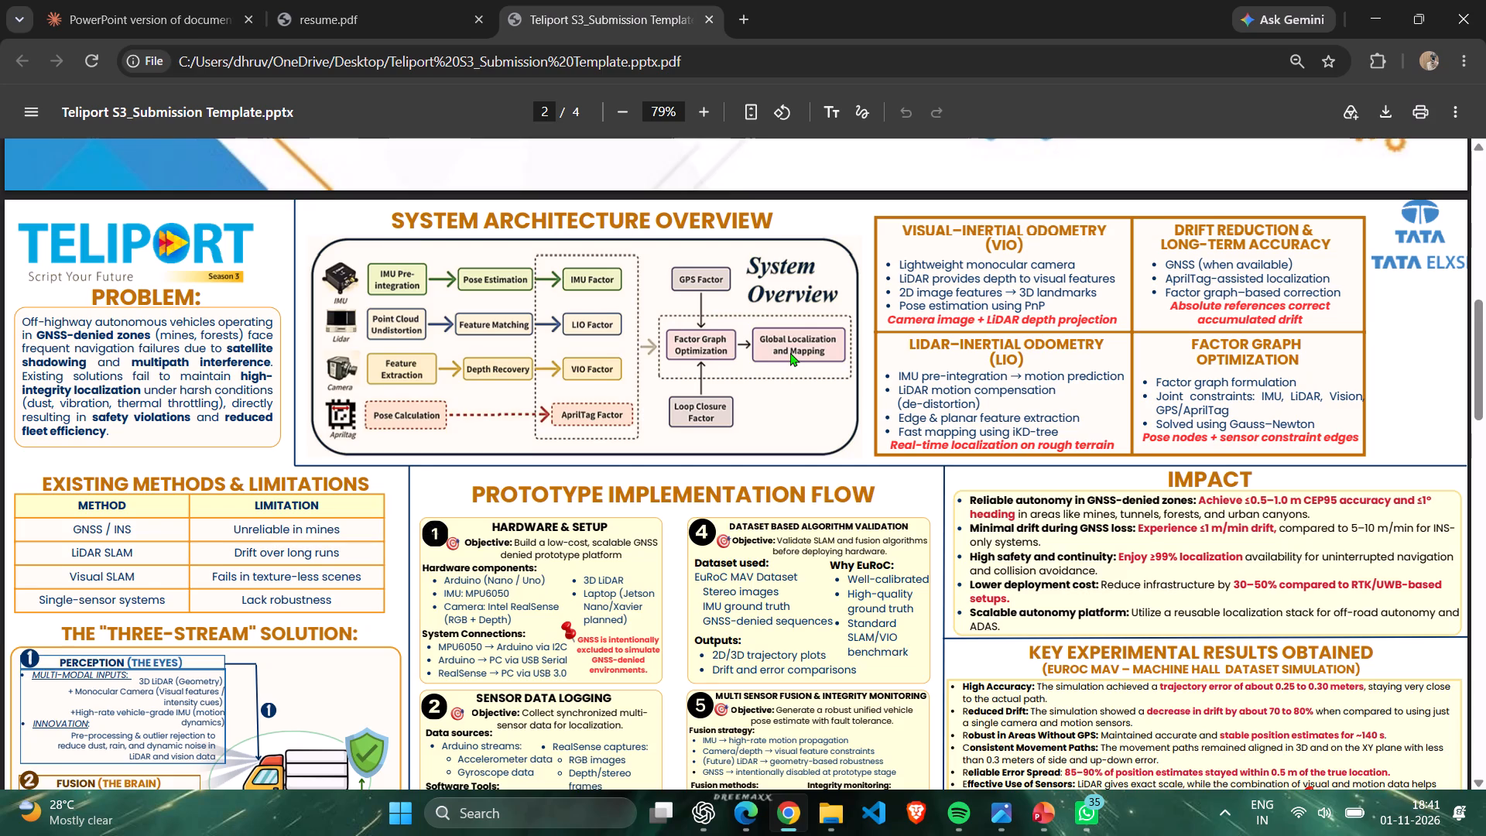
scroll(790, 352, down, 4)
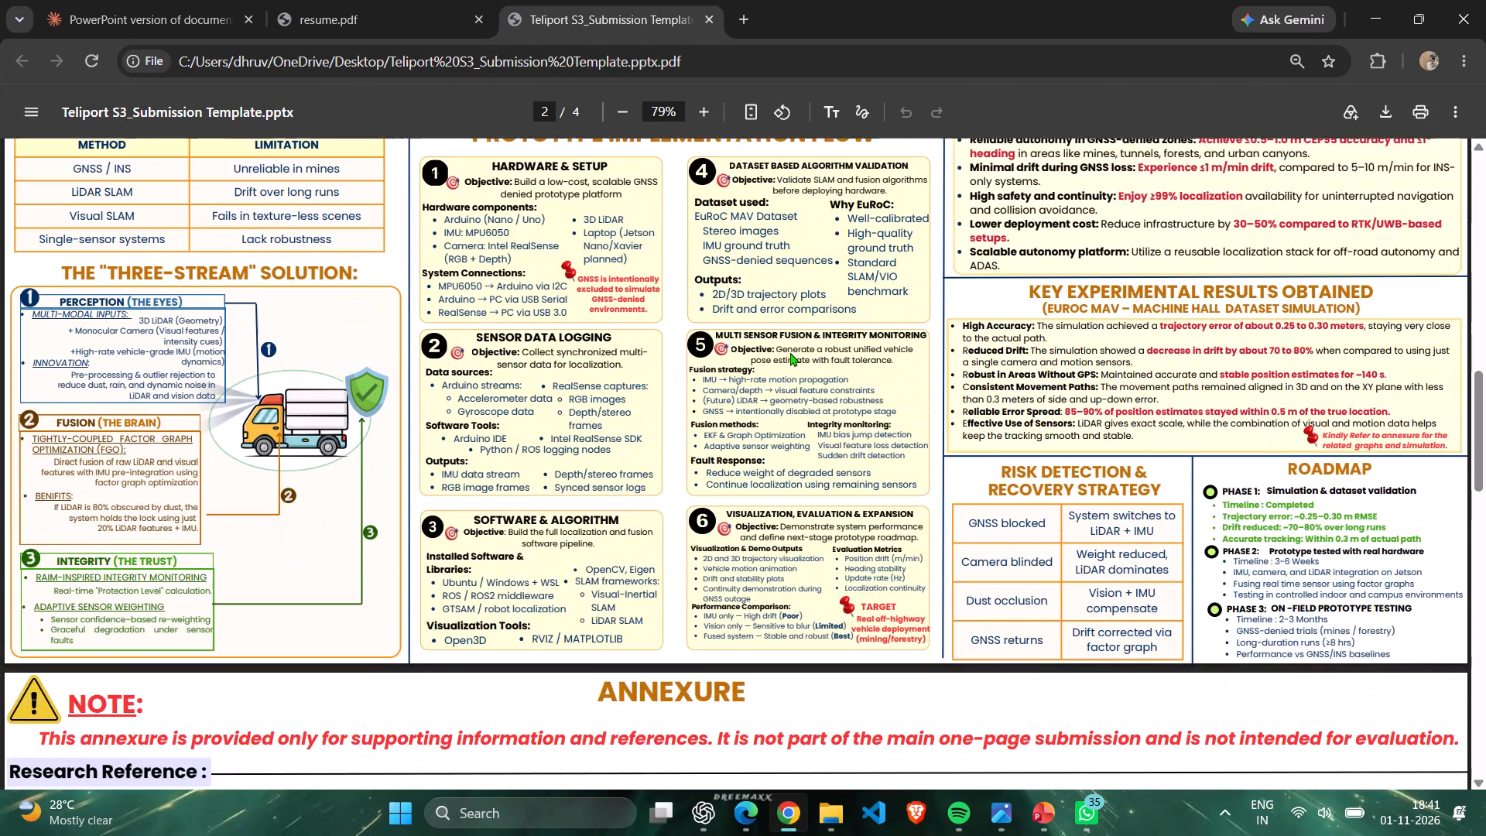
scroll(790, 352, down, 3)
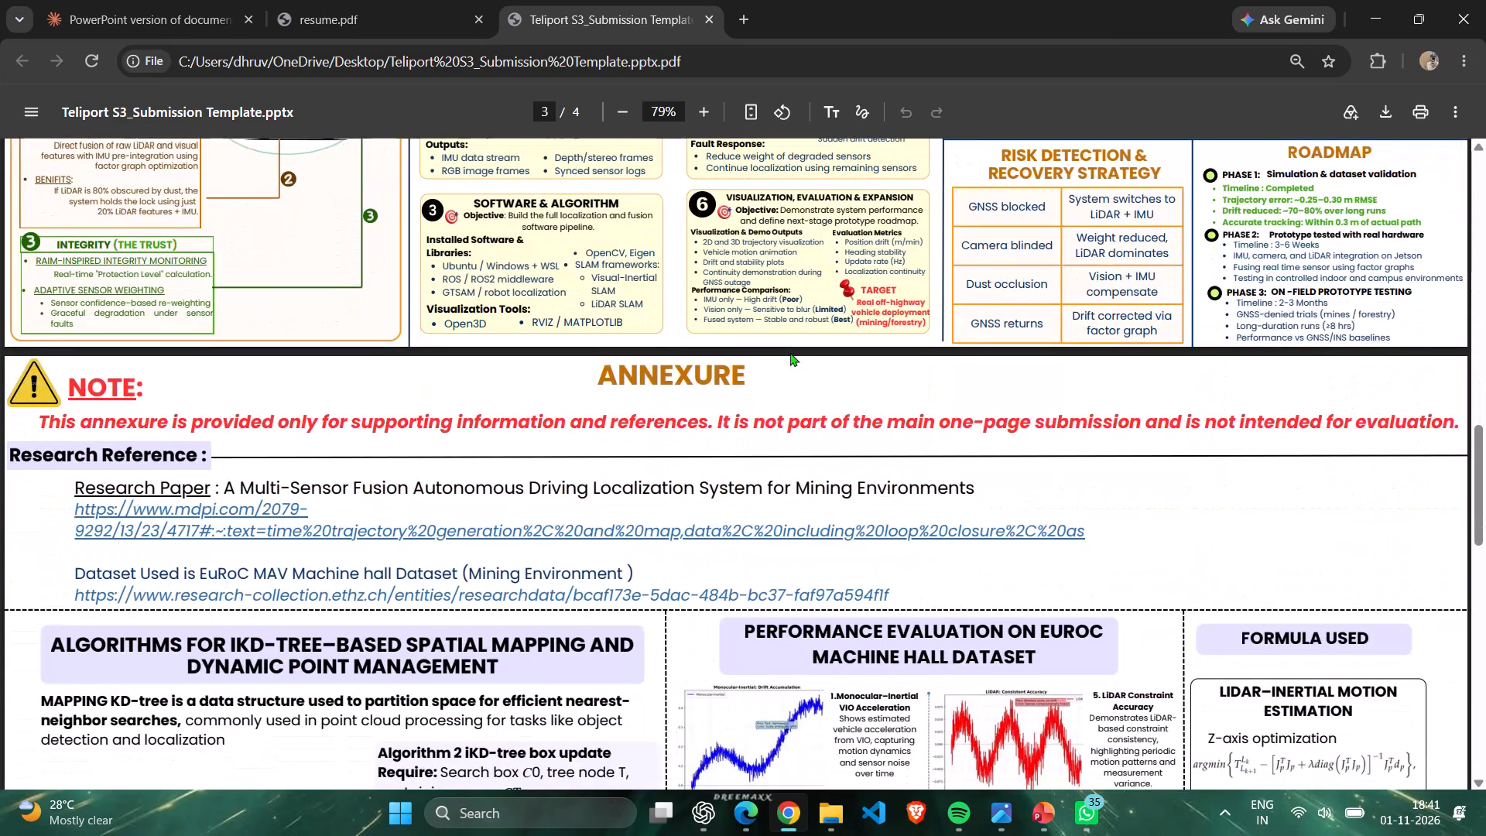
scroll(790, 352, down, 5)
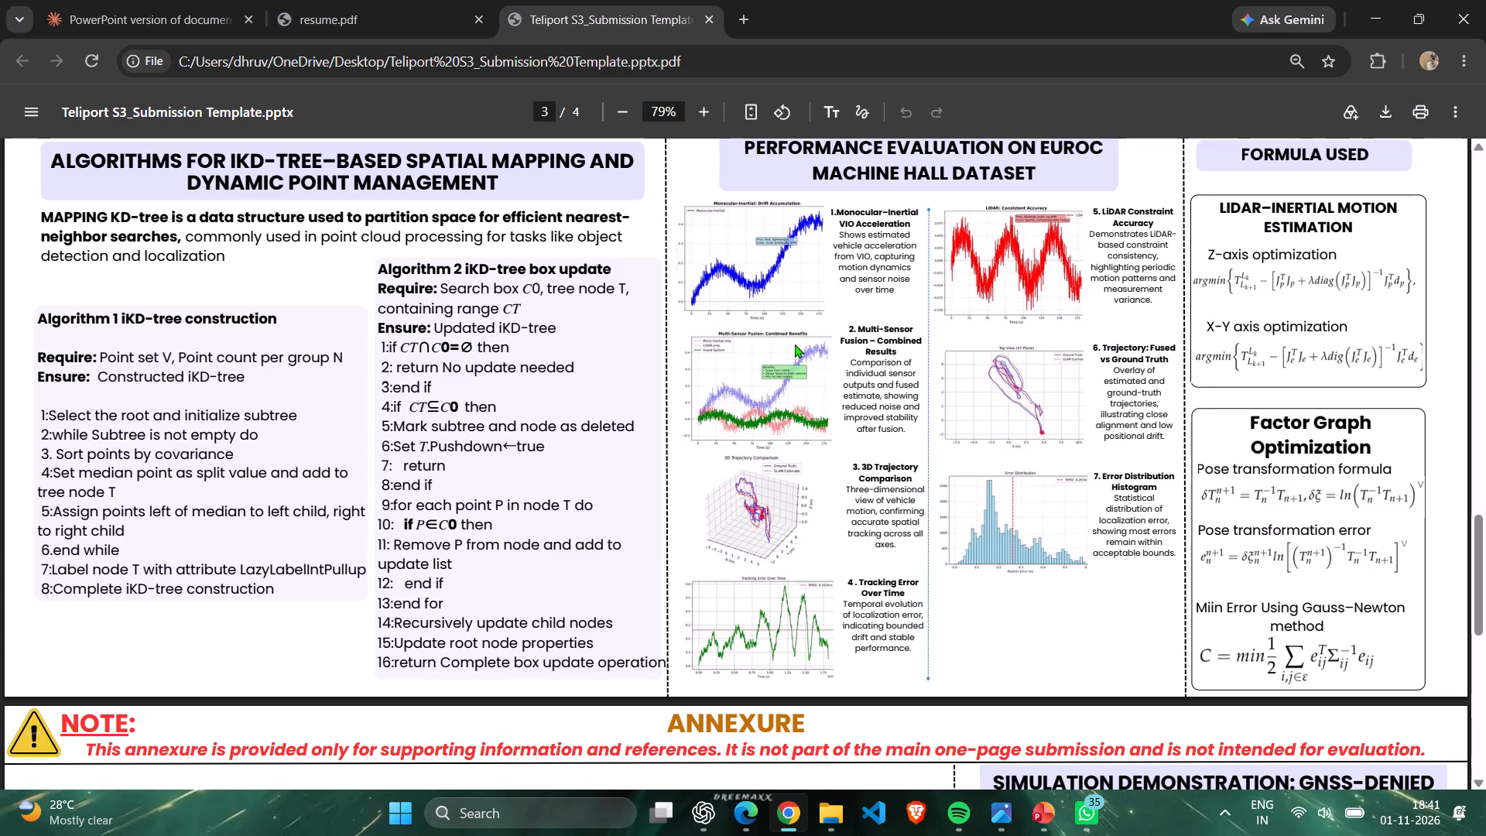
scroll(796, 331, down, 2)
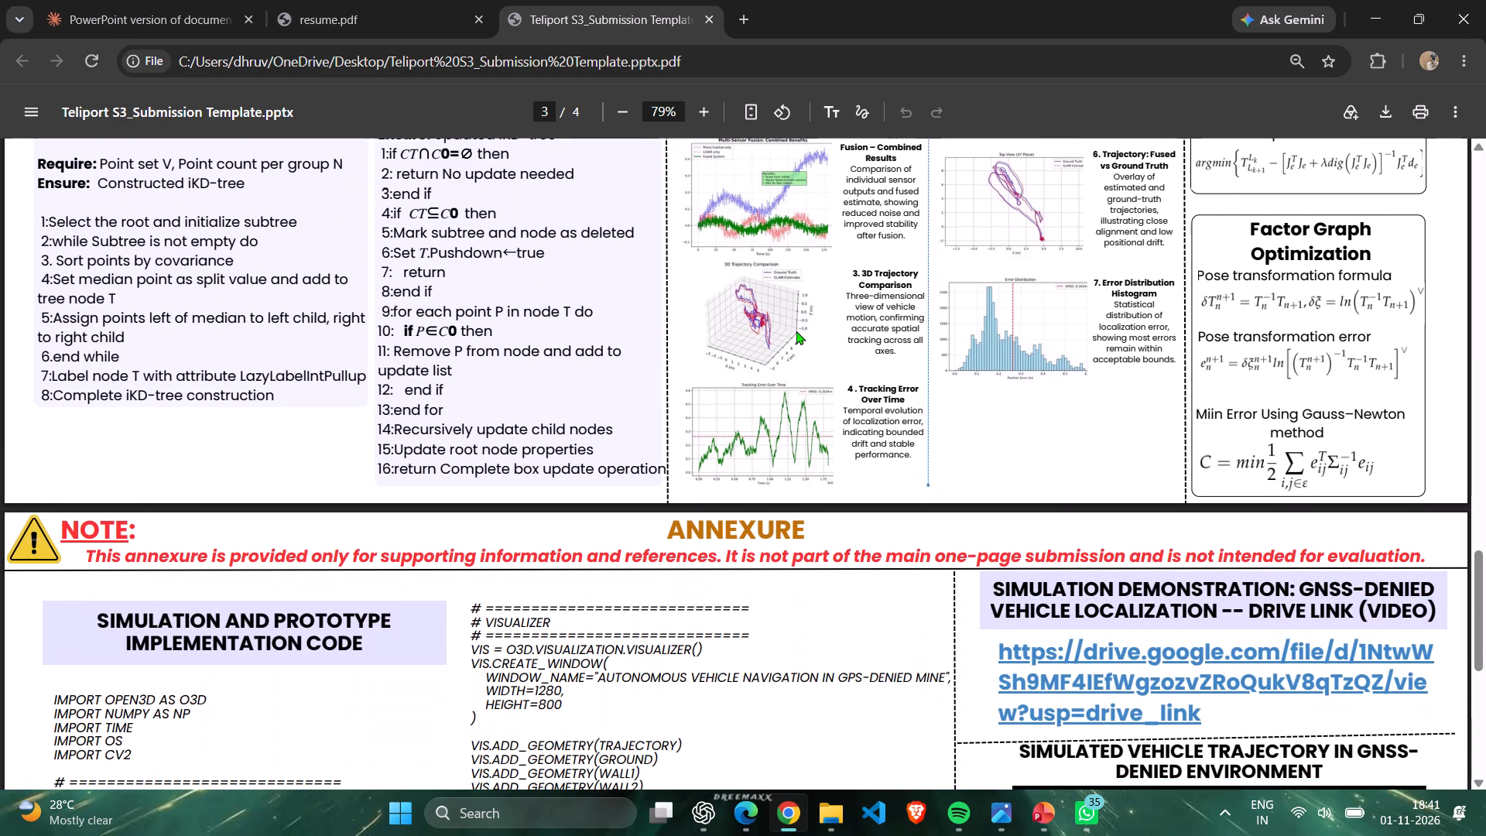
scroll(796, 331, down, 3)
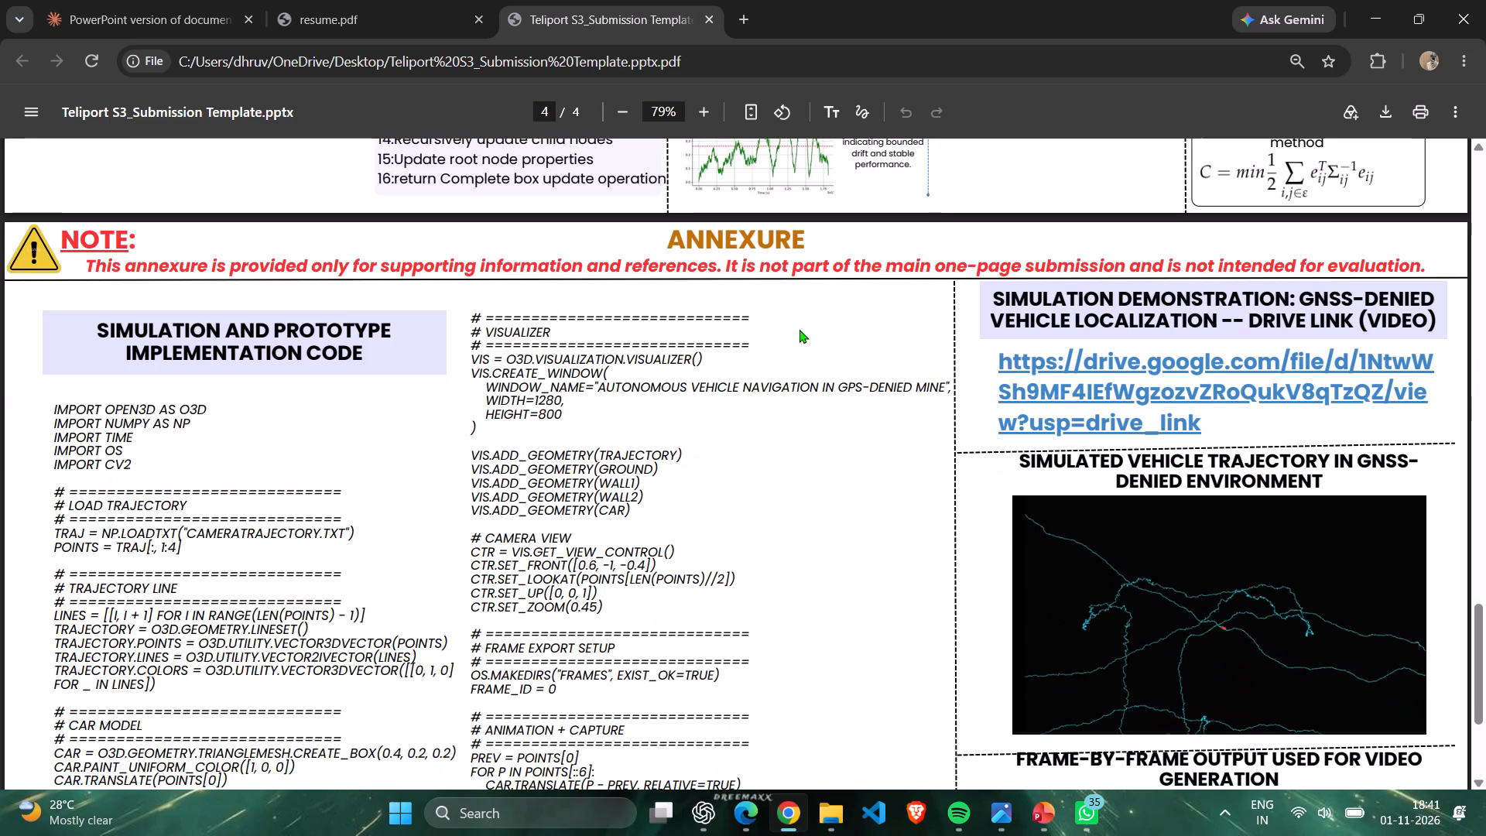
scroll(799, 329, down, 2)
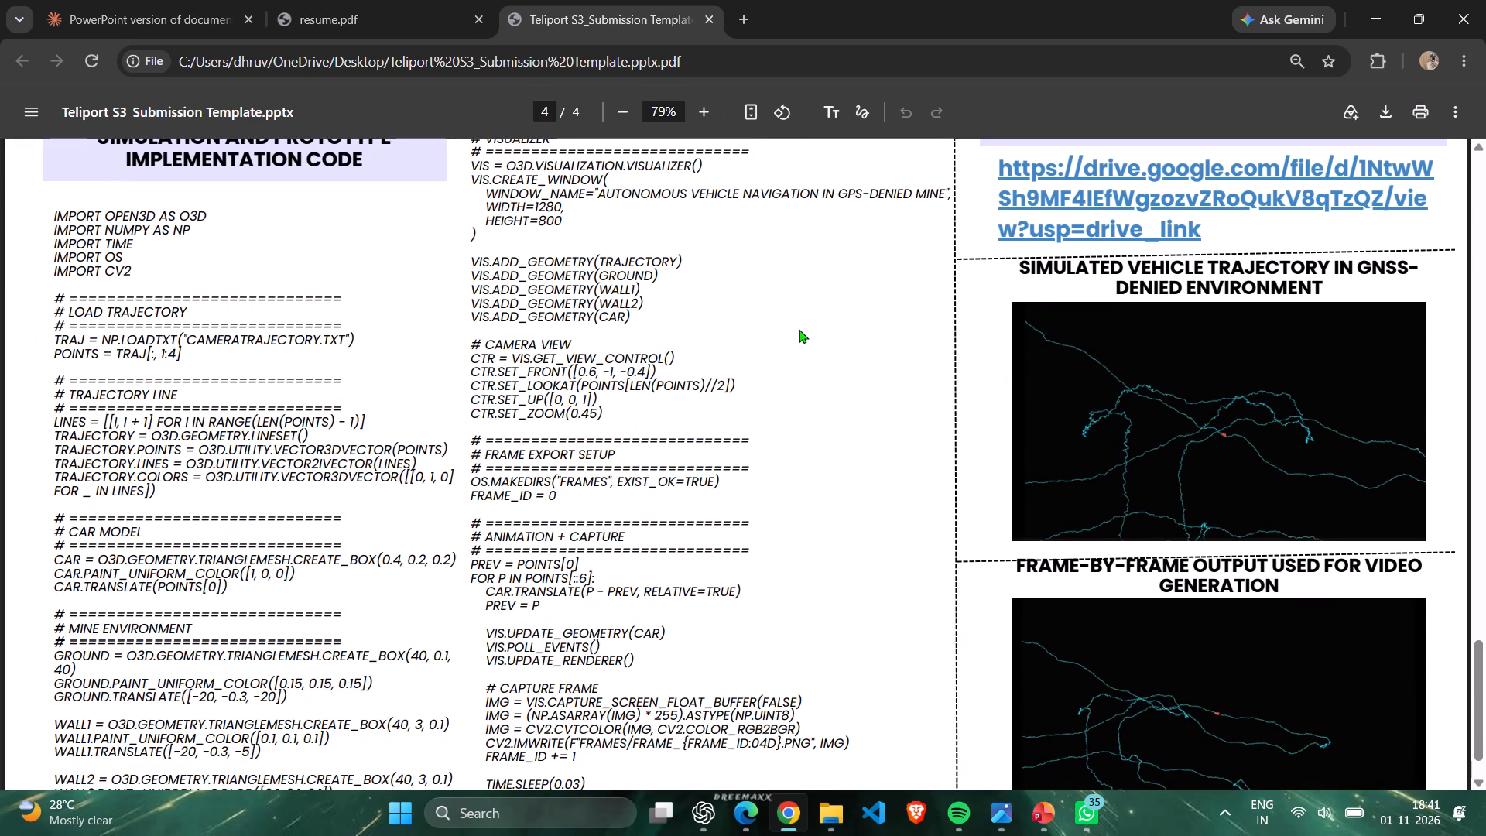
scroll(799, 329, down, 3)
Look back through the annexure pages of the submission PDF to the system architecture overview on page 2.
scroll(799, 329, up, 3)
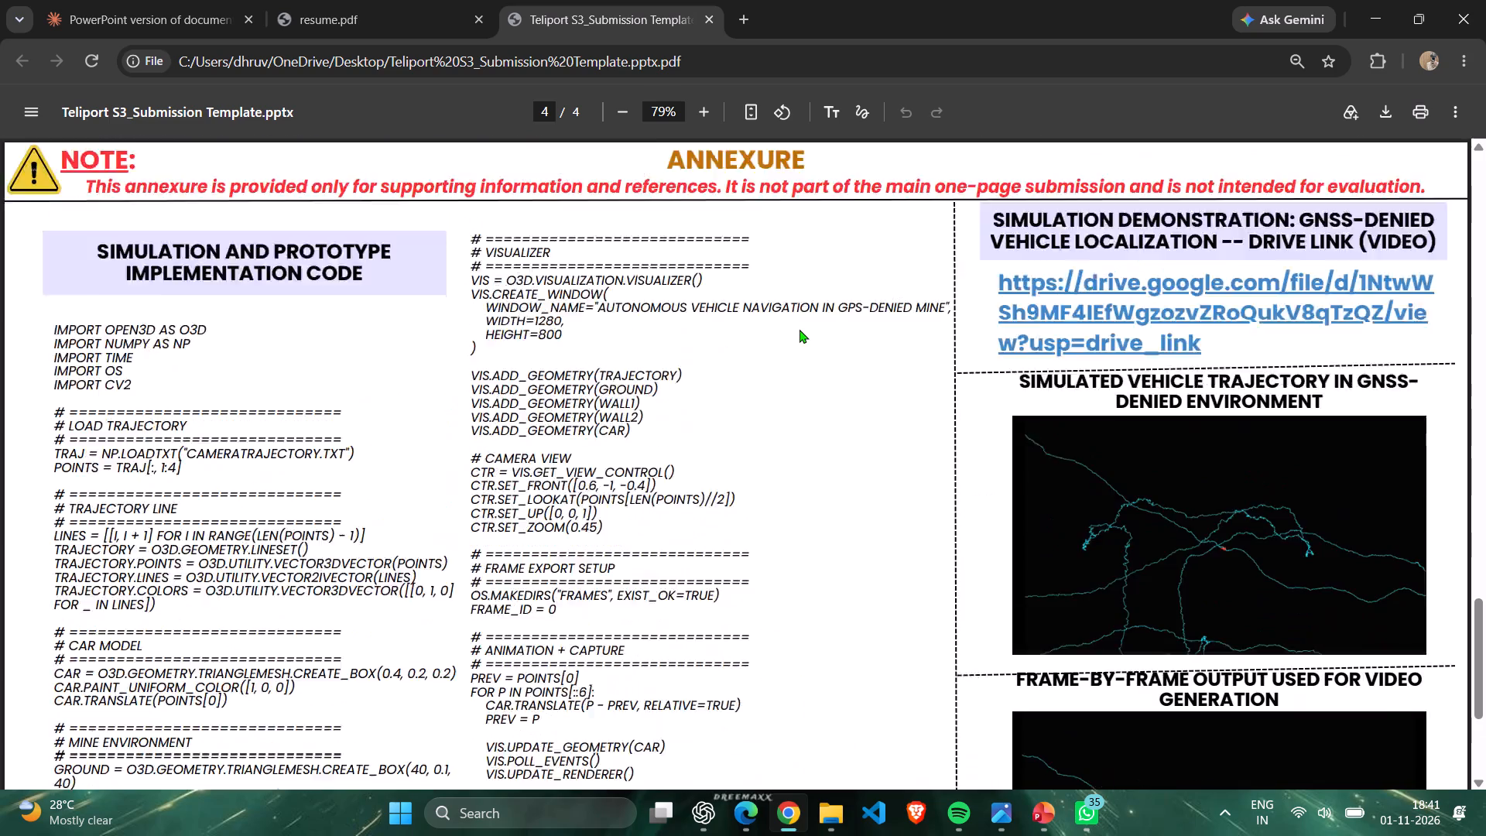
scroll(799, 329, up, 6)
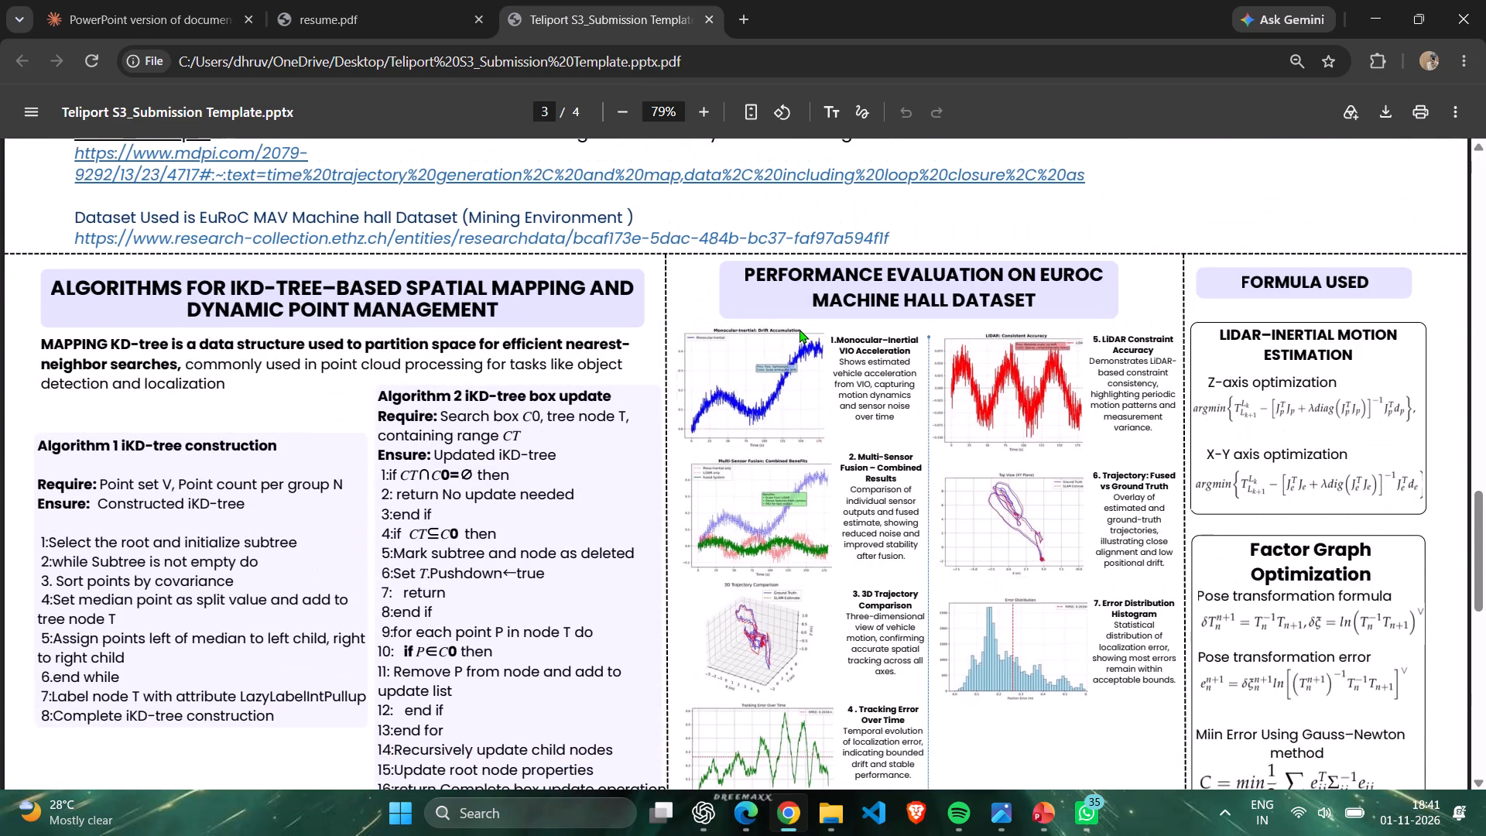
scroll(799, 329, up, 4)
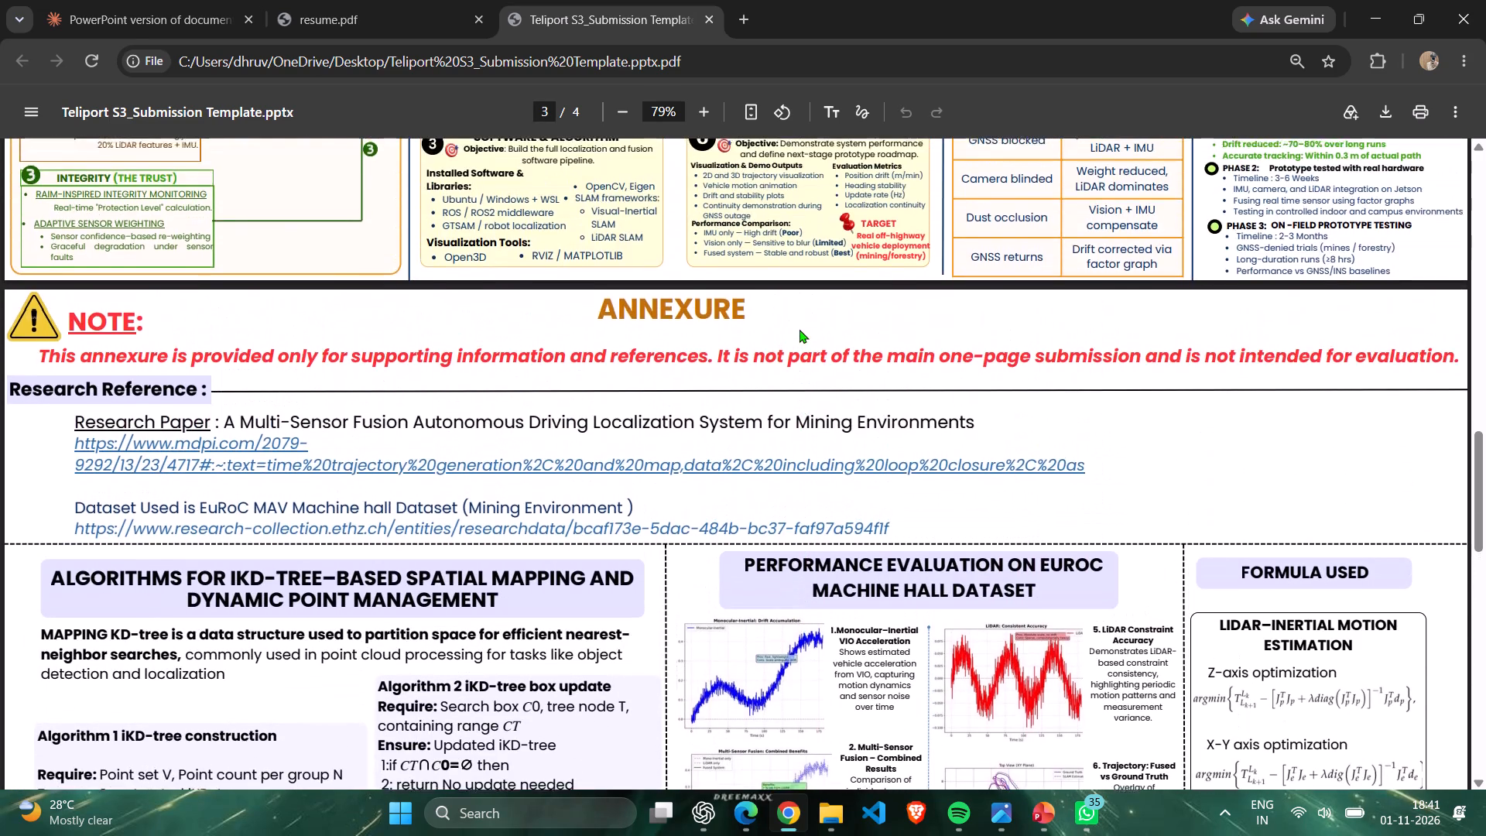
scroll(799, 329, up, 5)
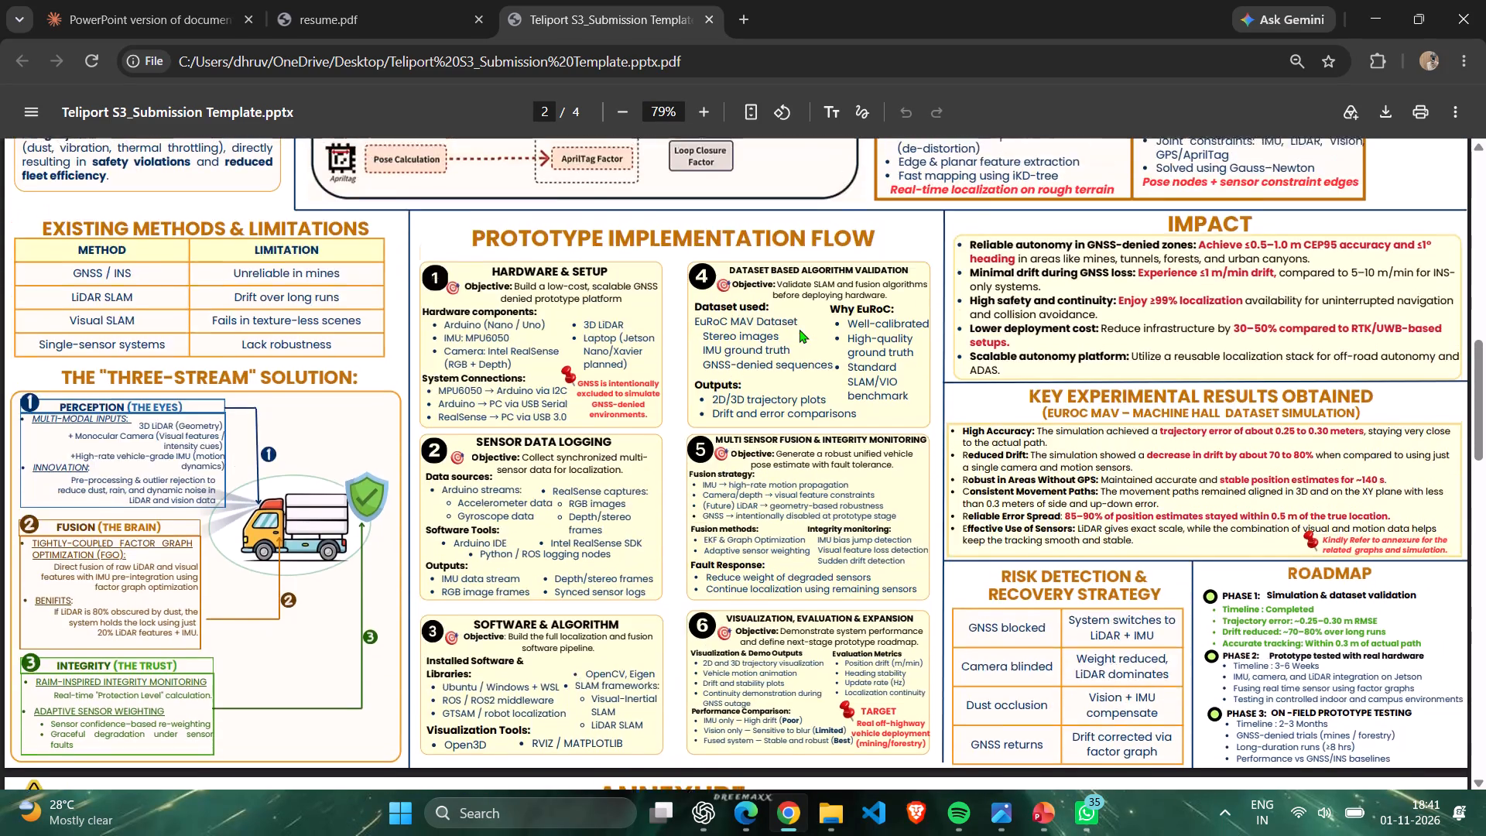
scroll(799, 329, up, 1)
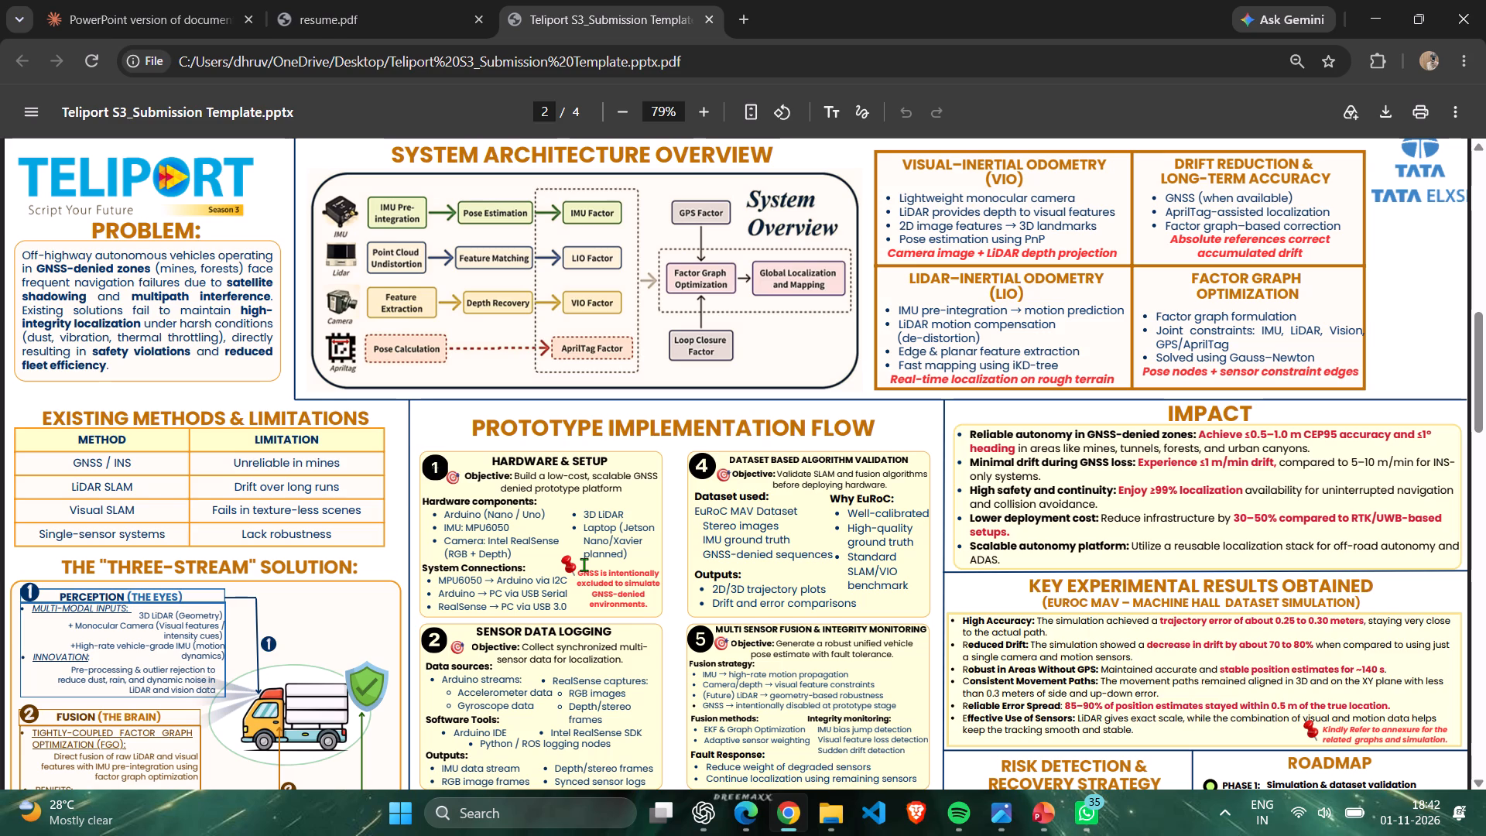
Examine the prototype implementation flow, experimental results and roadmap sections on page 2 of the submission PDF.
scroll(584, 564, down, 2)
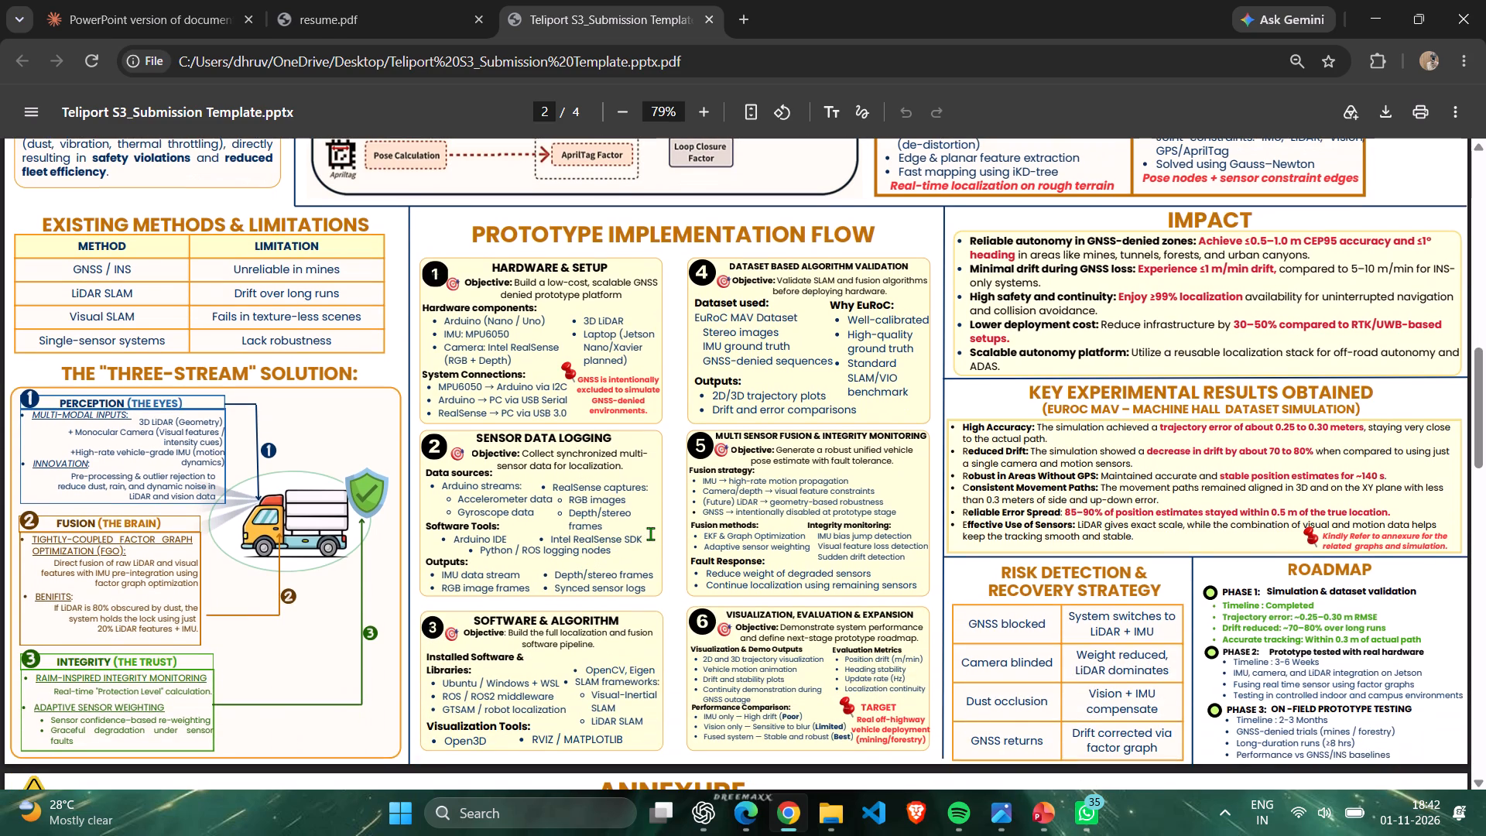
scroll(650, 533, down, 1)
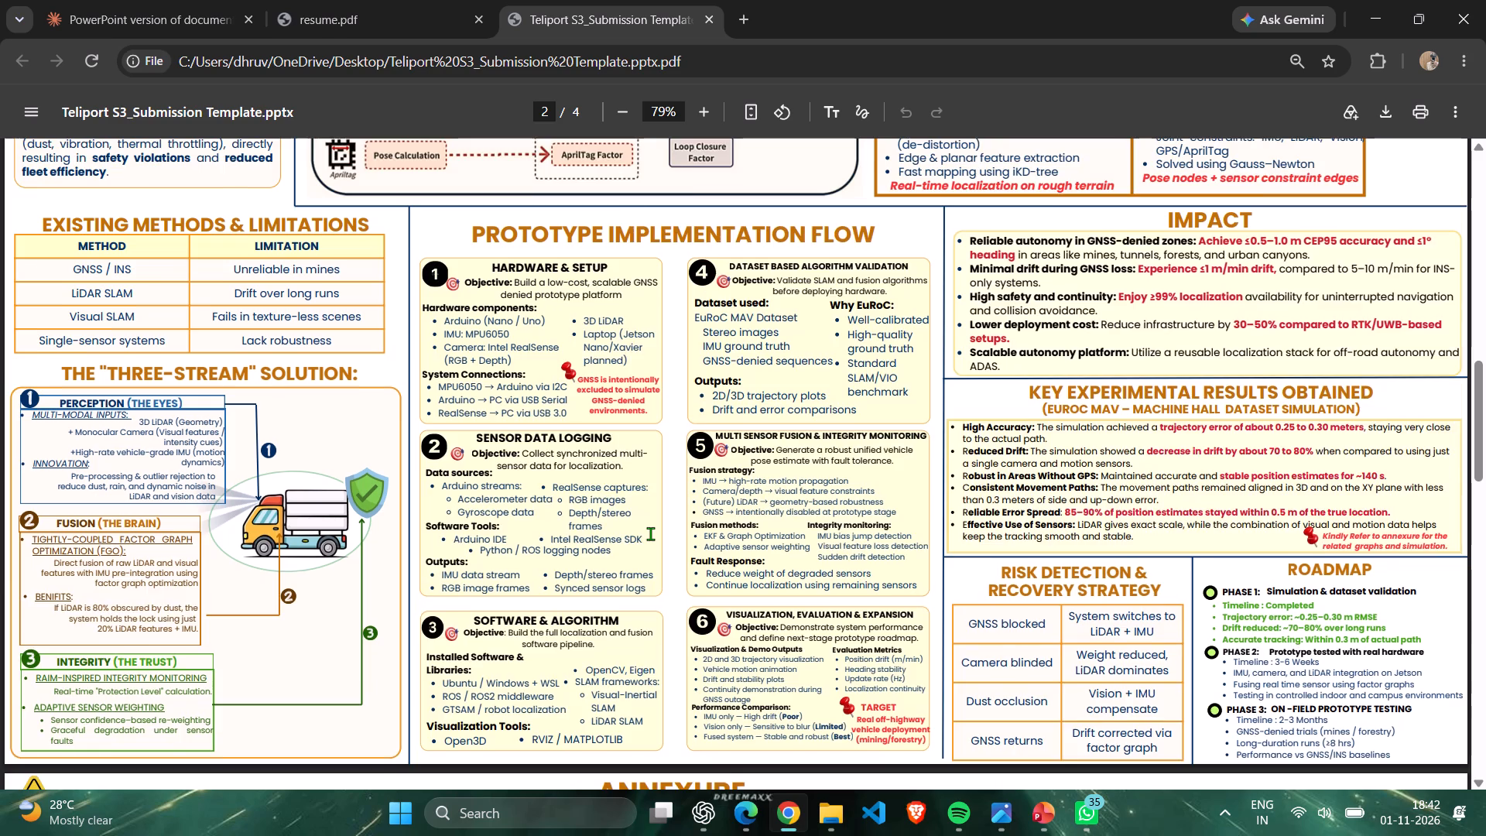
scroll(650, 533, up, 1)
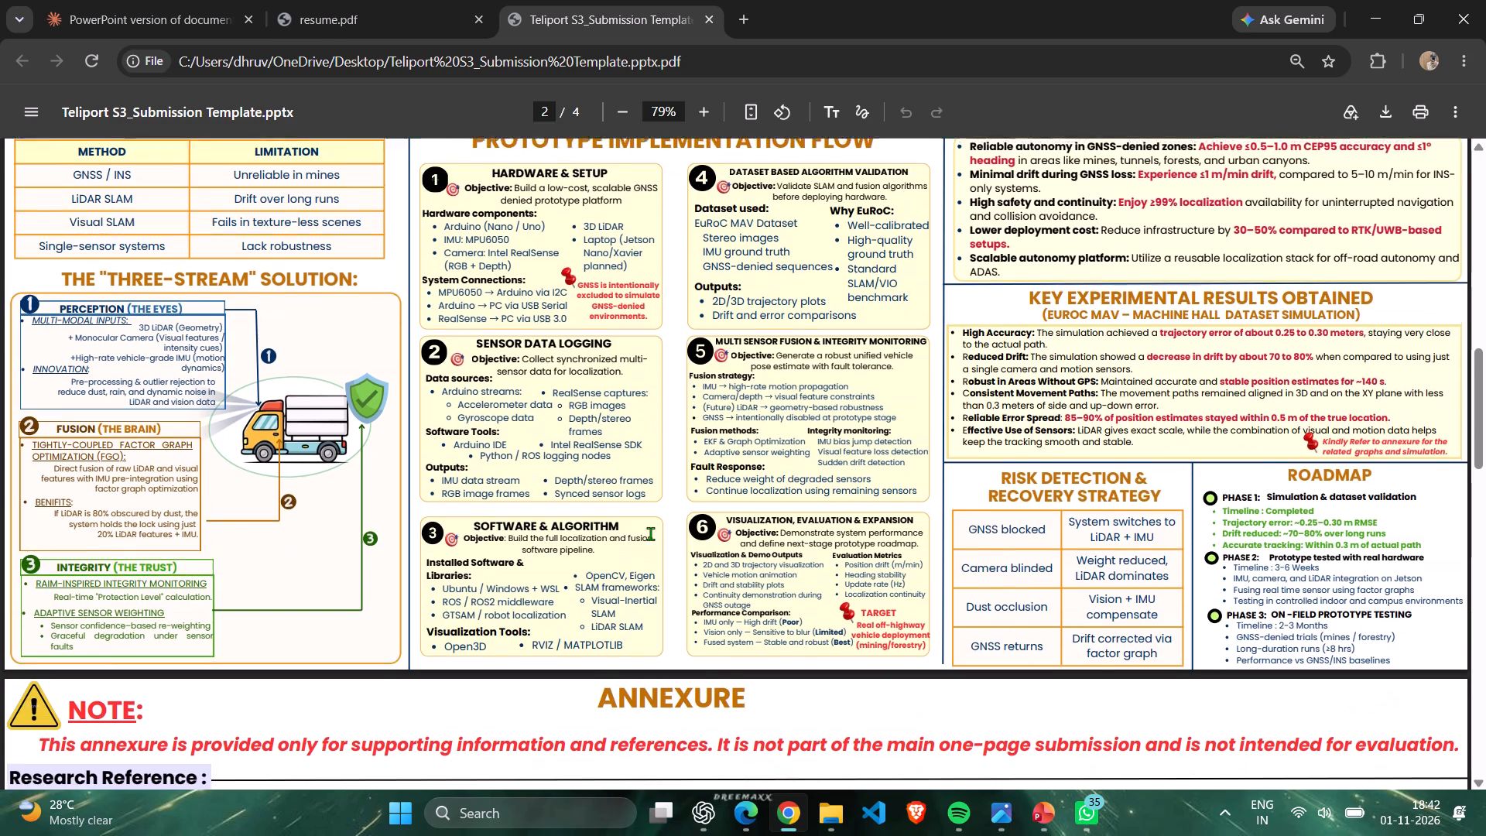
scroll(650, 533, up, 3)
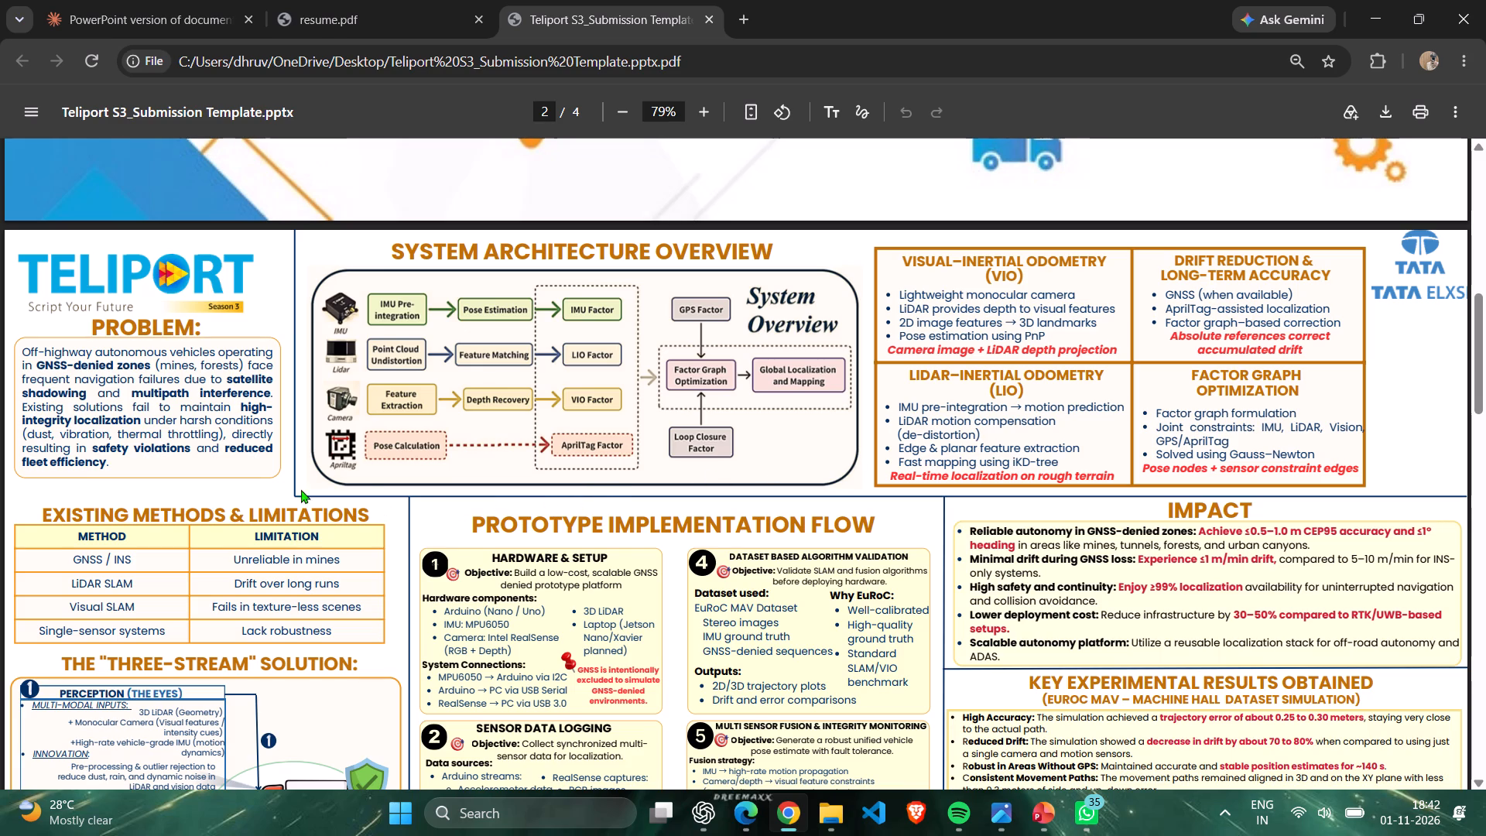
scroll(531, 448, up, 1)
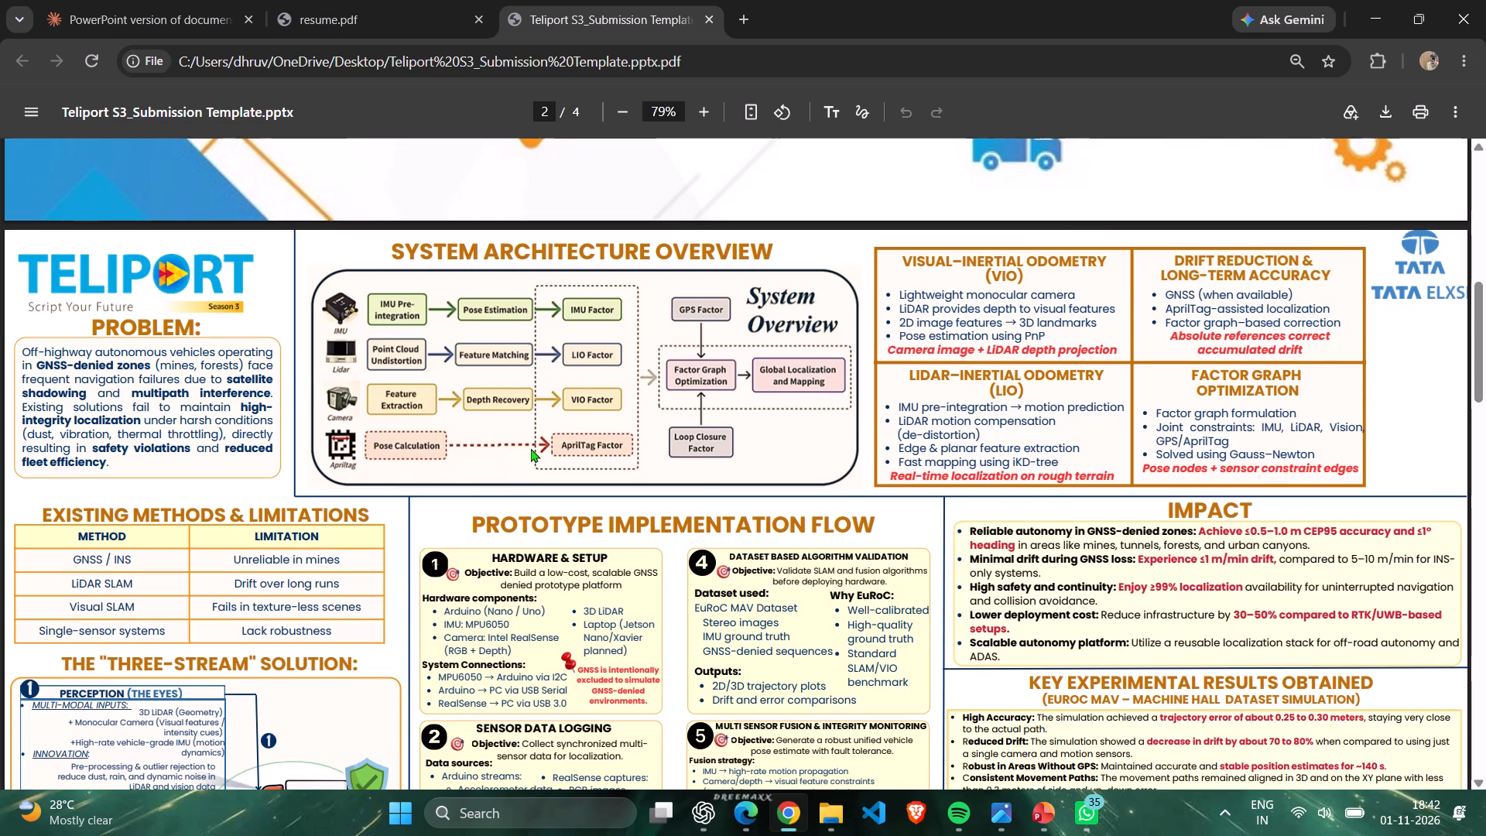
scroll(531, 448, up, 2)
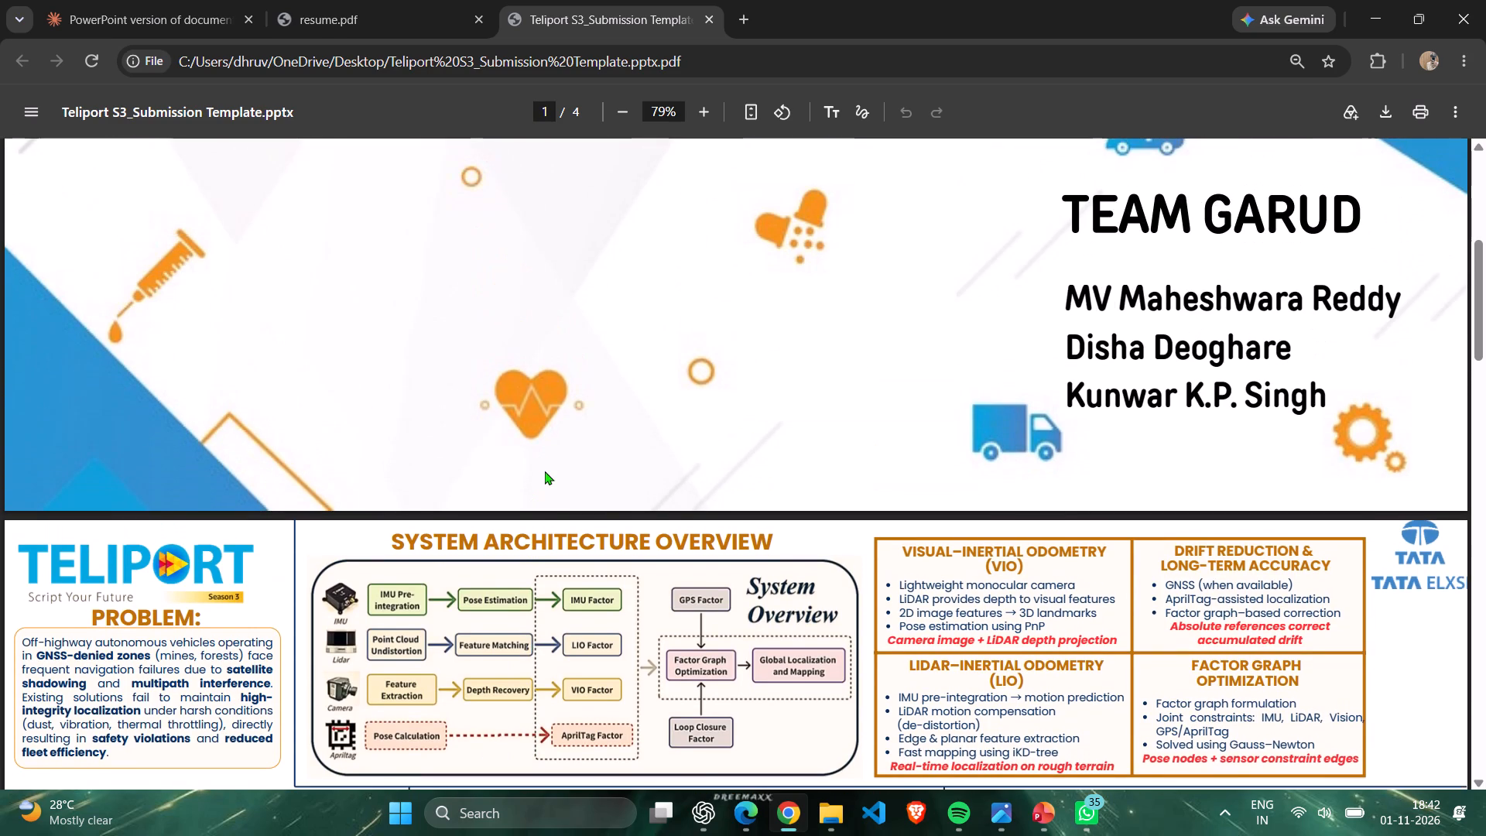
scroll(598, 424, up, 1)
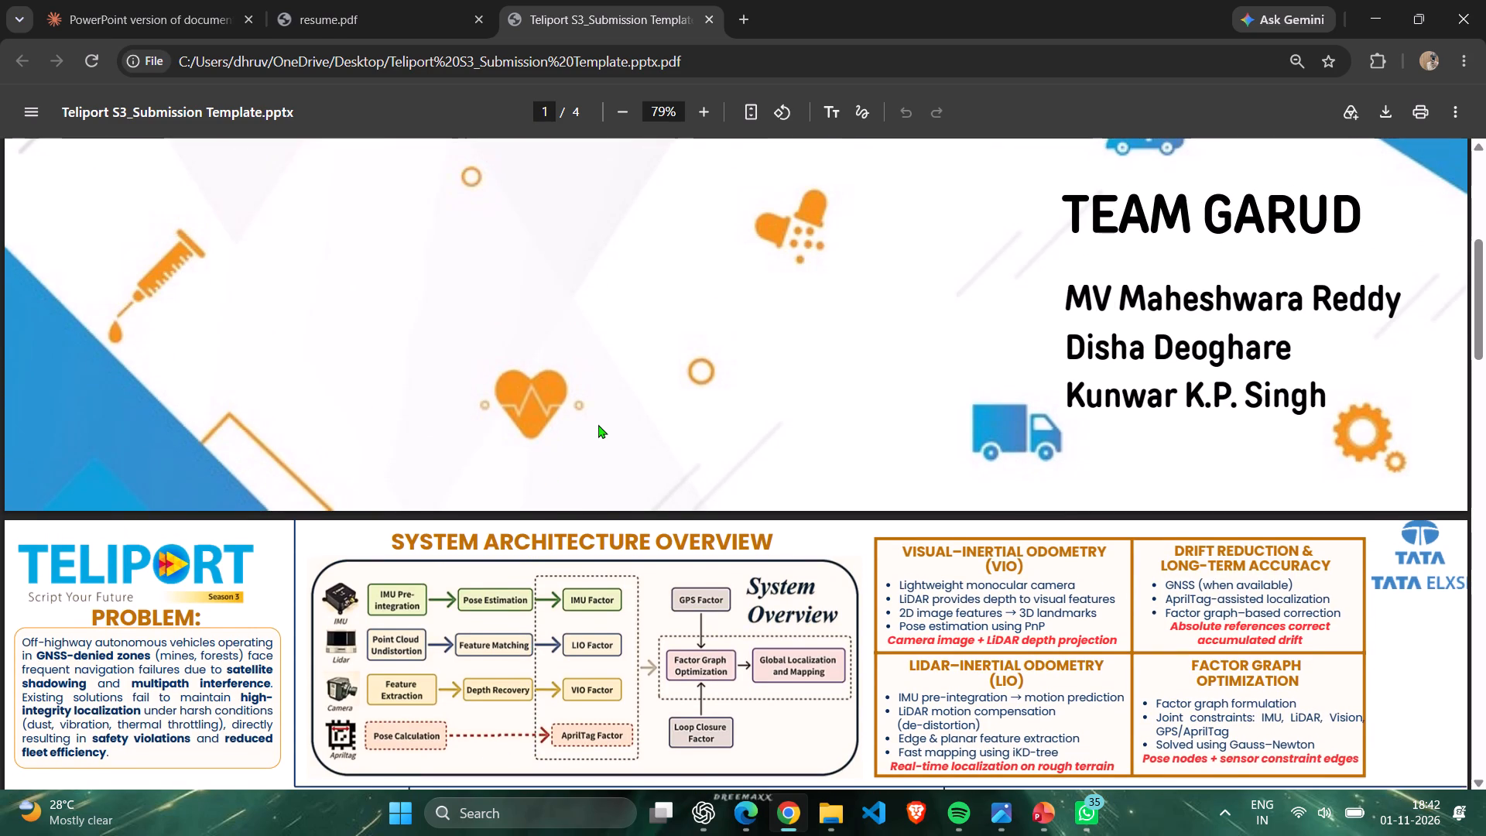
scroll(598, 424, up, 3)
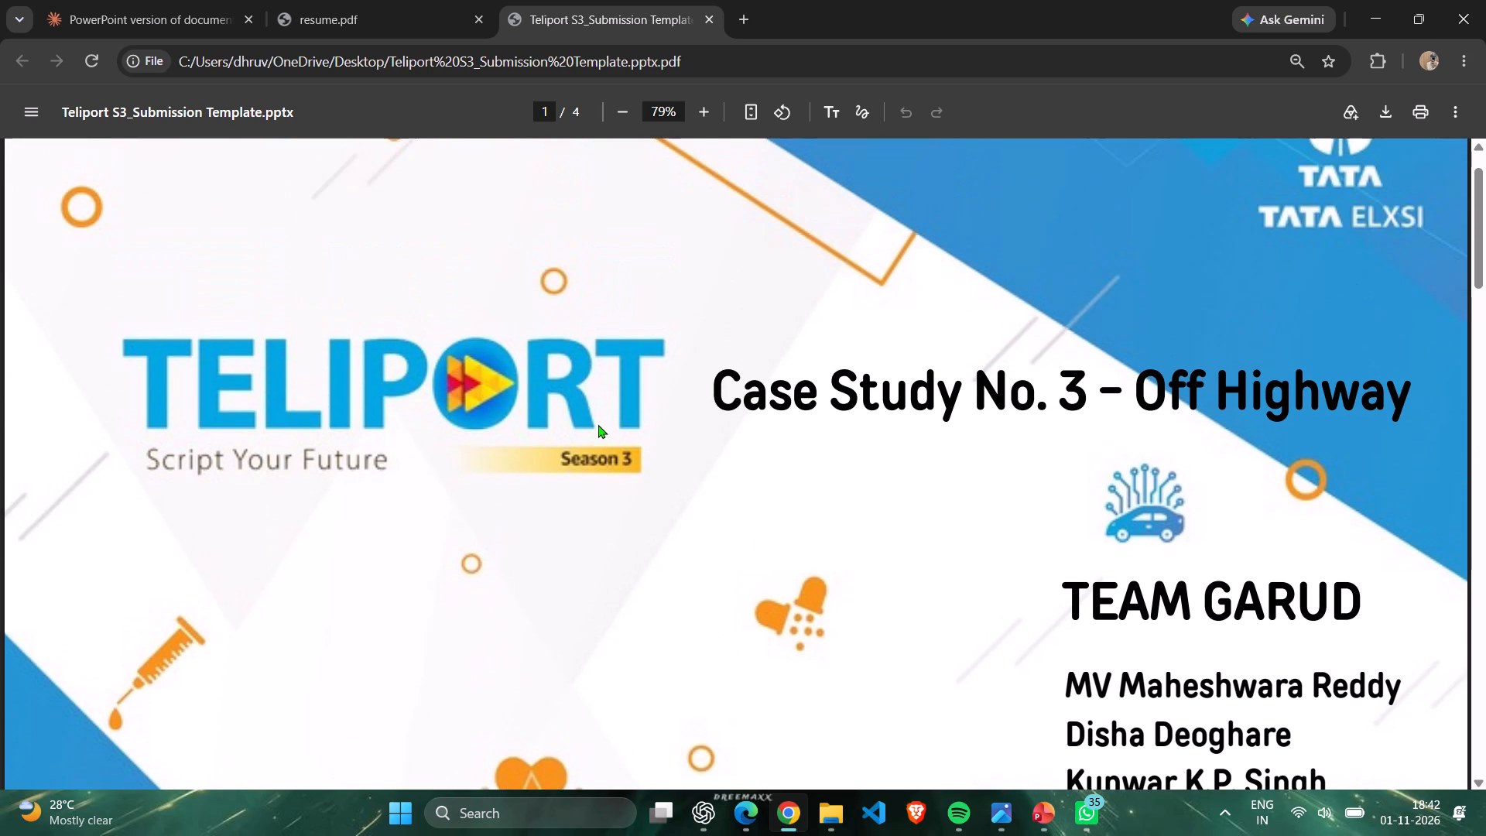
scroll(598, 424, up, 3)
scroll(598, 424, down, 4)
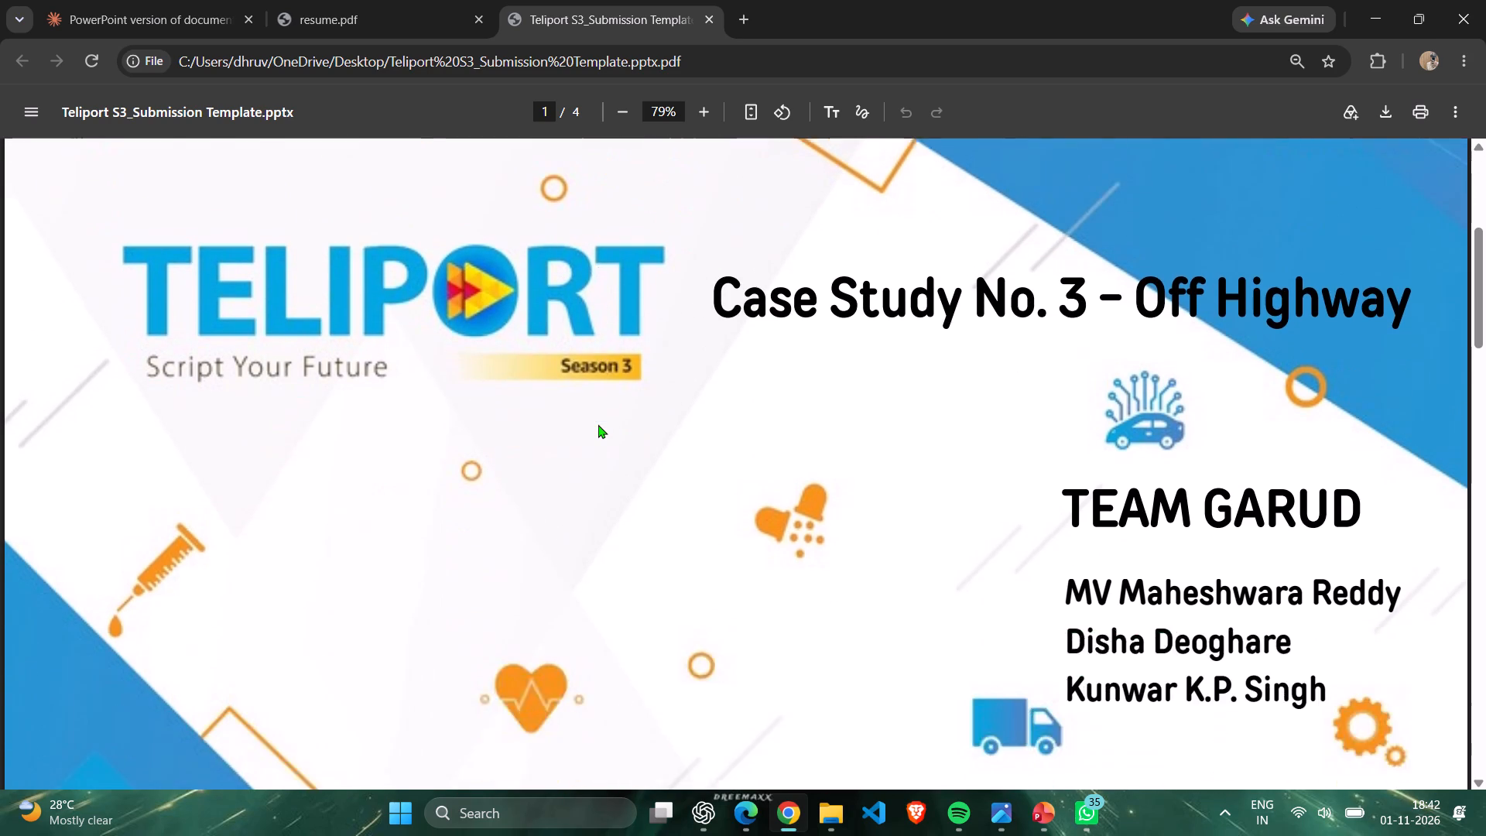
scroll(598, 424, up, 1)
scroll(598, 424, down, 4)
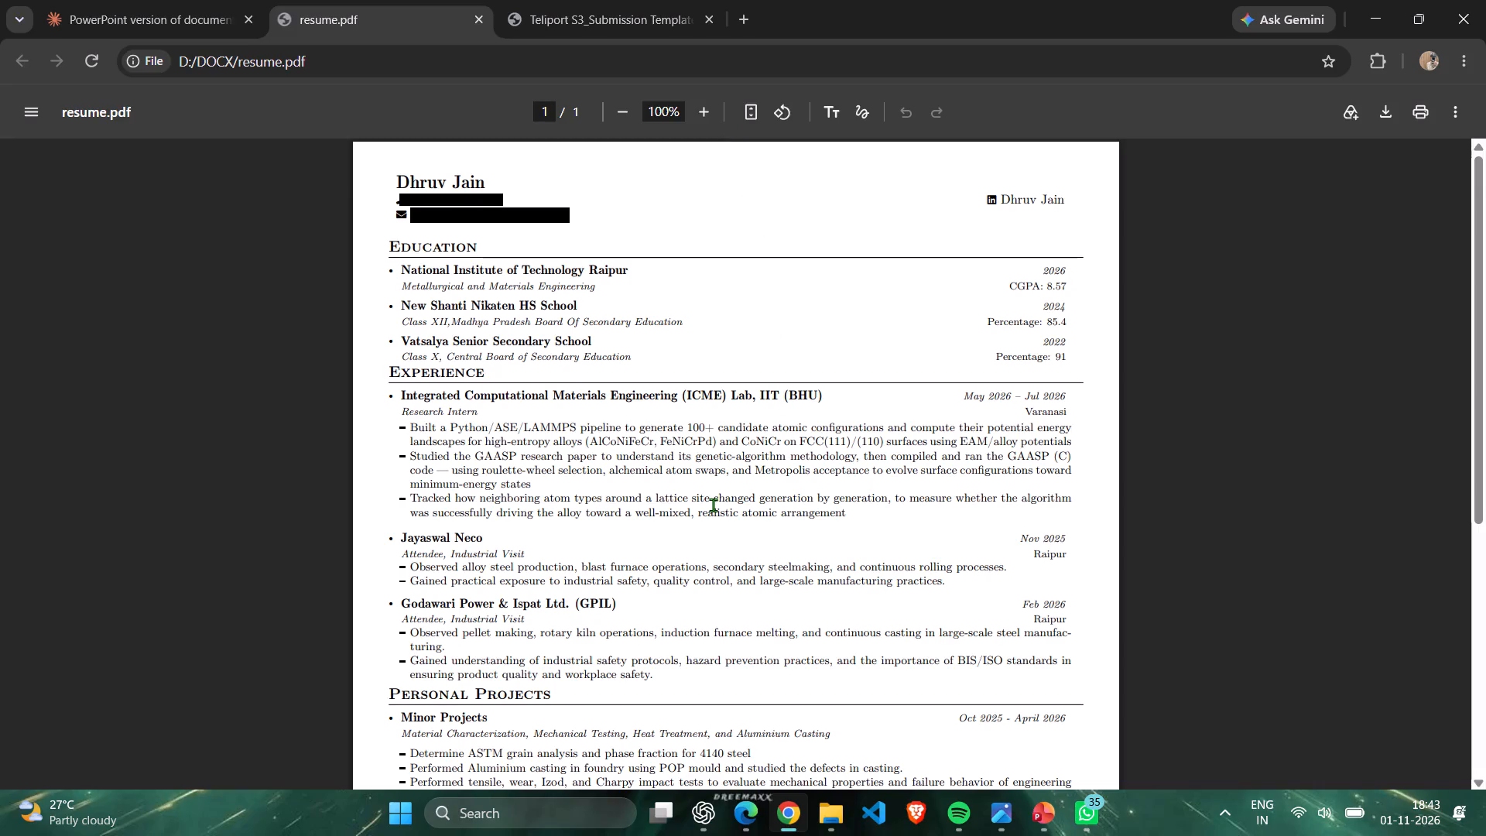
scroll(713, 505, down, 2)
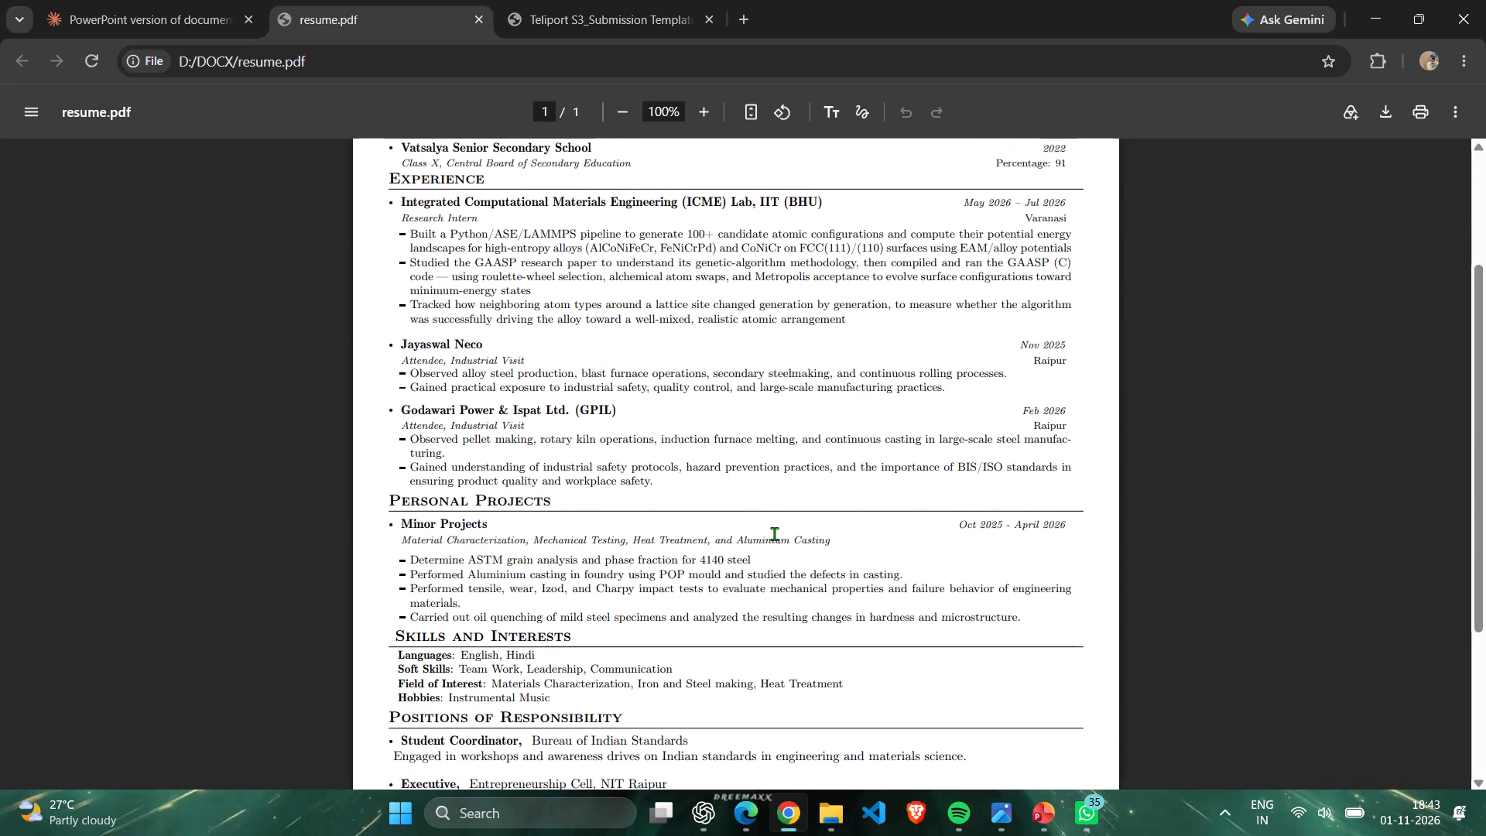
scroll(774, 533, down, 1)
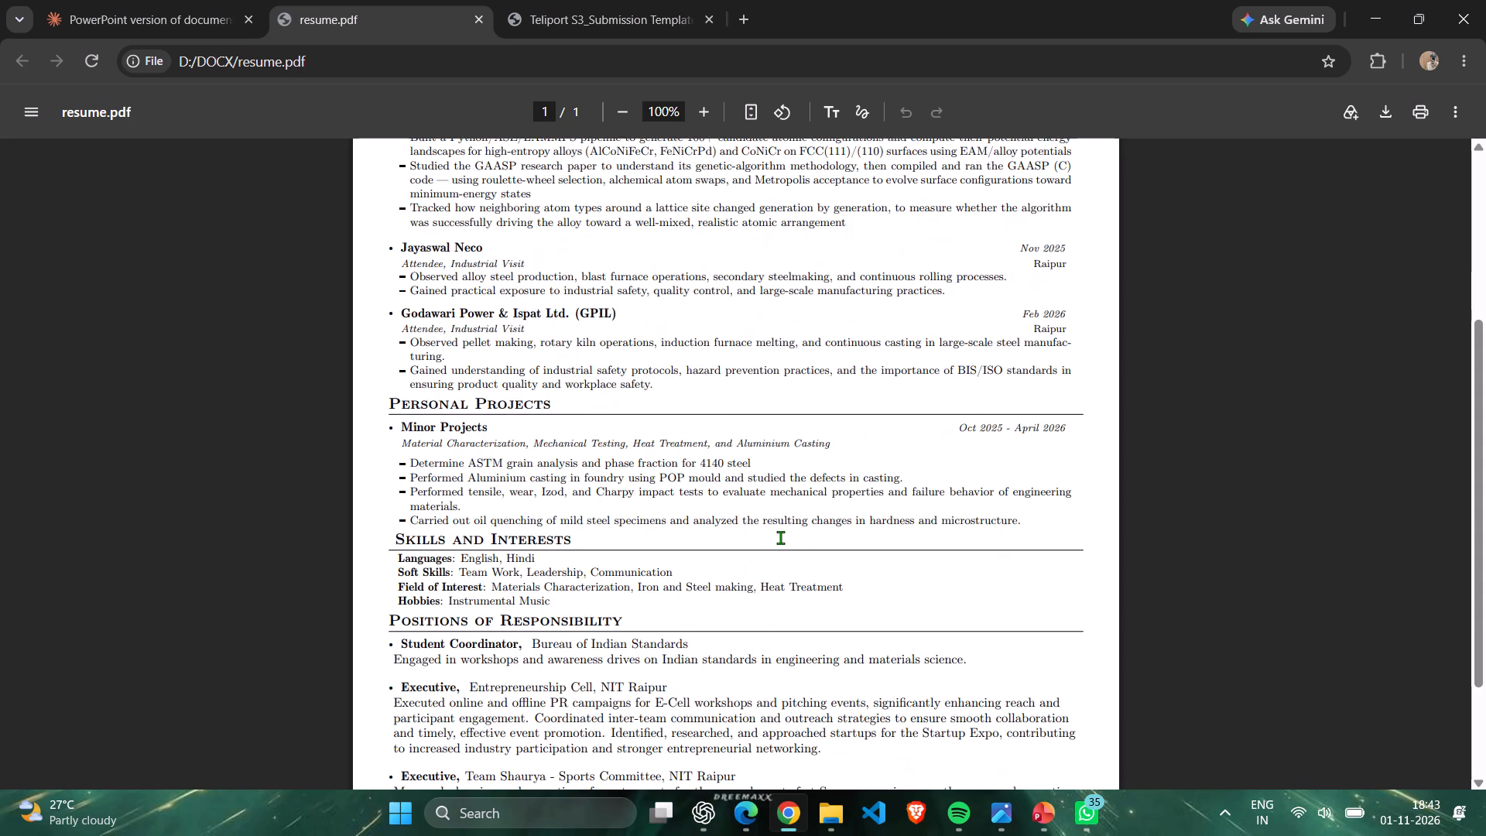
scroll(780, 537, down, 2)
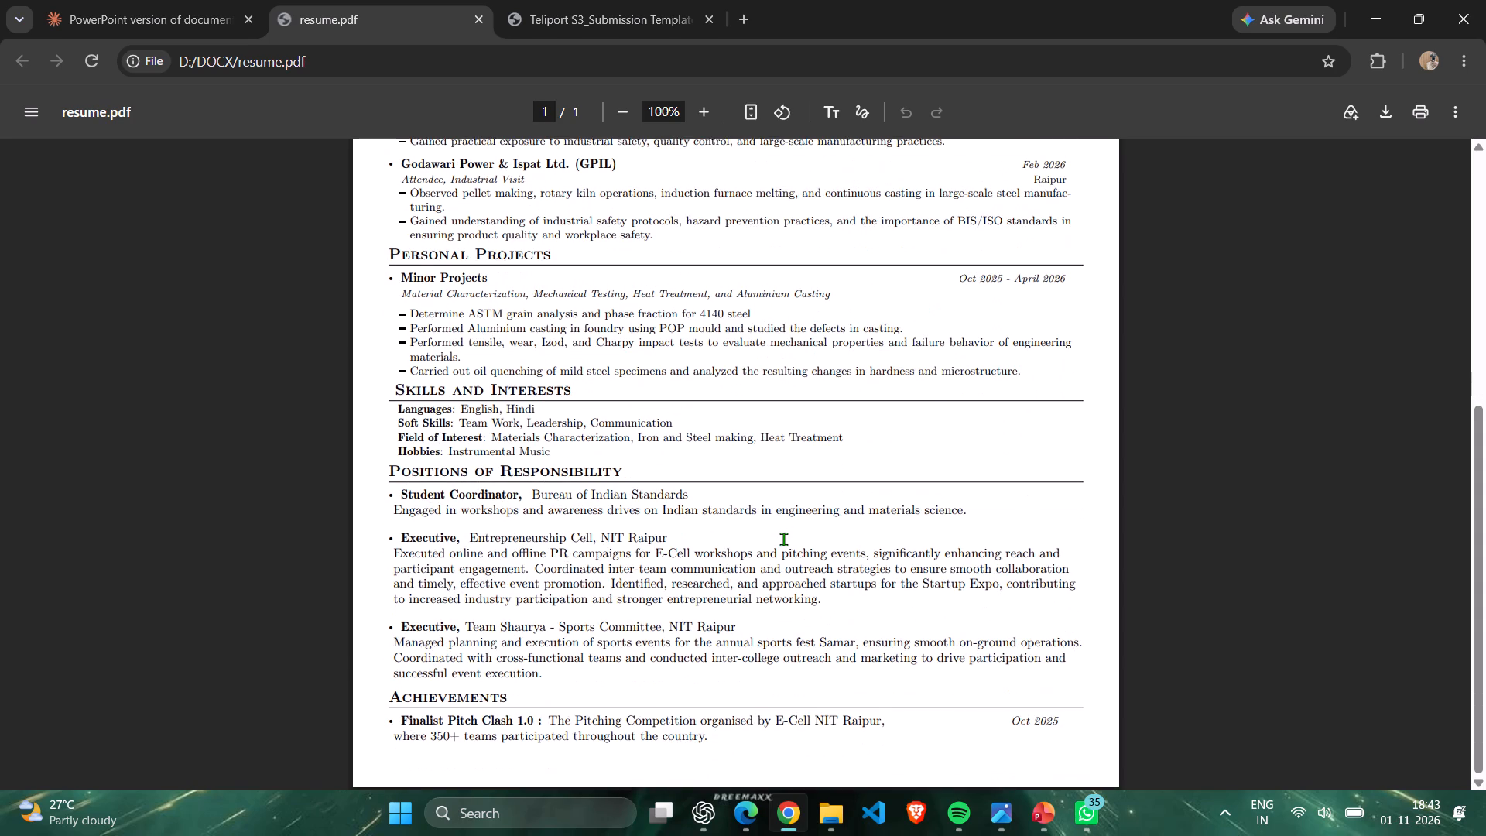
scroll(790, 539, up, 5)
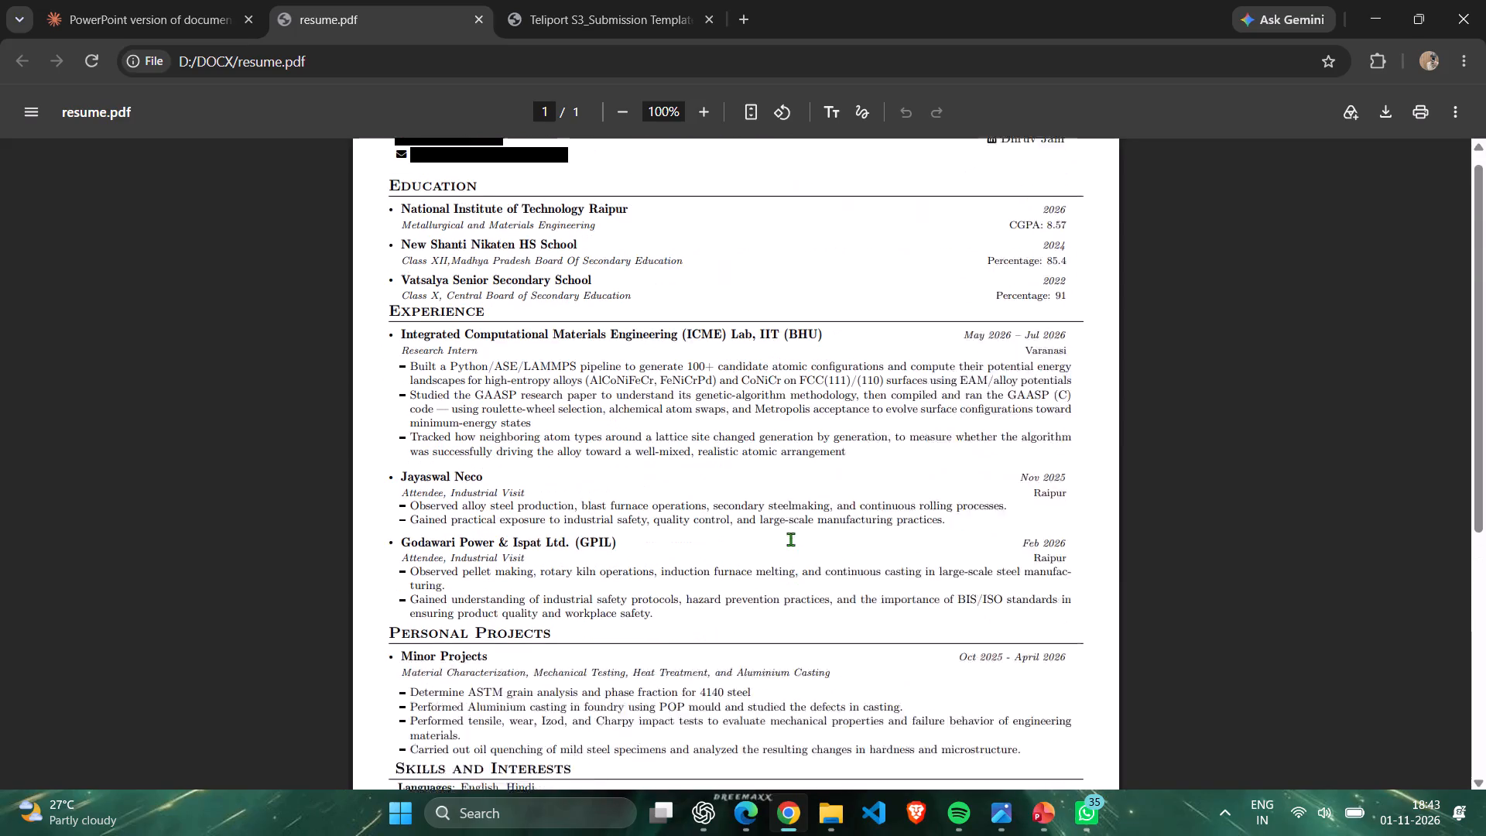
scroll(799, 534, up, 5)
Return to the Teliport S3 submission template PDF.
click(553, 0)
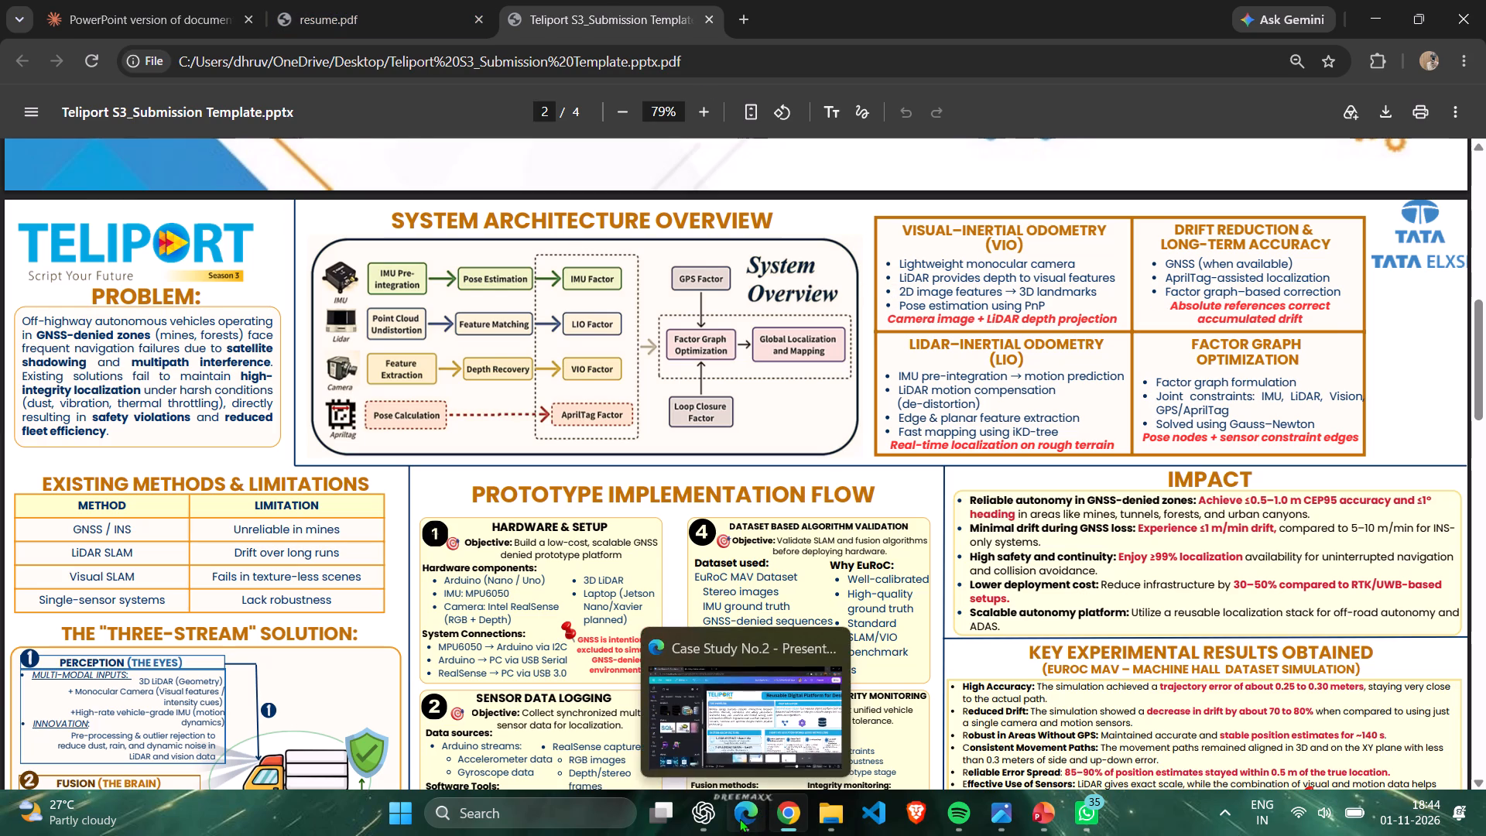
Switch to the Case Study No.2 presentation in Canva, hide the elements search results and review page 2 from the problem statement down.
click(729, 709)
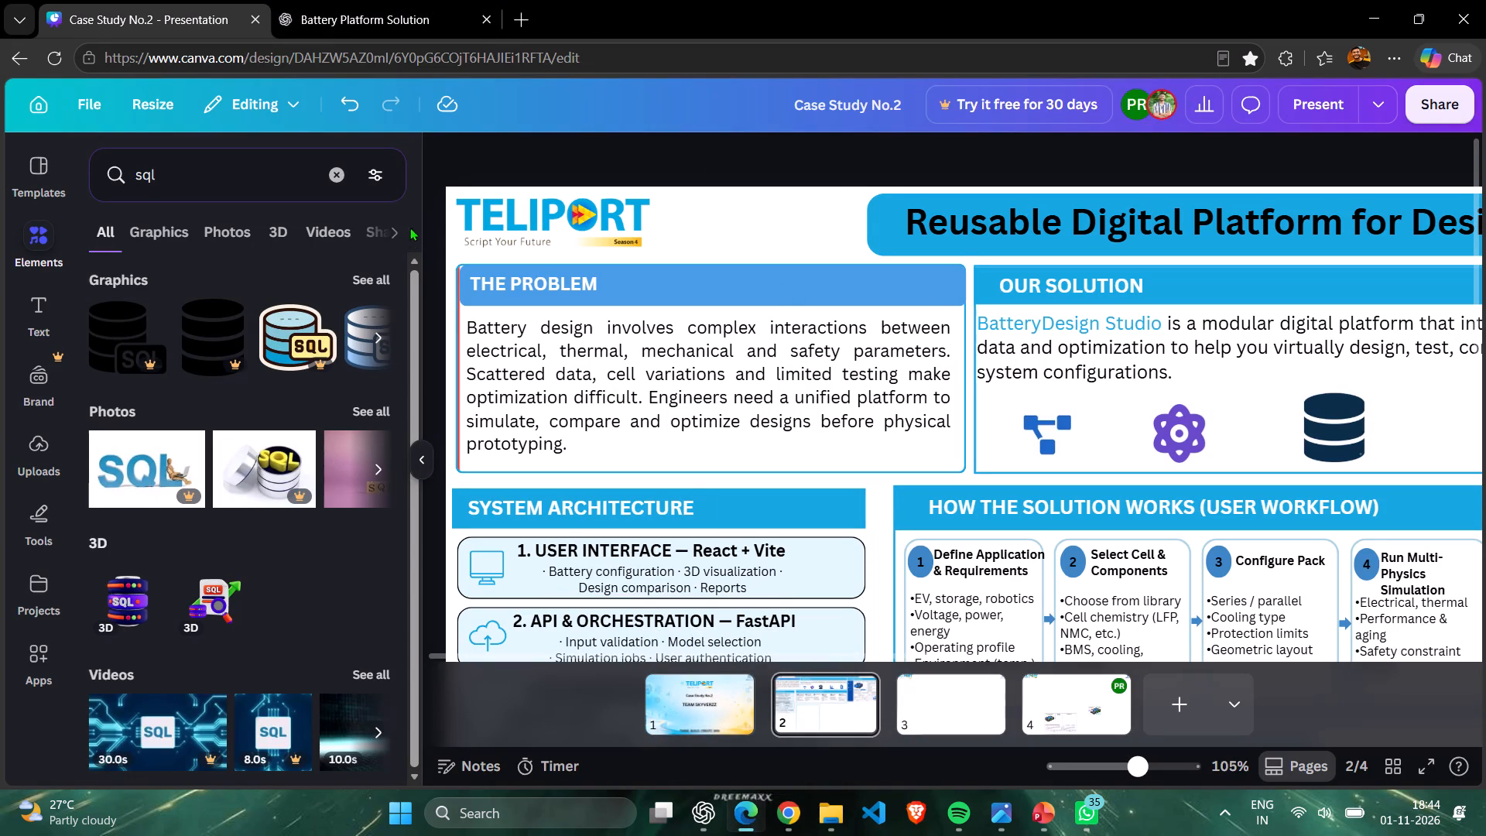
click(418, 461)
scroll(464, 394, down, 1)
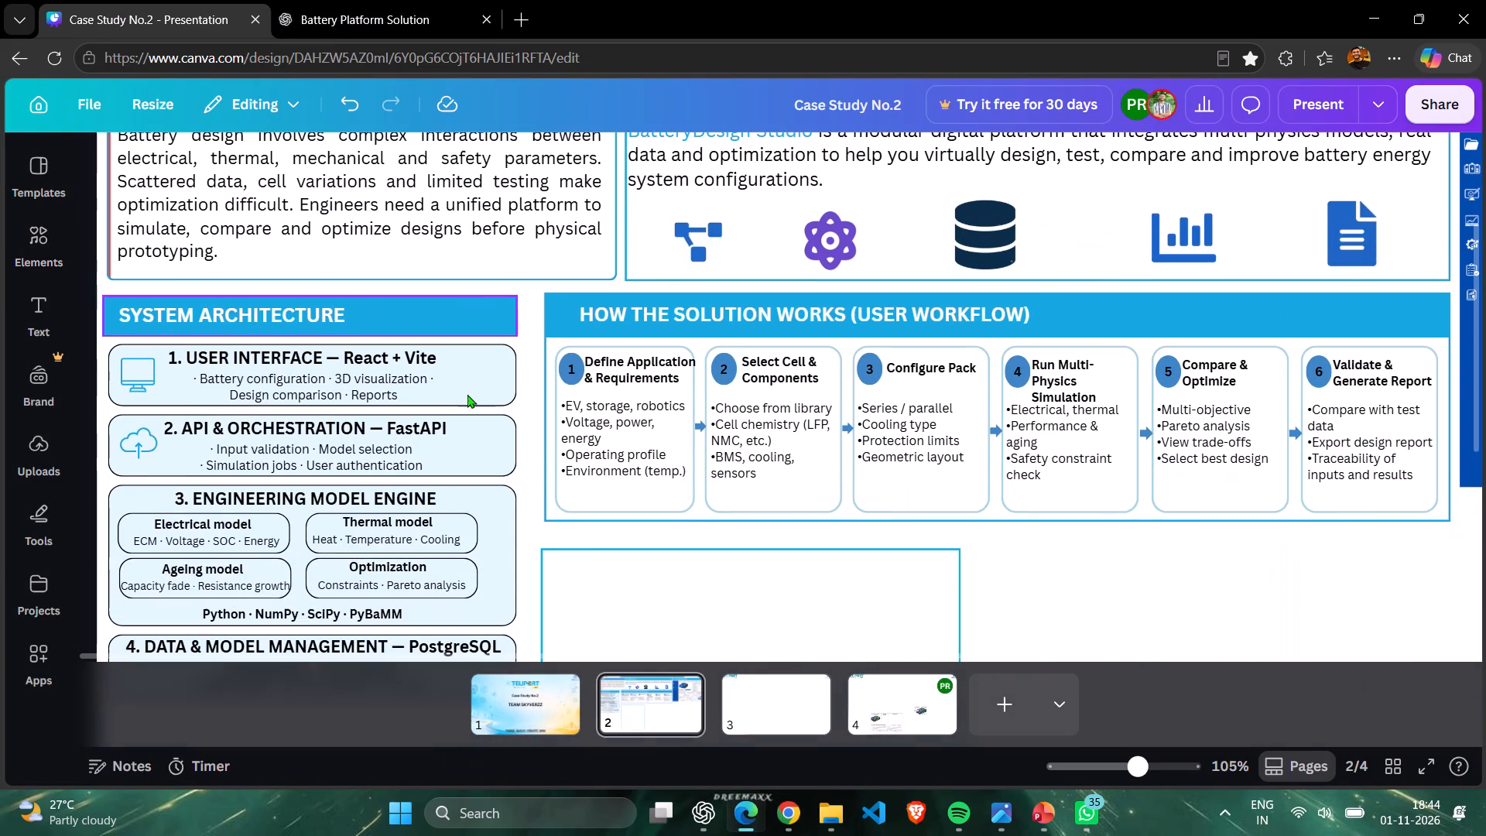
scroll(615, 367, down, 1)
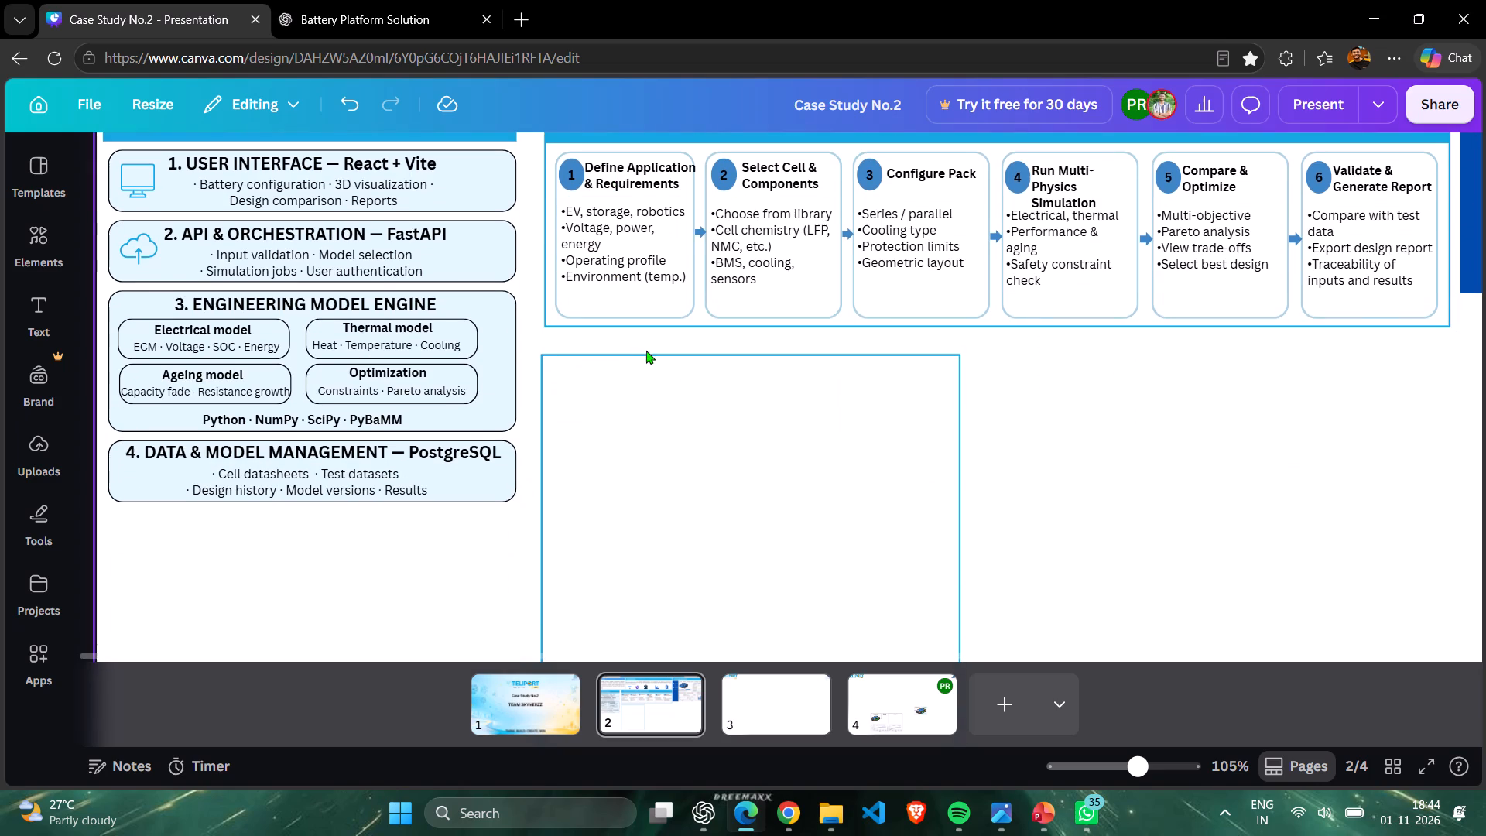
scroll(646, 350, down, 1)
On page 4, correct the misspelled "Vootage" label under Sensors in the battery test module diagram to "Voltage".
click(925, 700)
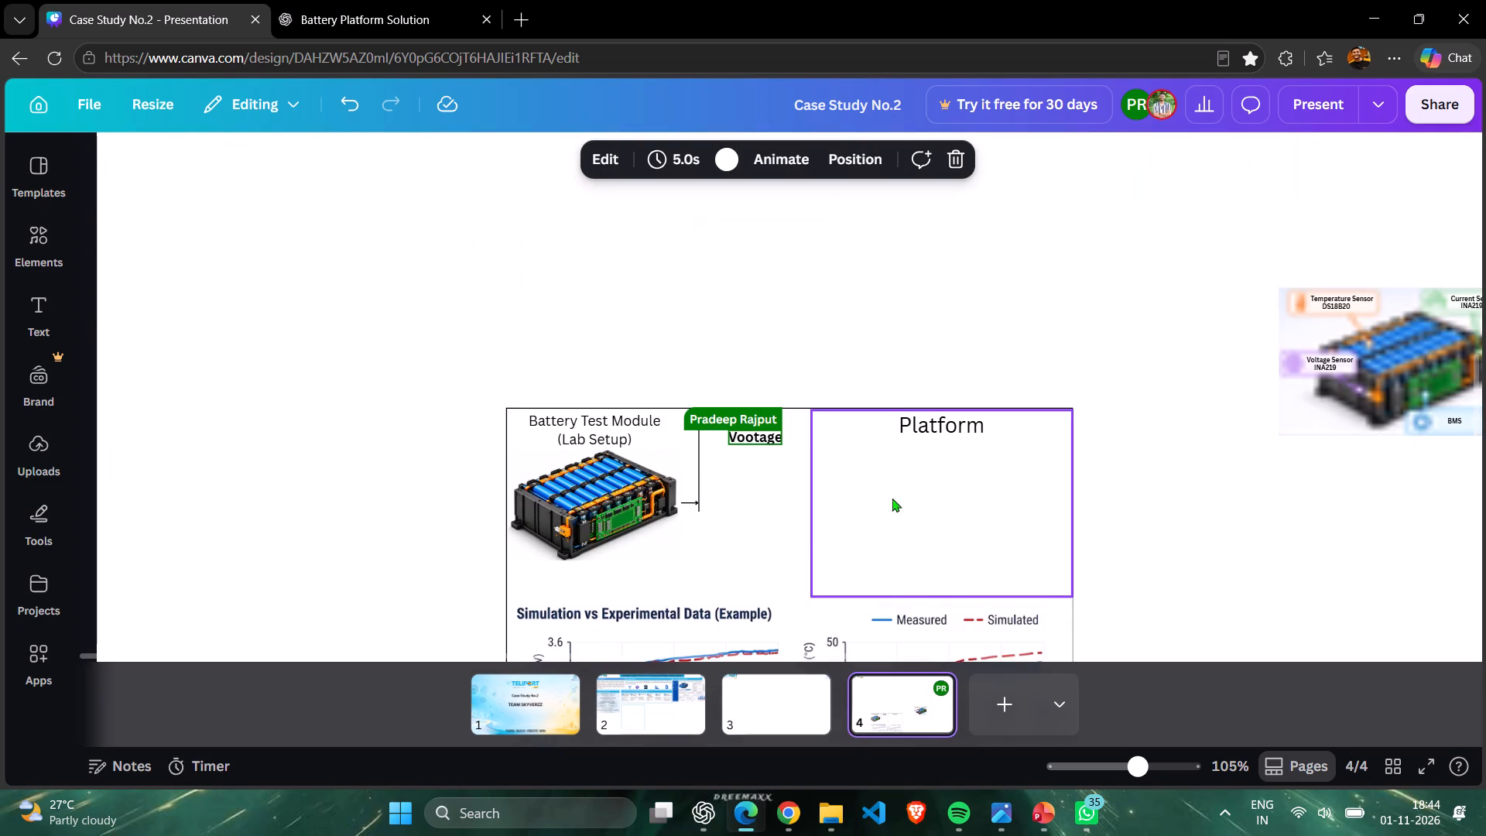
scroll(1063, 379, down, 1)
scroll(1162, 372, down, 1)
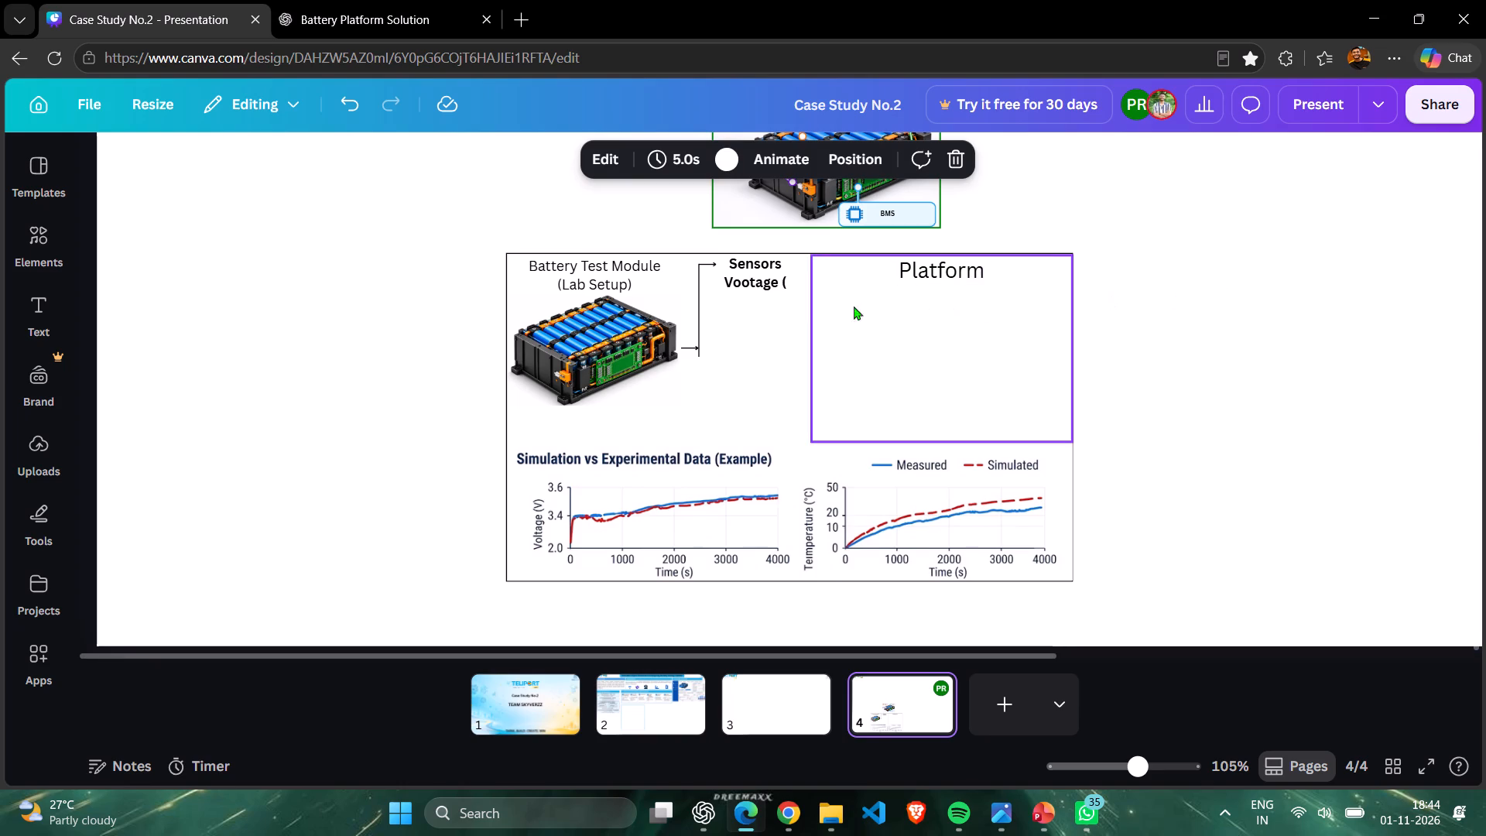
click(751, 281)
double_click(751, 281)
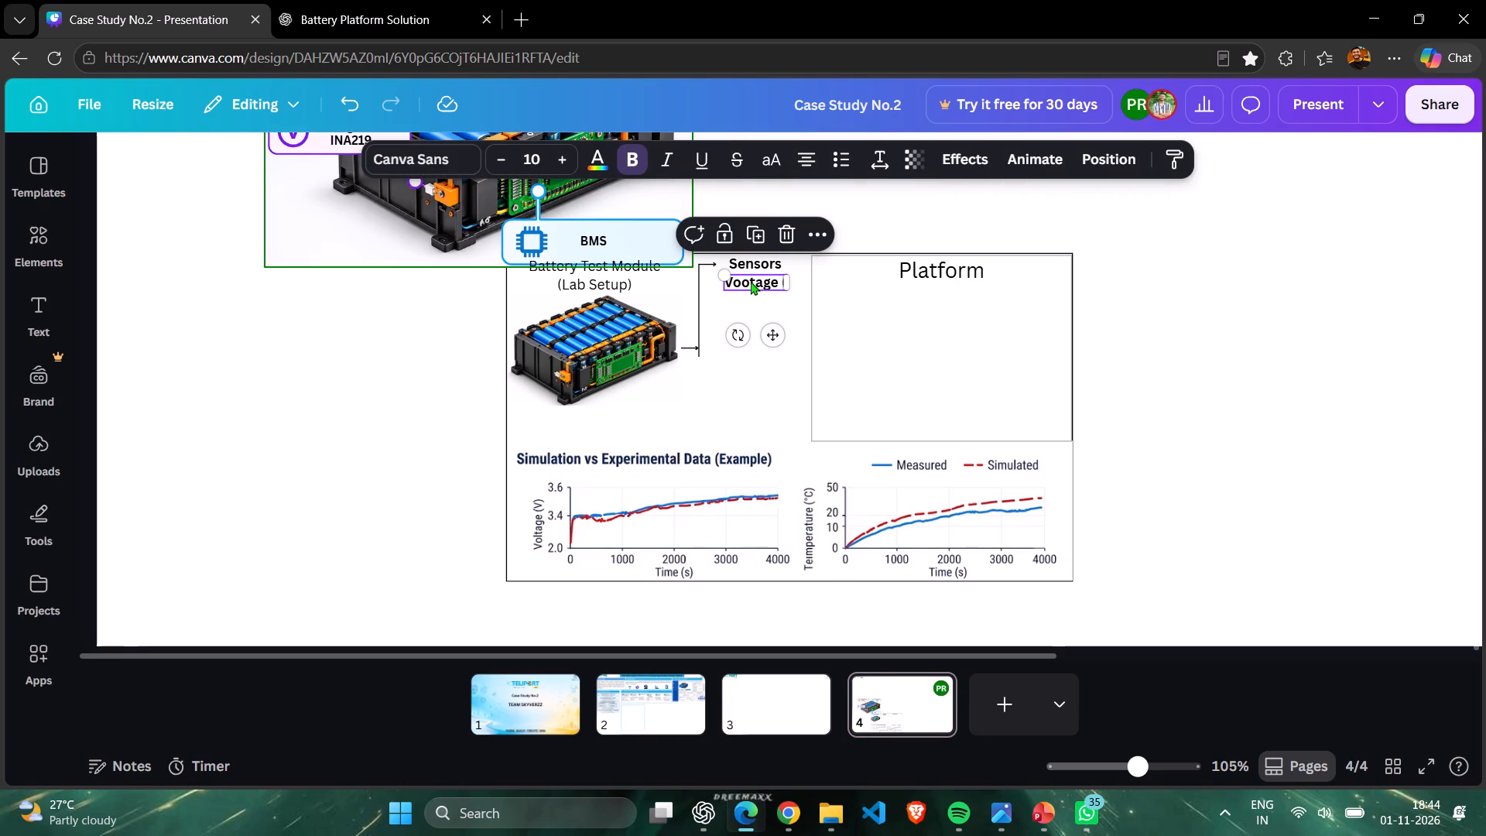
click(751, 281)
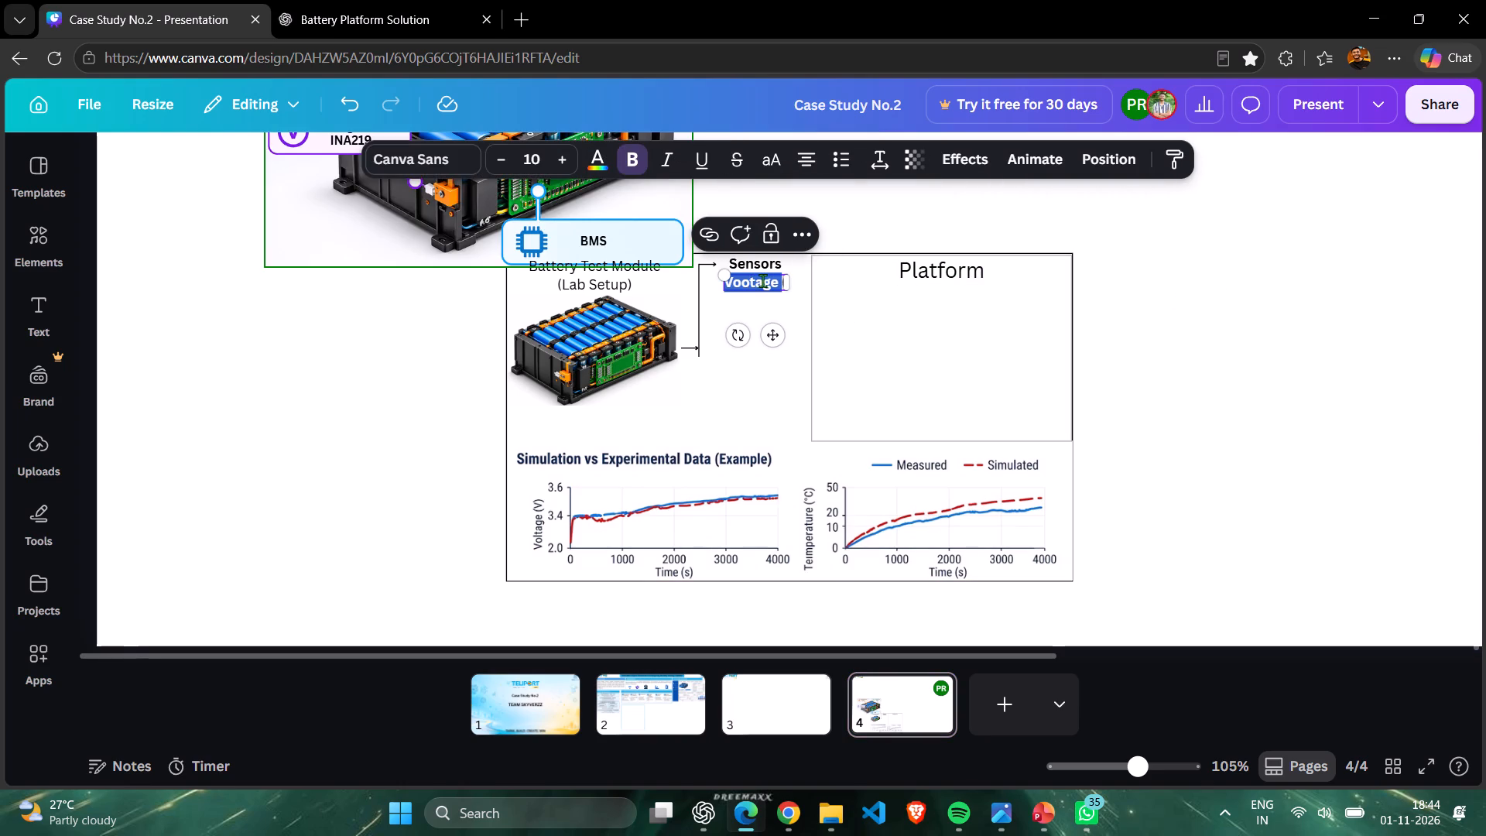
click(756, 280)
key(BackSpace)
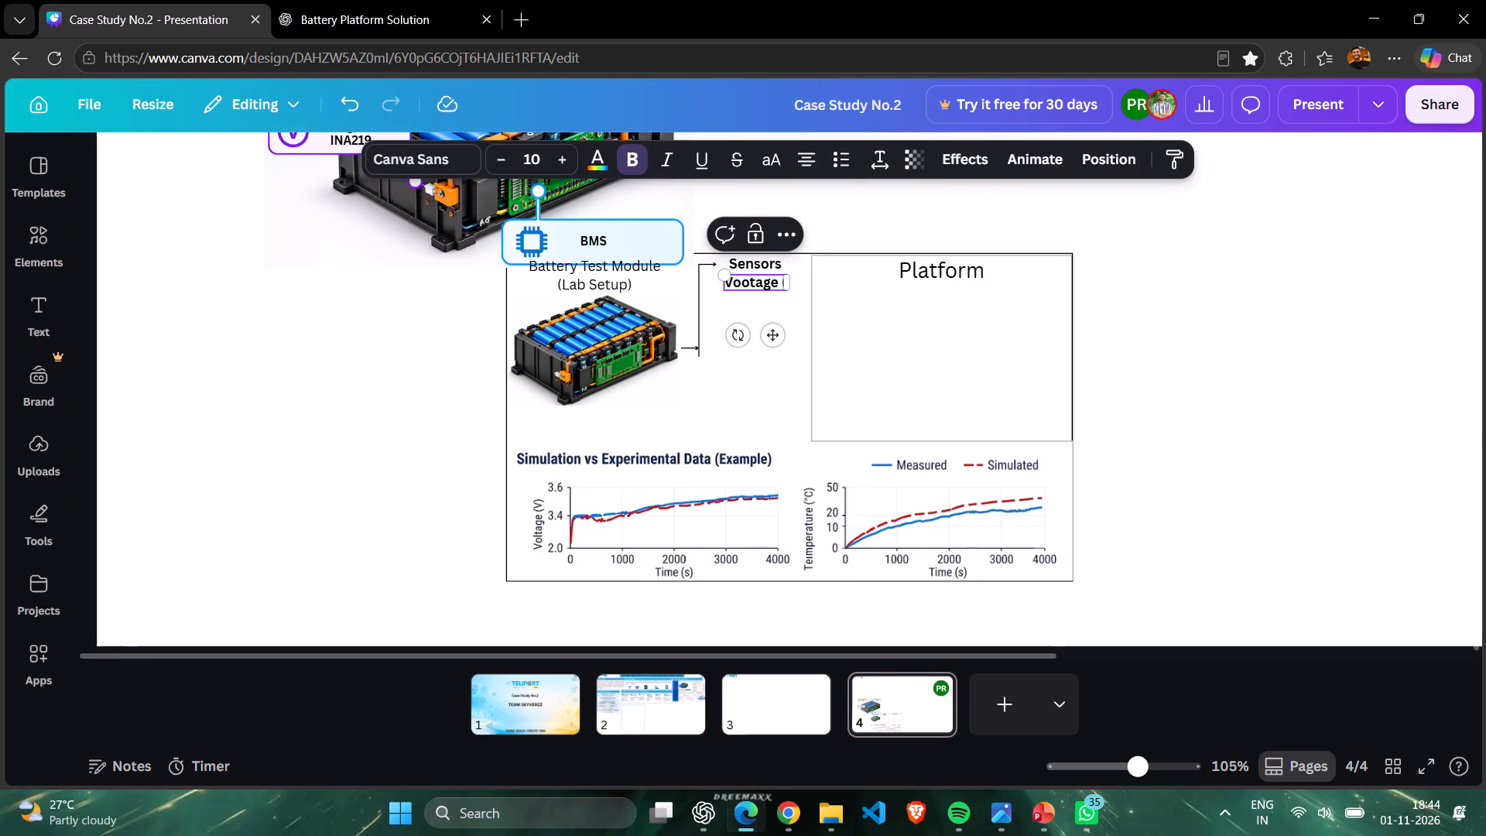
key(BackSpace)
text(lt)
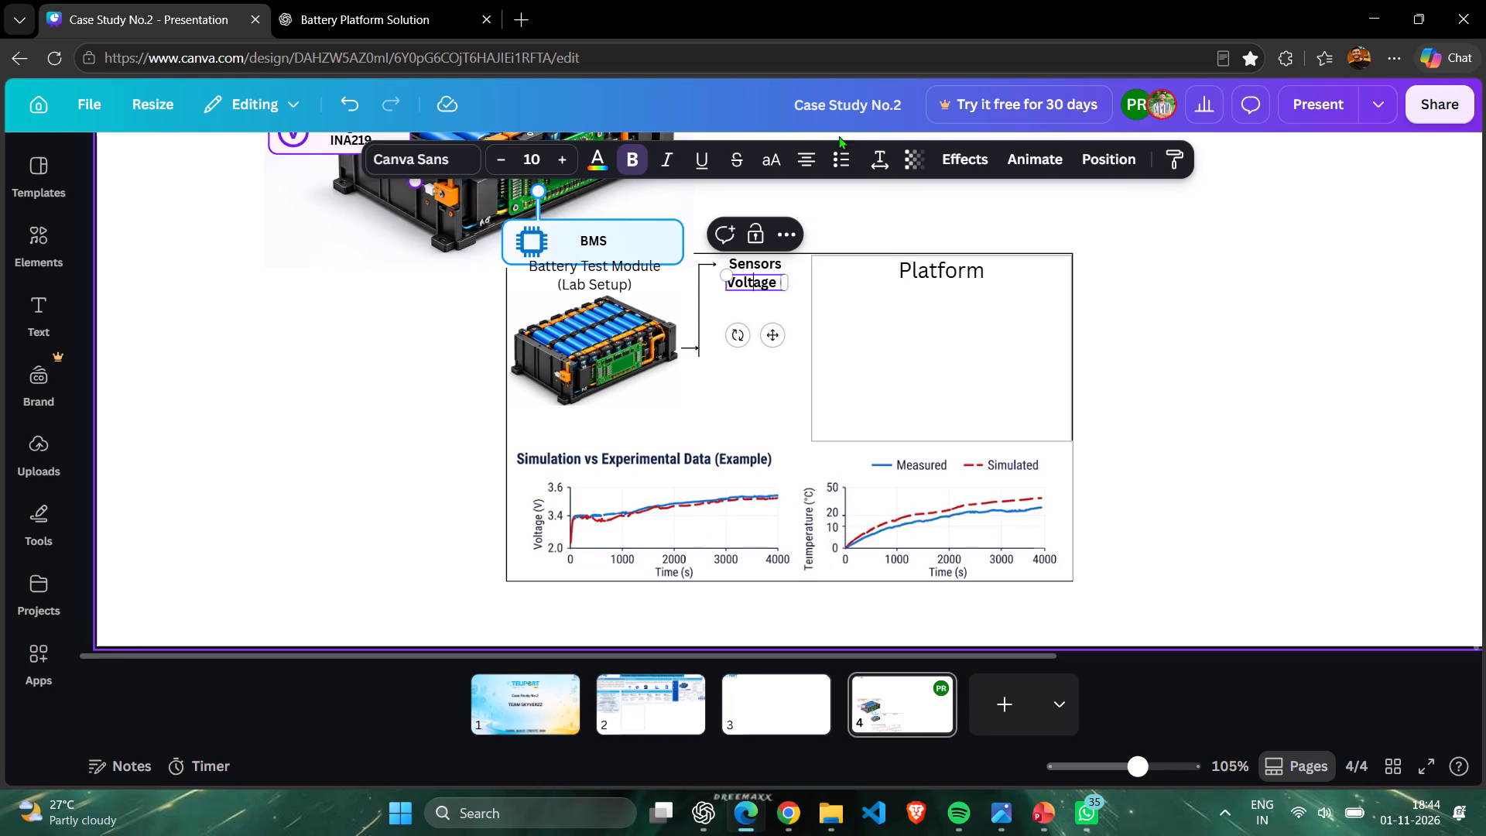
click(752, 422)
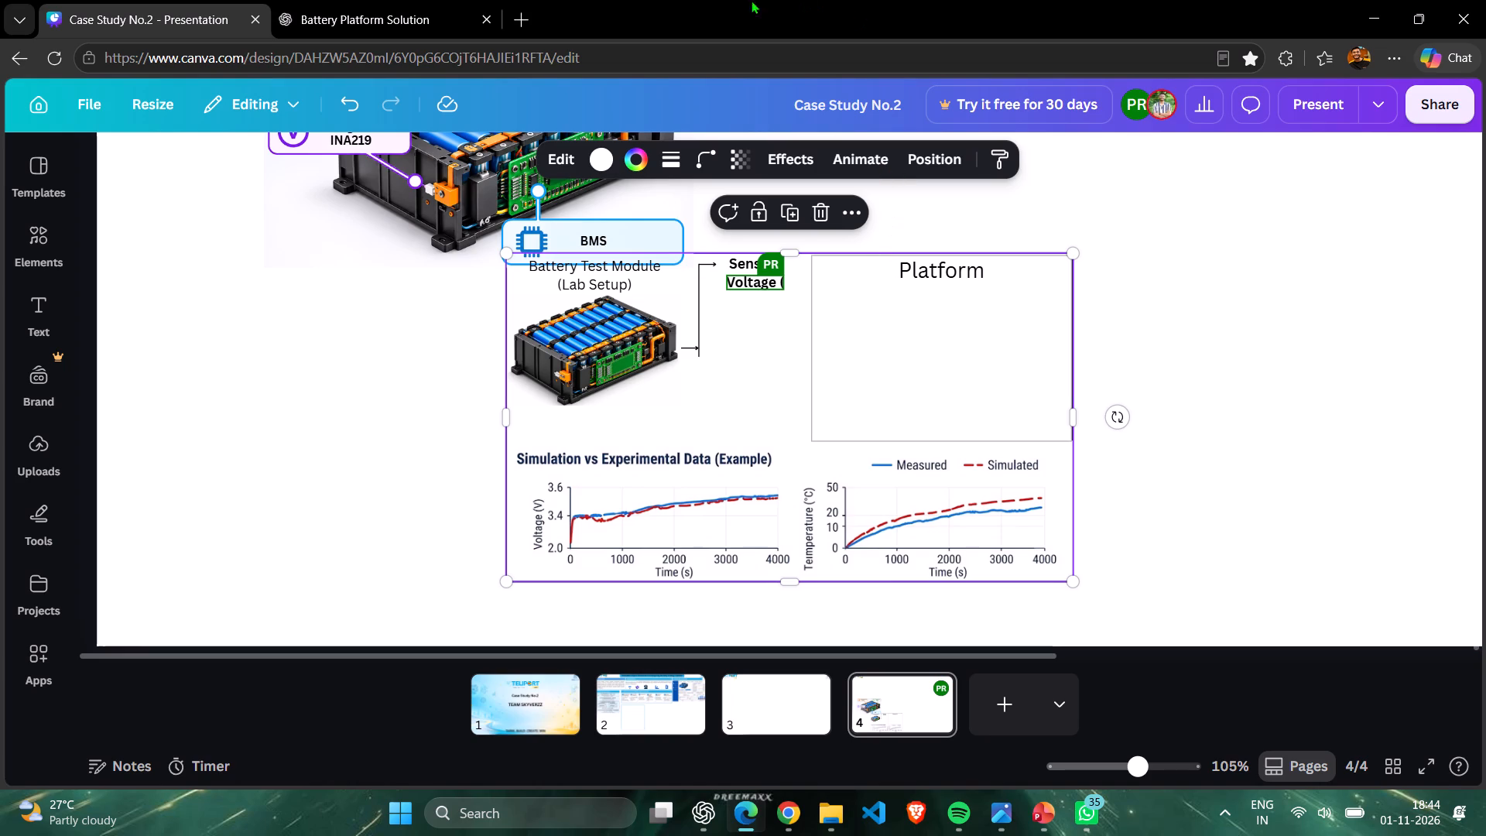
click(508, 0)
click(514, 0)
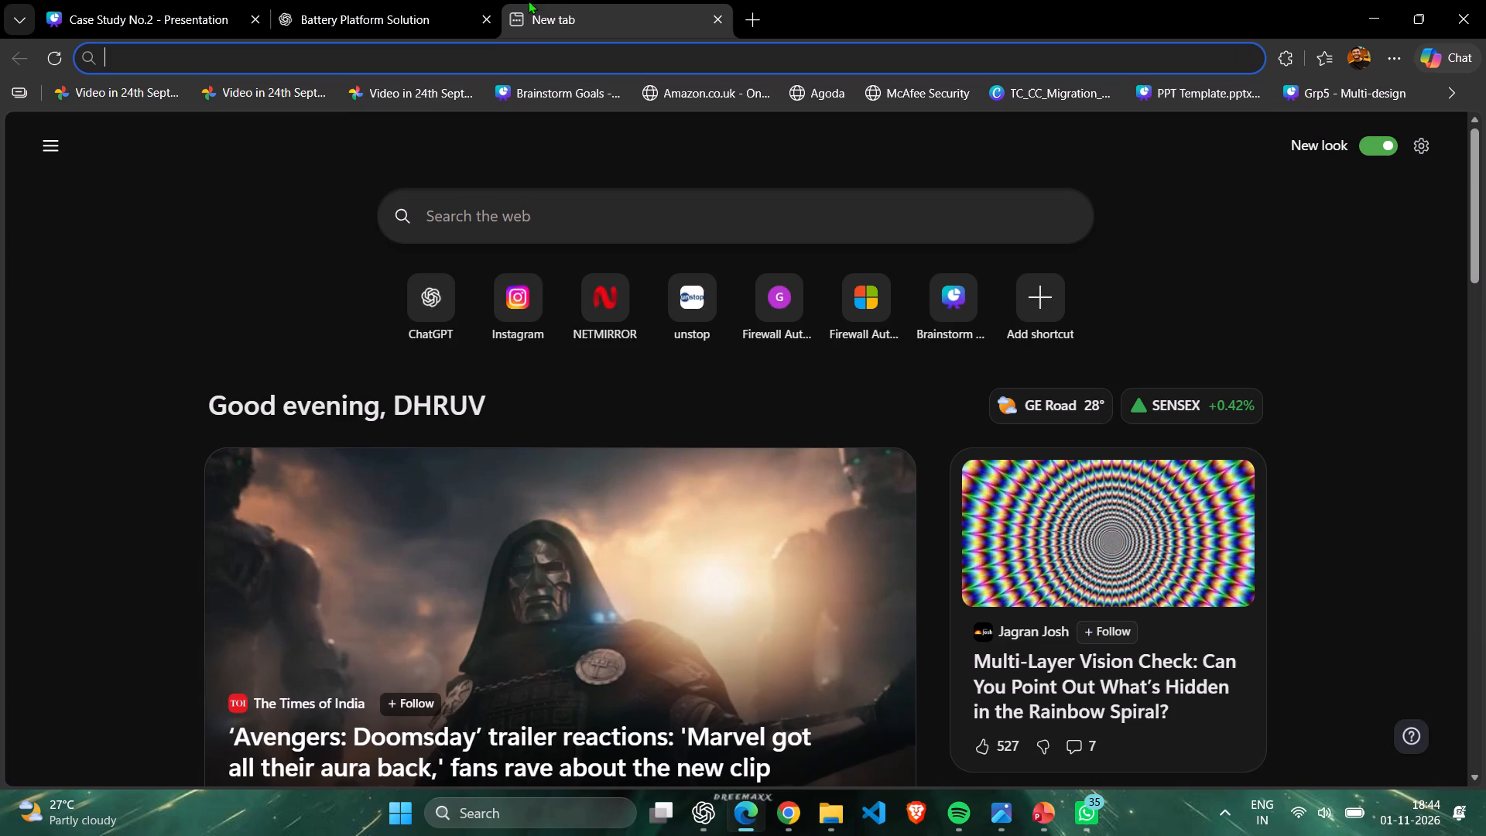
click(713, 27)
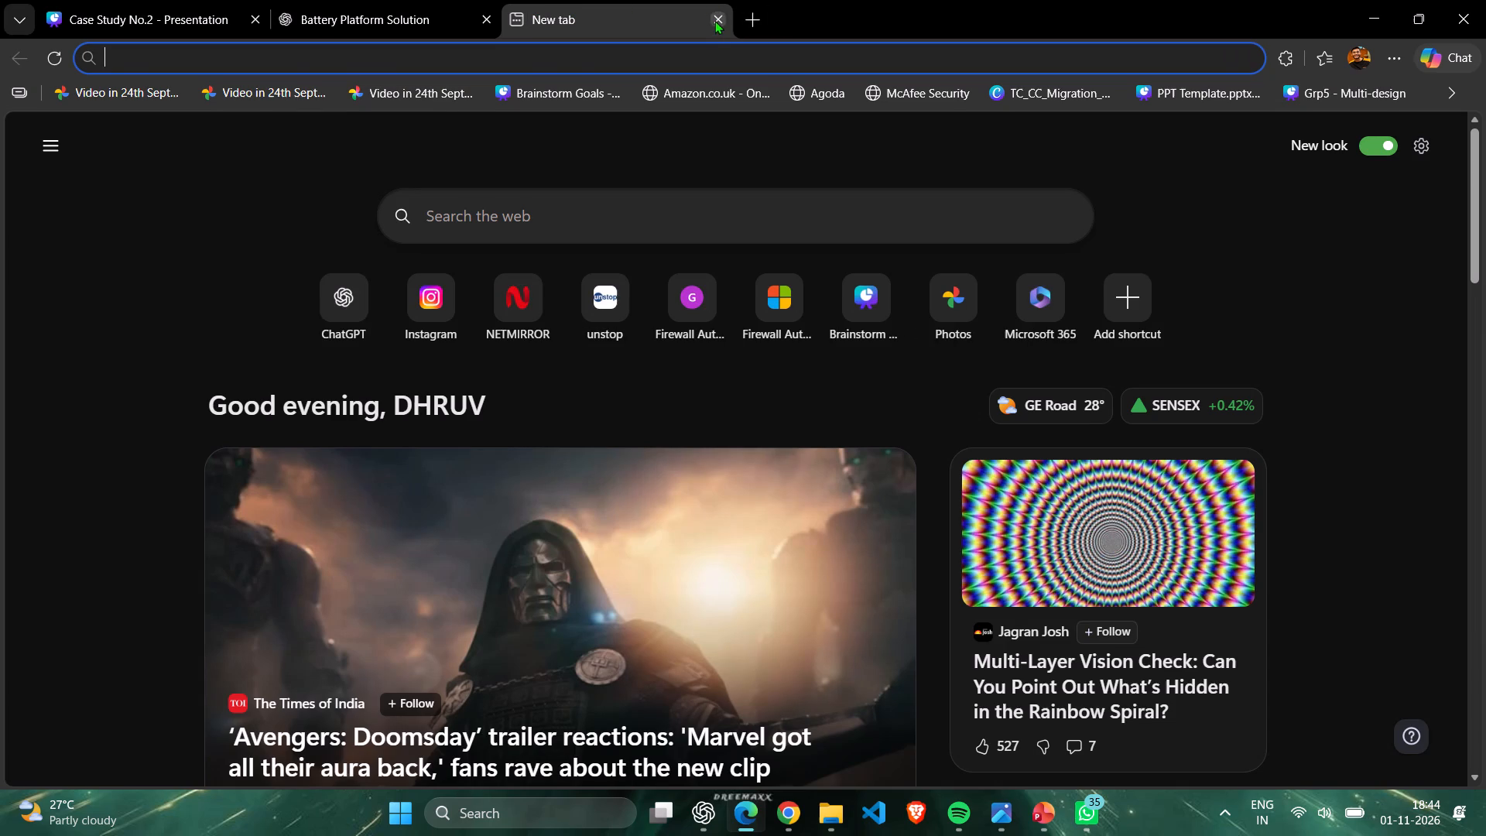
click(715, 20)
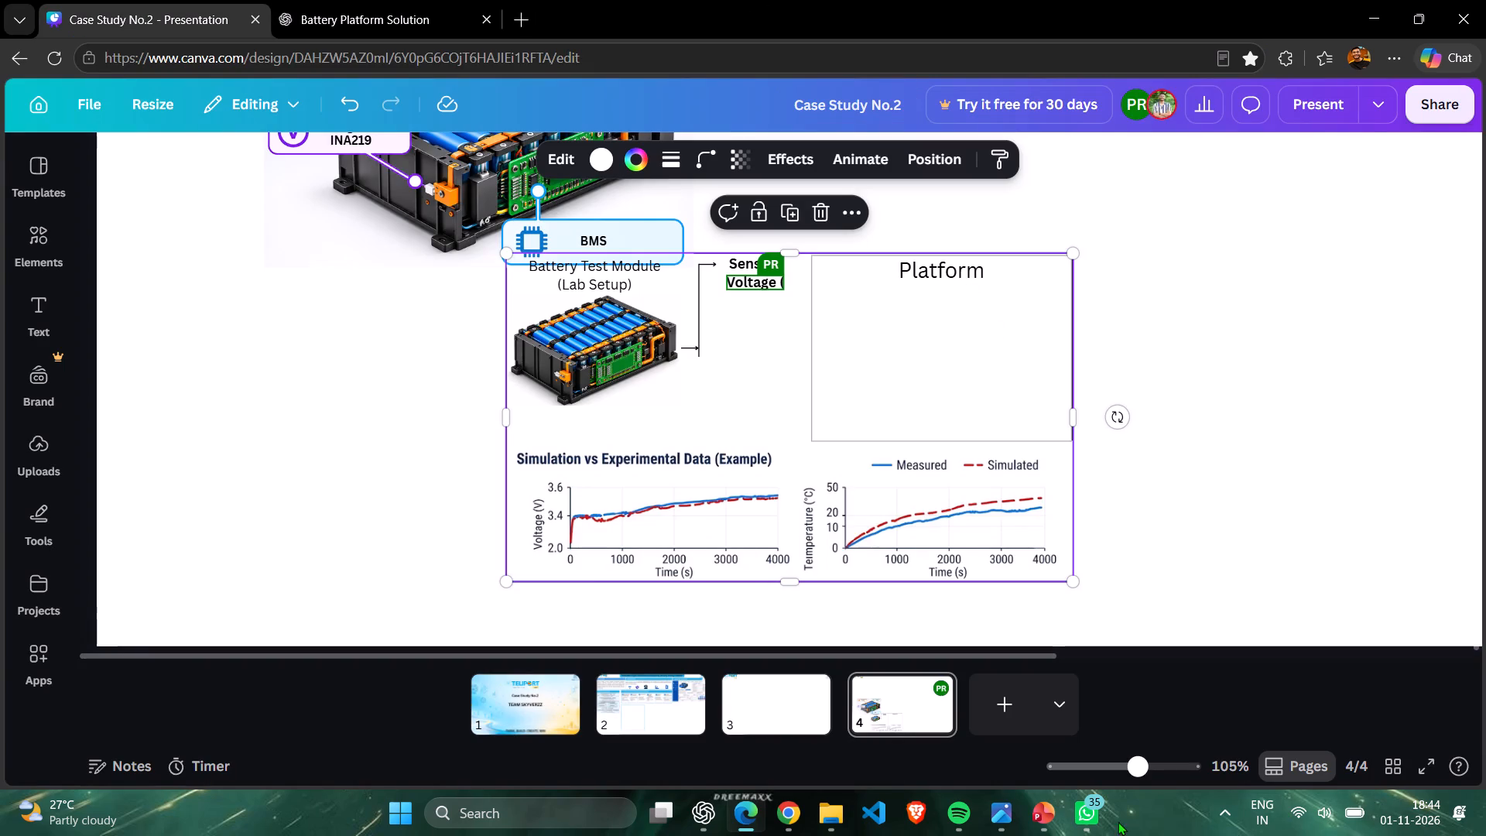
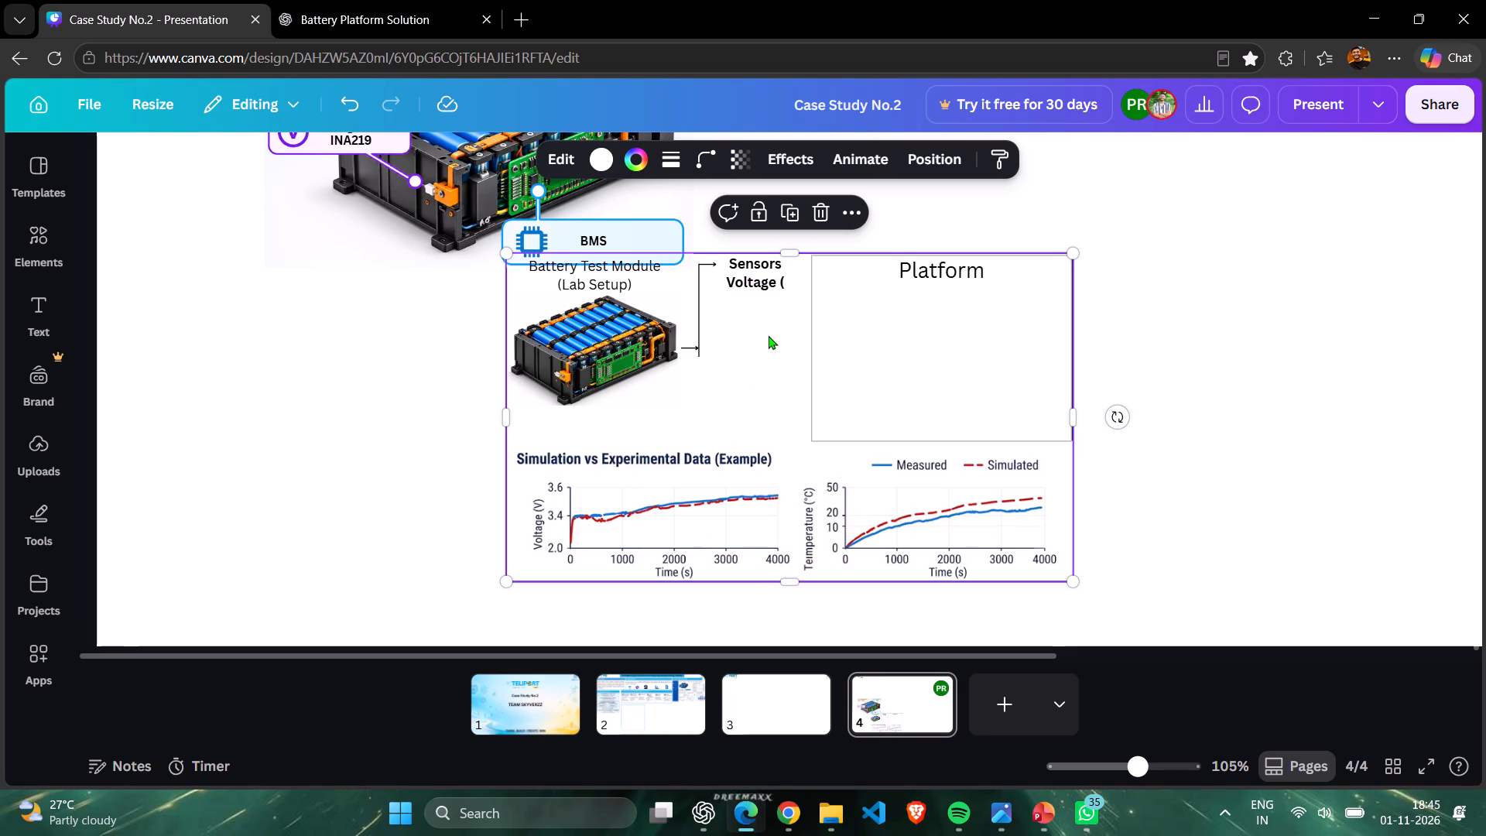
Select the "Voltage" label under Sensors in the page 4 battery test module diagram.
click(765, 283)
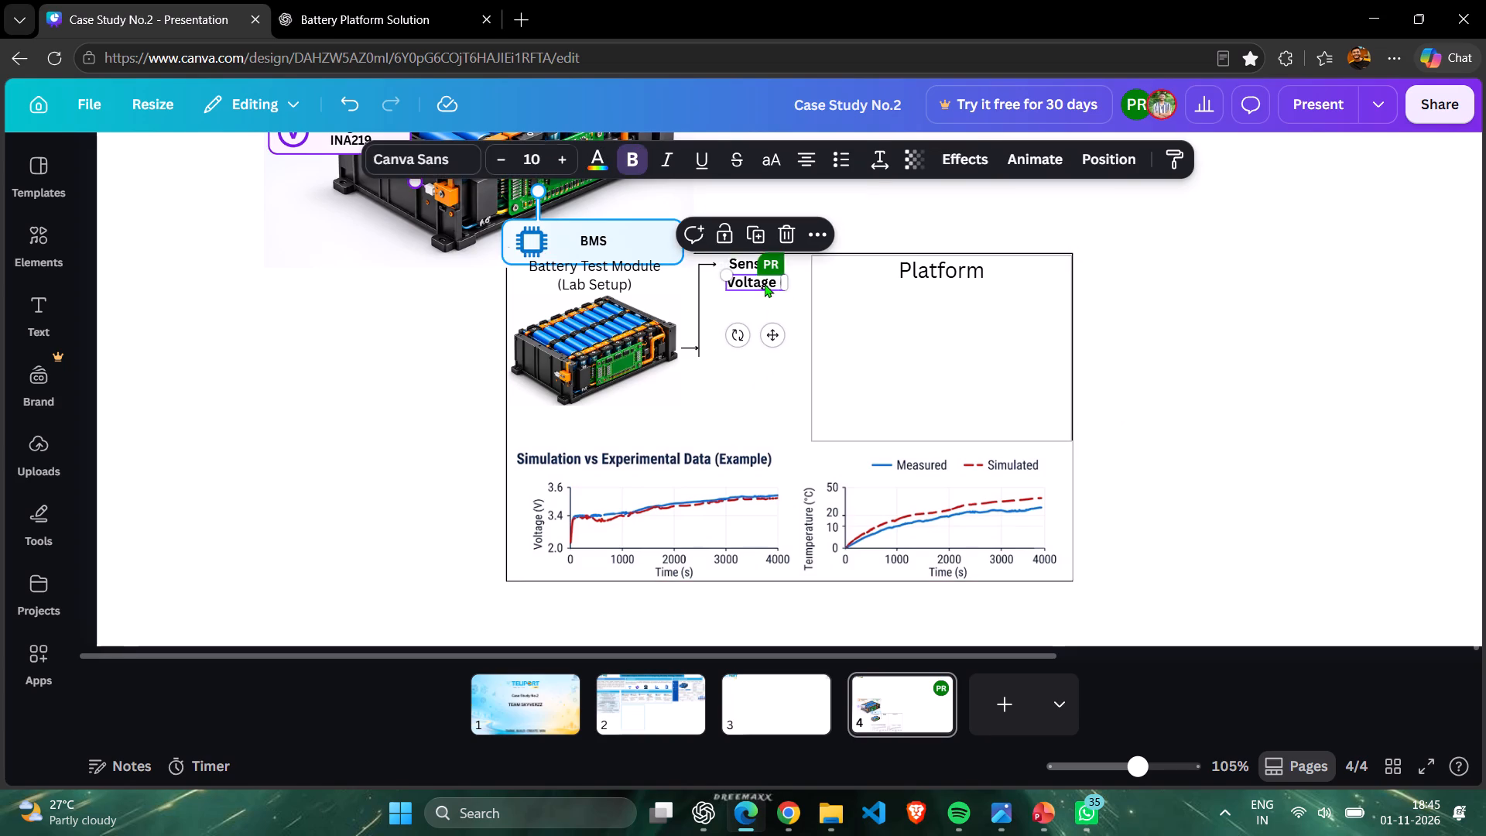
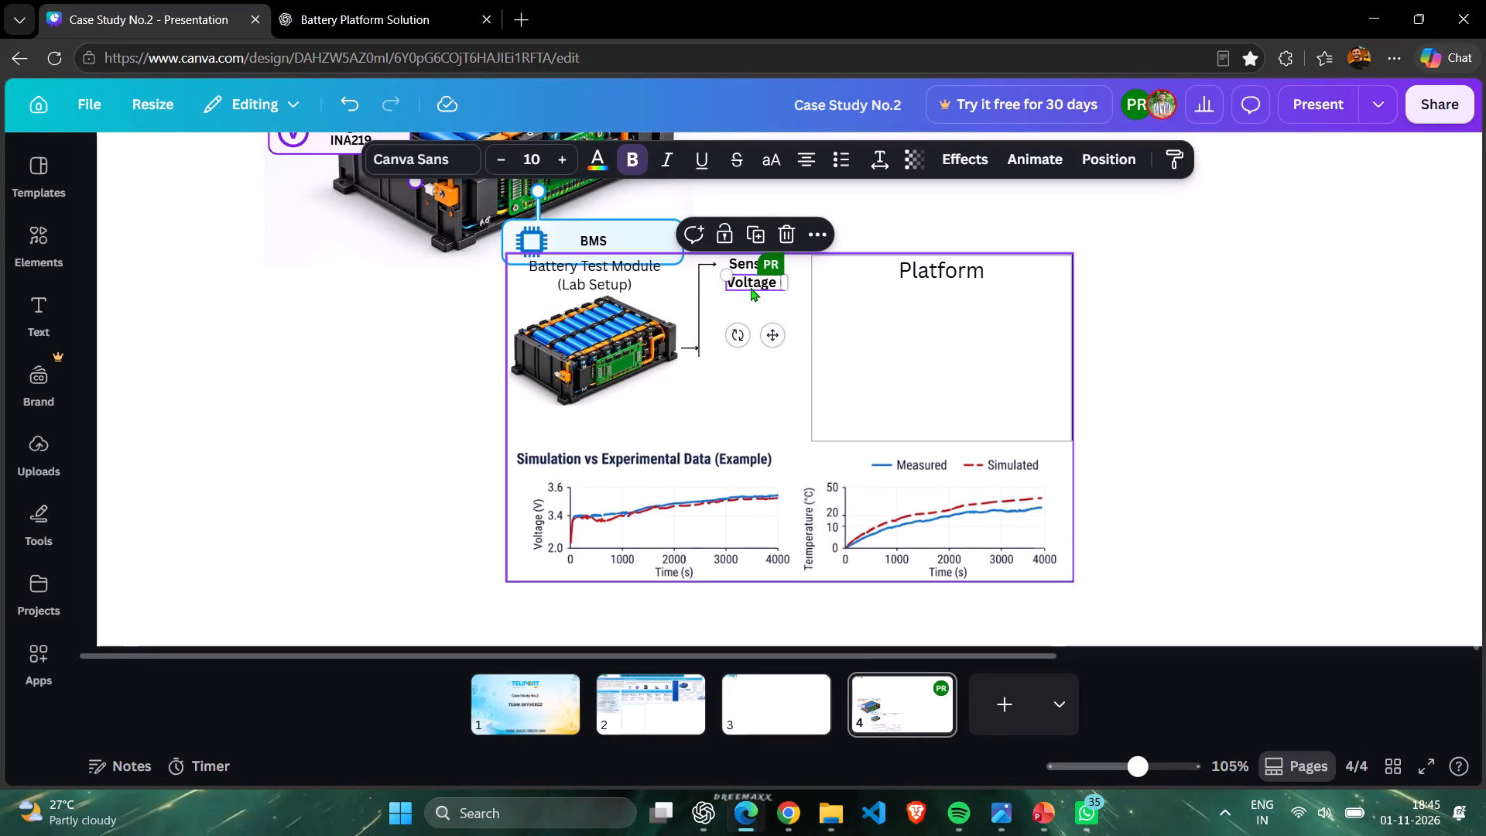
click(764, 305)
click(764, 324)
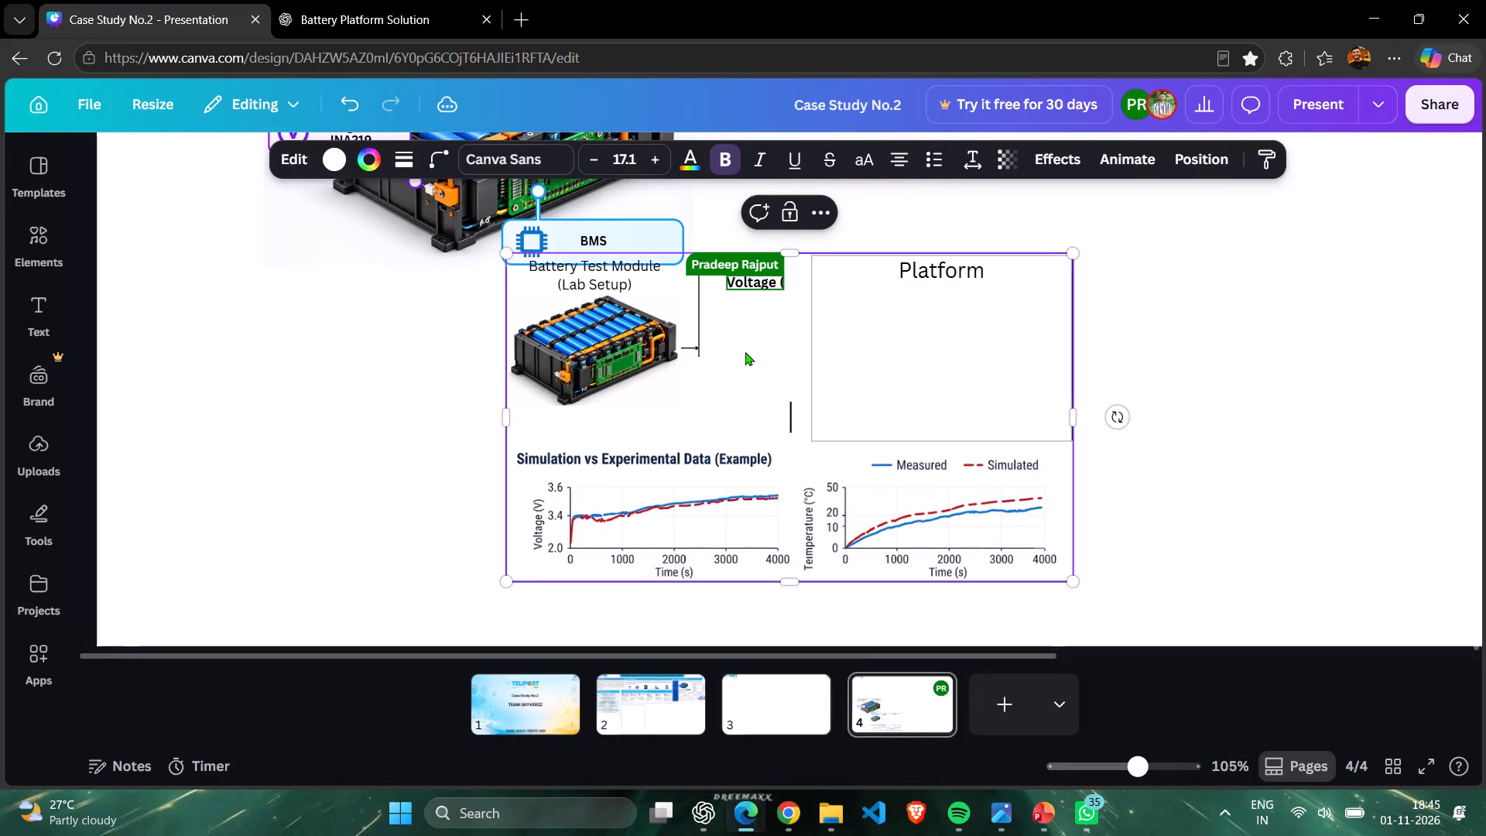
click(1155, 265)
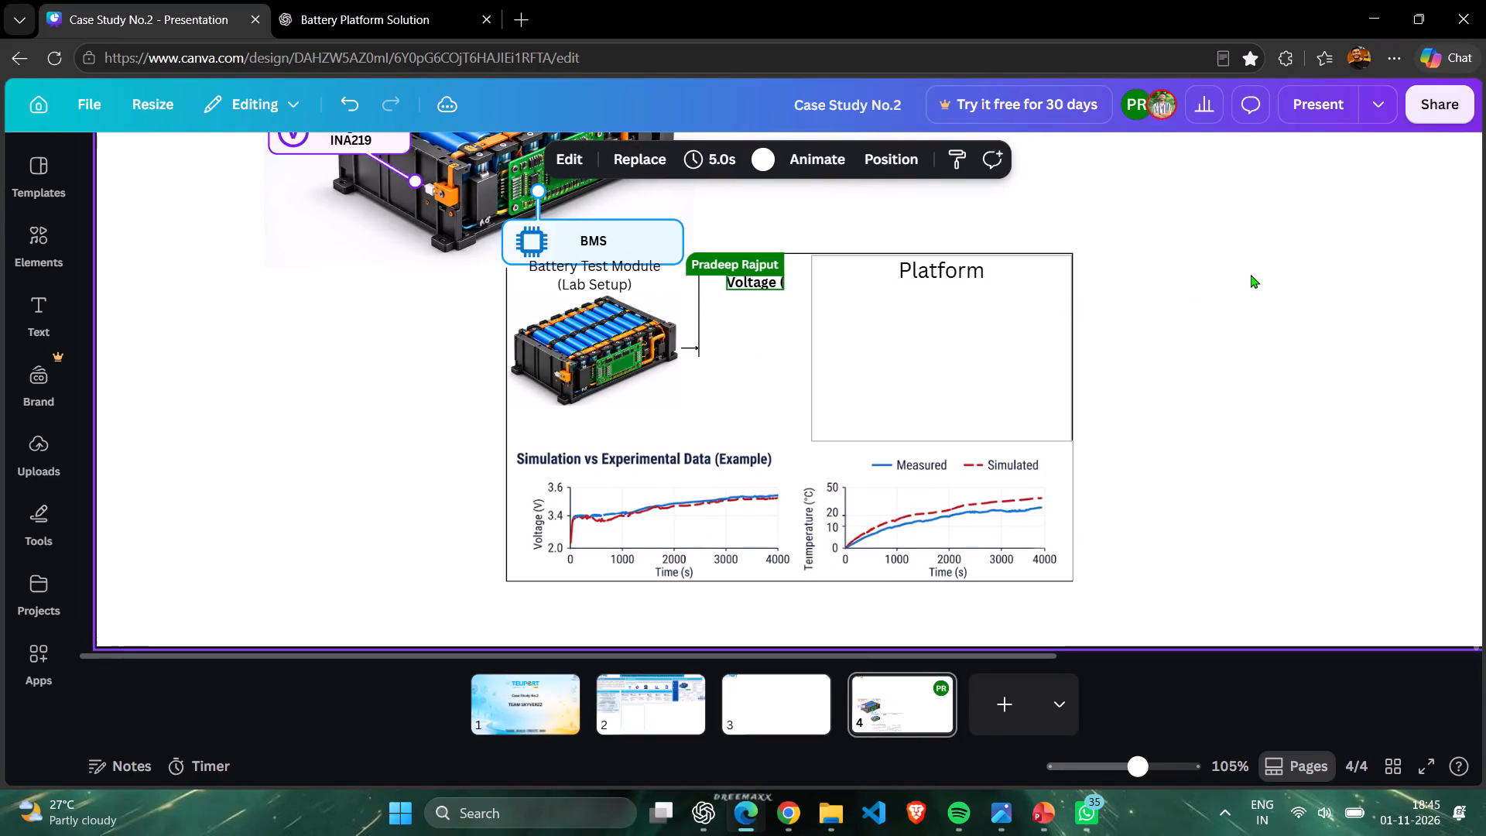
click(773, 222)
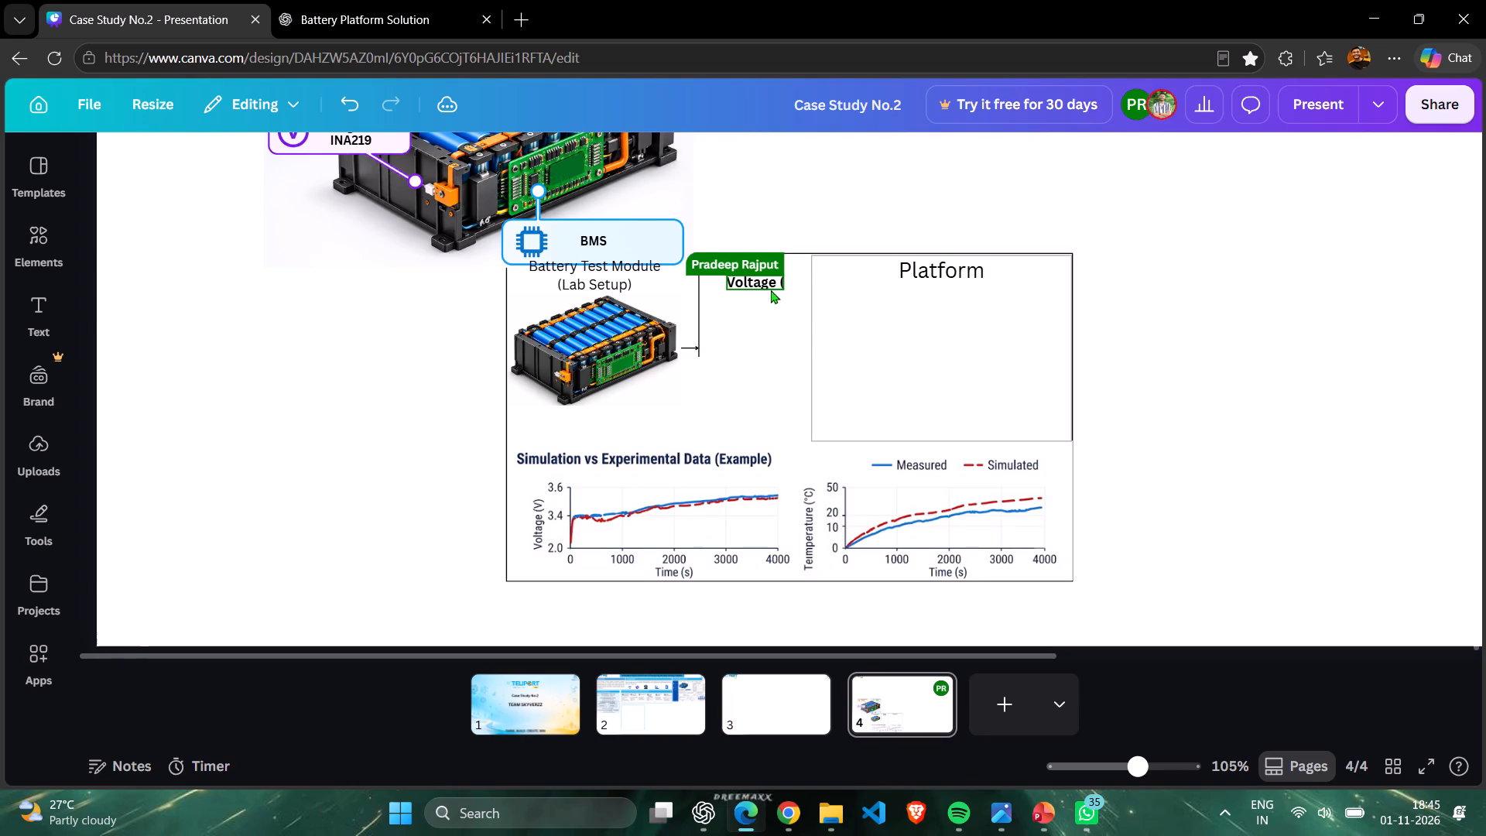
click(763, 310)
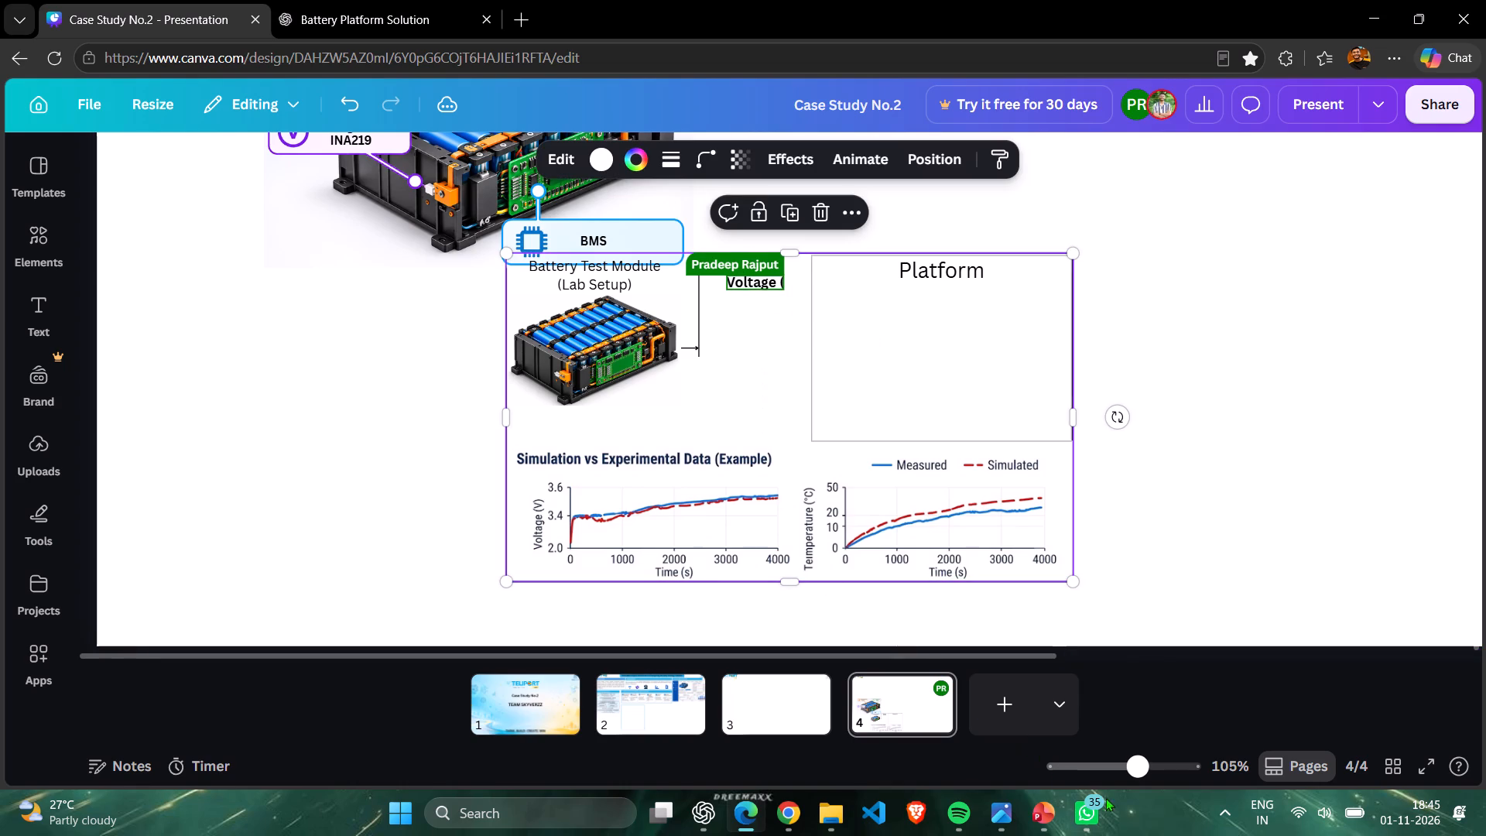
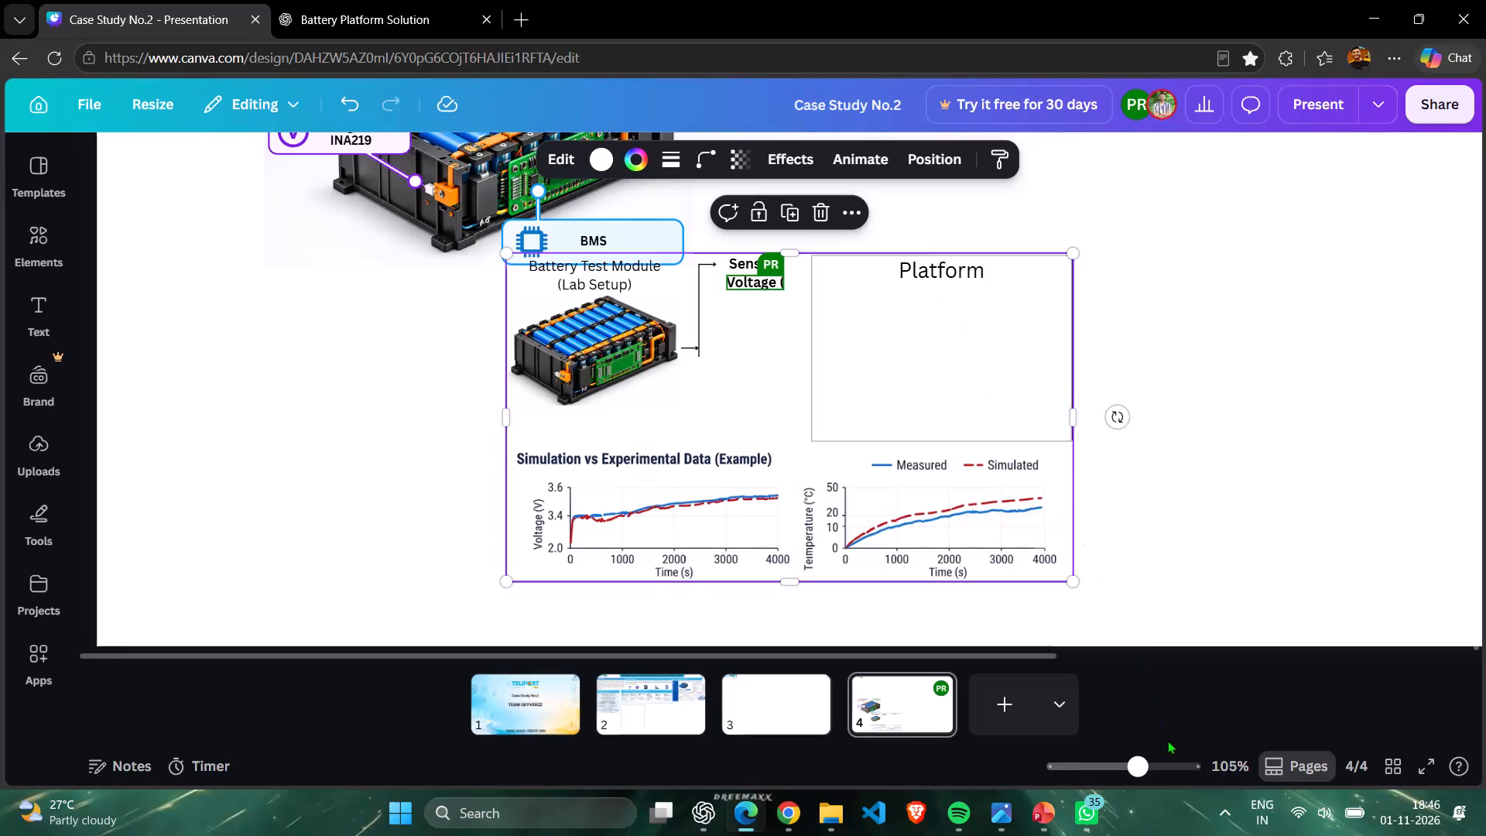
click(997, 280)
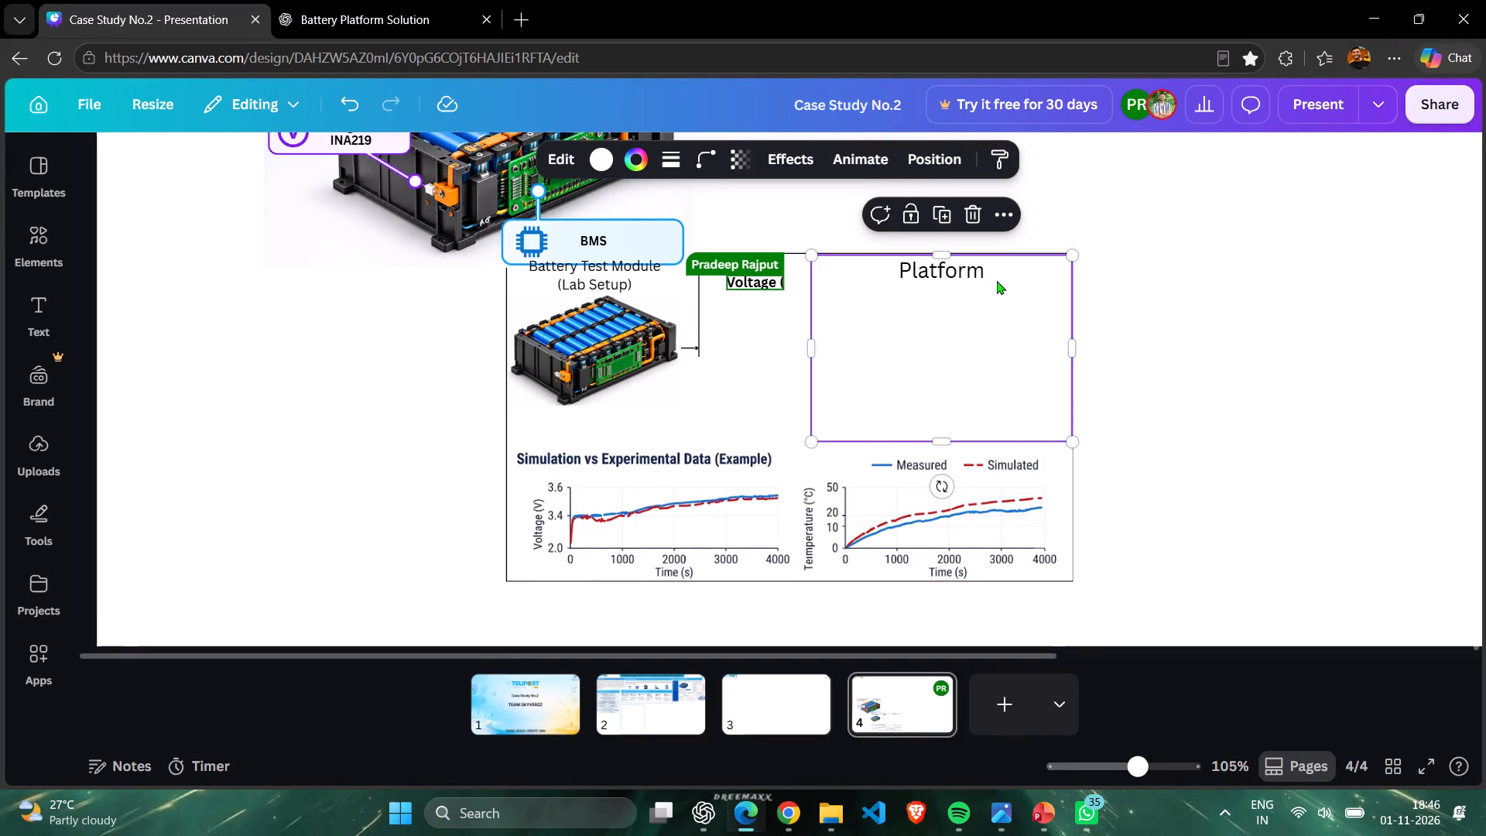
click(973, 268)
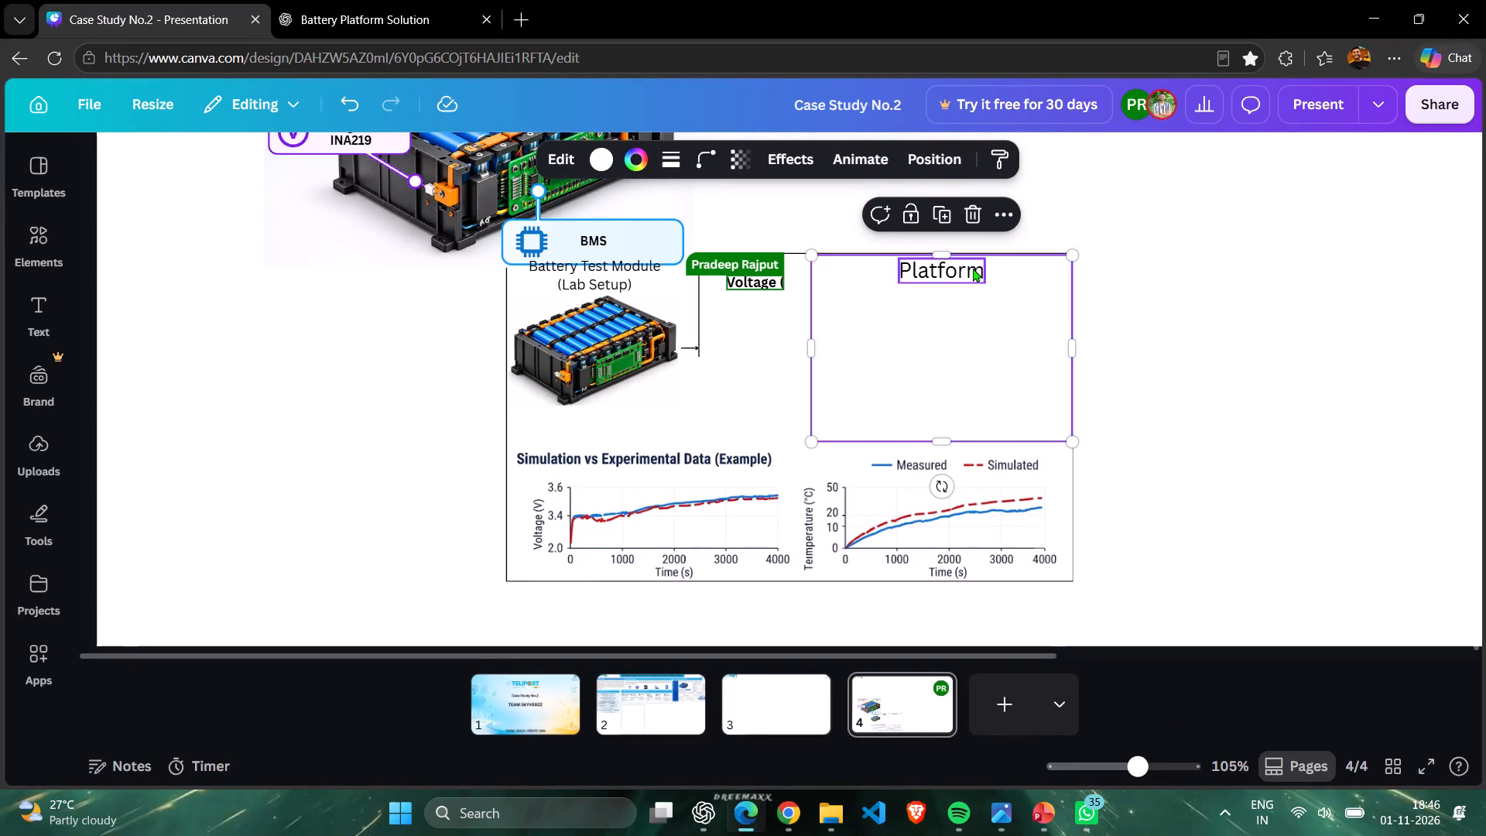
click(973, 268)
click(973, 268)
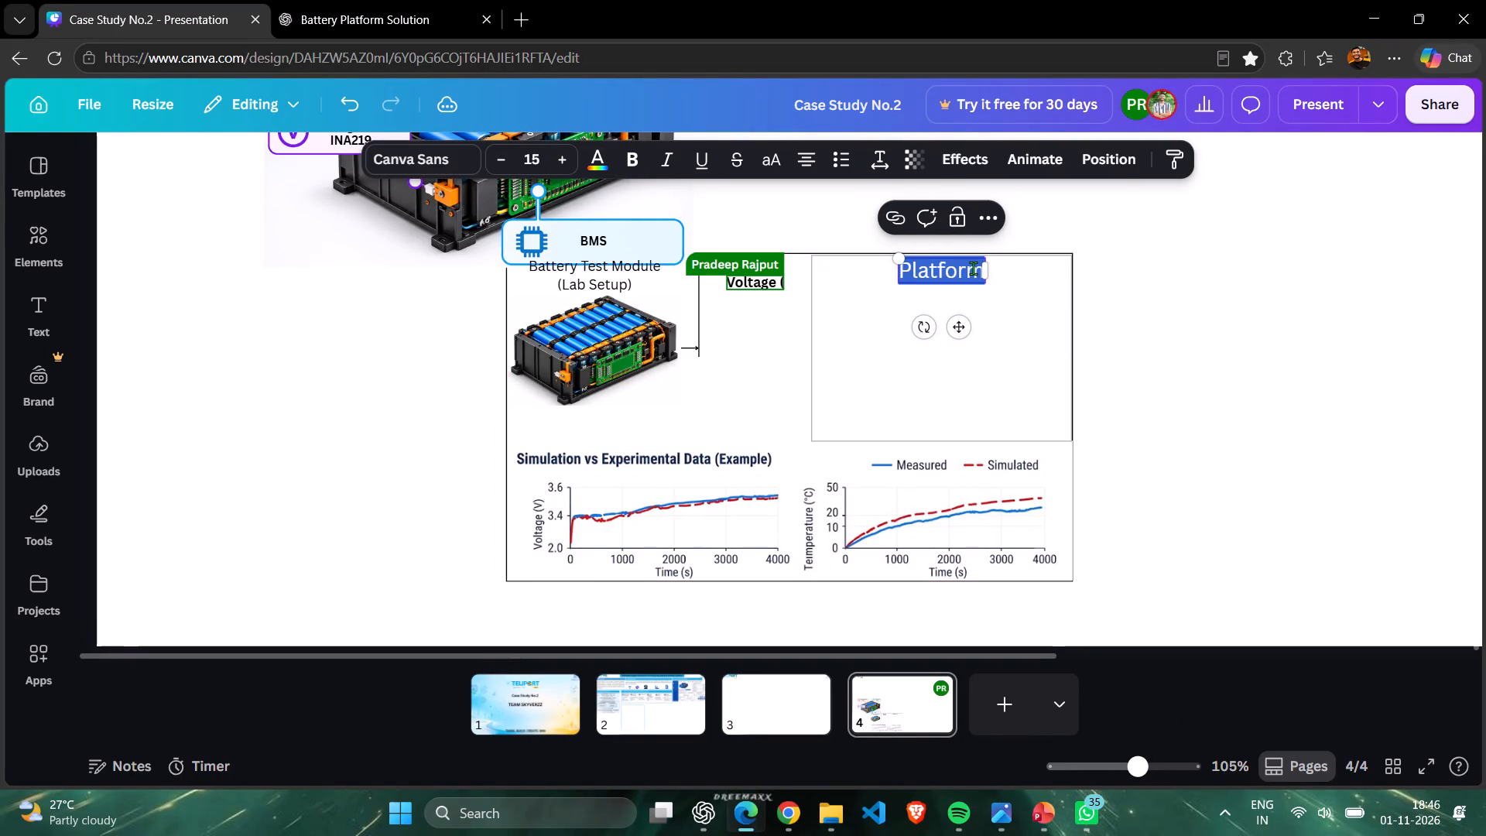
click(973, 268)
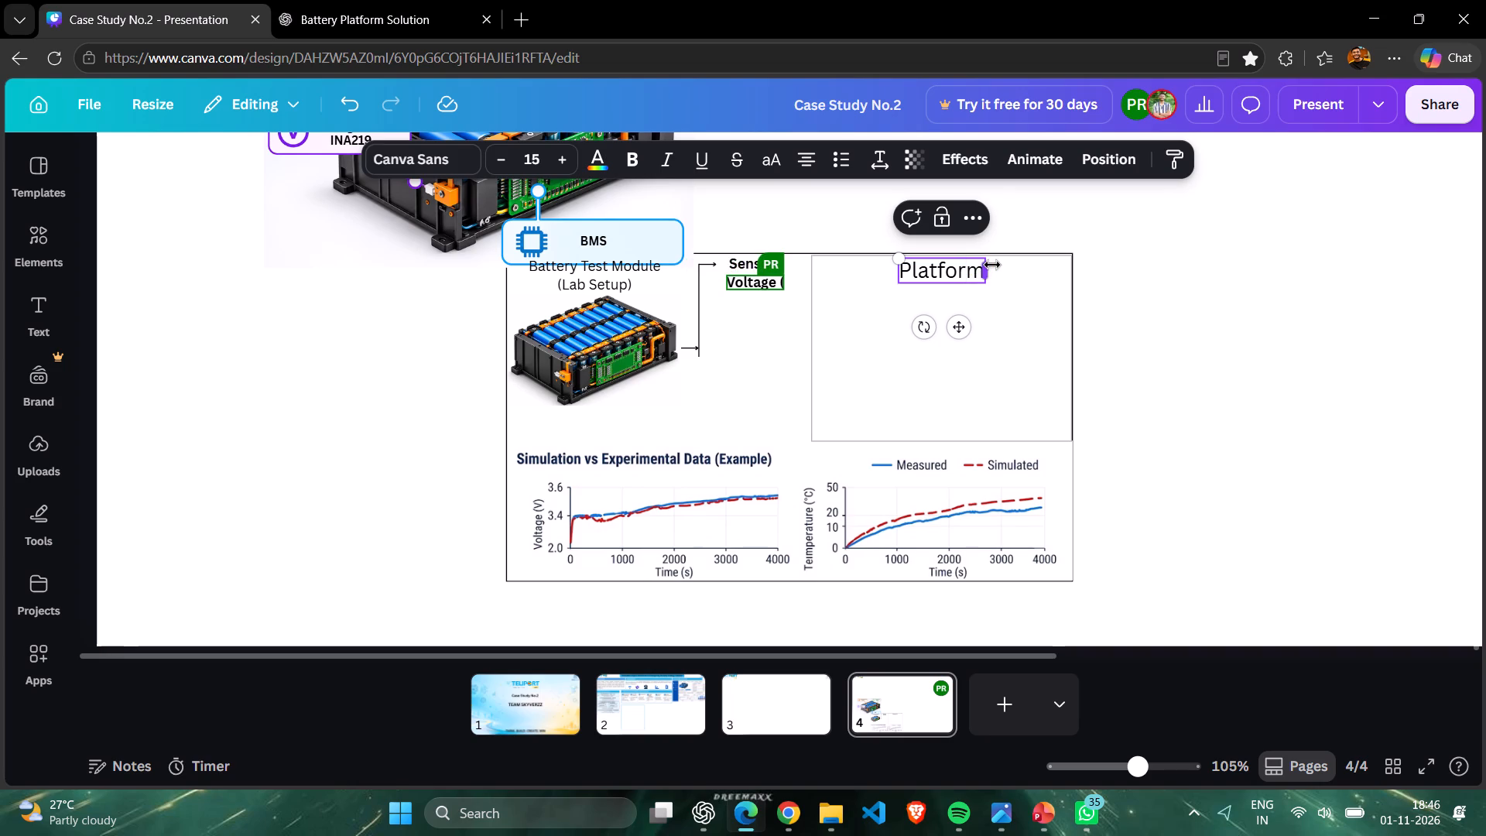
Copy page 4, add a blank page after it, and try to paste the copied page there.
right_click(913, 704)
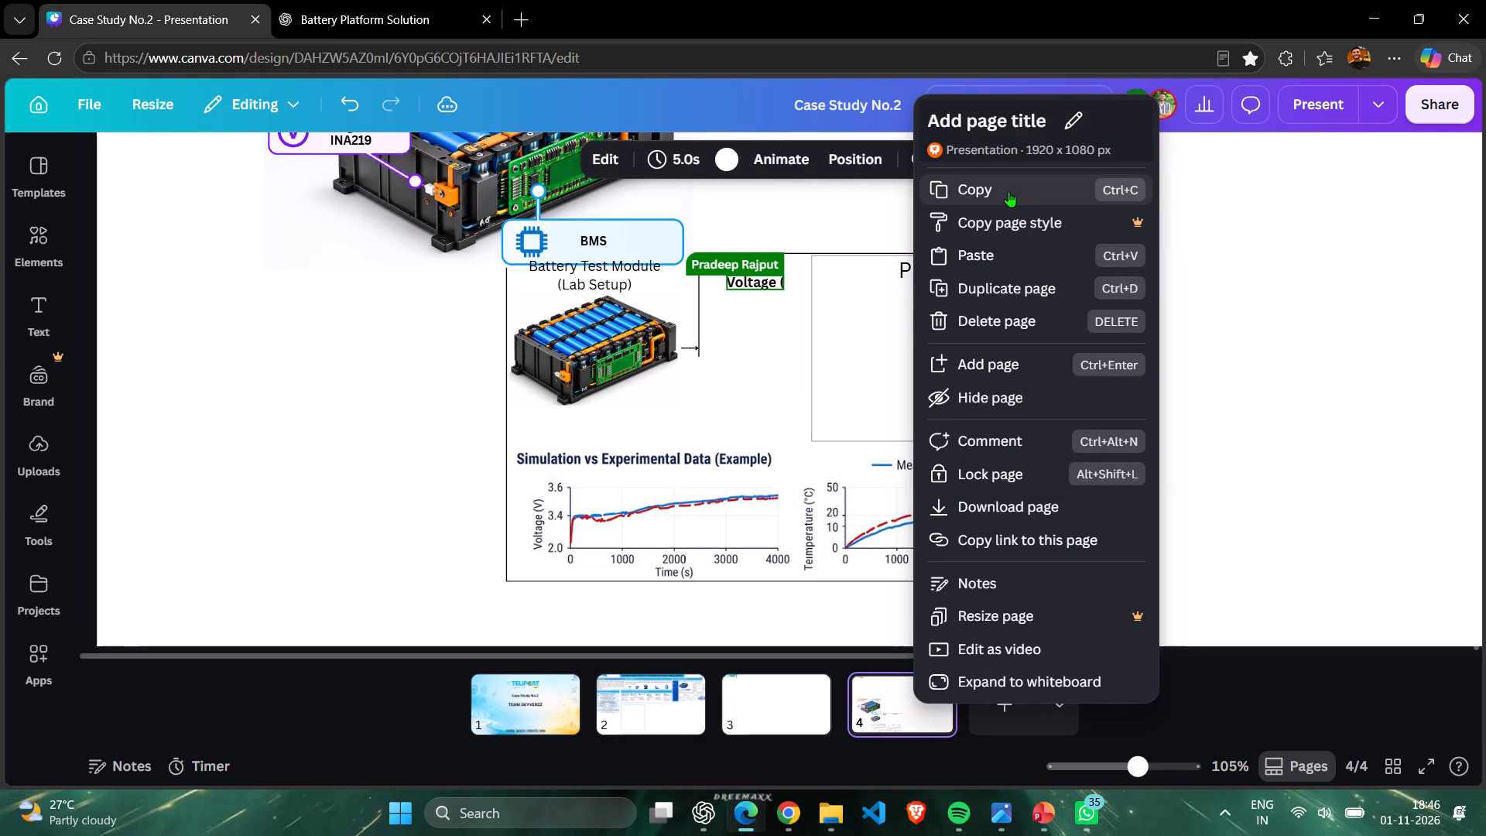
click(1008, 191)
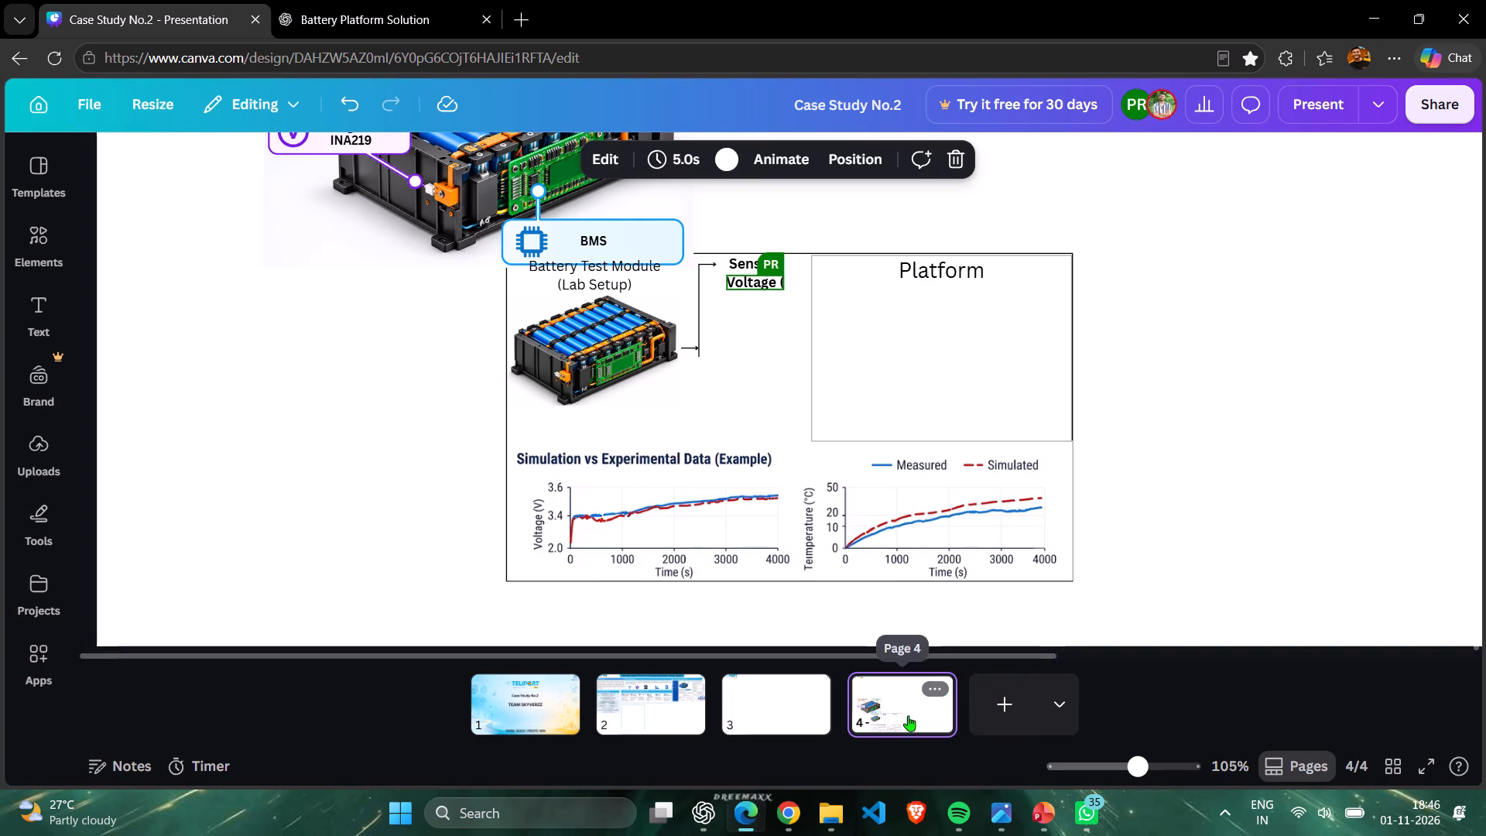
click(1011, 715)
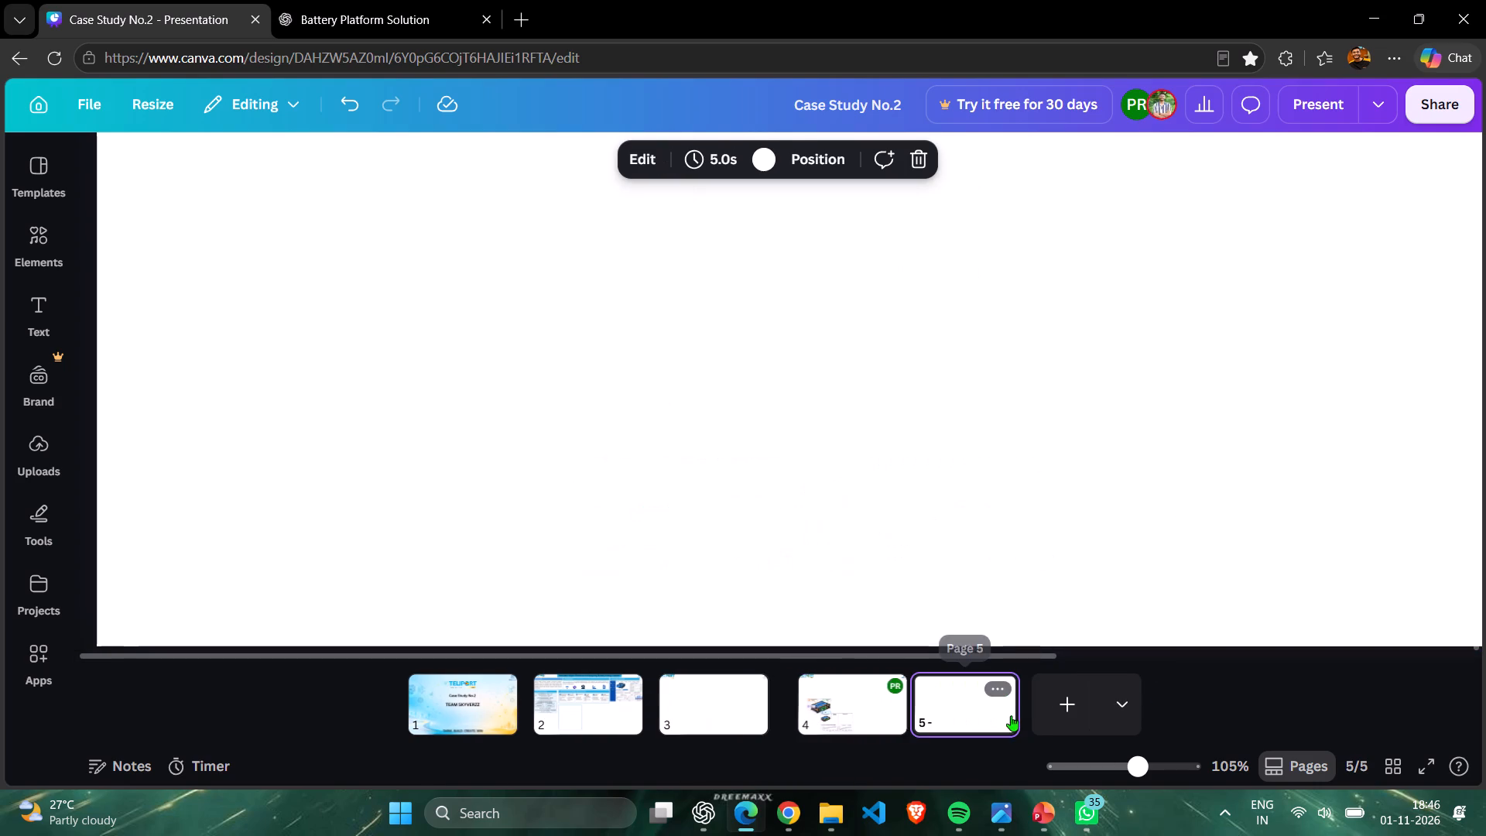
right_click(945, 687)
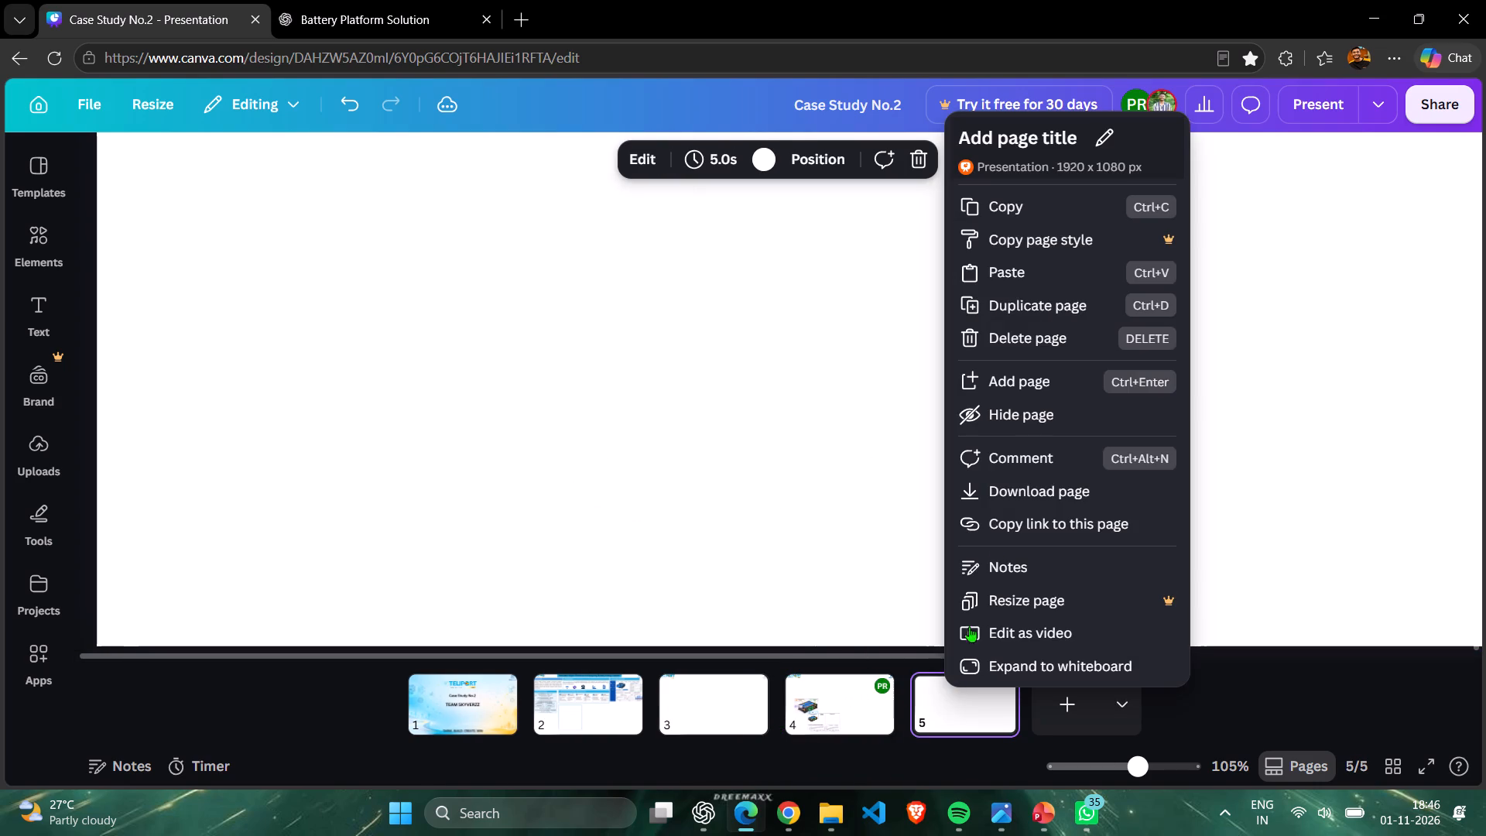
click(1022, 269)
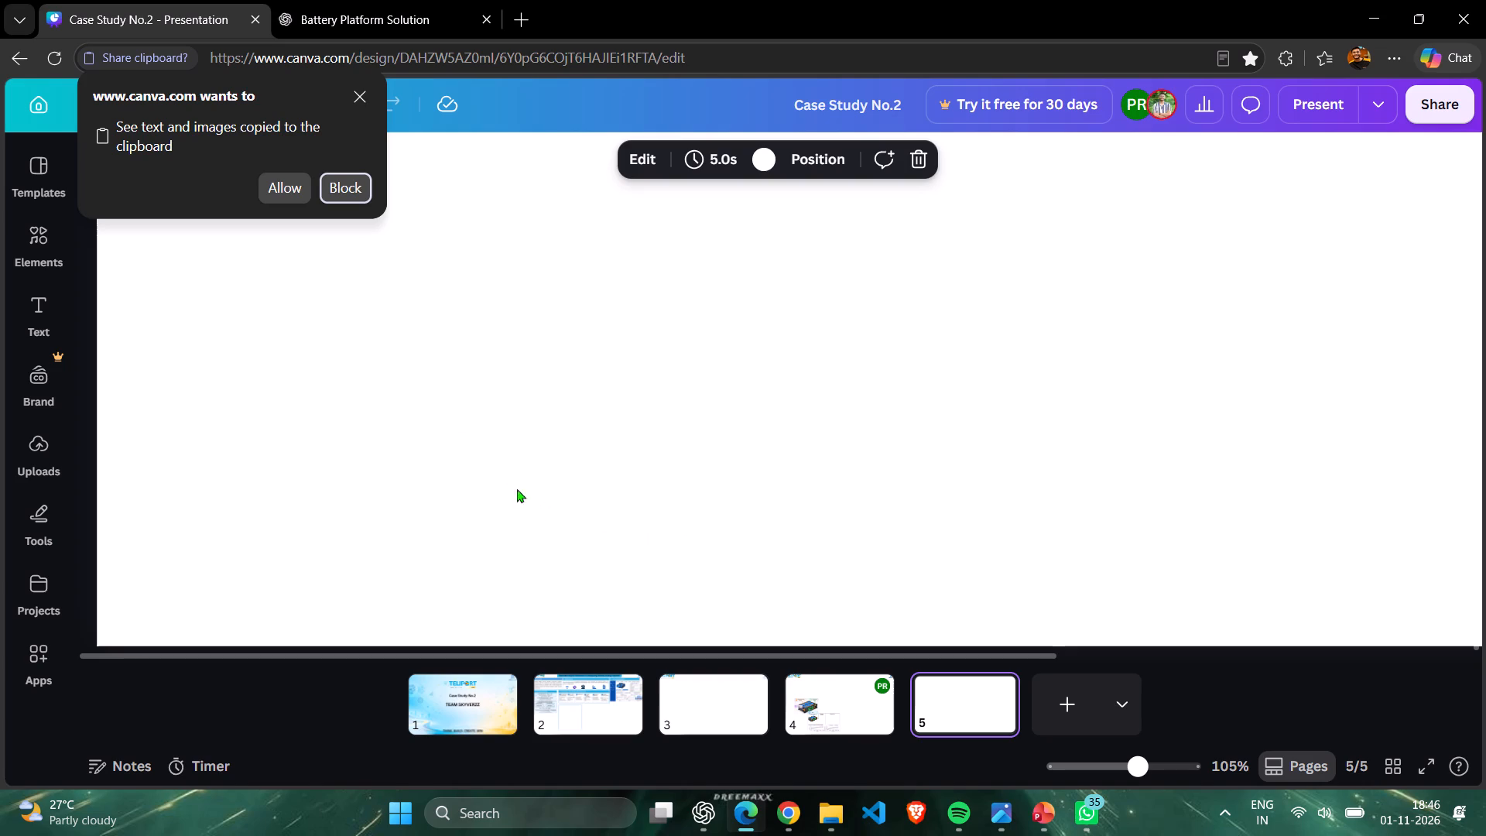
Copy page 4 with its battery test-module diagram and paste it as a new page directly after it.
click(829, 722)
scroll(1166, 300, up, 1)
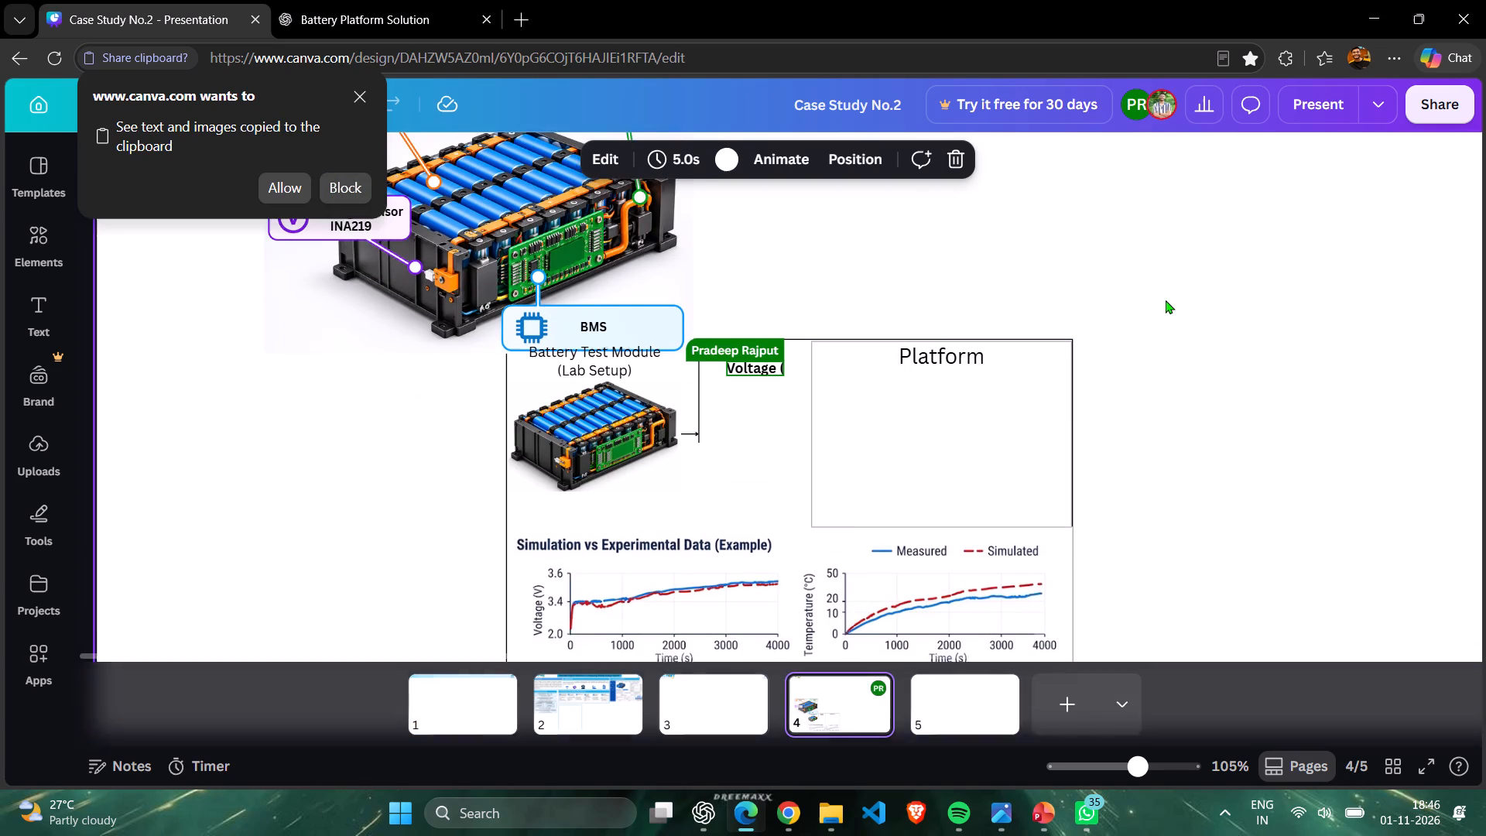
click(847, 714)
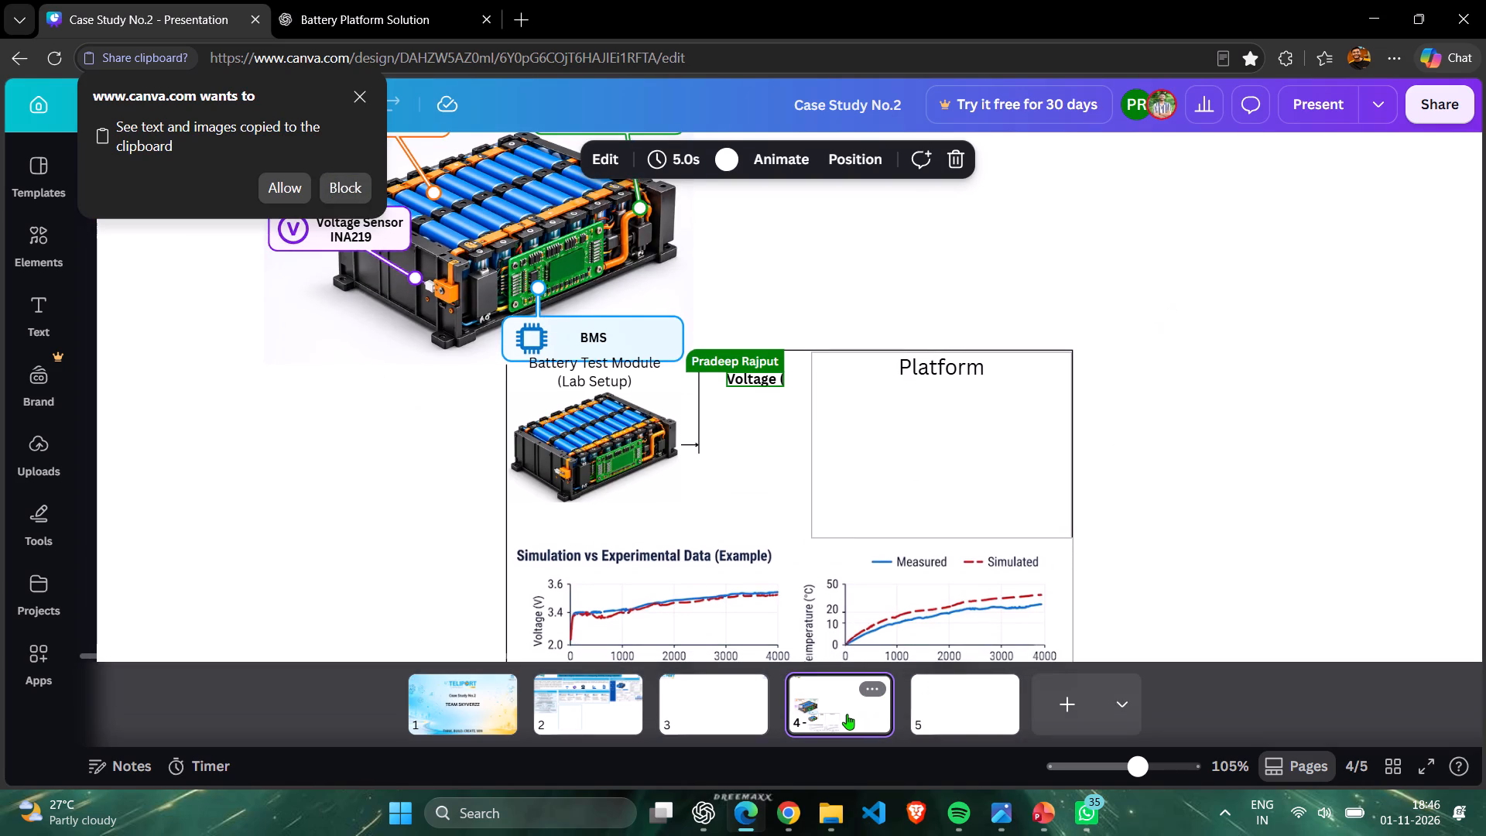
key(ctrl+c)
key(ctrl+v)
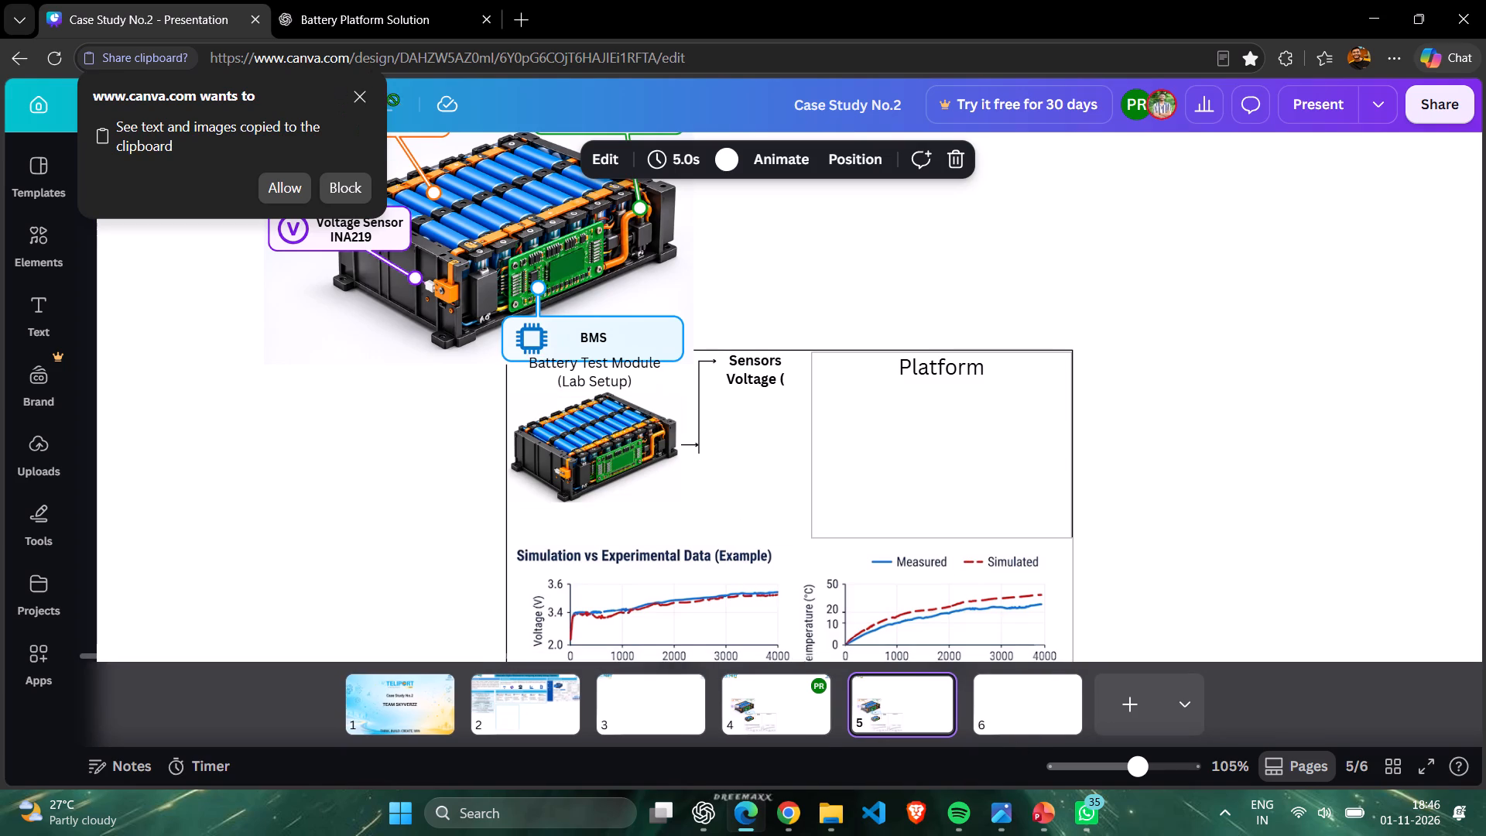
click(368, 100)
Extend the "Platform" heading on the copied page to read "Platform Function", and dismiss the clipboard prompts.
click(896, 395)
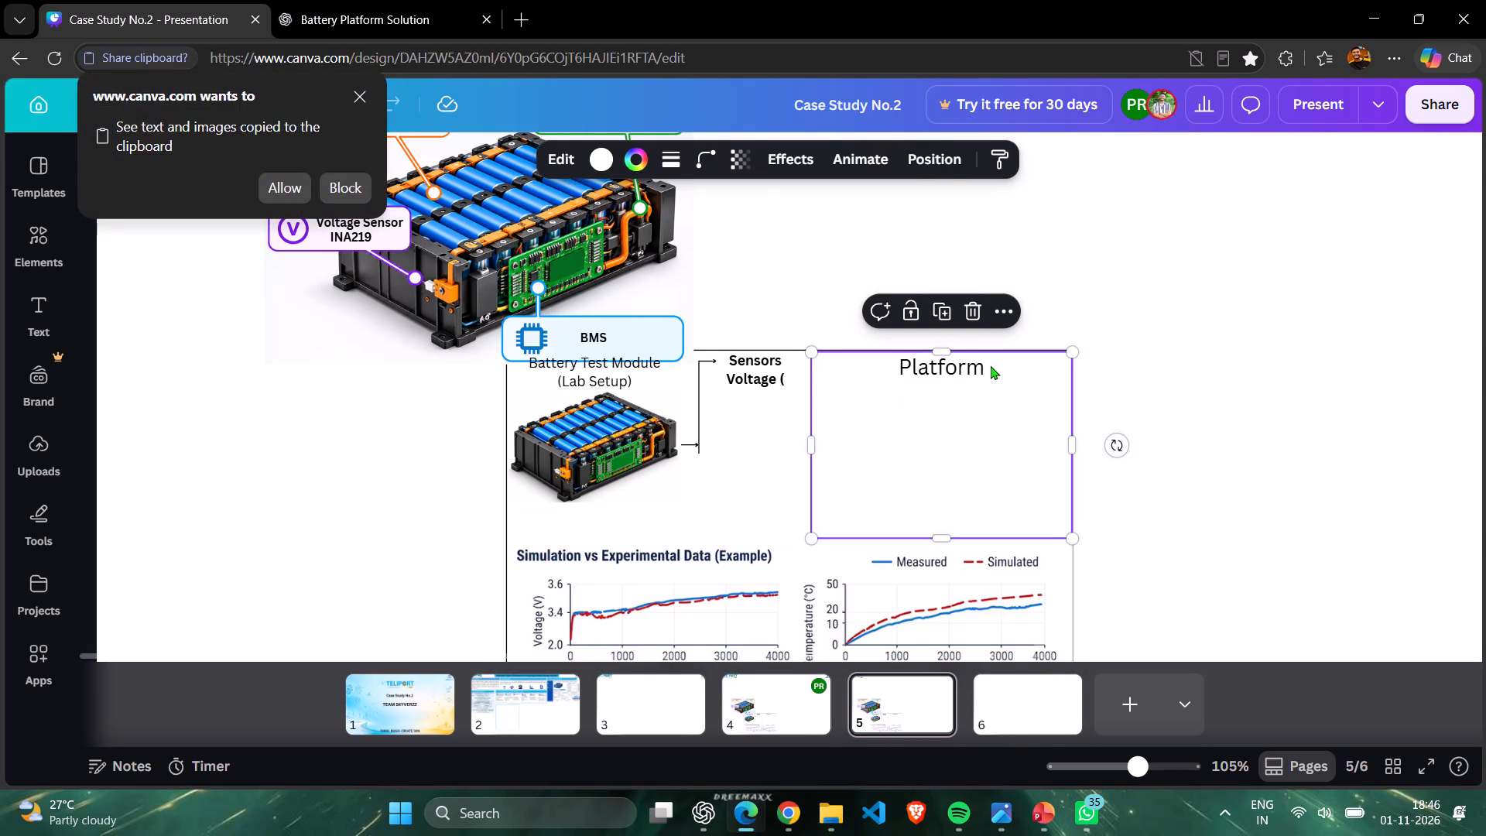
triple_click(954, 366)
click(957, 366)
click(960, 366)
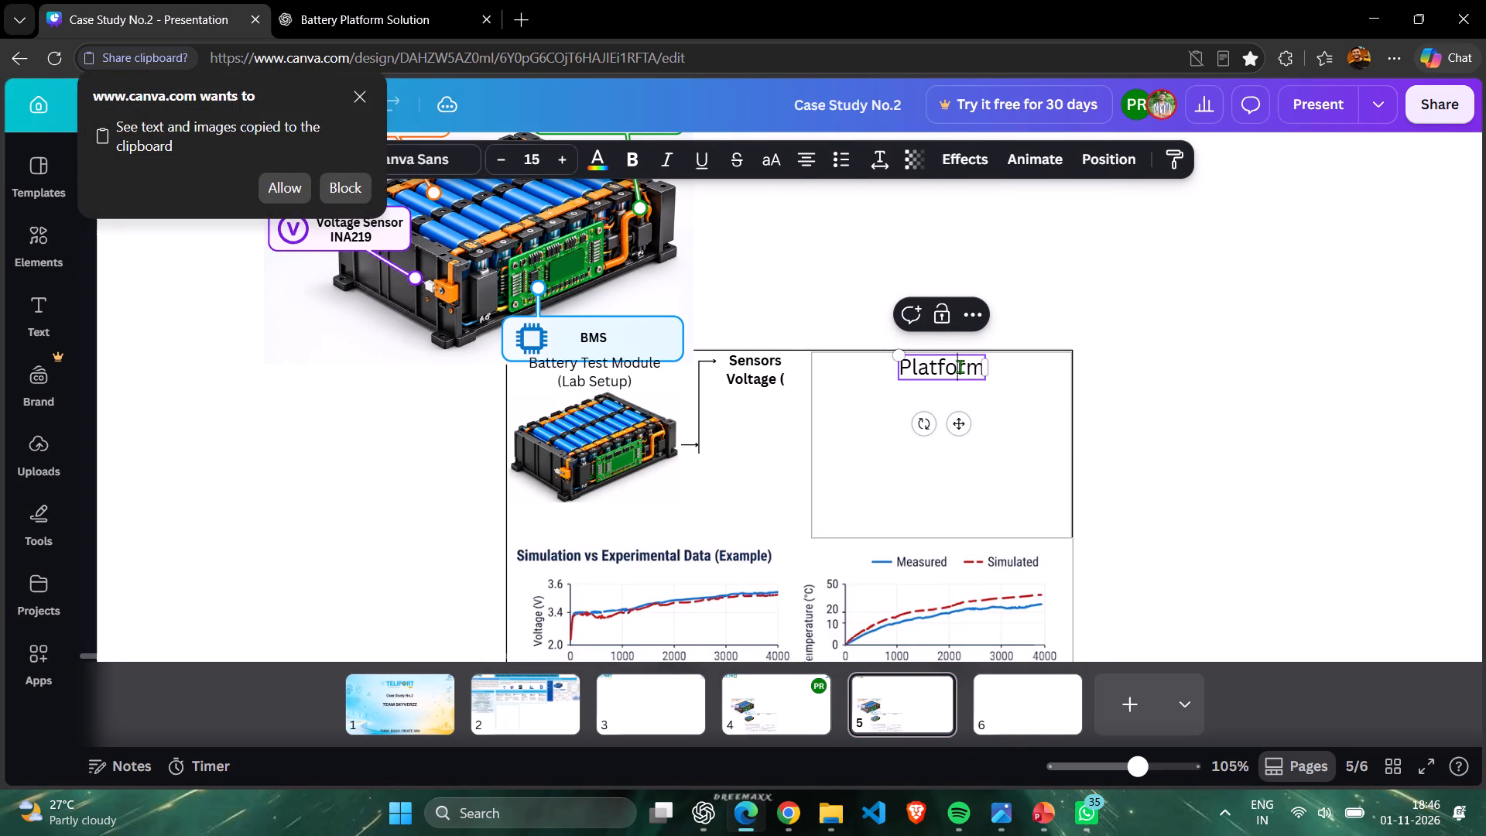
key(Right)
key(Right)
key(Right)
key(Right)
key(space)
text(Function)
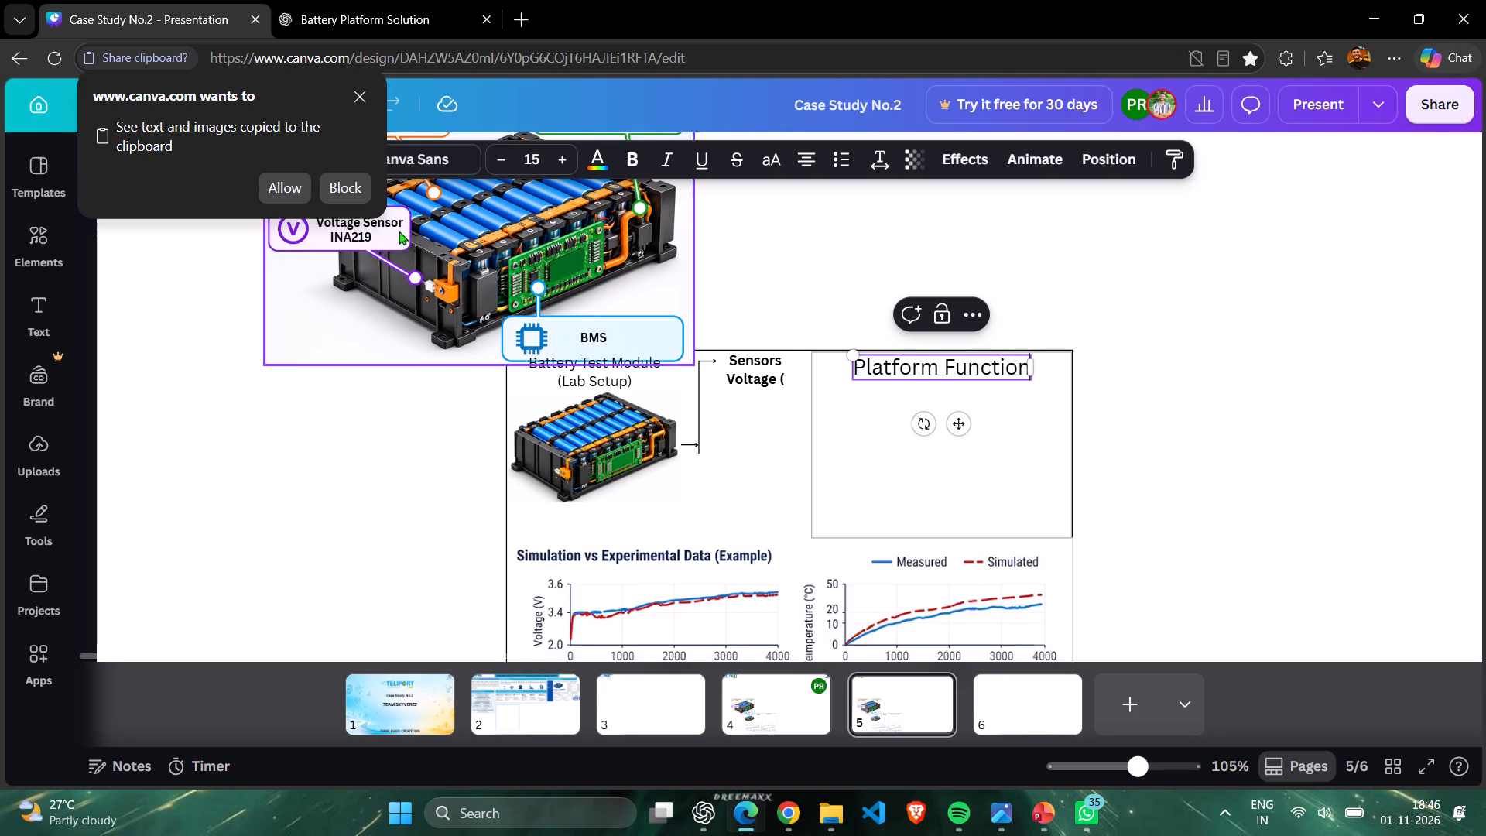
click(371, 98)
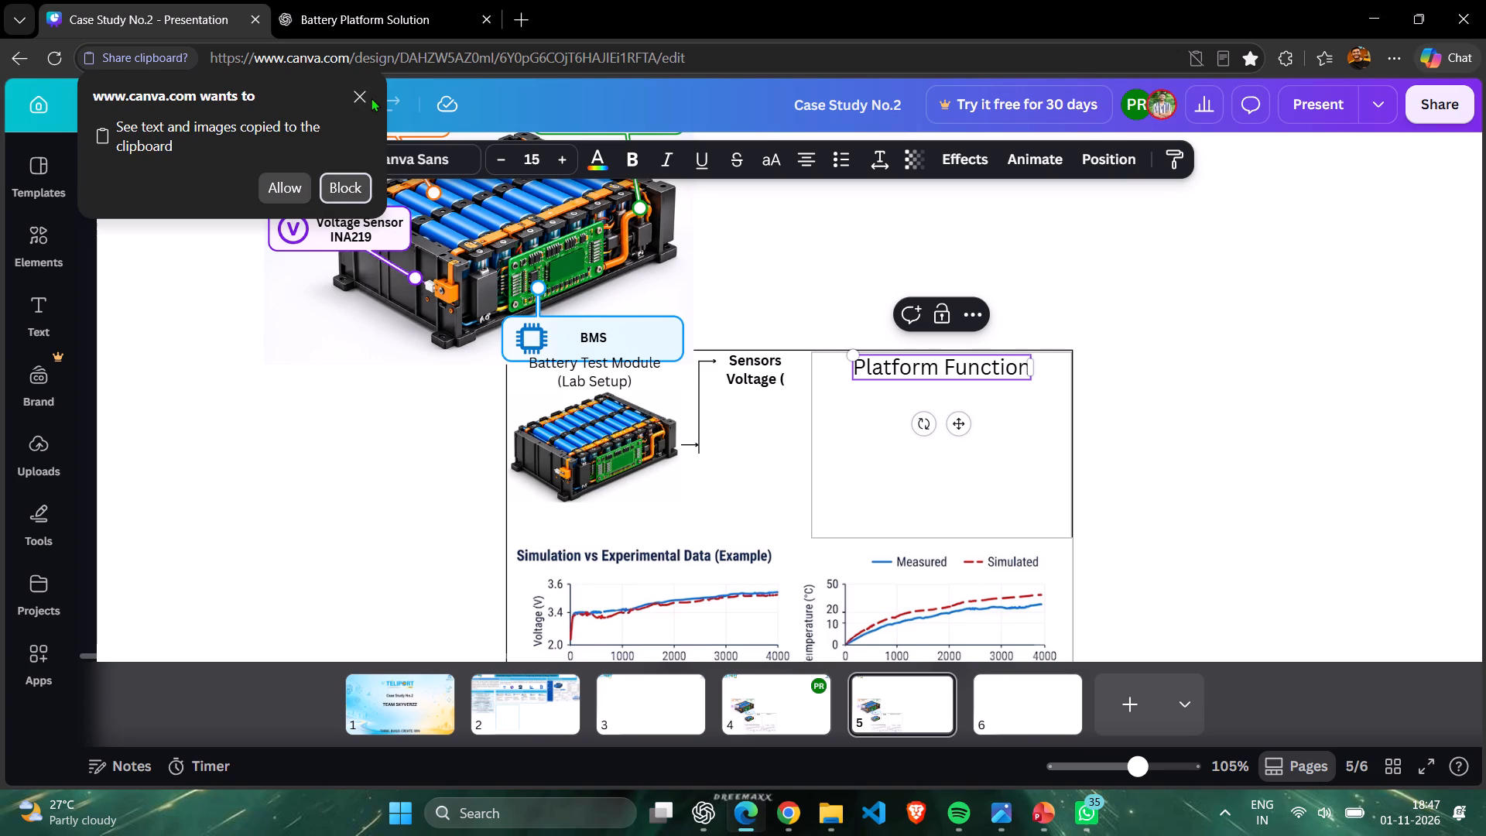
click(355, 94)
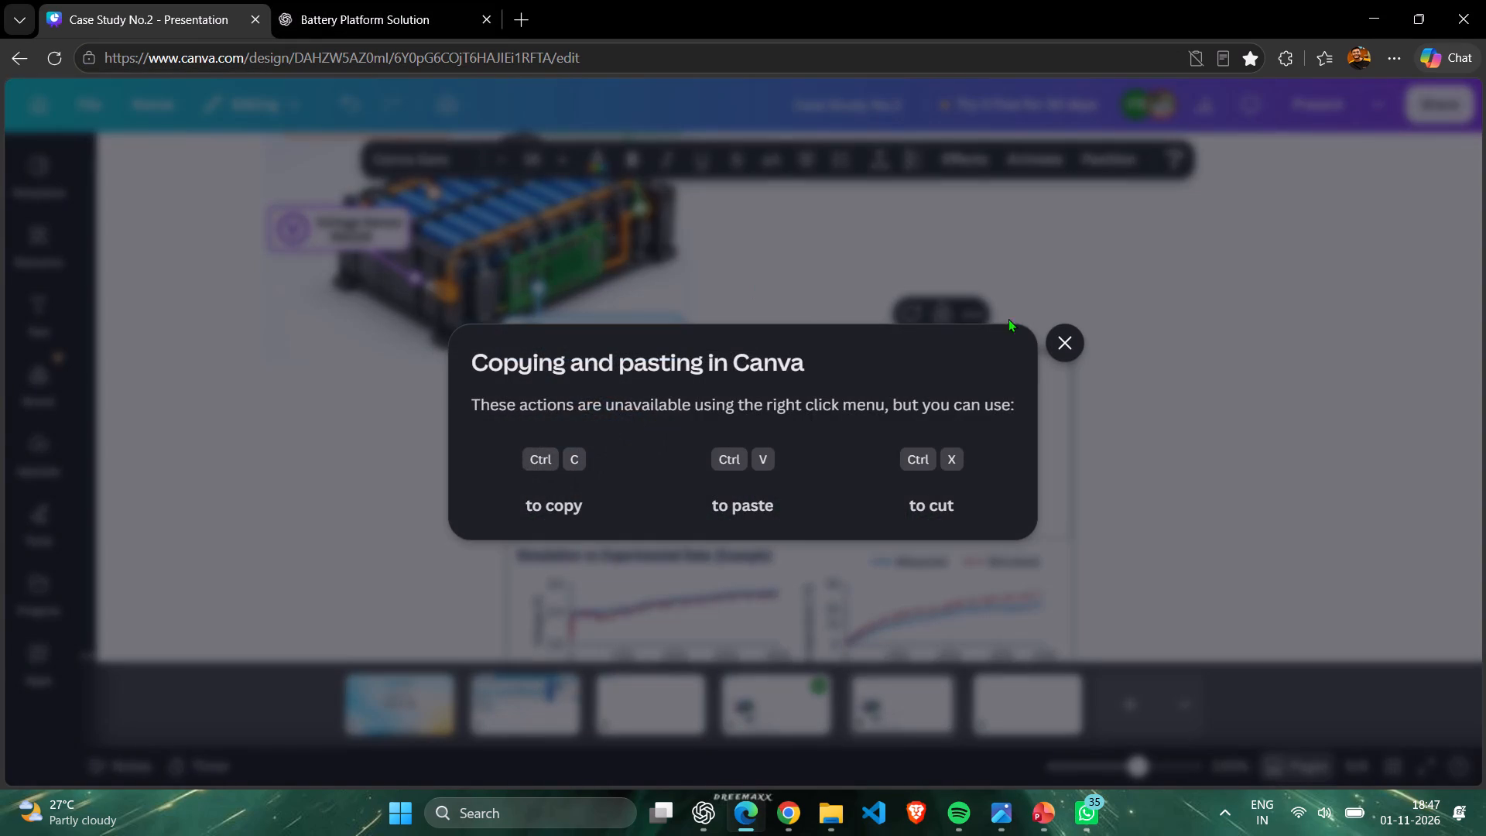
click(1073, 341)
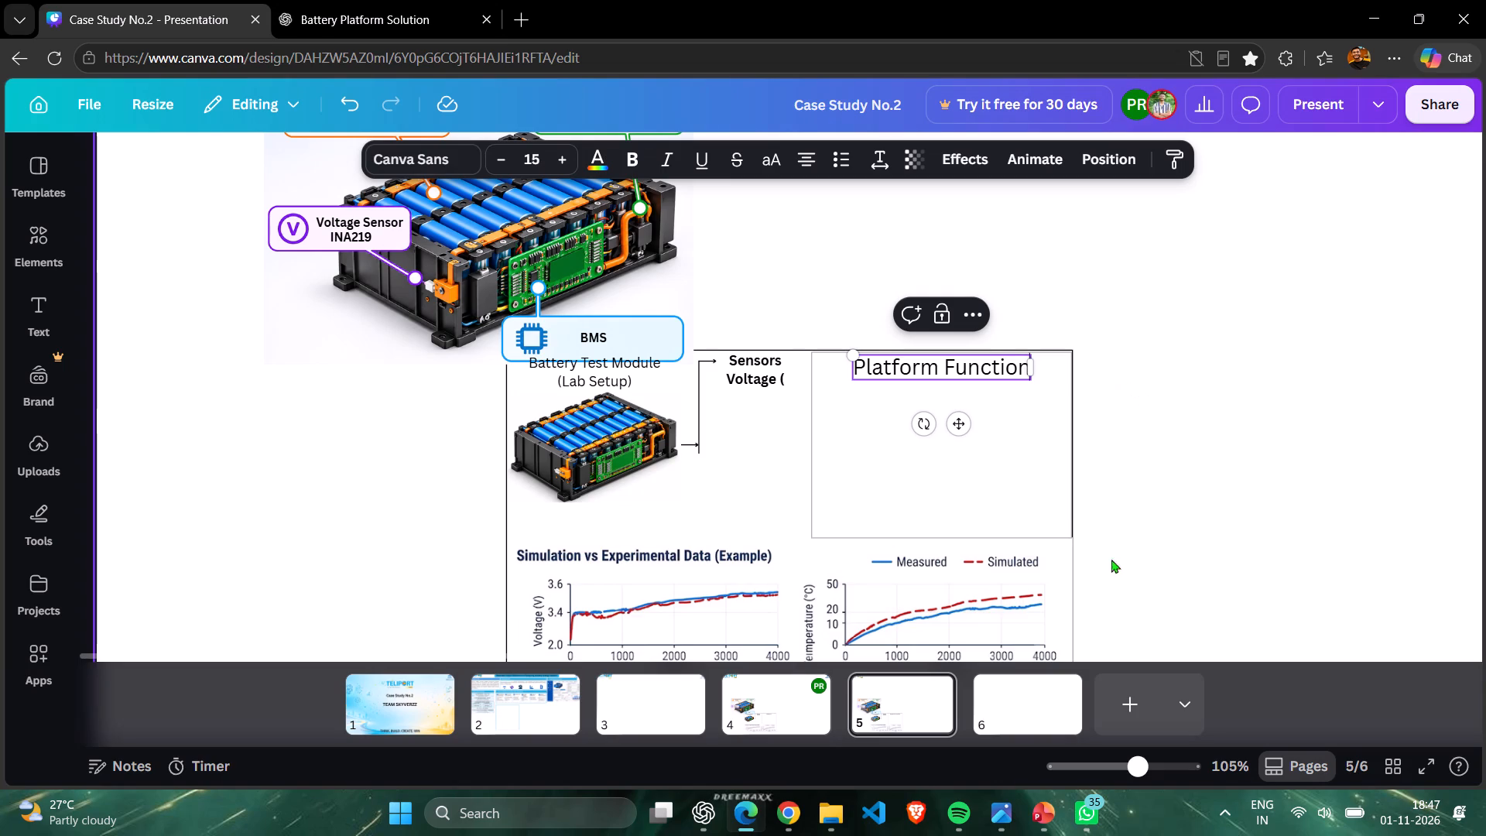
Switch to the image viewer showing the BatteryDesign Studio Technical Infographic to consult it as reference.
click(1063, 806)
click(1022, 823)
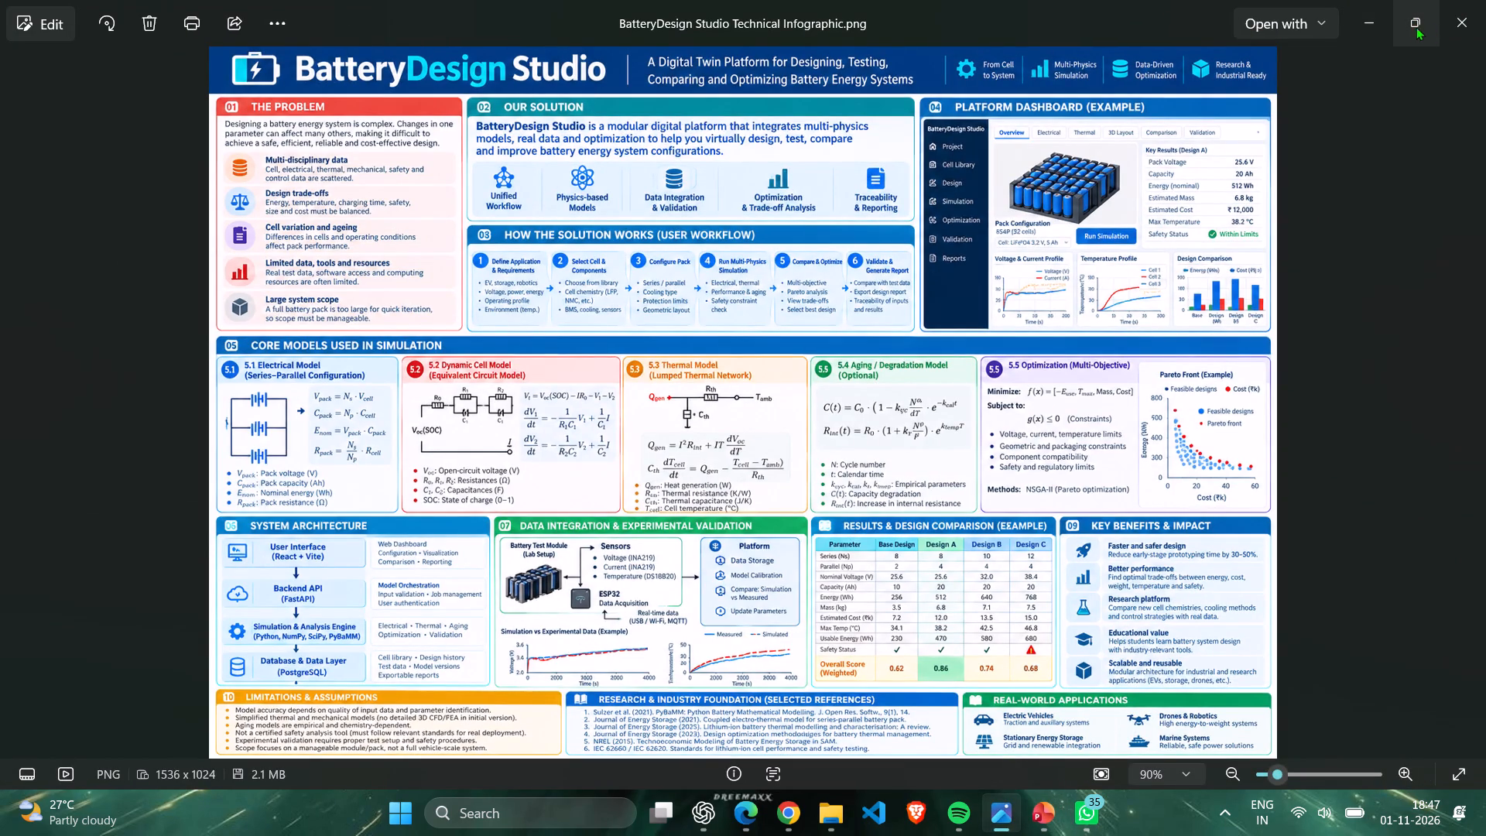
Minimize the infographic image and the PowerPoint window to return to the Case Study No.2 presentation in Canva.
click(1356, 4)
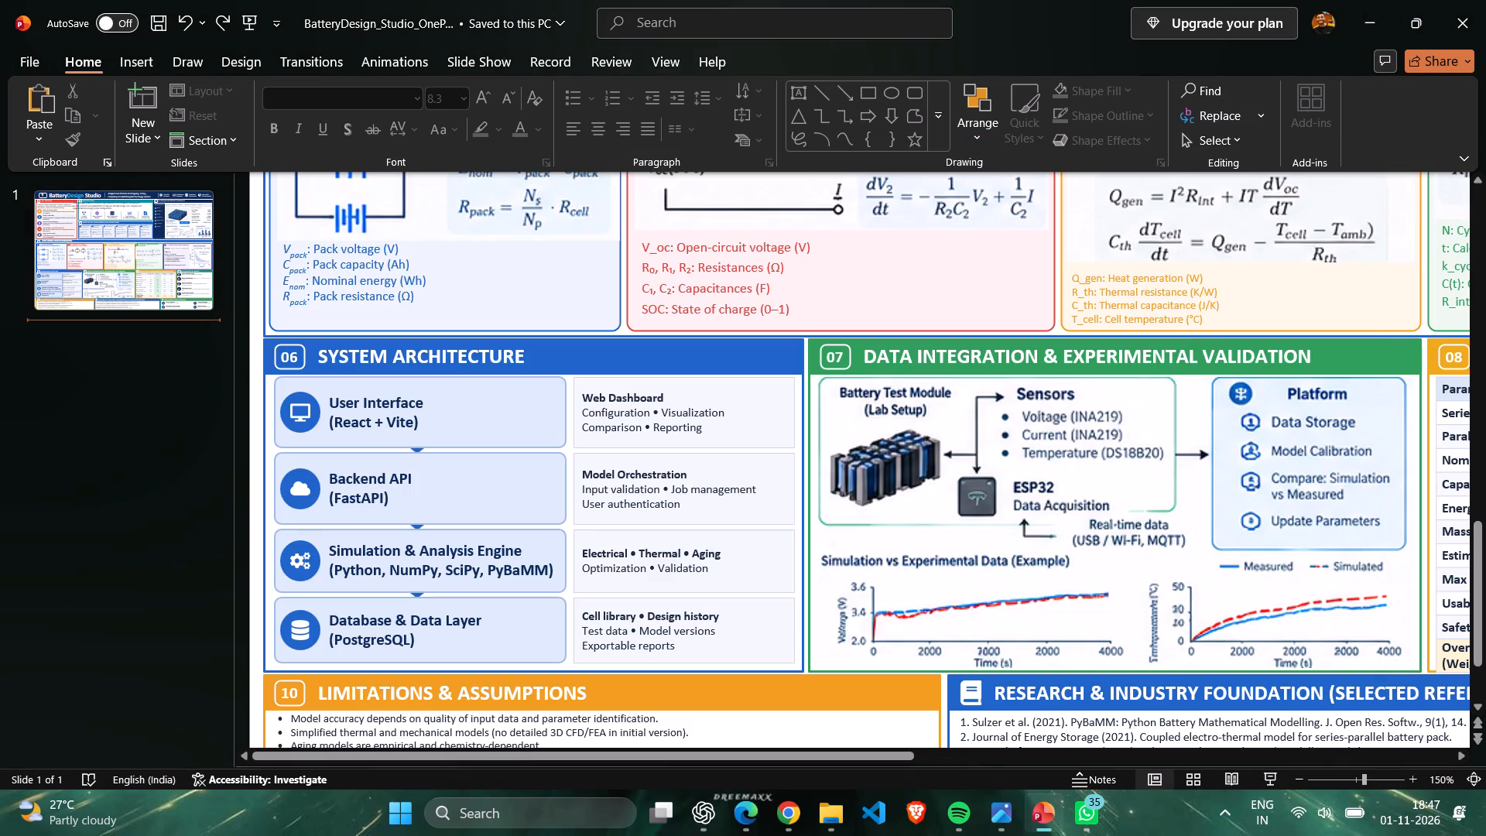
click(1378, 19)
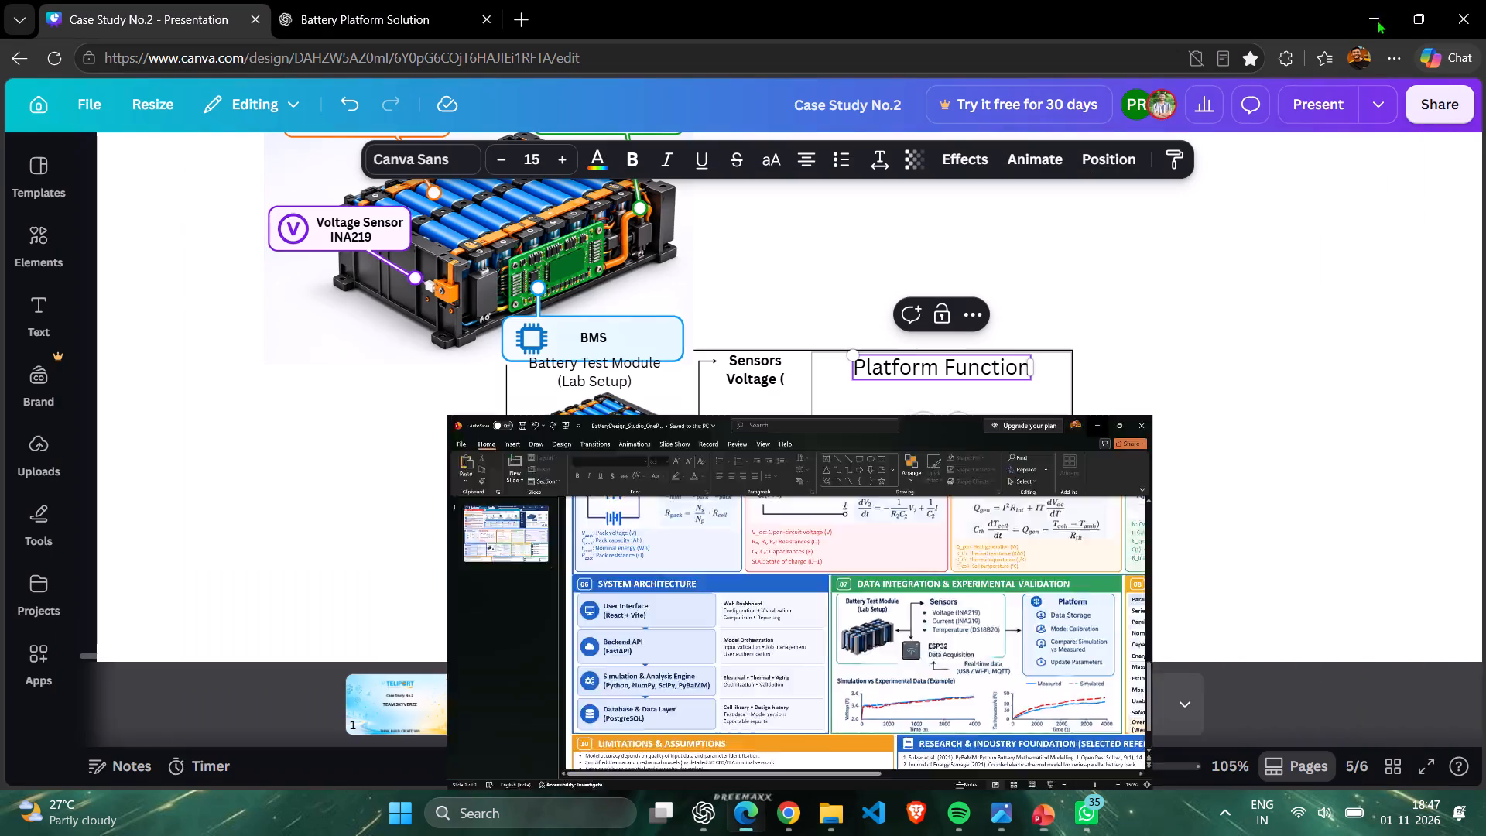
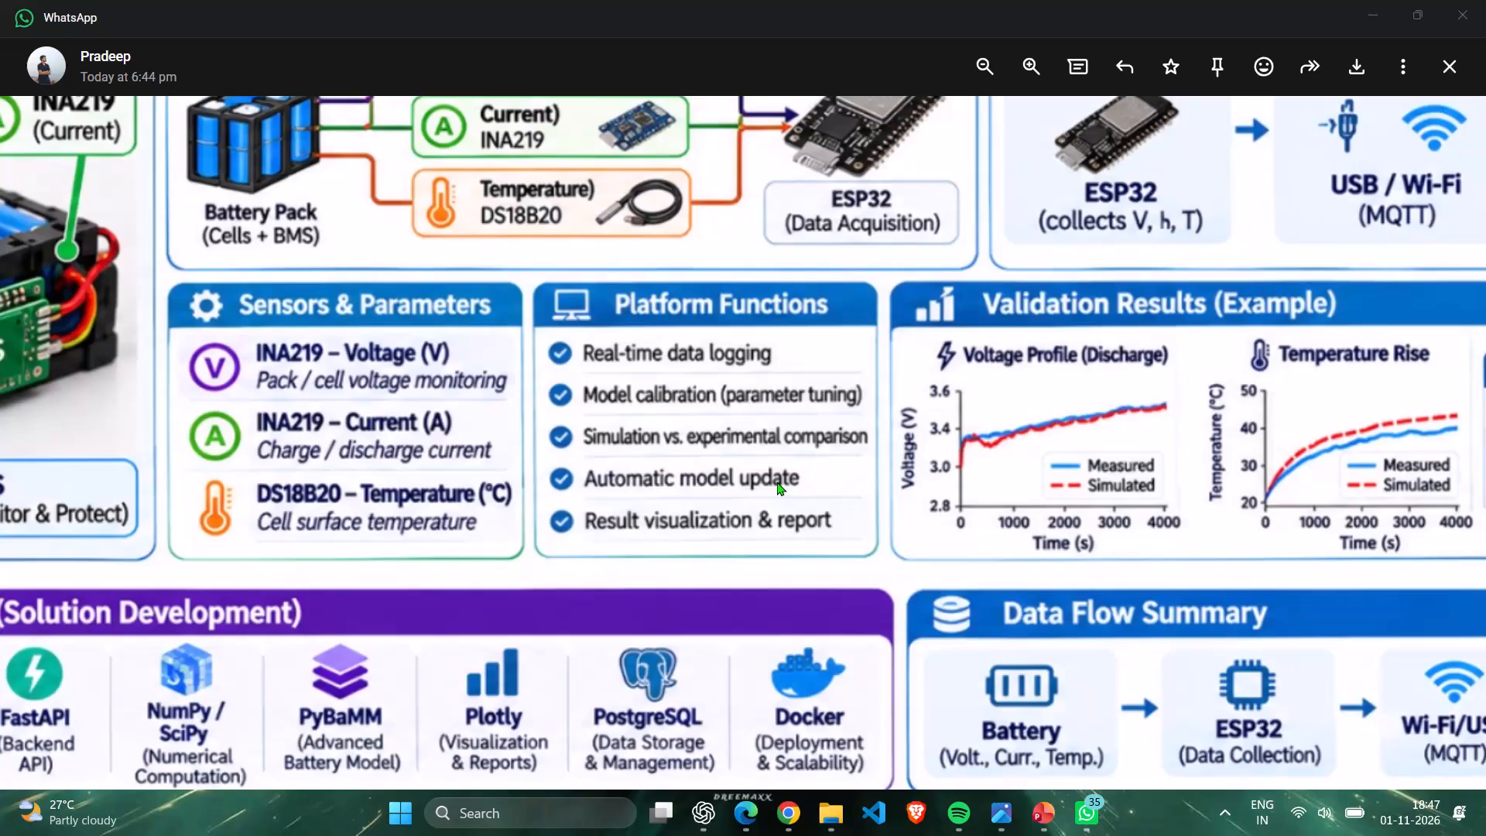
Search the installed apps for the Snipping Tool and open it over the infographic.
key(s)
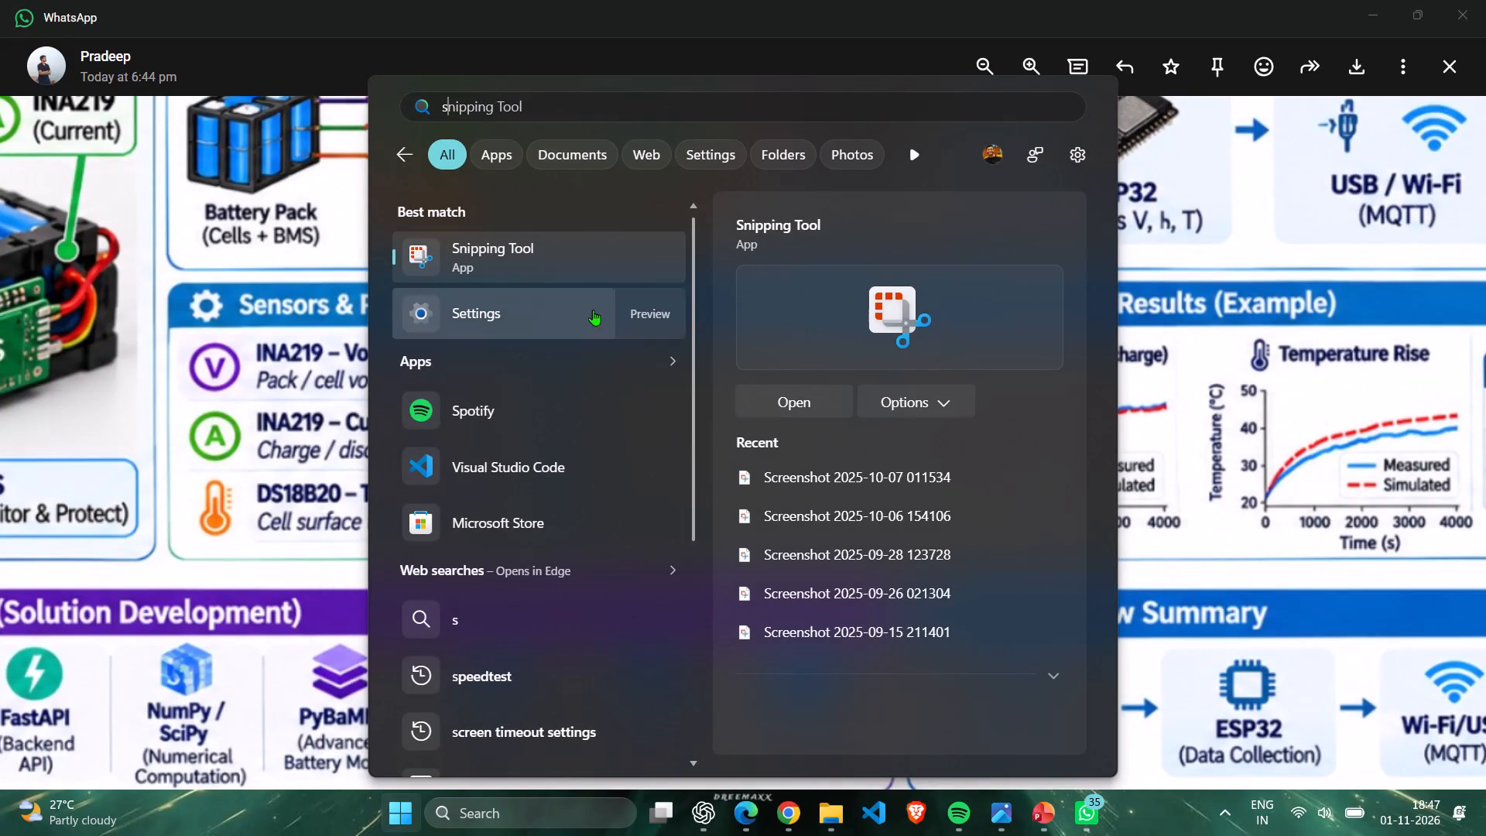
click(577, 230)
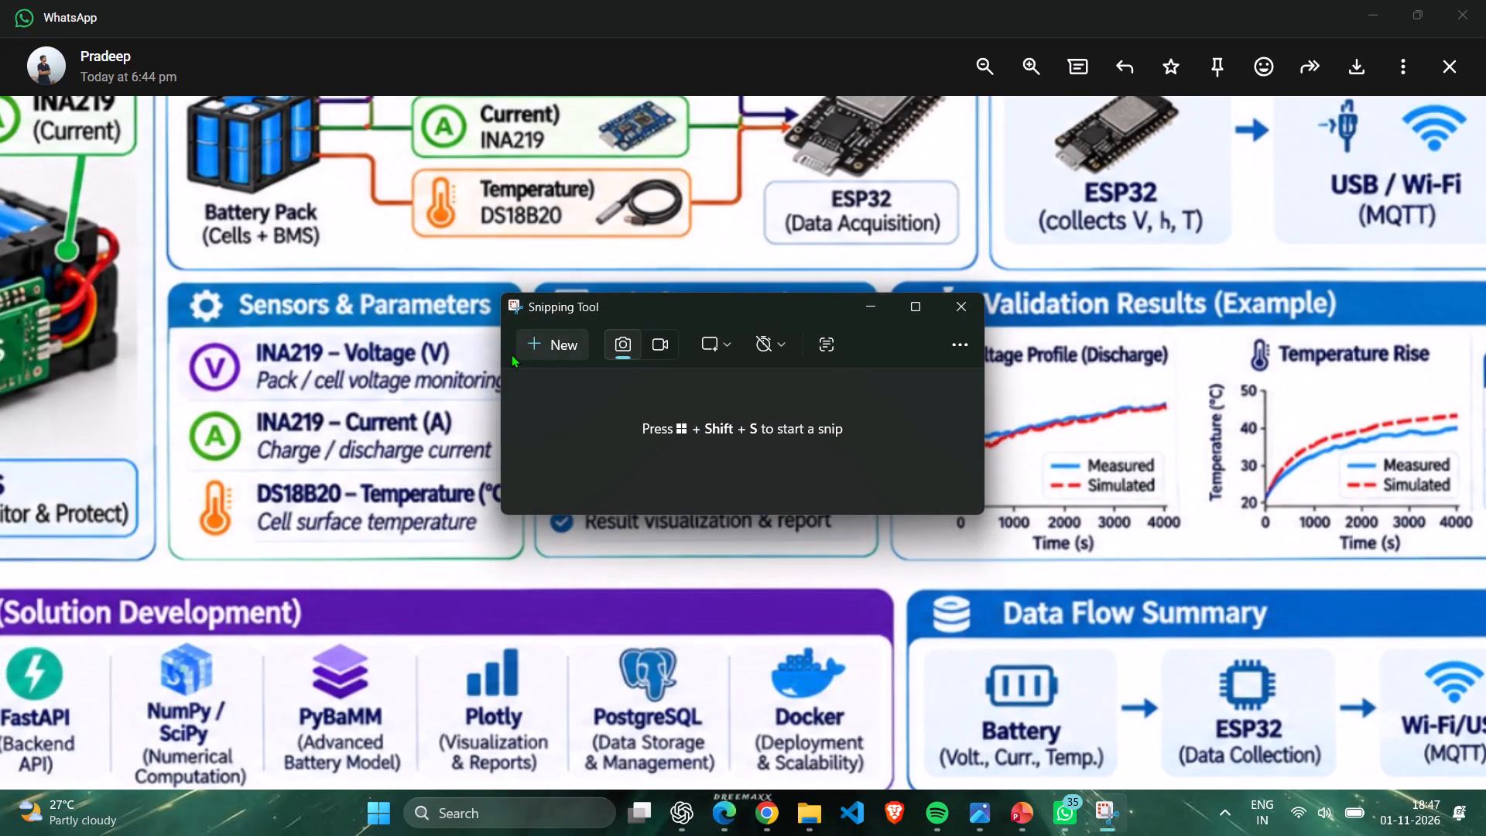
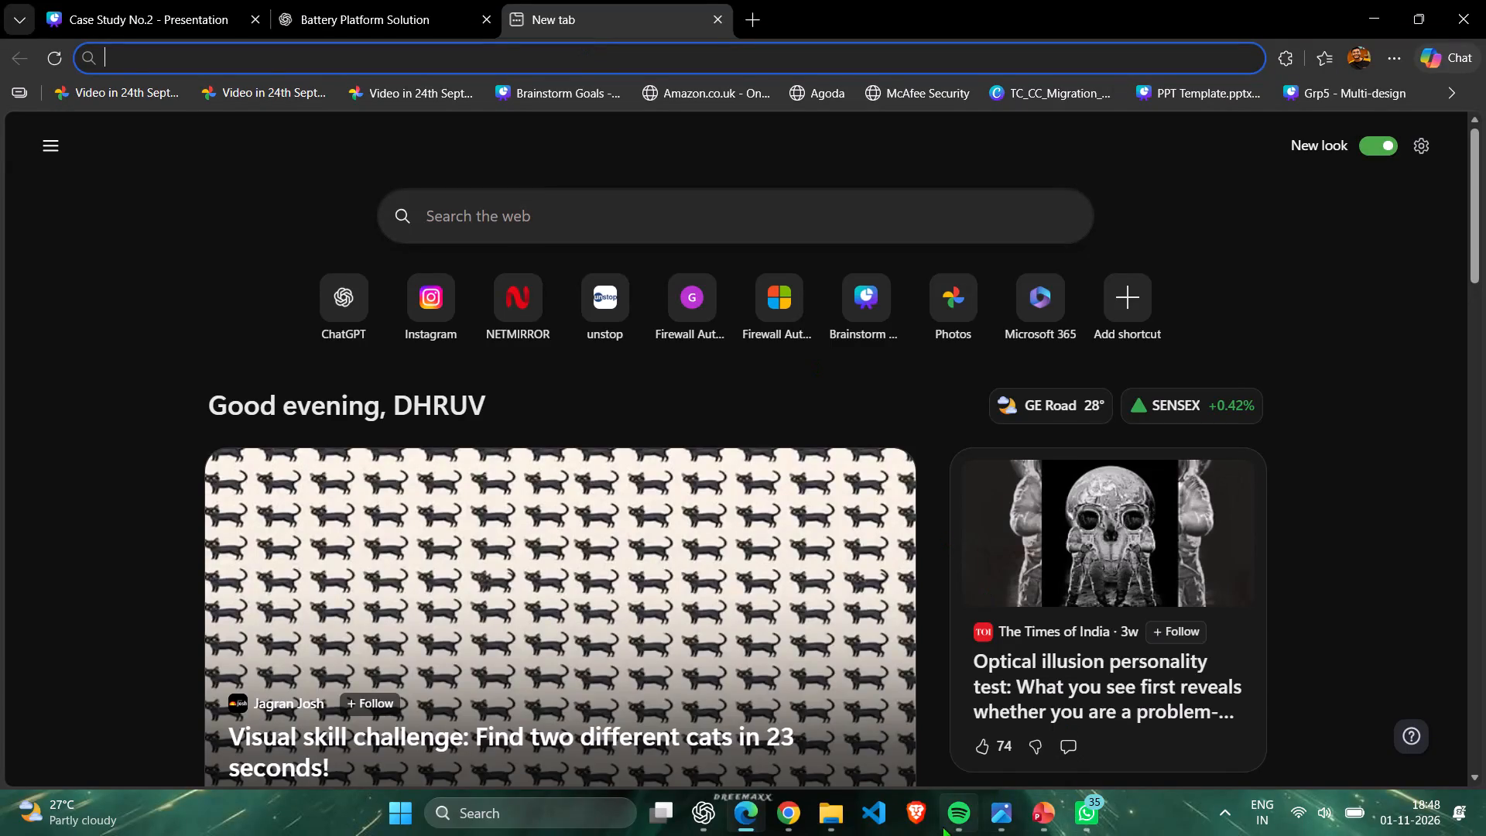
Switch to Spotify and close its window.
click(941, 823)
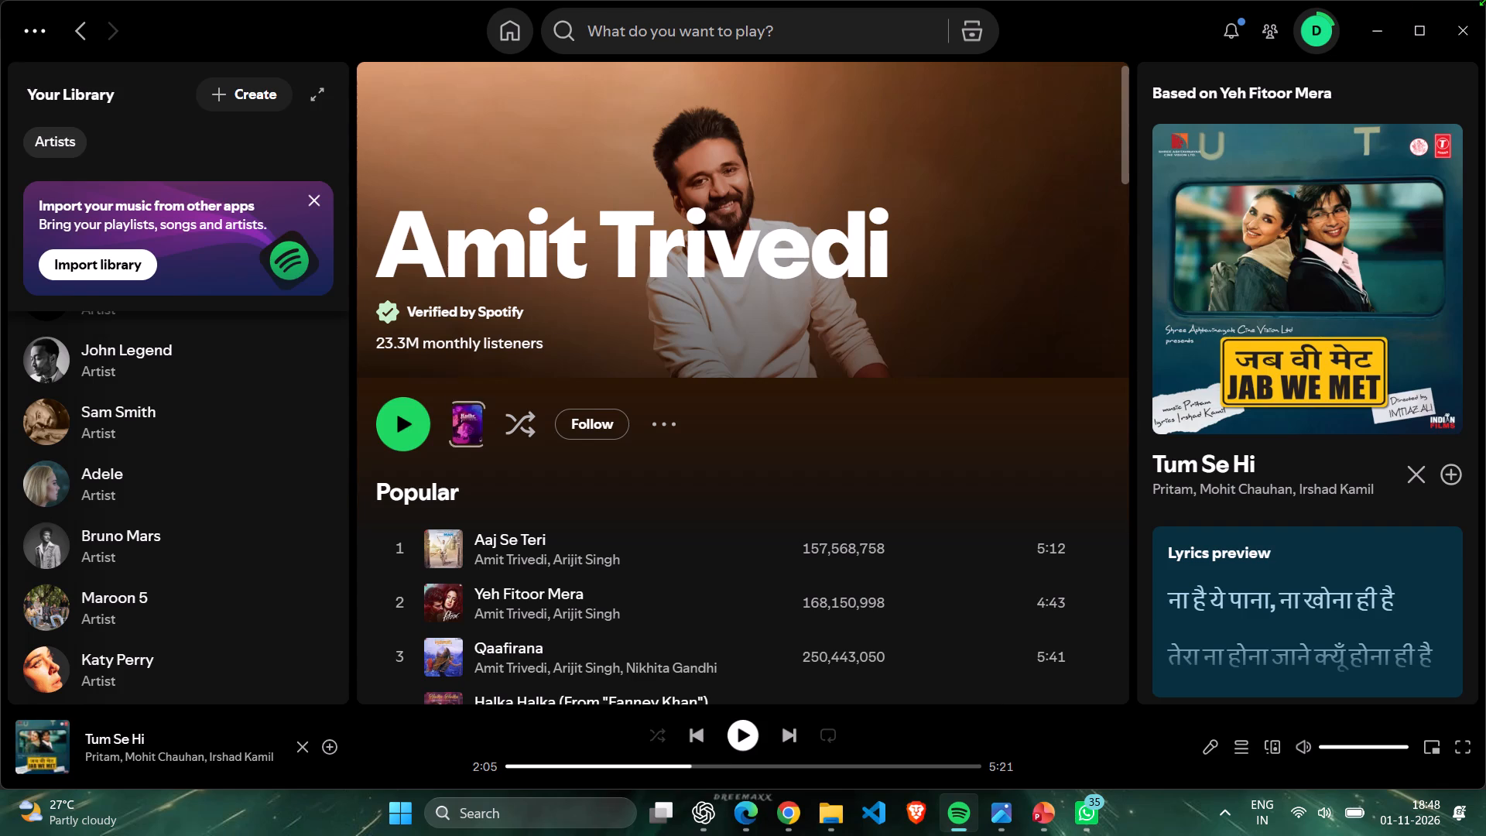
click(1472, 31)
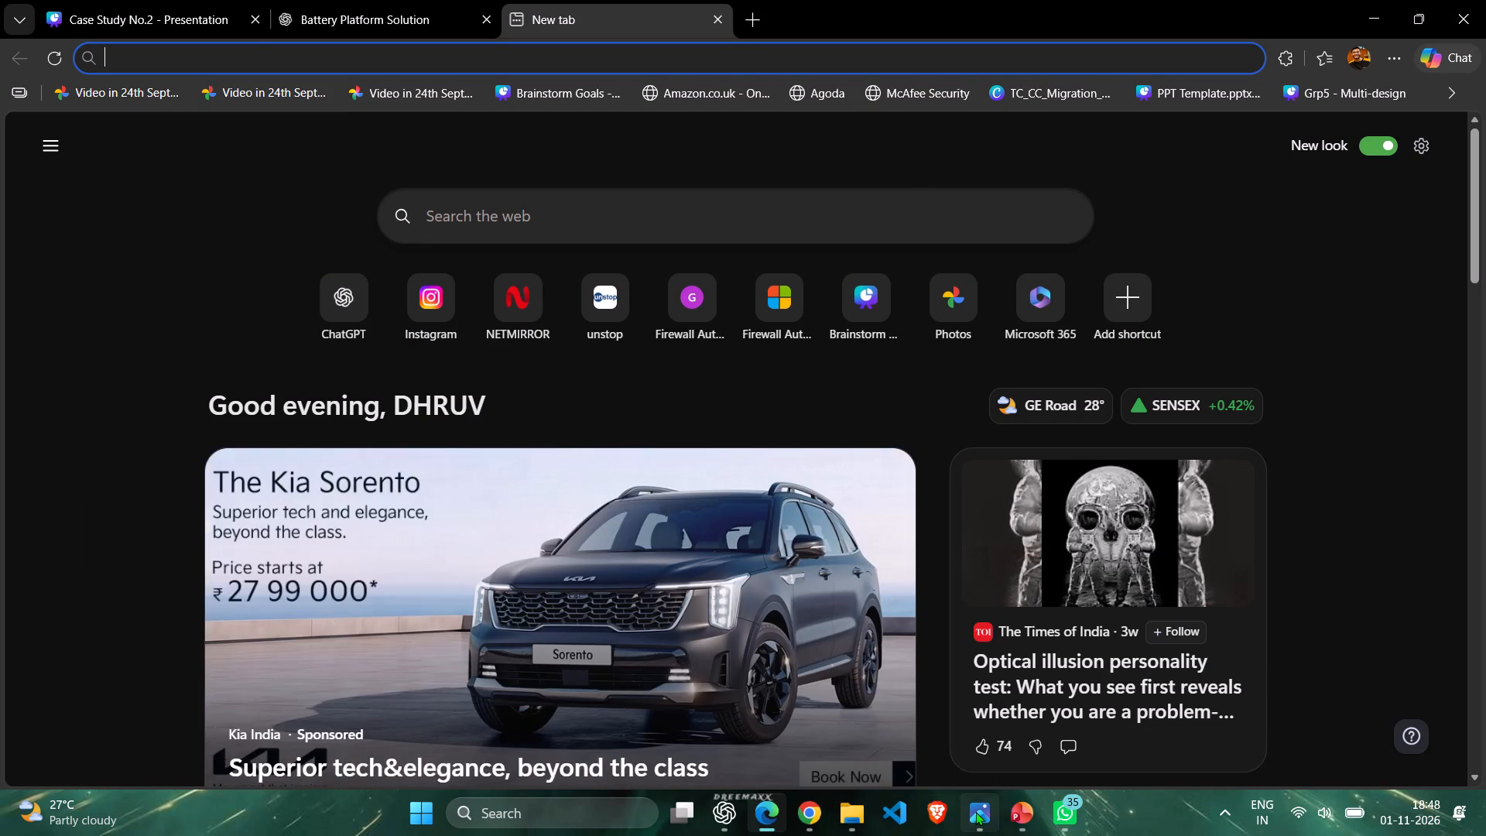
Consult the BatteryDesign Studio Technical Infographic in the image viewer, and put it away again.
click(976, 811)
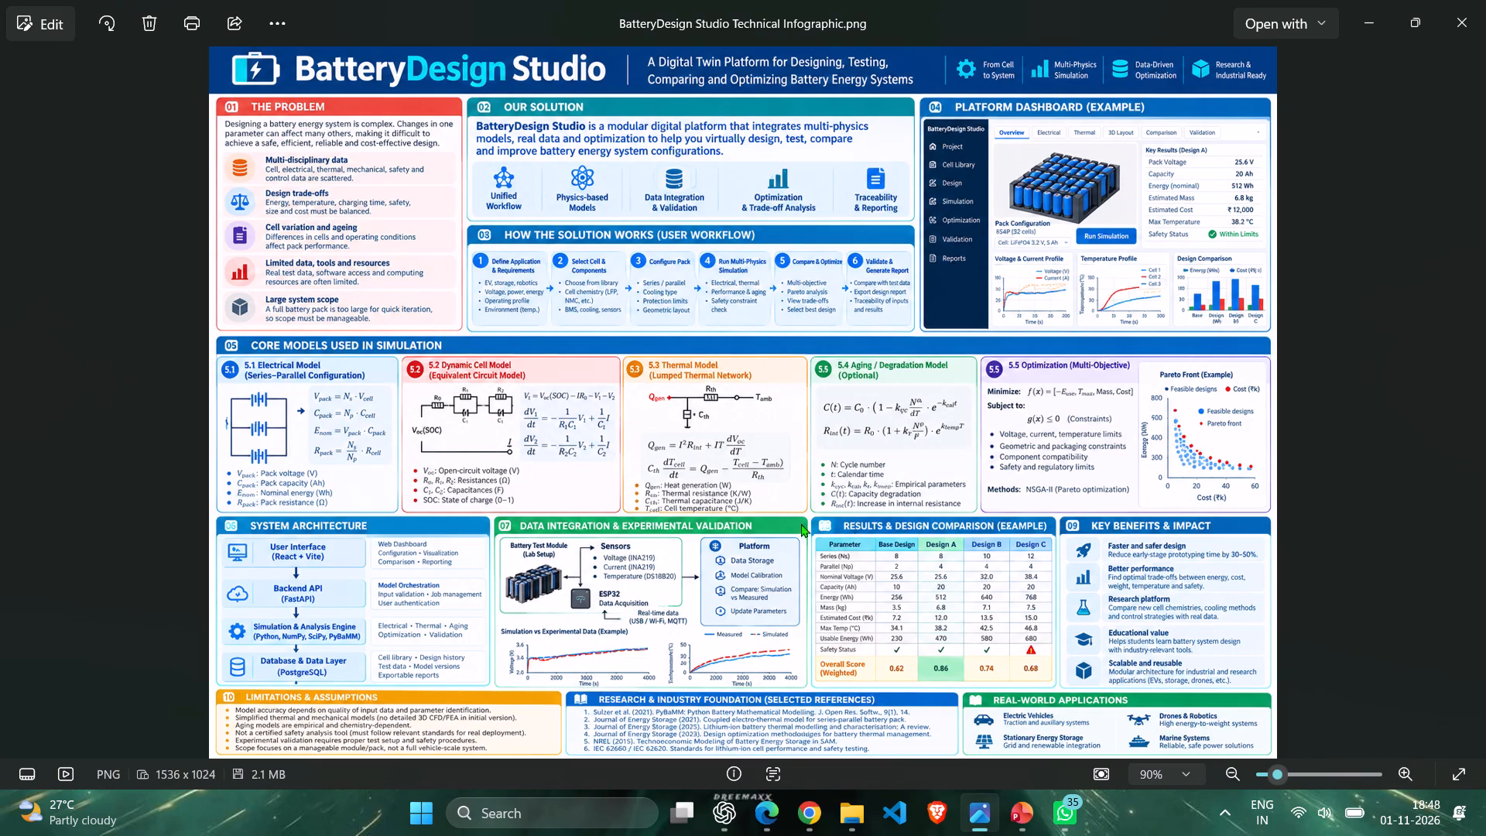
click(976, 816)
Switch to Chrome for the Claude conversation about the Platform Functions card.
click(804, 817)
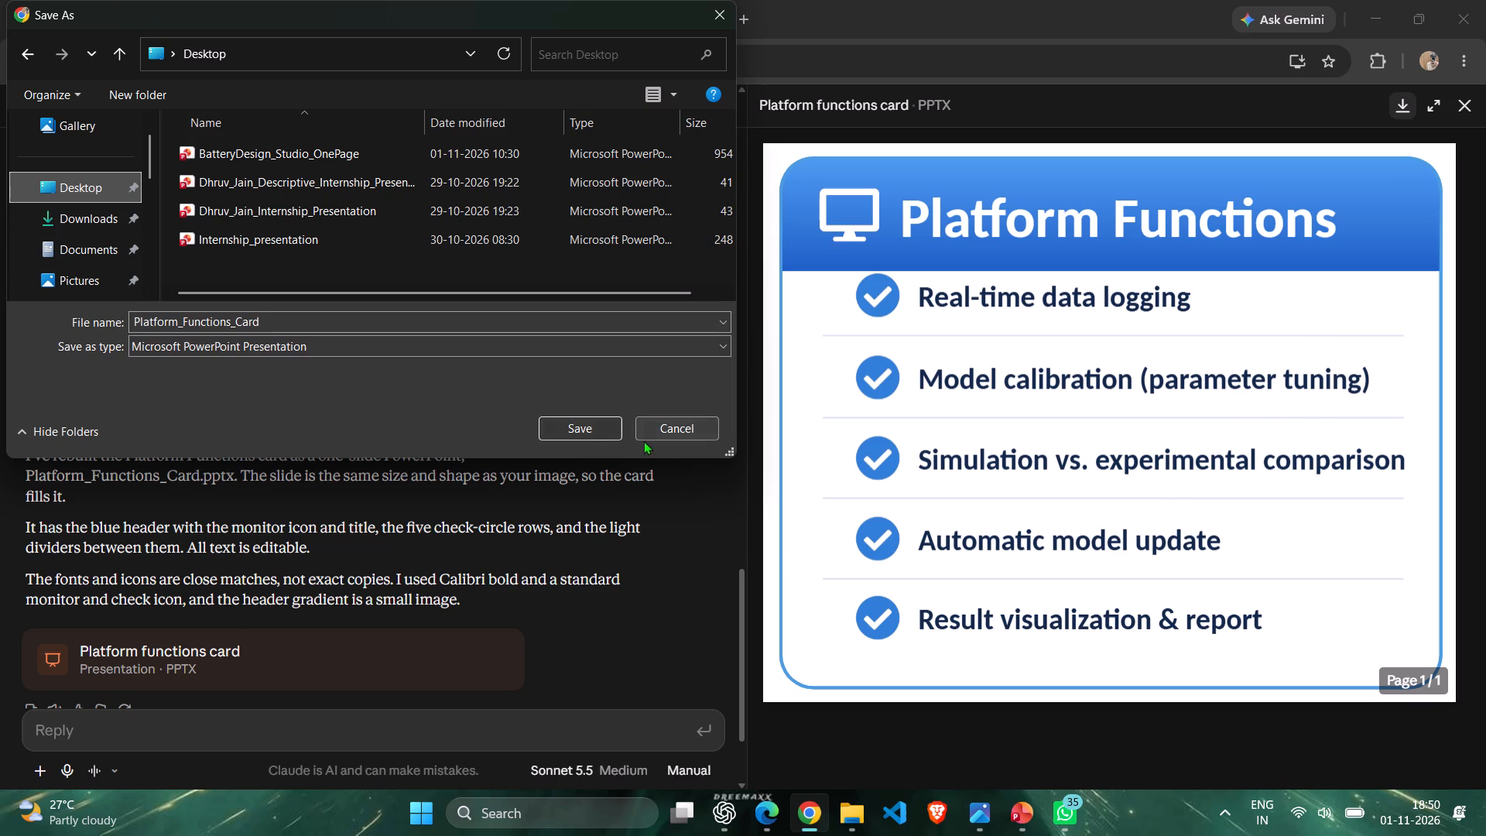
click(577, 433)
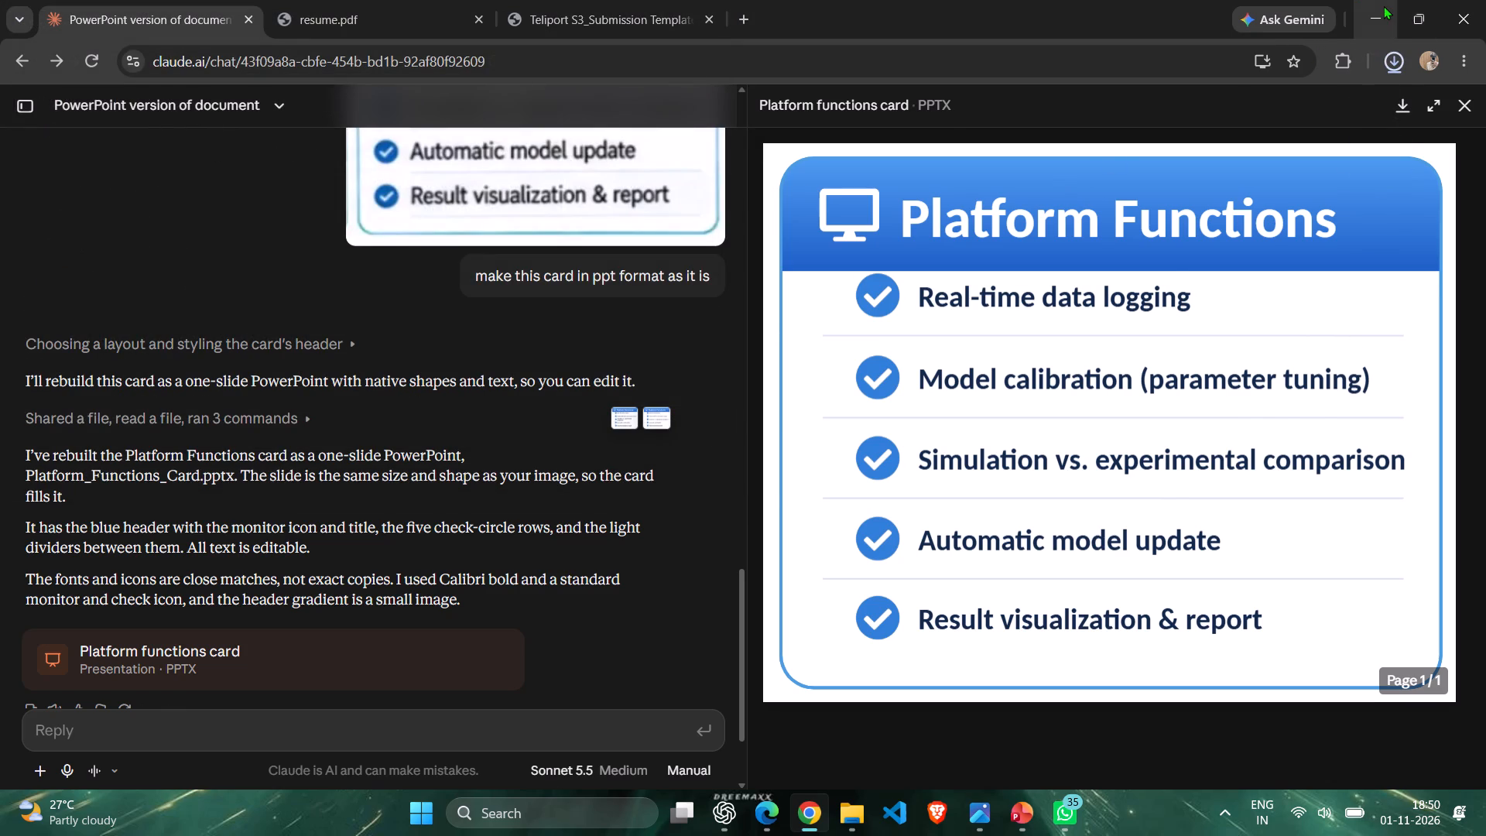
Open the downloaded Platform_Functions_Card in PowerPoint and enable editing.
click(1238, 111)
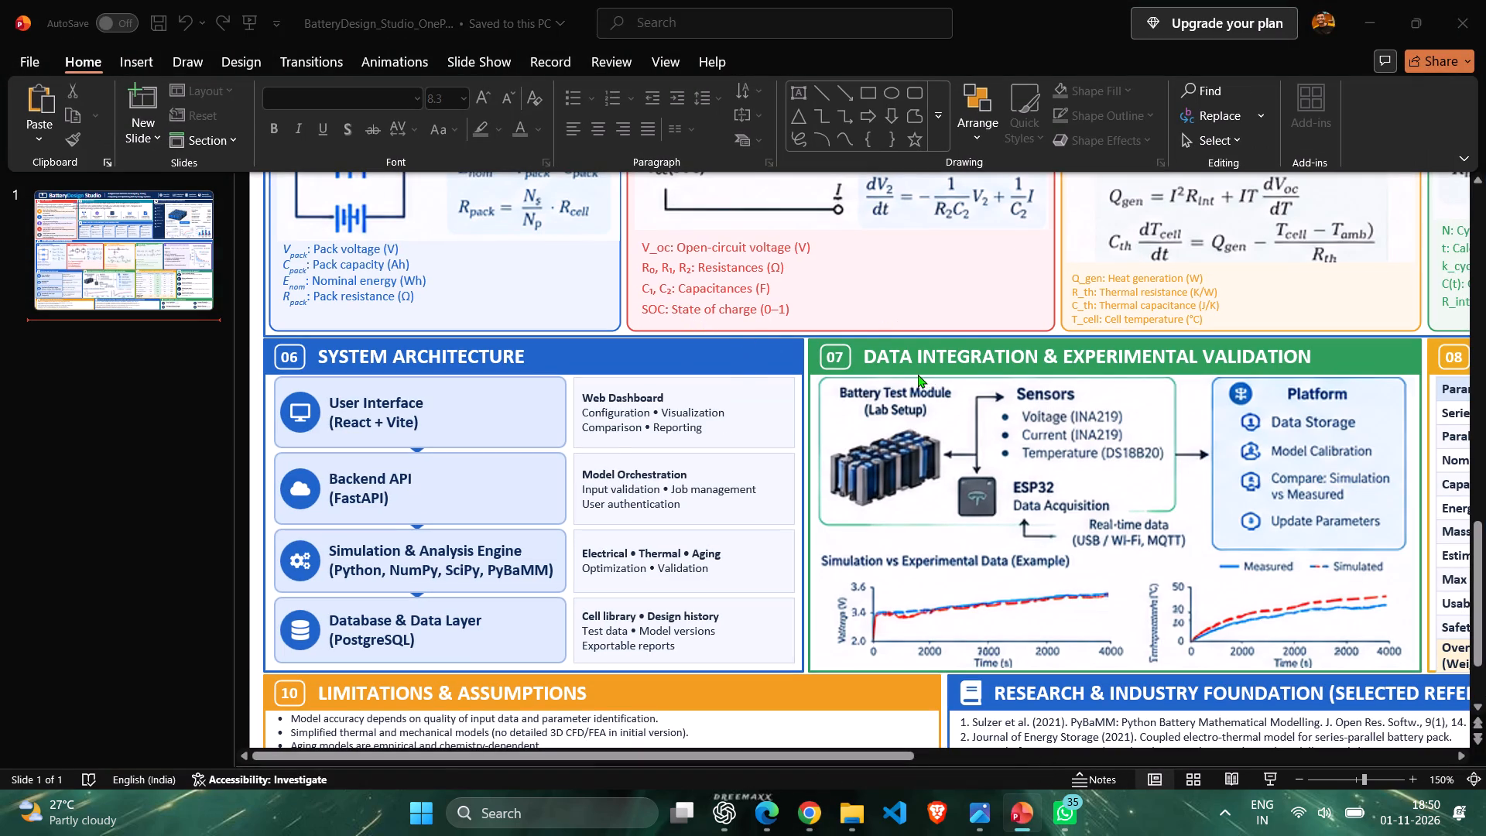
click(817, 87)
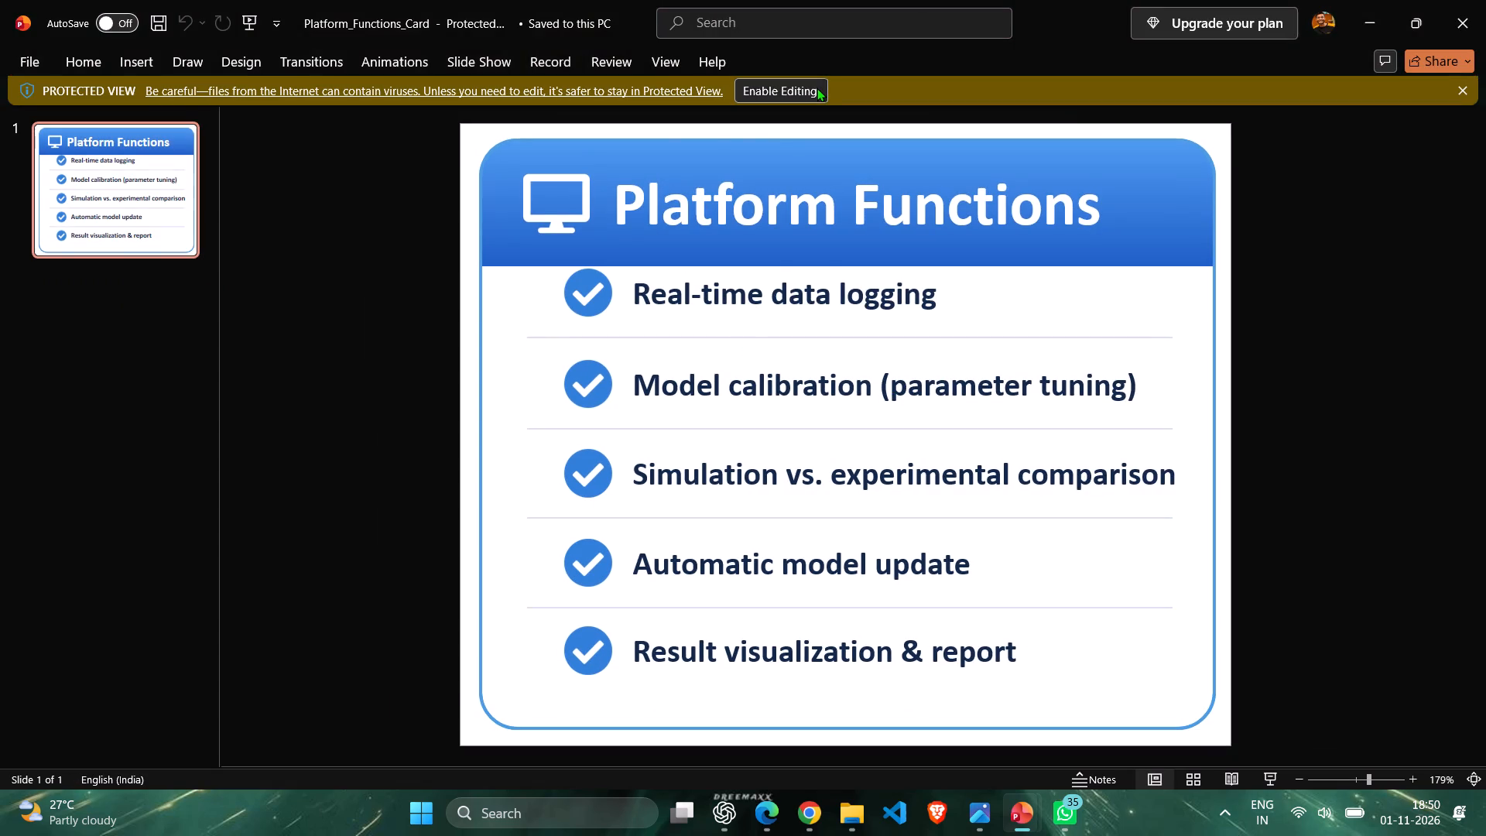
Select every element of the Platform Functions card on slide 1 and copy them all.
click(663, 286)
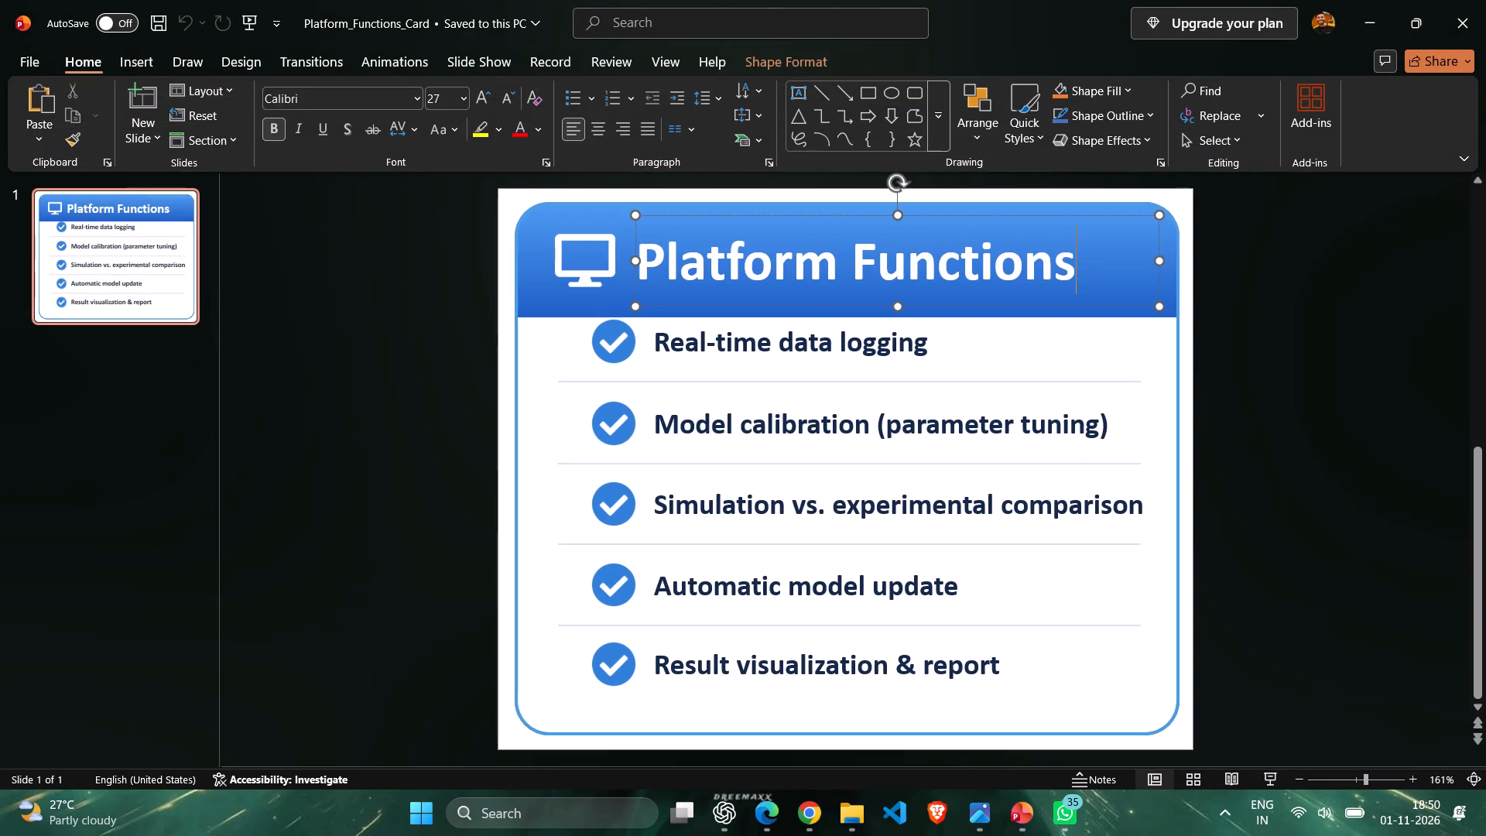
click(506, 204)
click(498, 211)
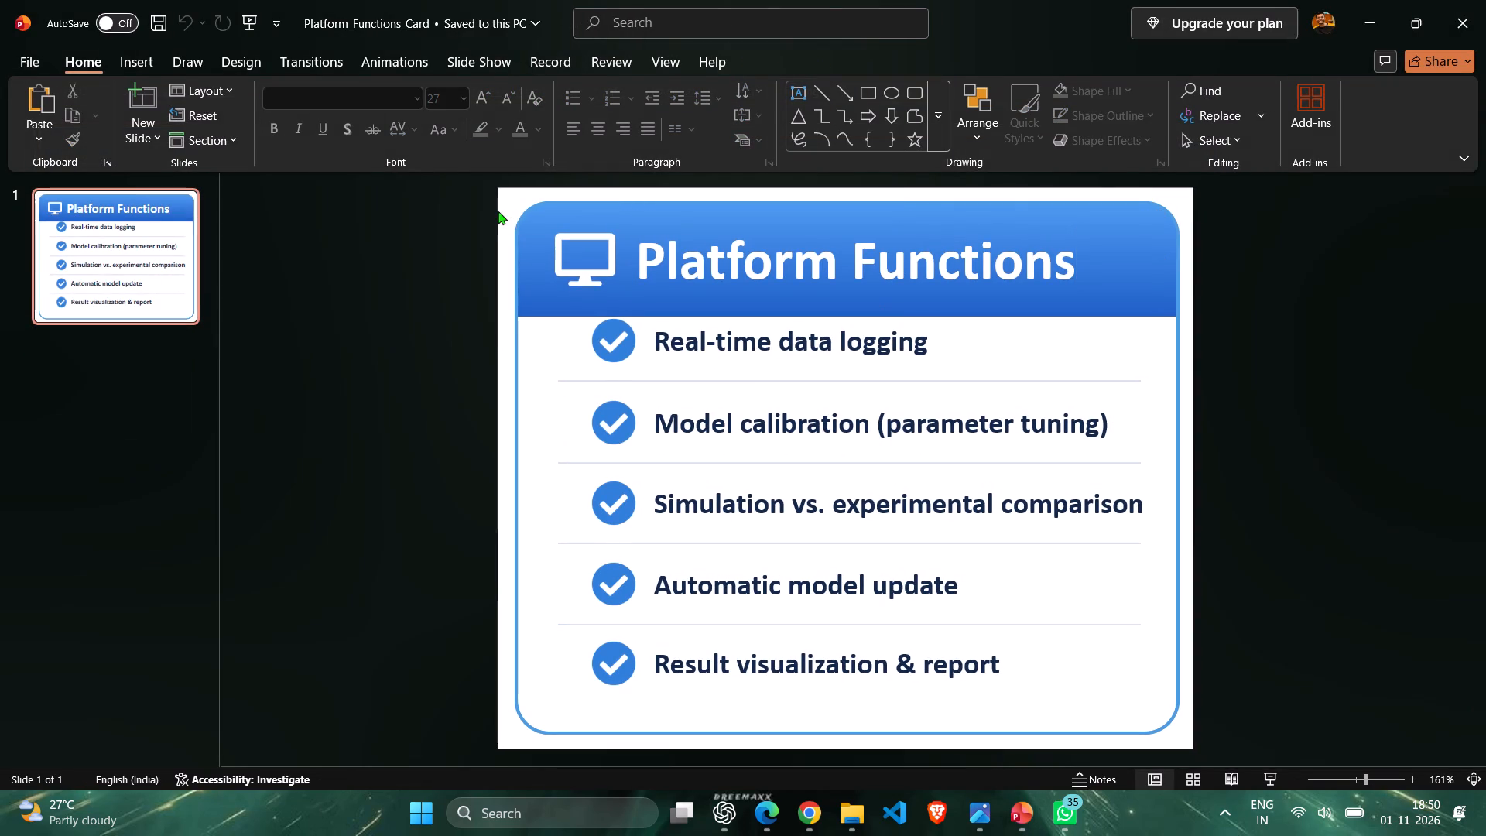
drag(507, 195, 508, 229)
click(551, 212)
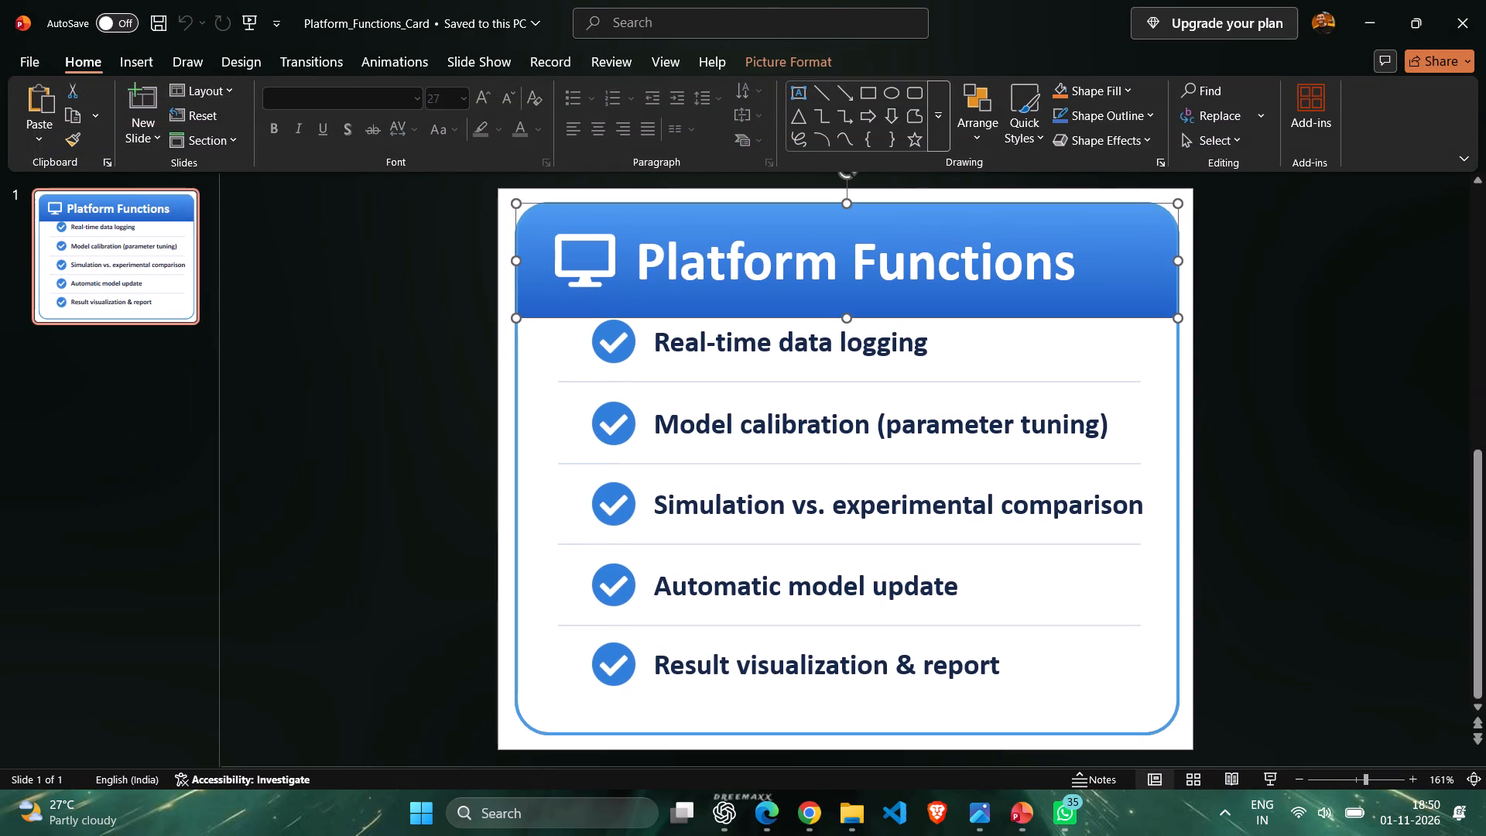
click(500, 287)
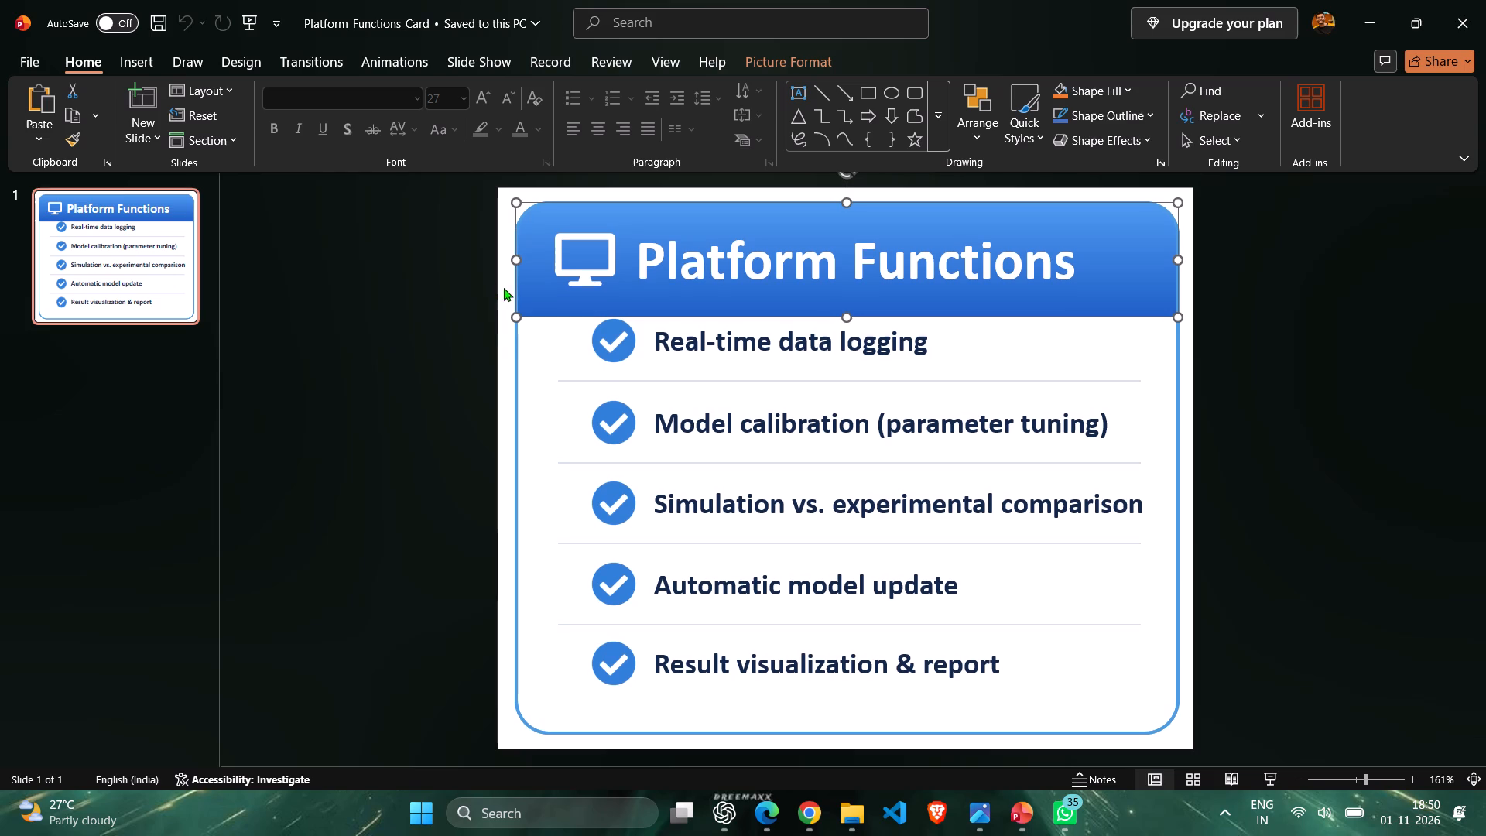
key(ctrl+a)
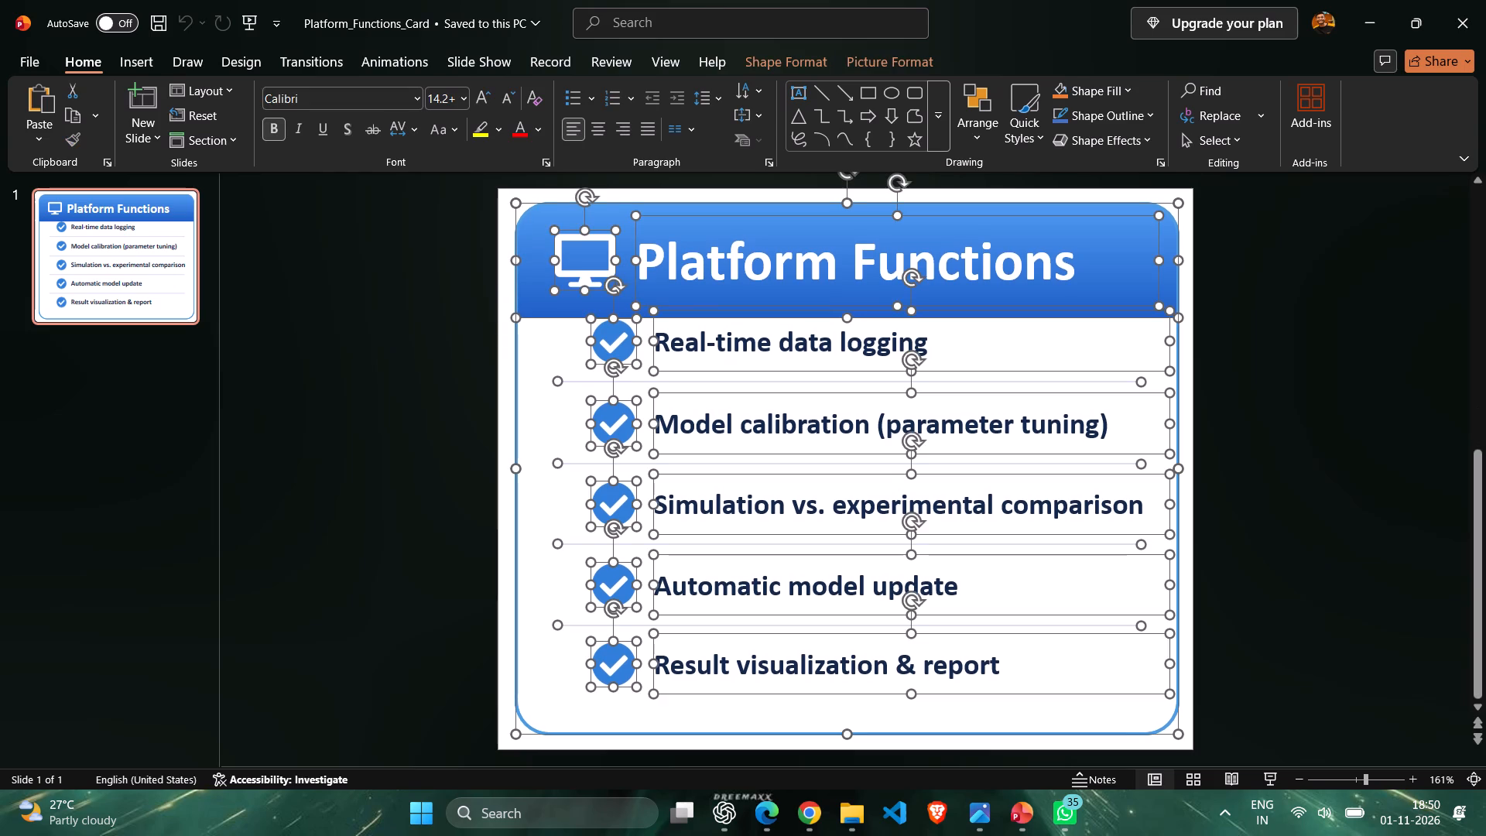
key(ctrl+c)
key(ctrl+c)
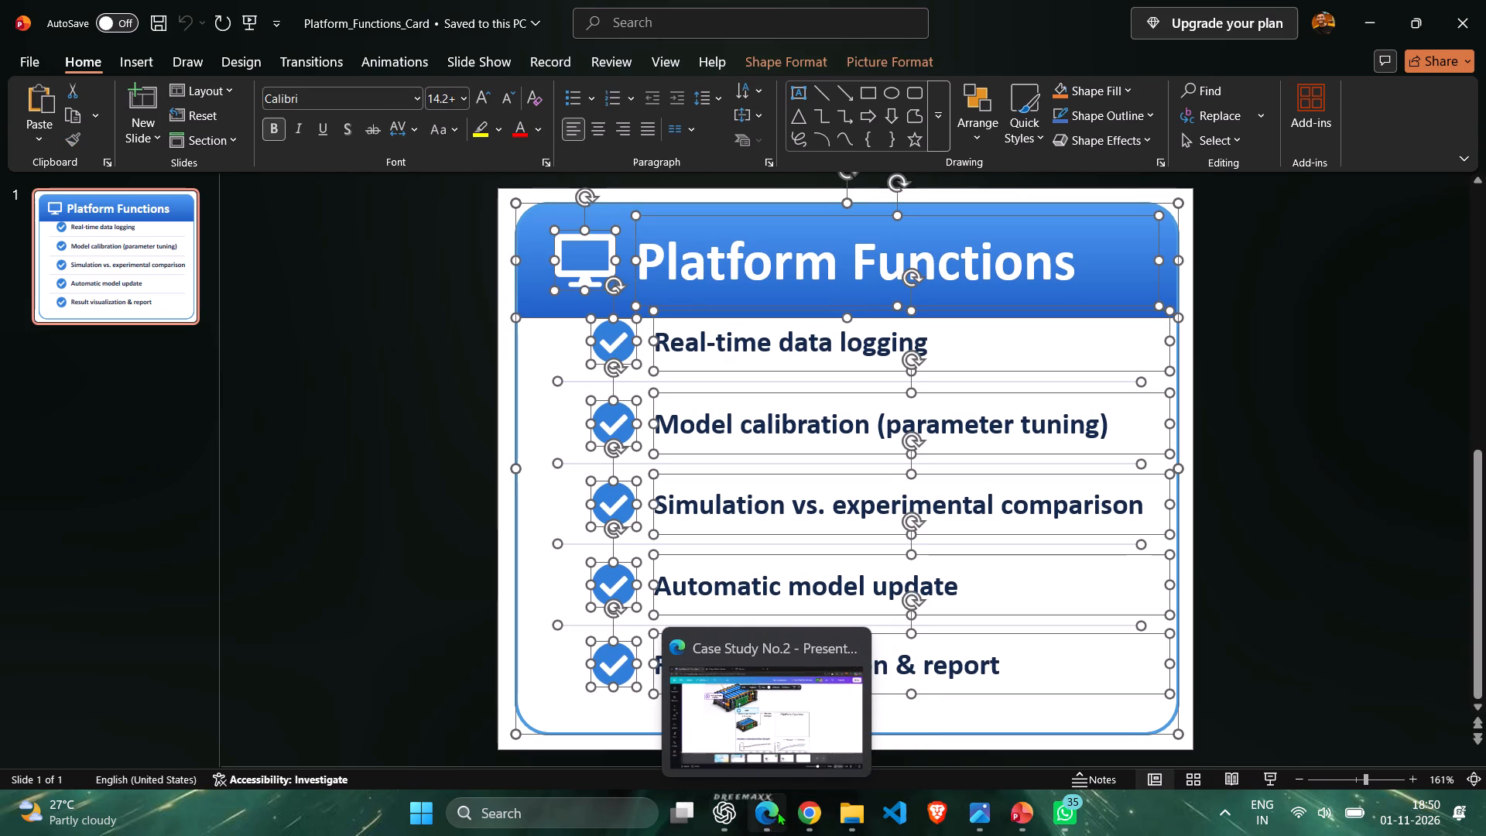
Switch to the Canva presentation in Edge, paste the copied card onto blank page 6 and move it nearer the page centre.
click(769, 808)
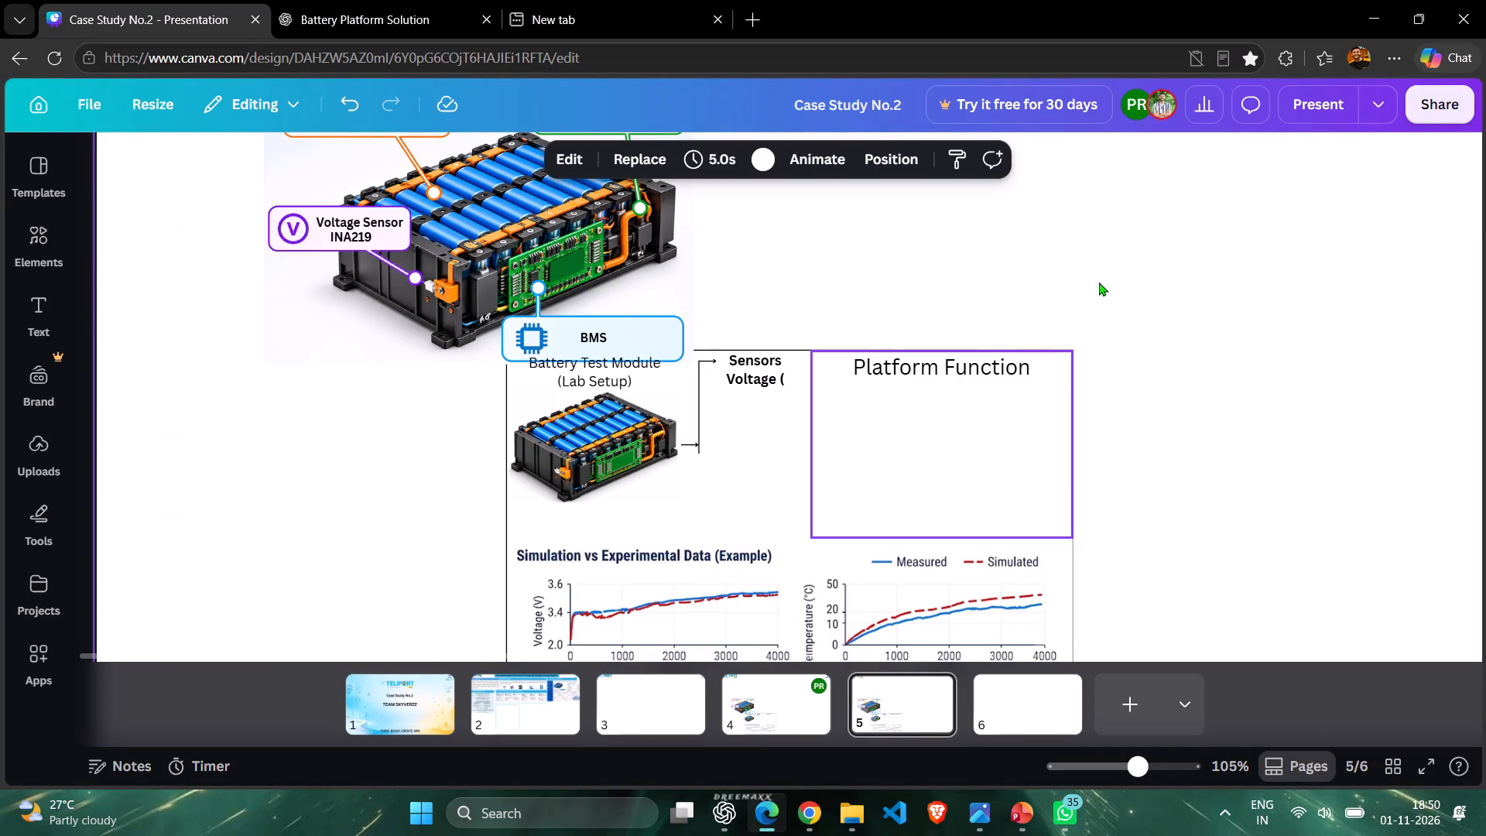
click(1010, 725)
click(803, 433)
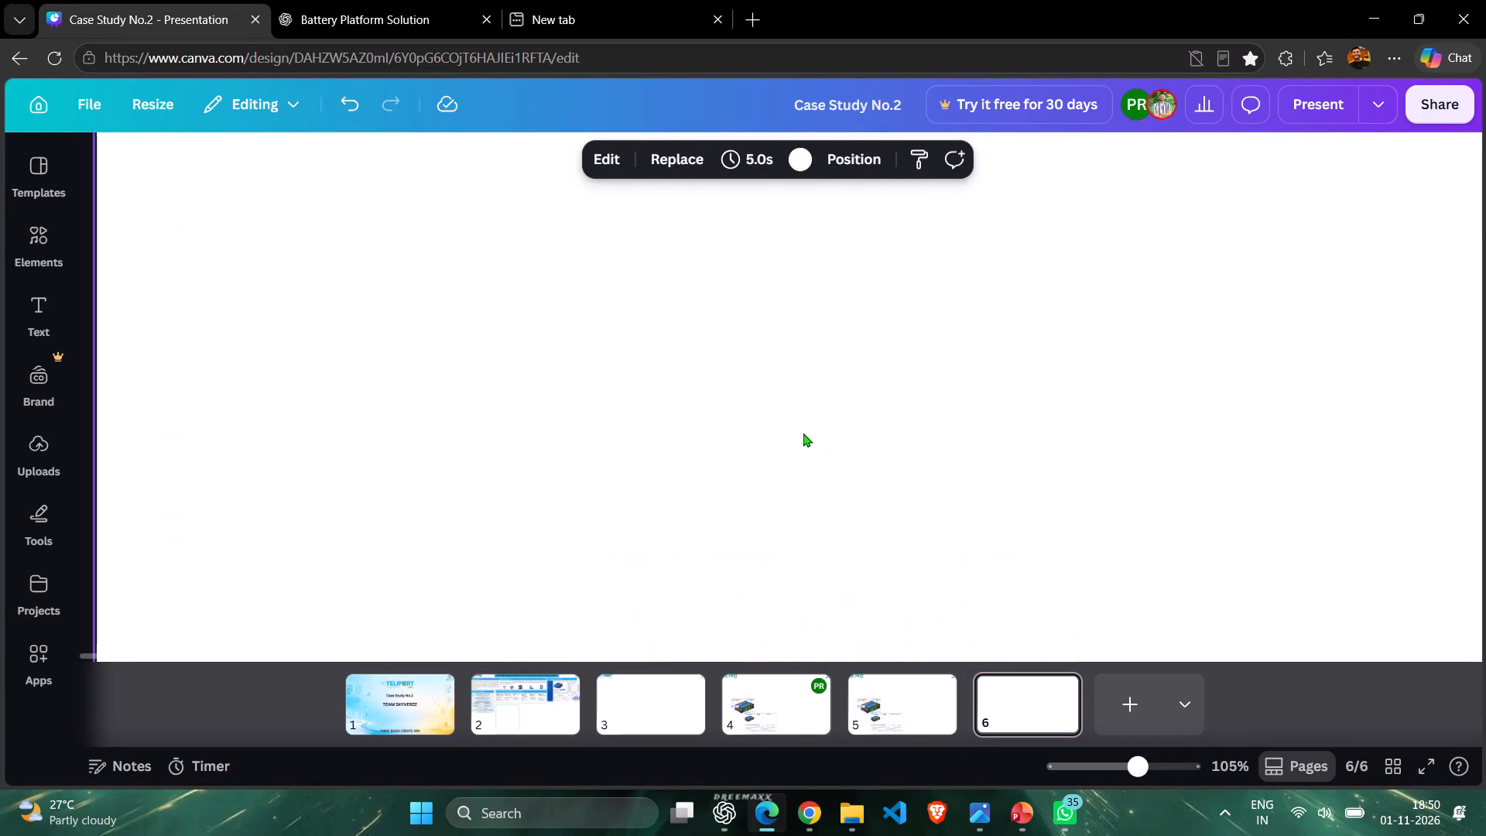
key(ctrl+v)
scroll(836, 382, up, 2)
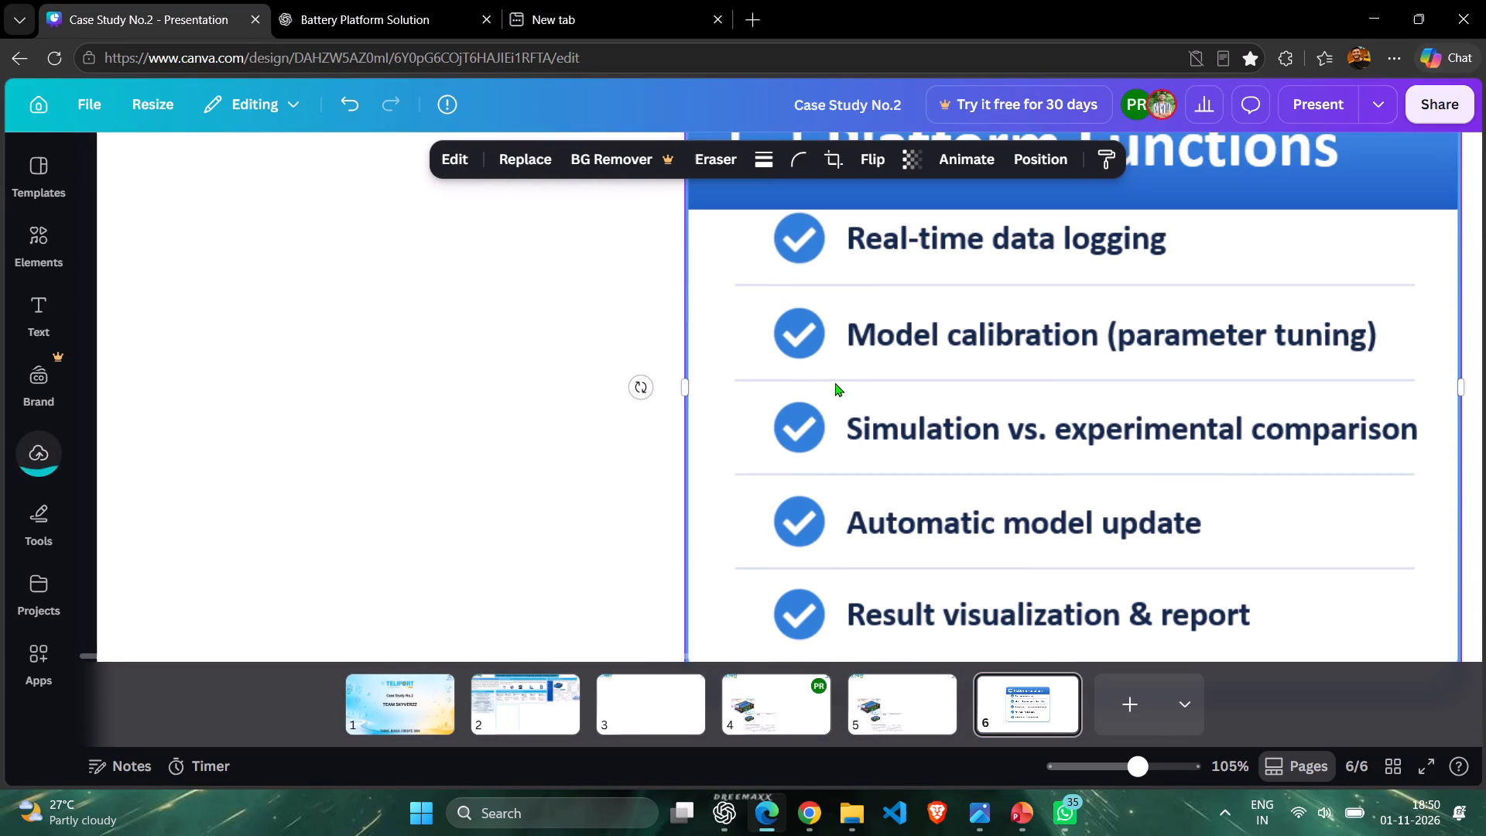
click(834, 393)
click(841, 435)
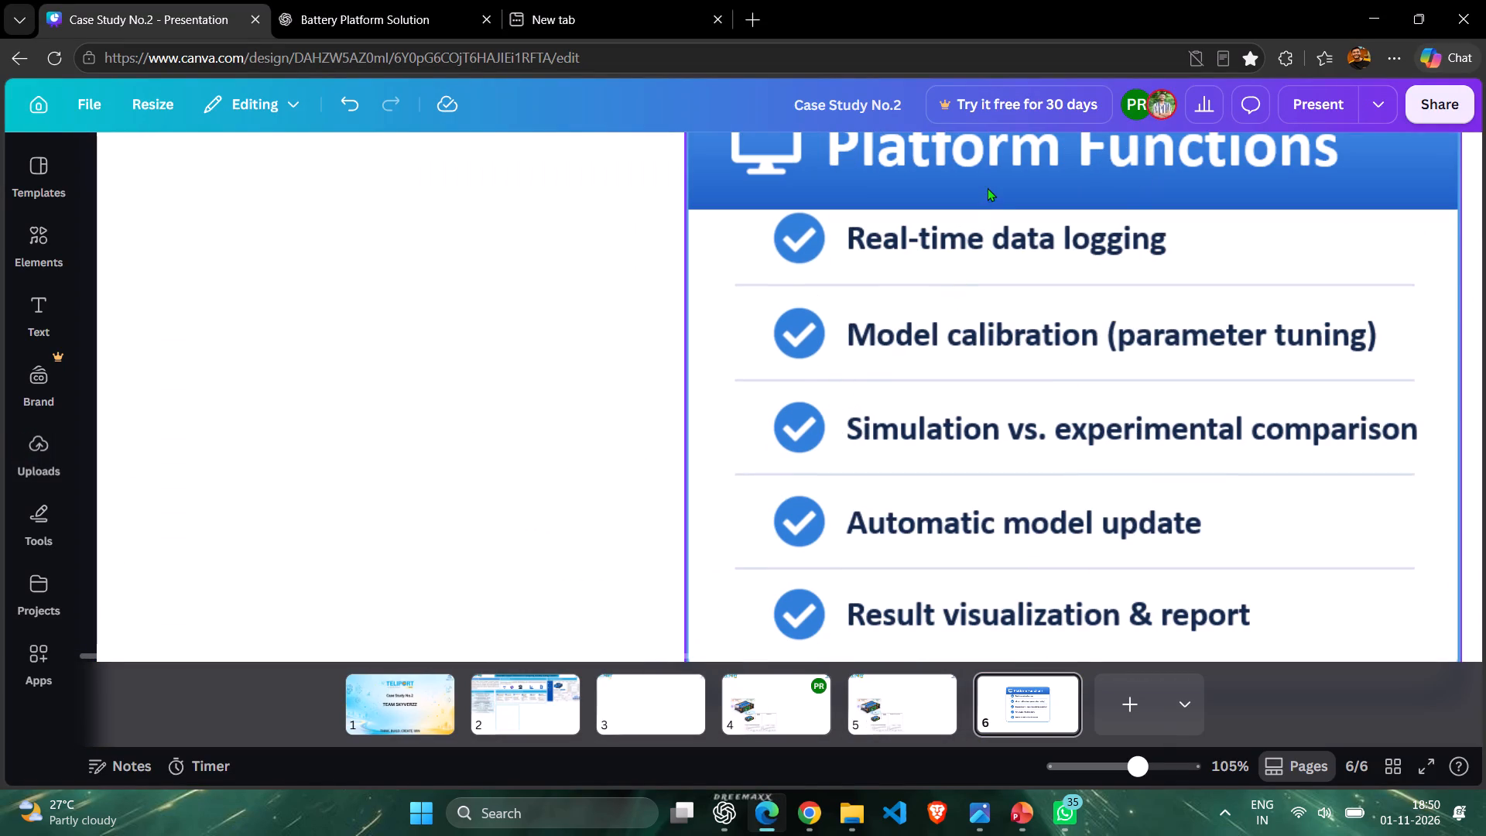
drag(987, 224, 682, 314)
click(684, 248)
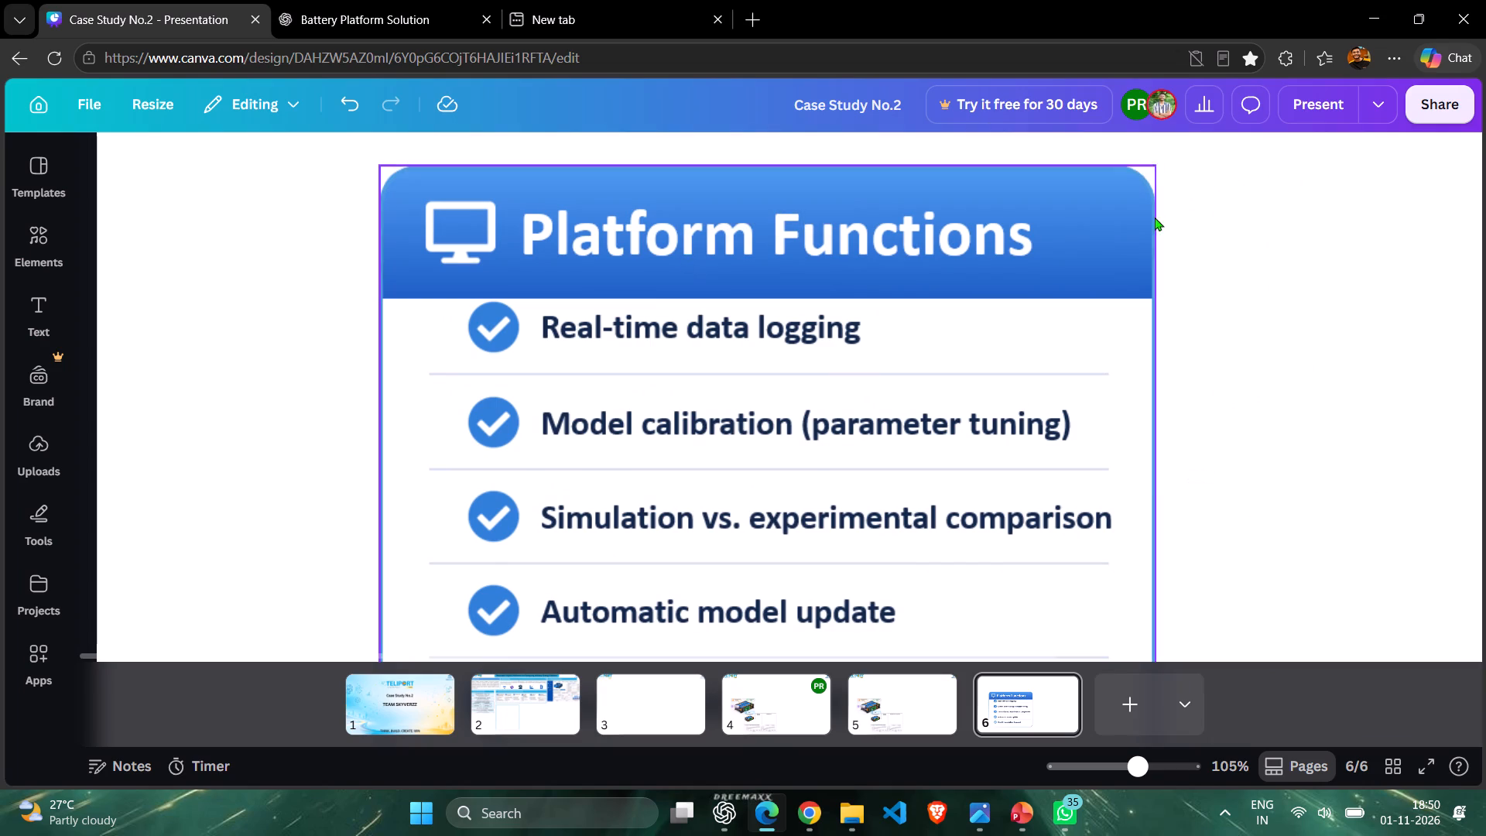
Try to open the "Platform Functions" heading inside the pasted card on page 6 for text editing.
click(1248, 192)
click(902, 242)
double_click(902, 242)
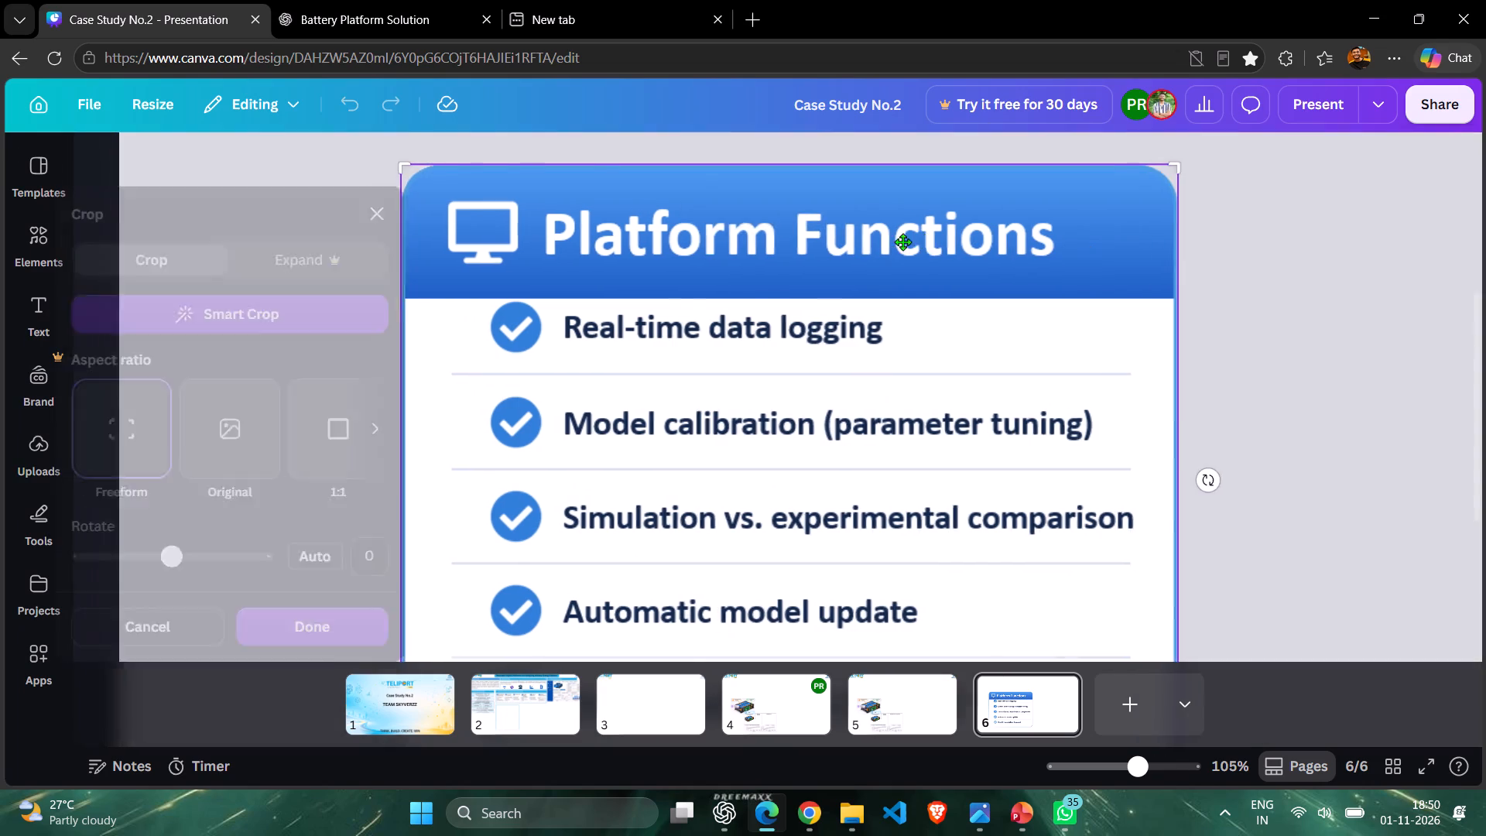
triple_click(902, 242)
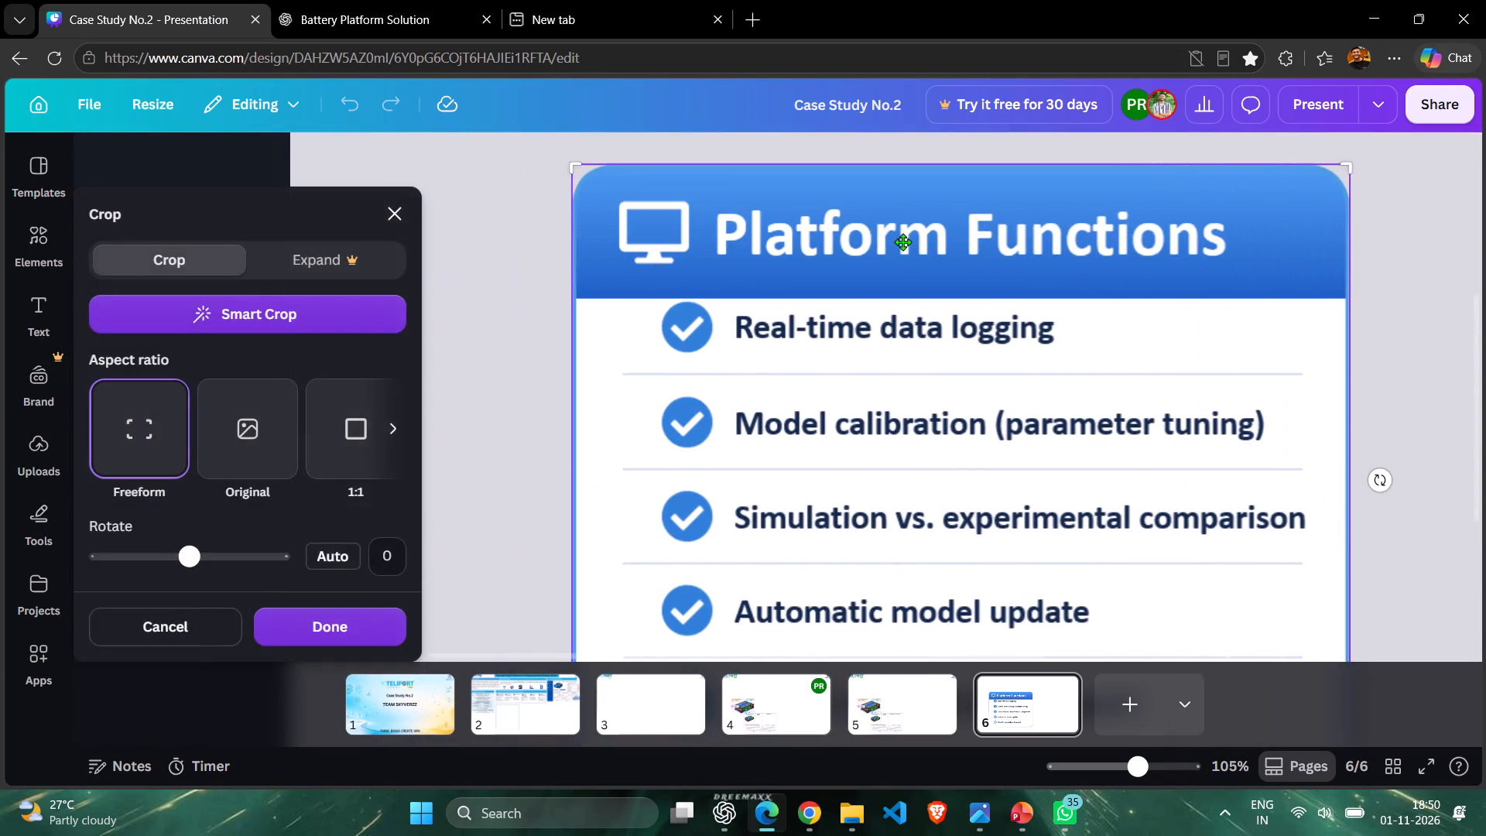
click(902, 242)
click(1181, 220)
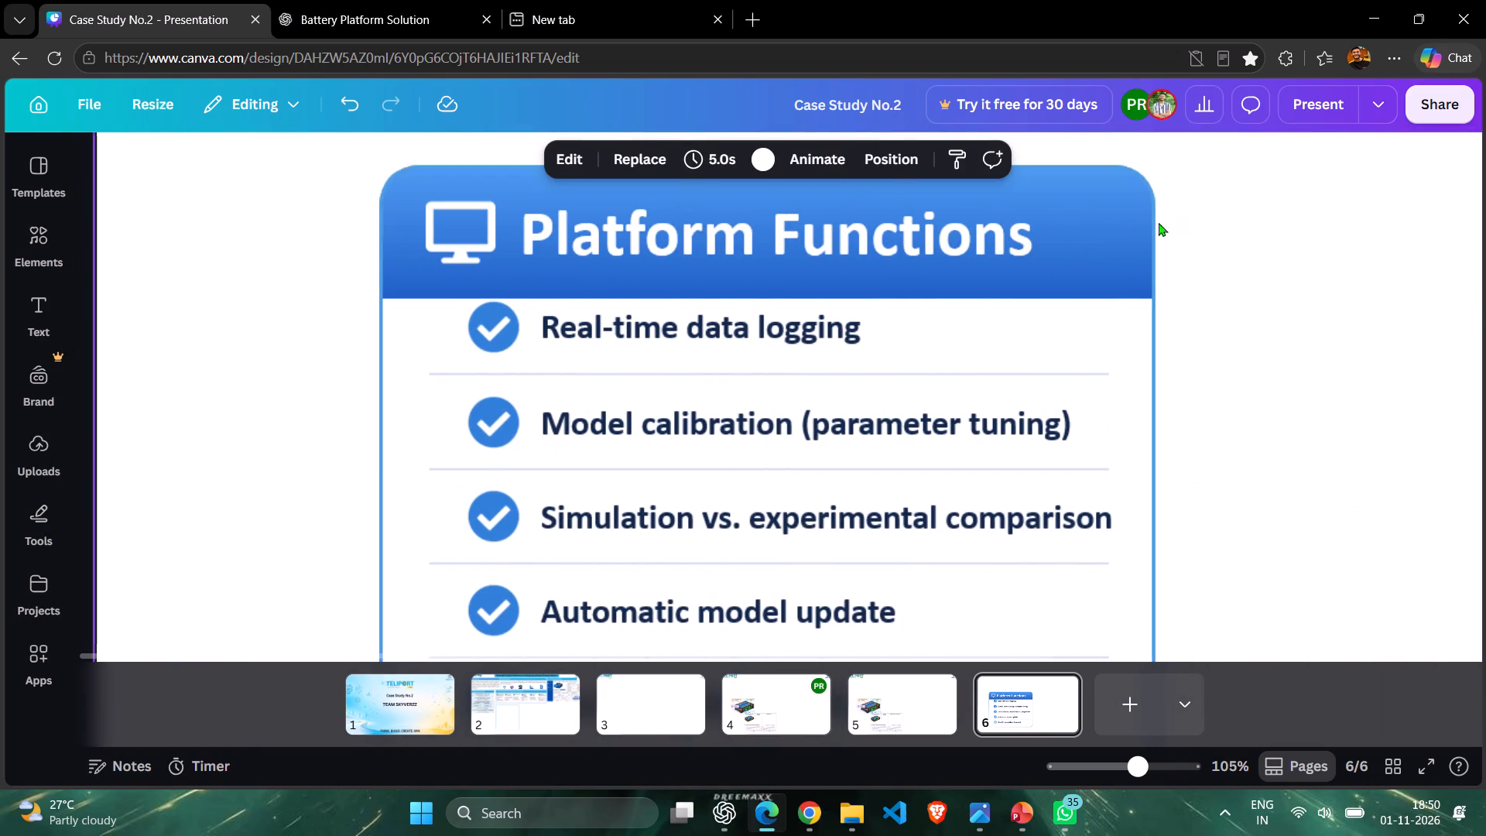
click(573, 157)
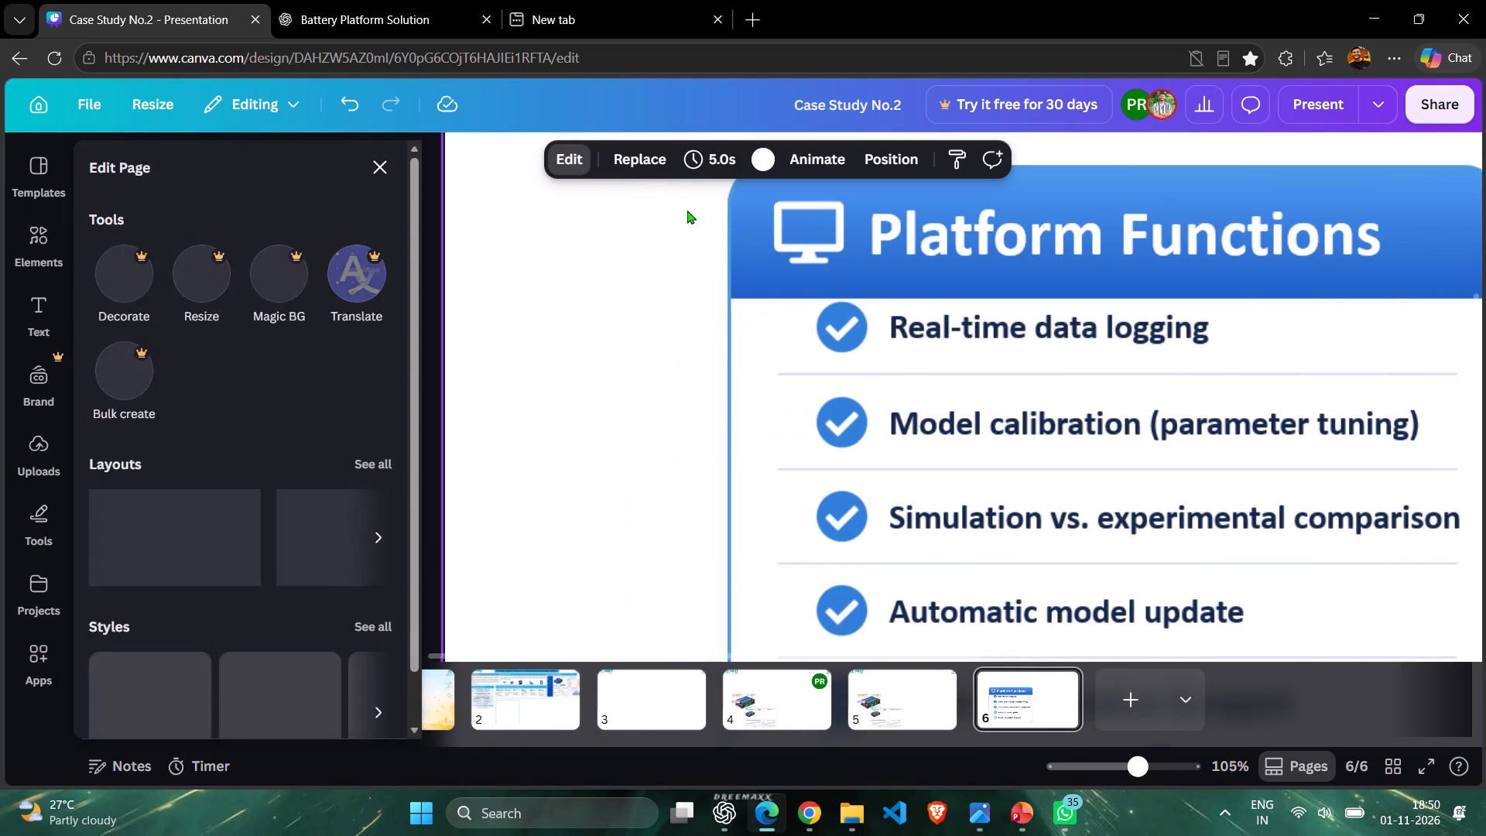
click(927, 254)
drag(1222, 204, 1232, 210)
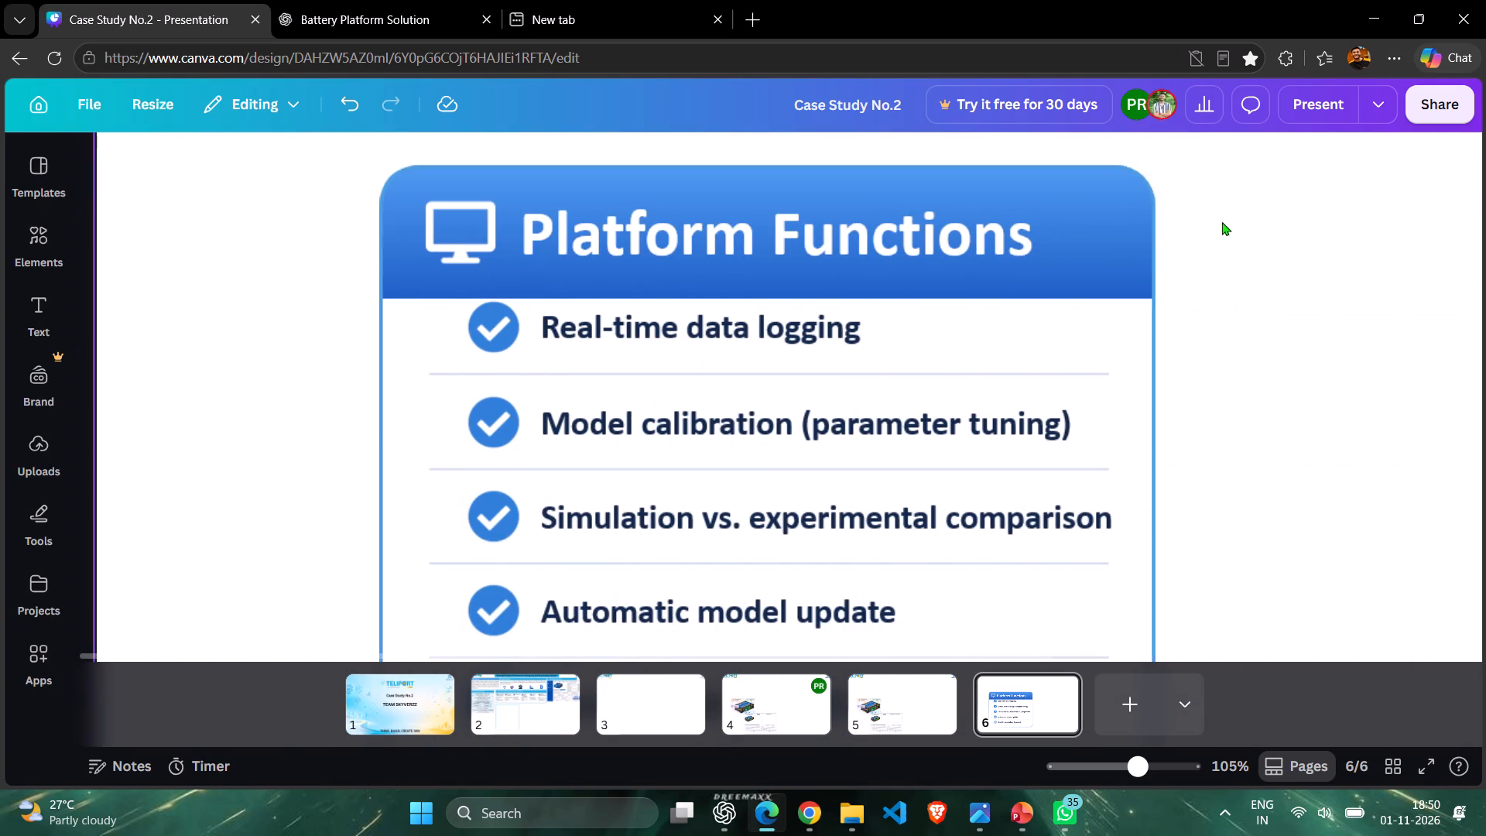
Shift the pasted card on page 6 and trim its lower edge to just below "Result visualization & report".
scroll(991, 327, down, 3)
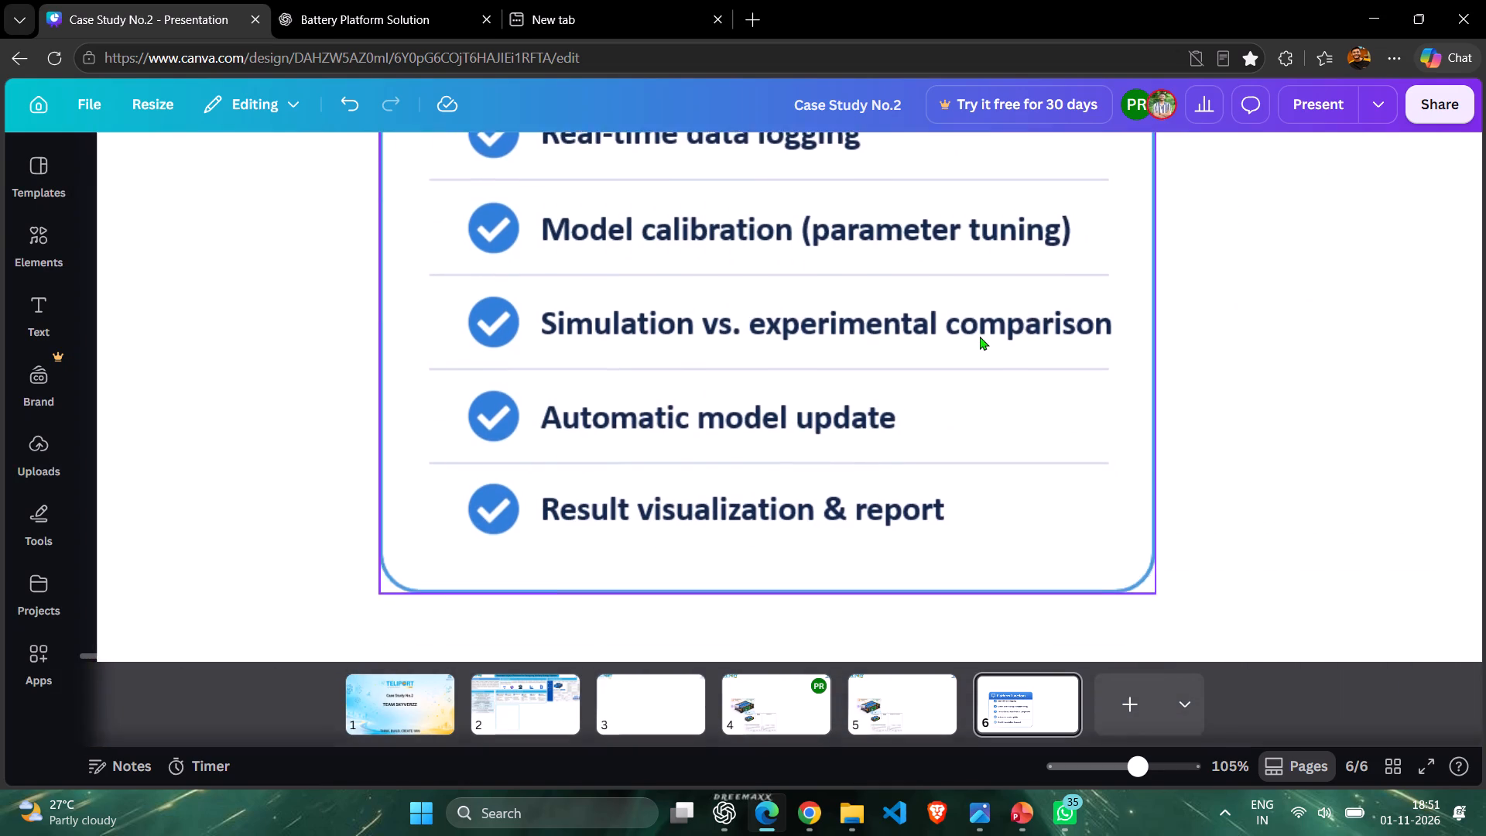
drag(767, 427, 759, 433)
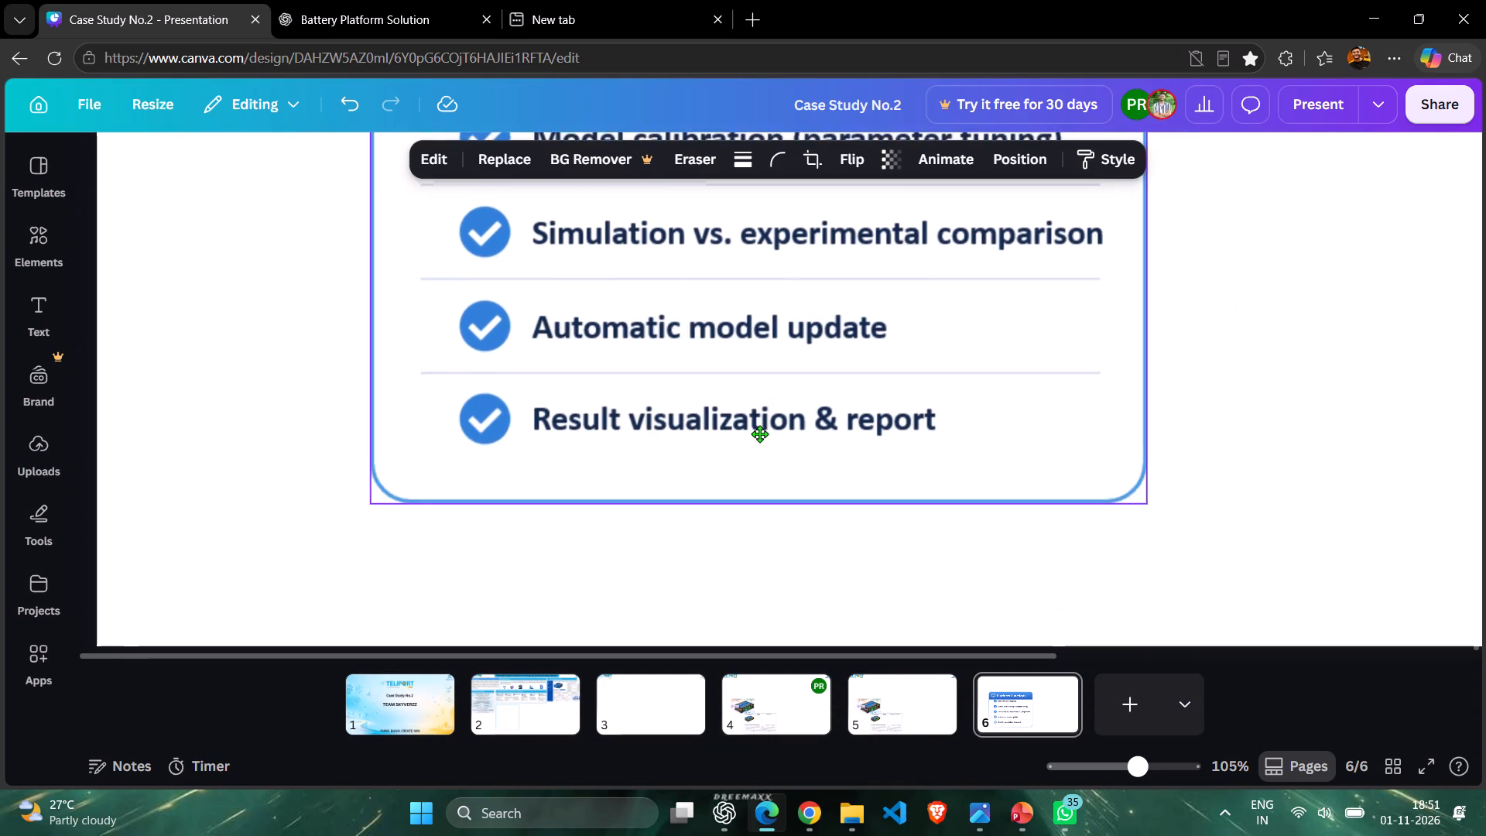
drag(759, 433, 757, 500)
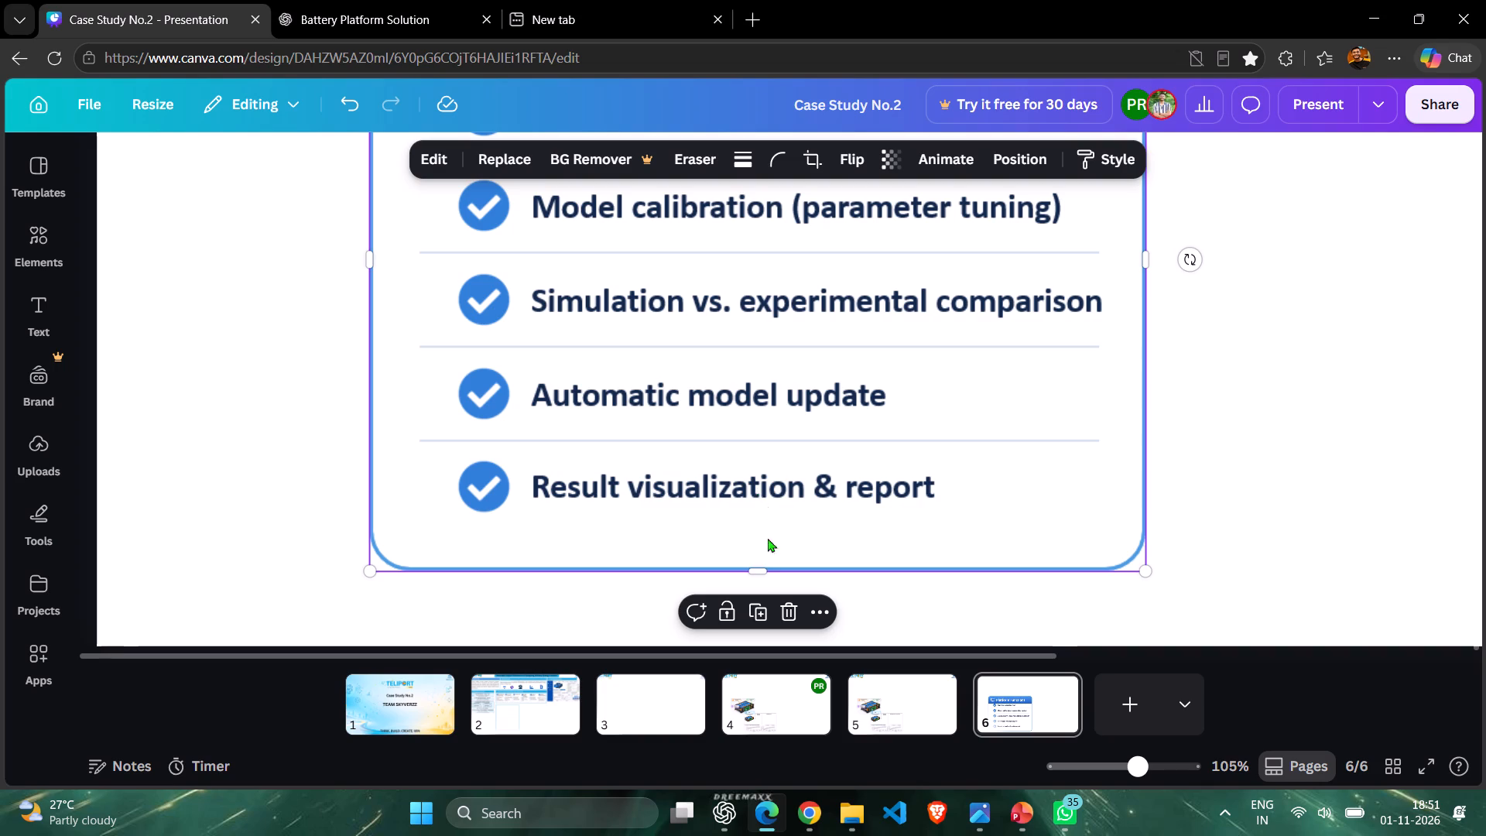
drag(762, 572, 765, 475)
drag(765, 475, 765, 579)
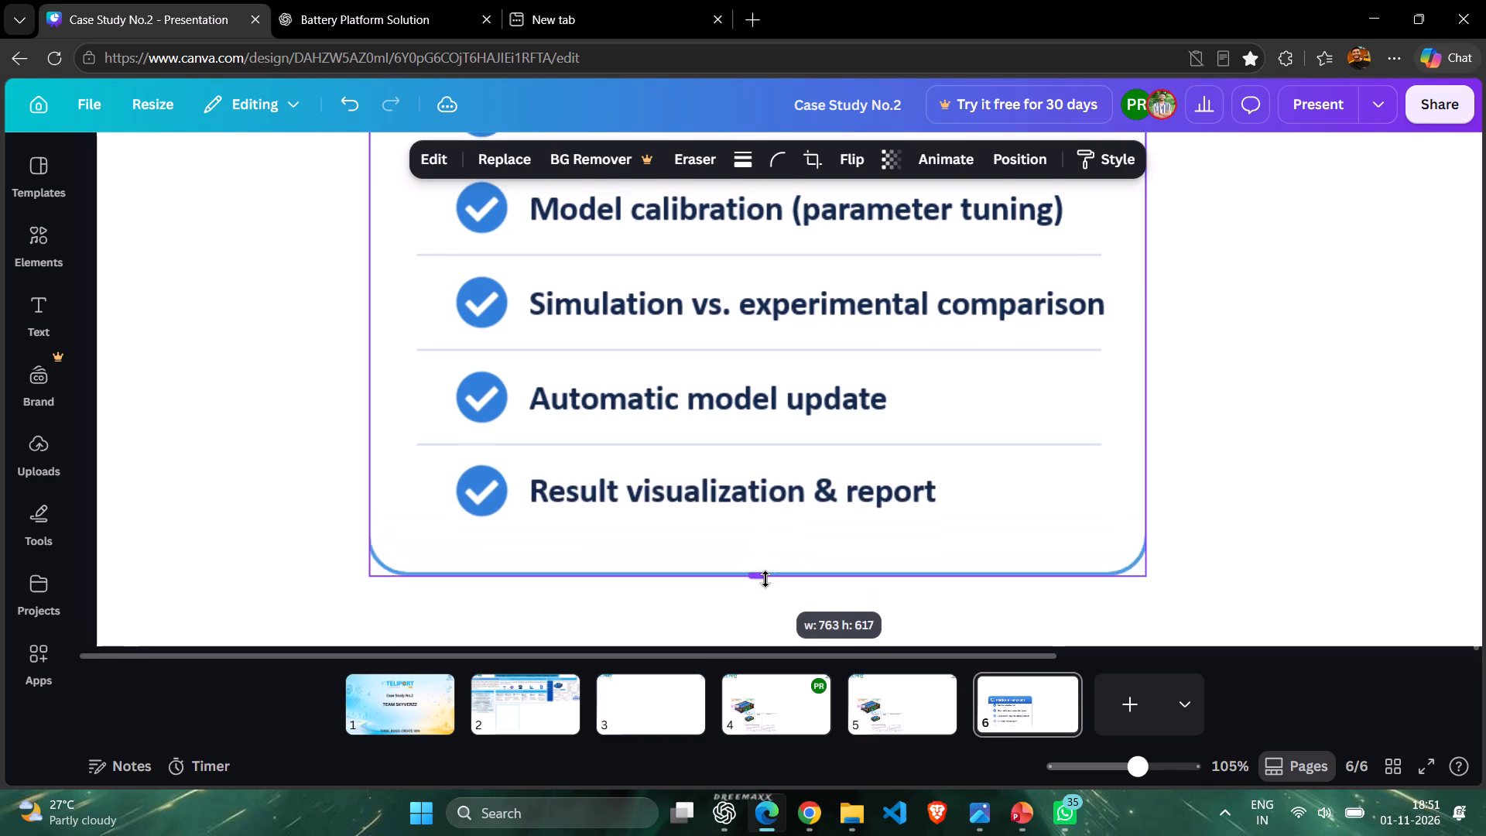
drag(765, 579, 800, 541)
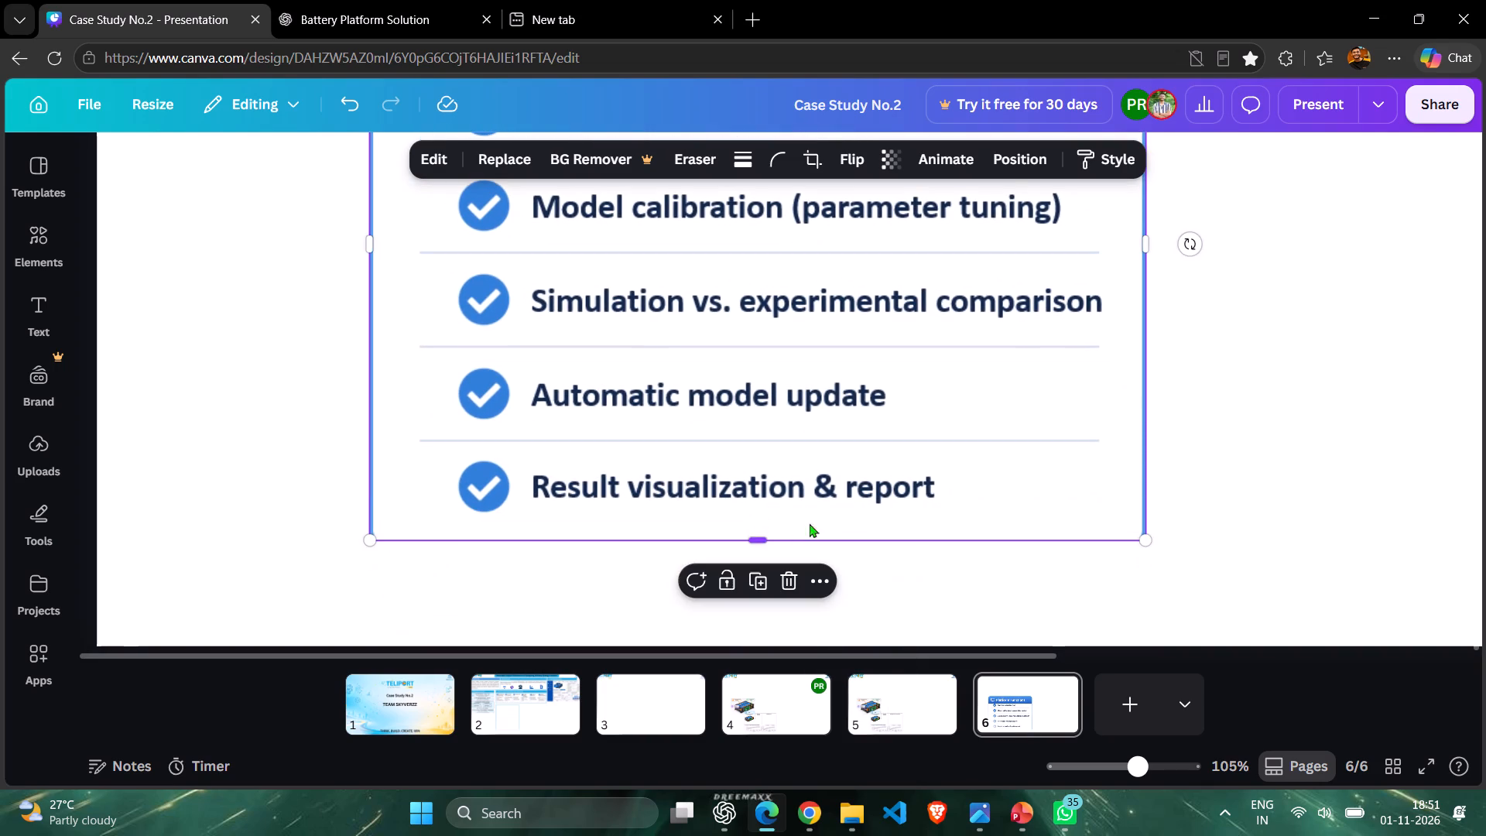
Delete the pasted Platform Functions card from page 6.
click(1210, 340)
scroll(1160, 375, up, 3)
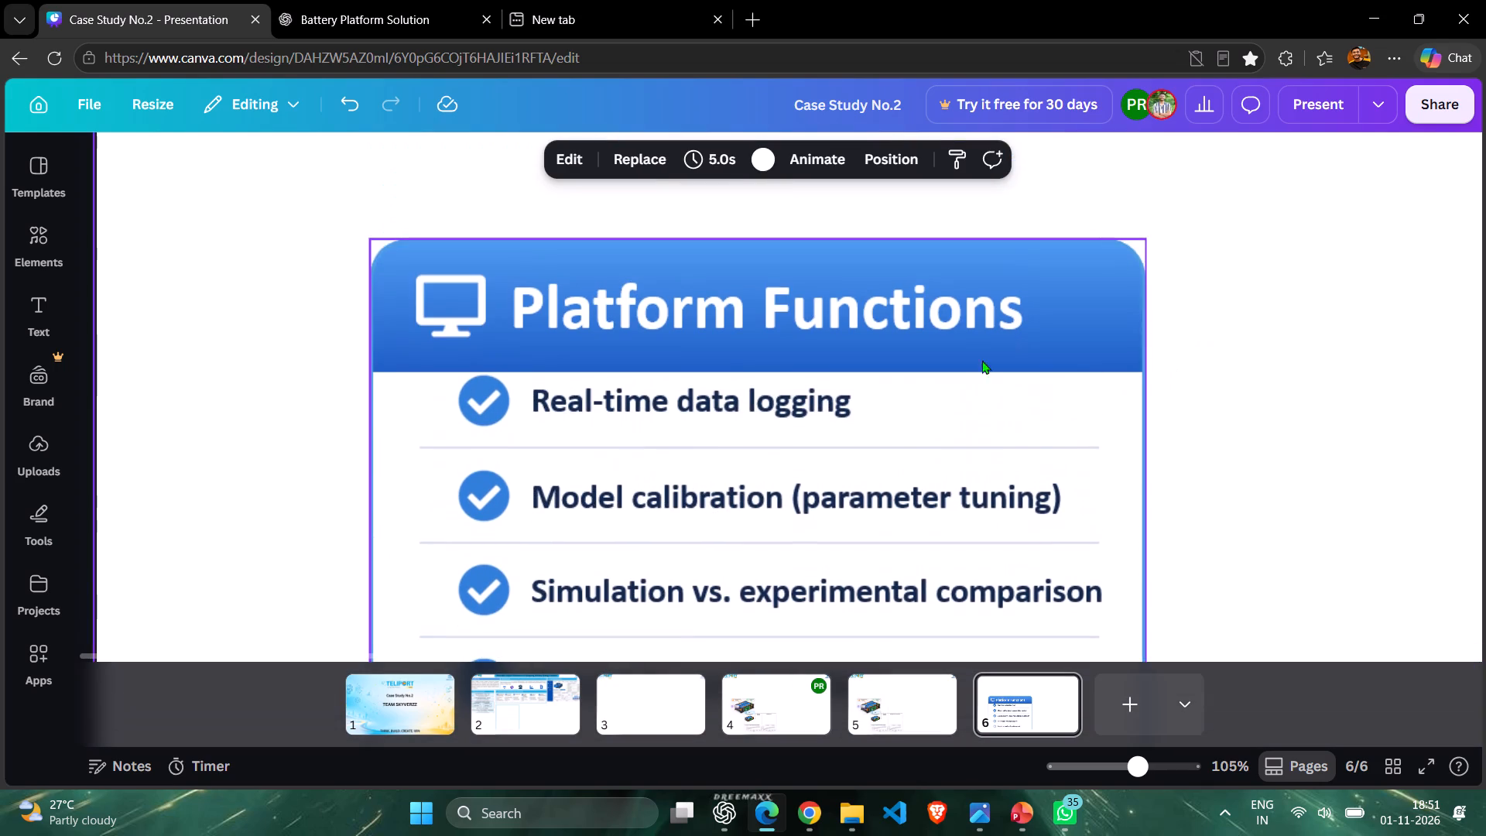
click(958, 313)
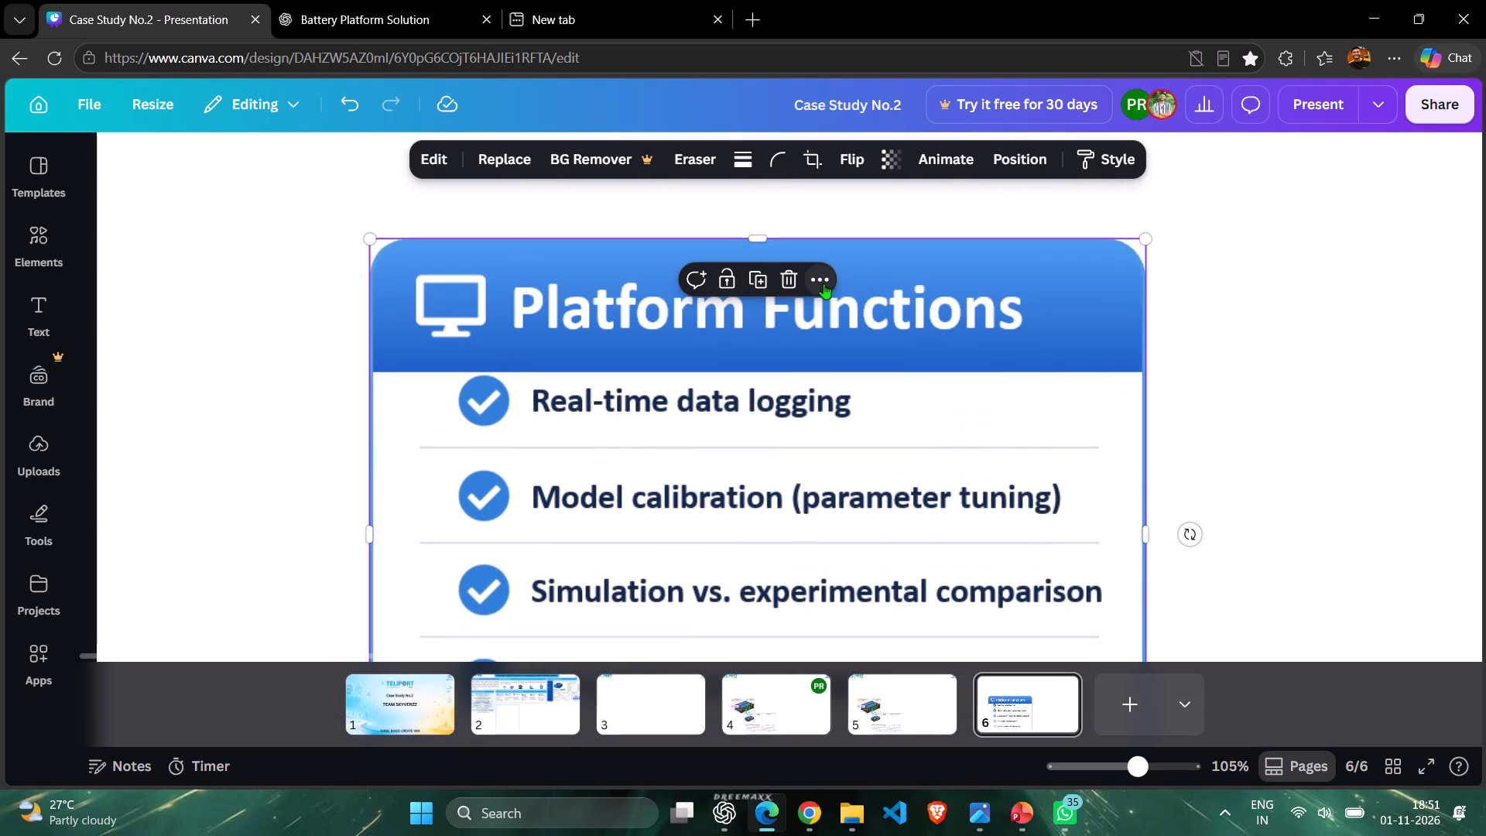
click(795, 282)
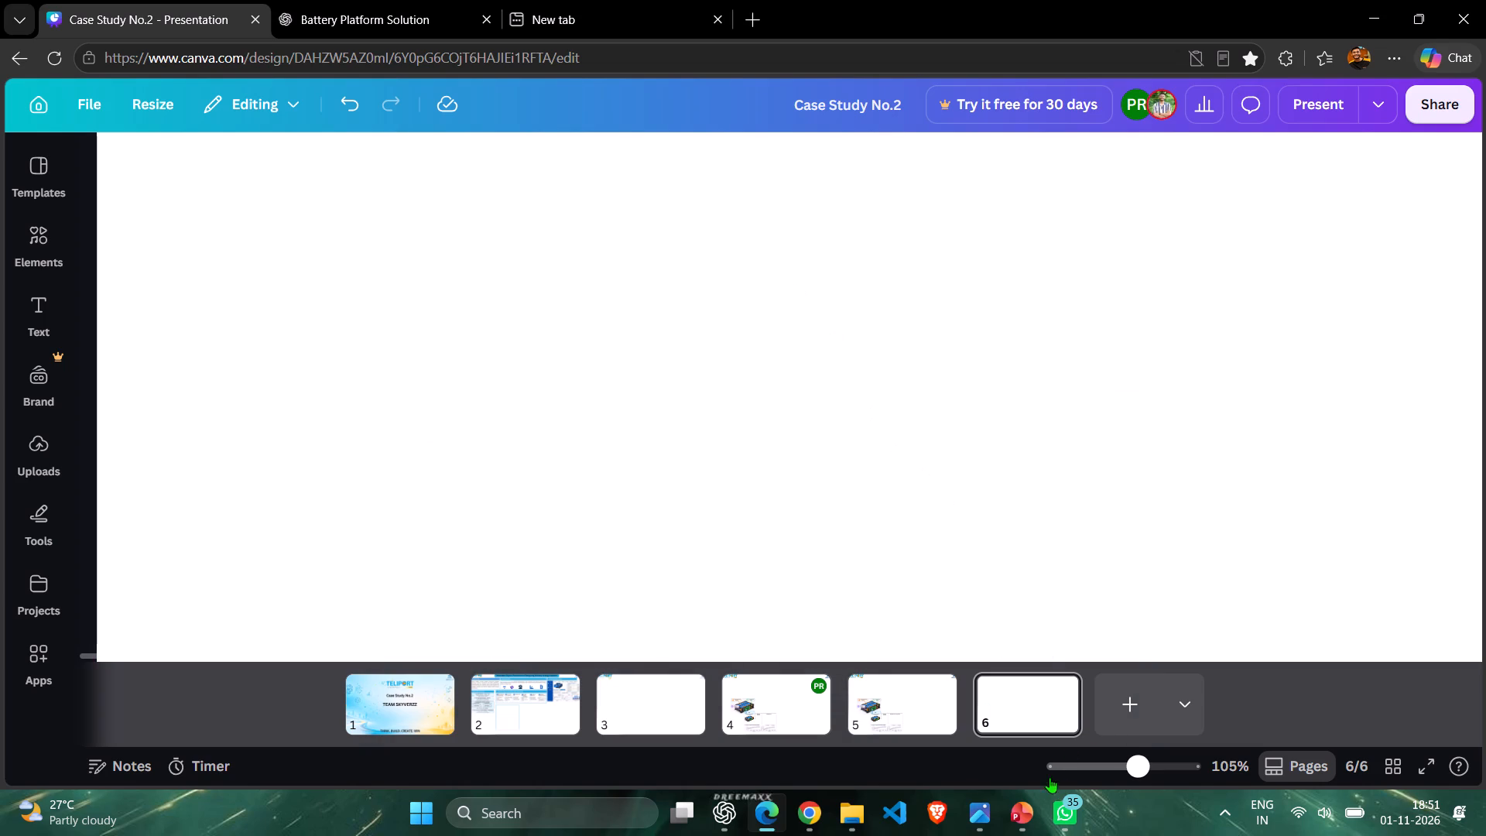
Switch back to Platform_Functions_Card in PowerPoint and check whether the heading text and monitor icon can be selected separately.
click(1010, 822)
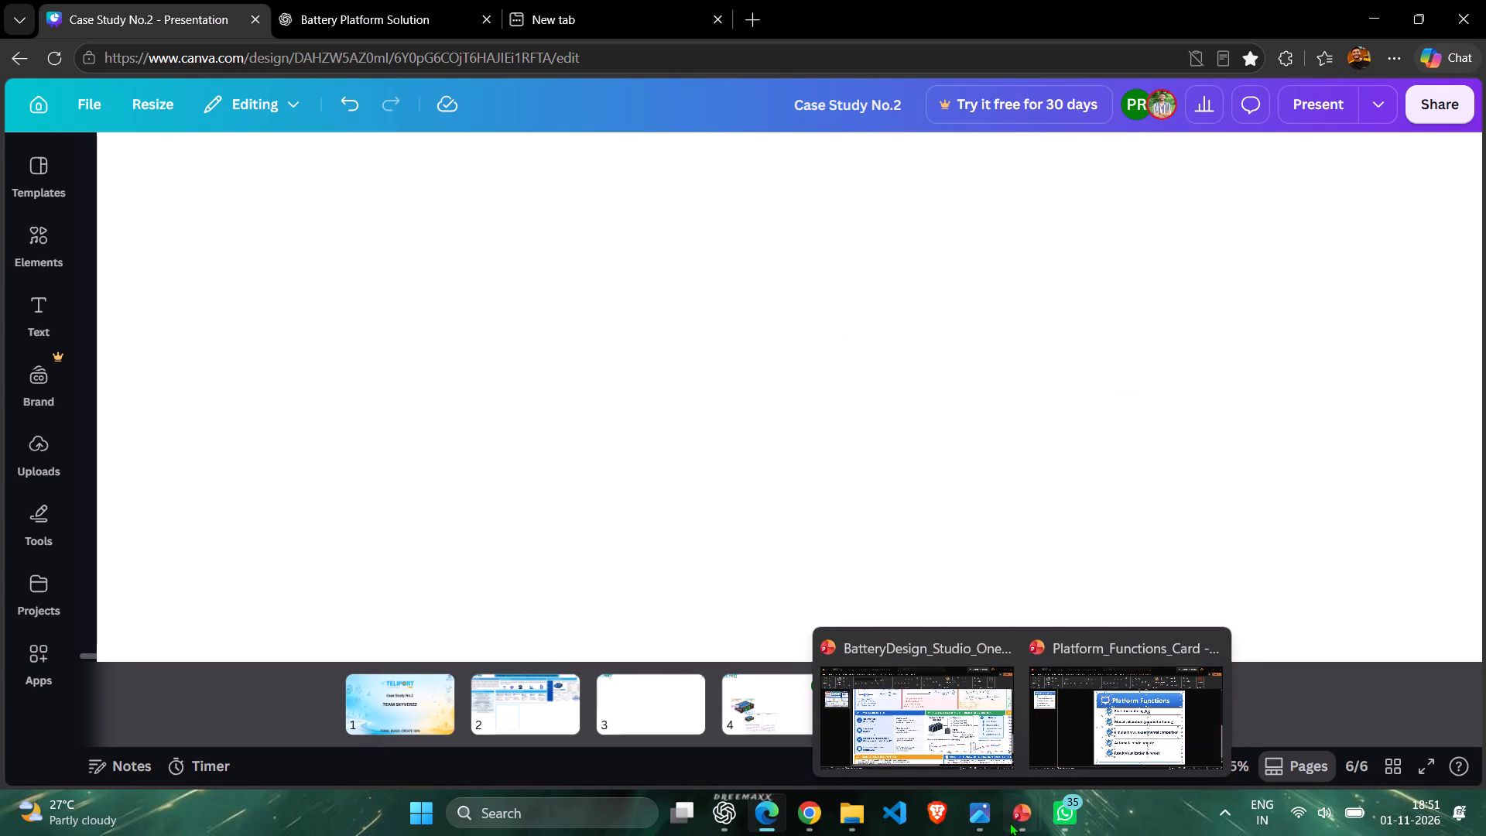
click(1104, 702)
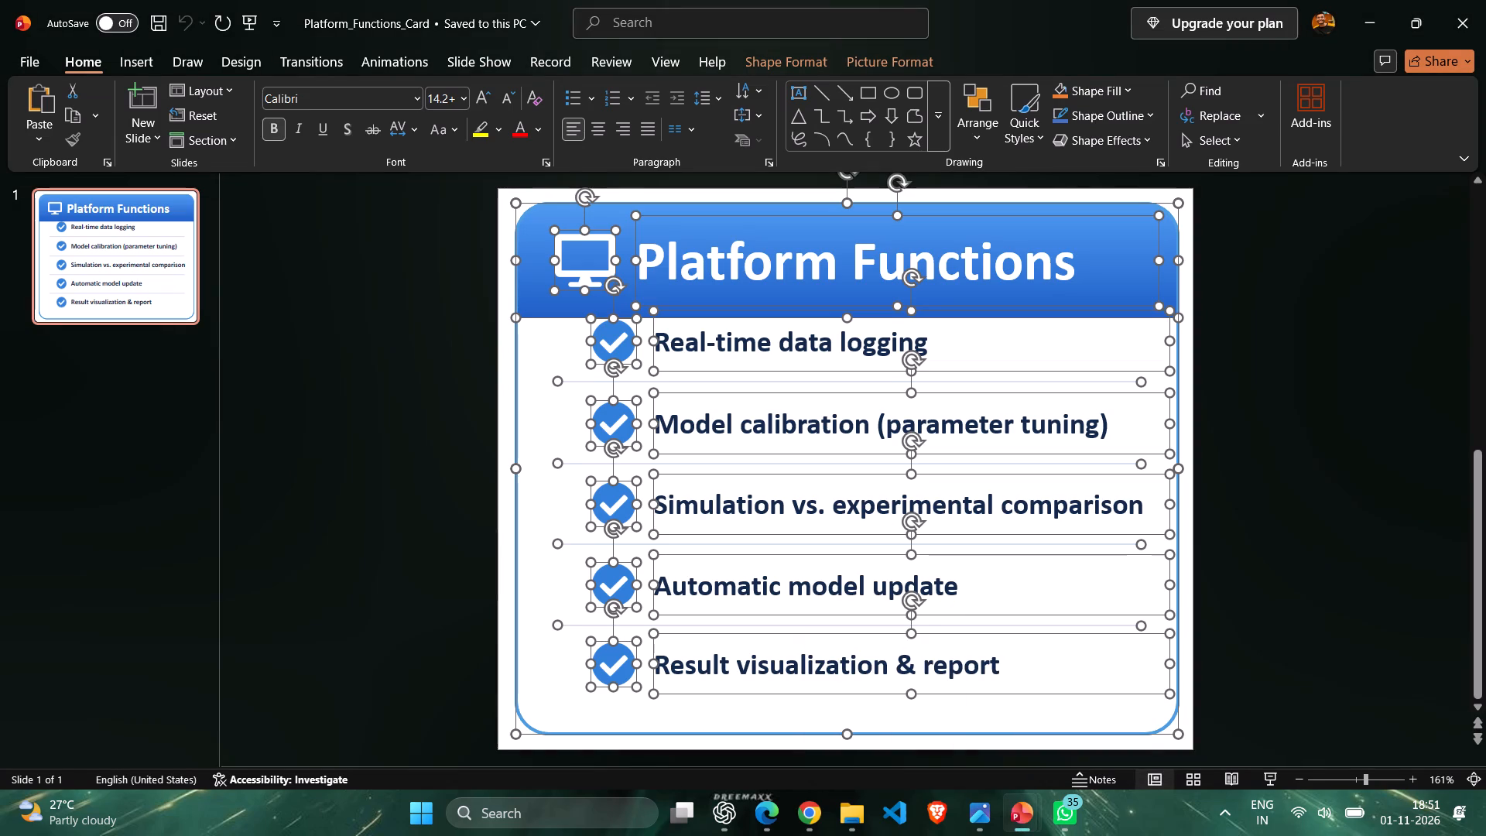
click(789, 290)
click(893, 254)
click(778, 290)
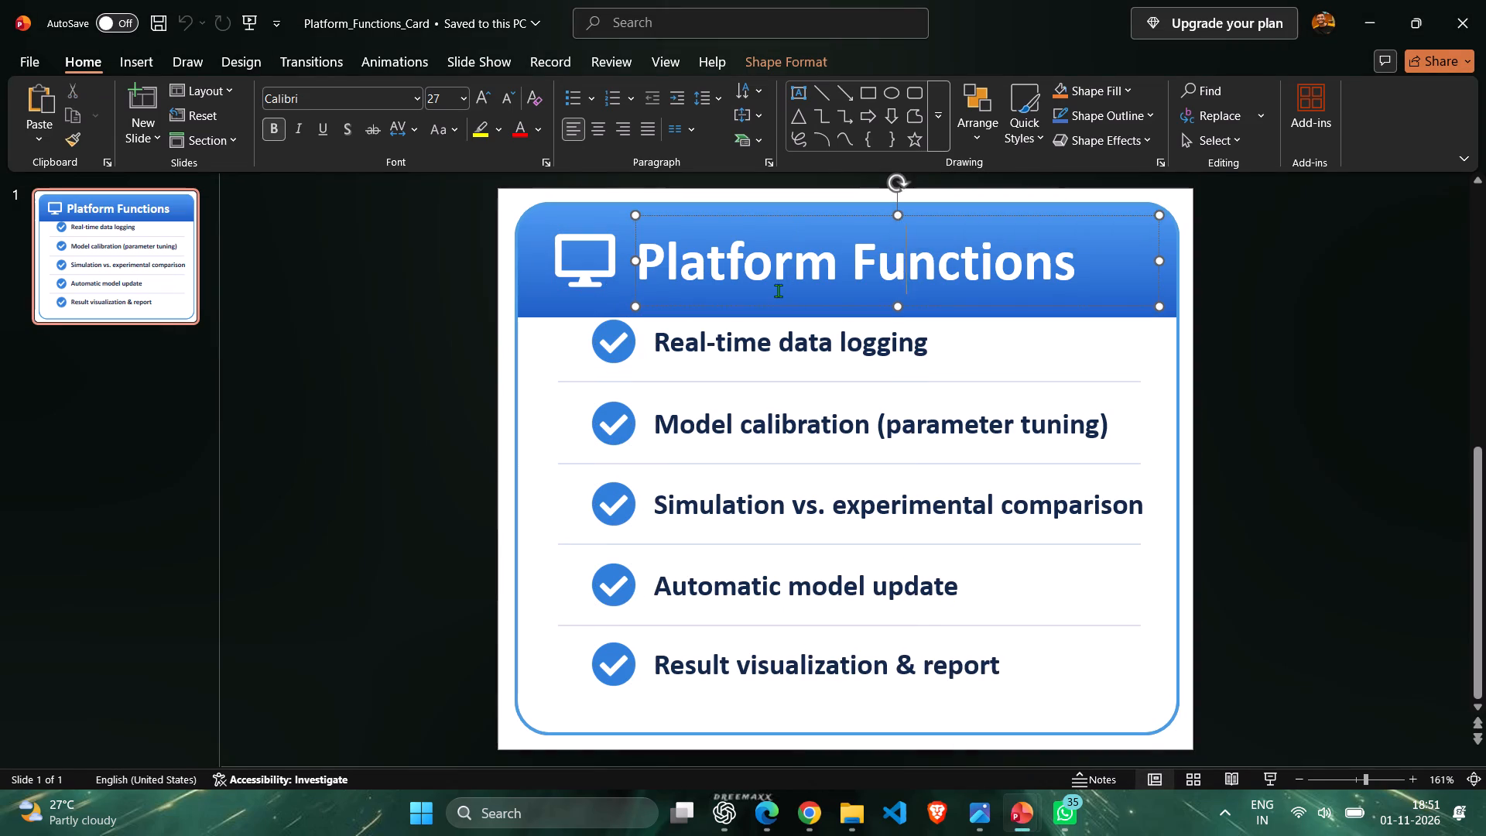
click(571, 291)
double_click(572, 286)
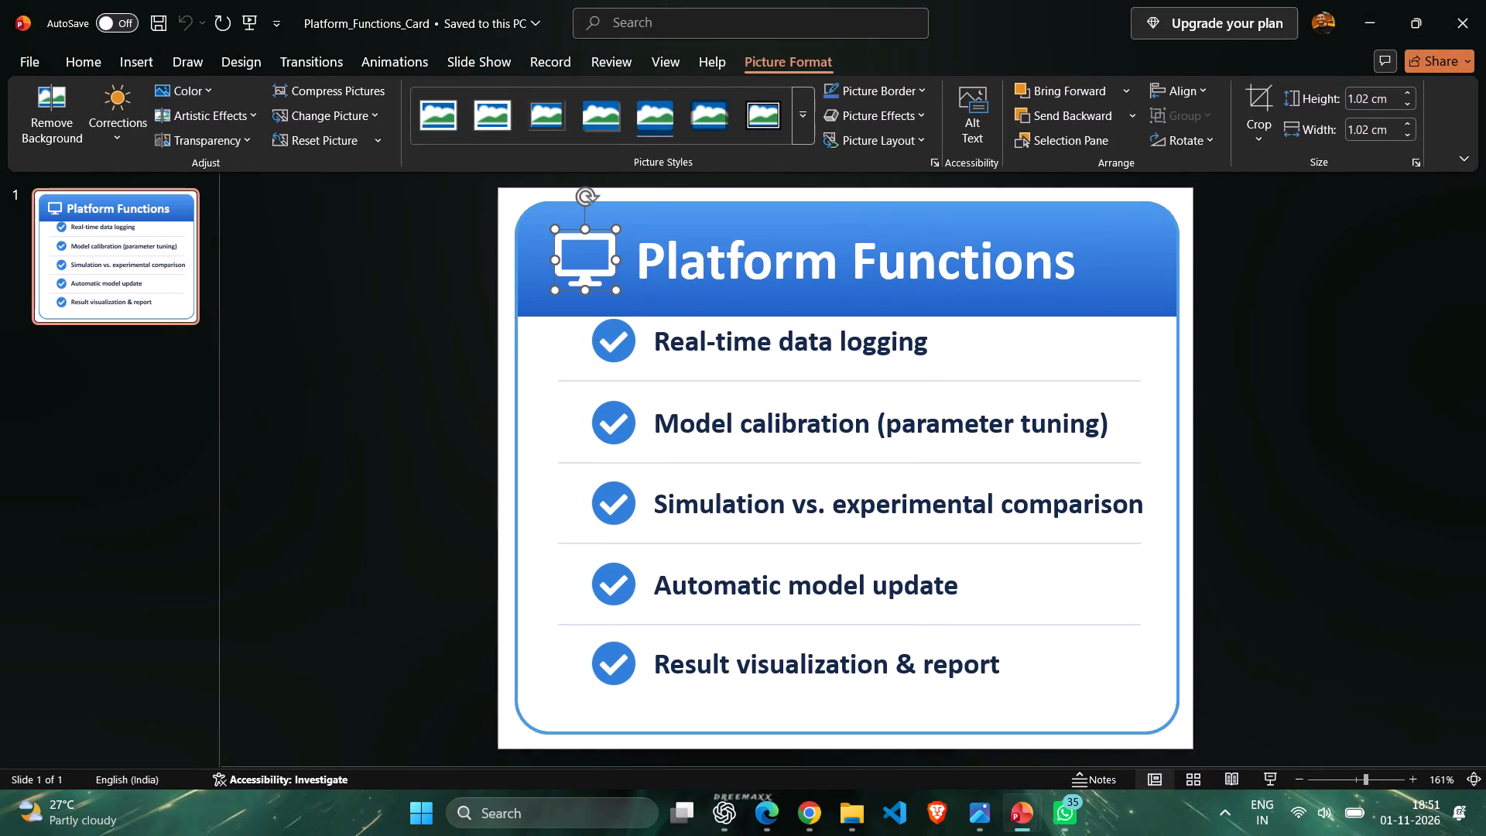
click(1287, 283)
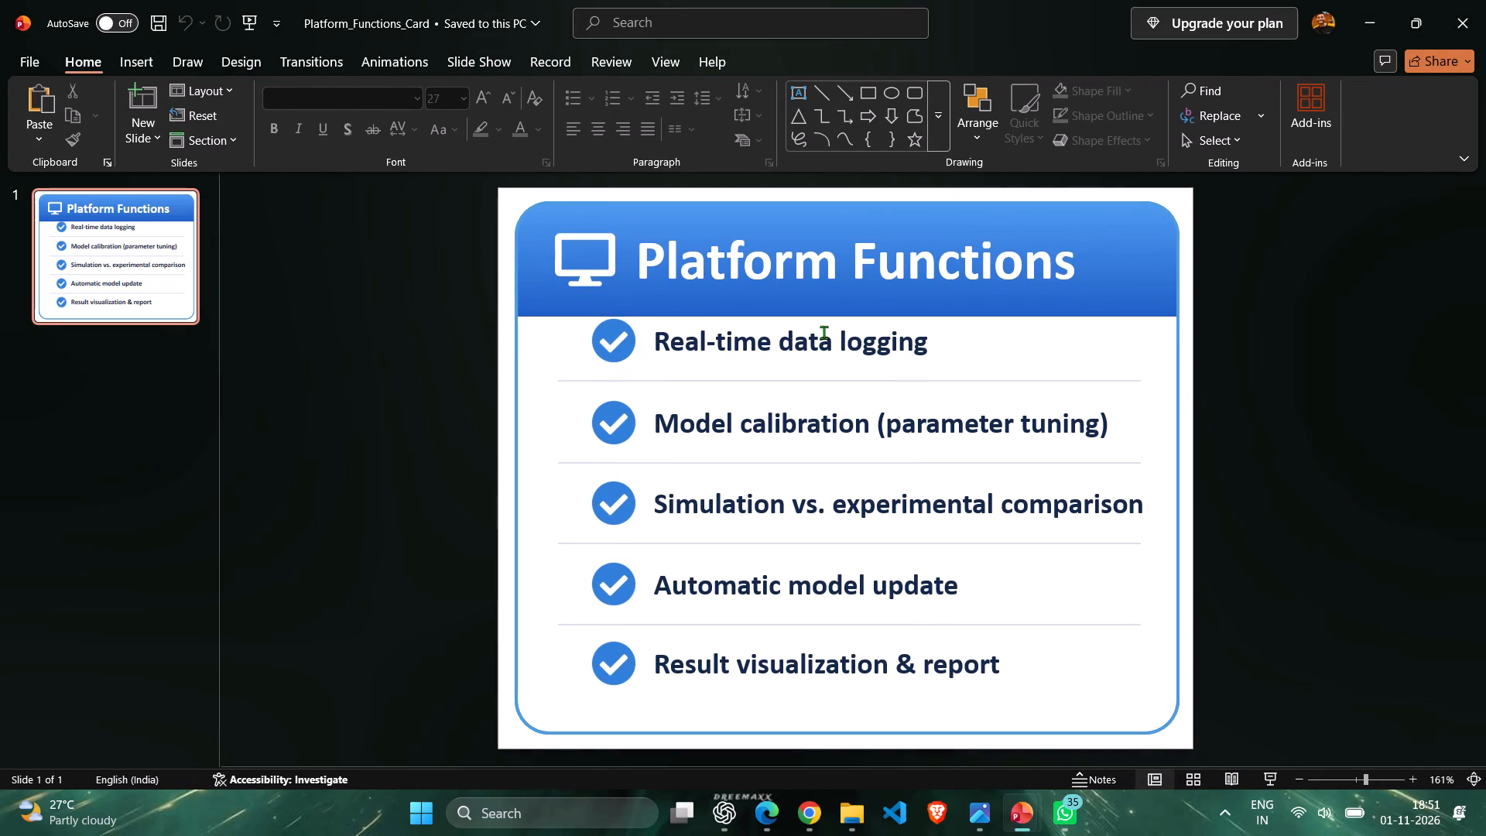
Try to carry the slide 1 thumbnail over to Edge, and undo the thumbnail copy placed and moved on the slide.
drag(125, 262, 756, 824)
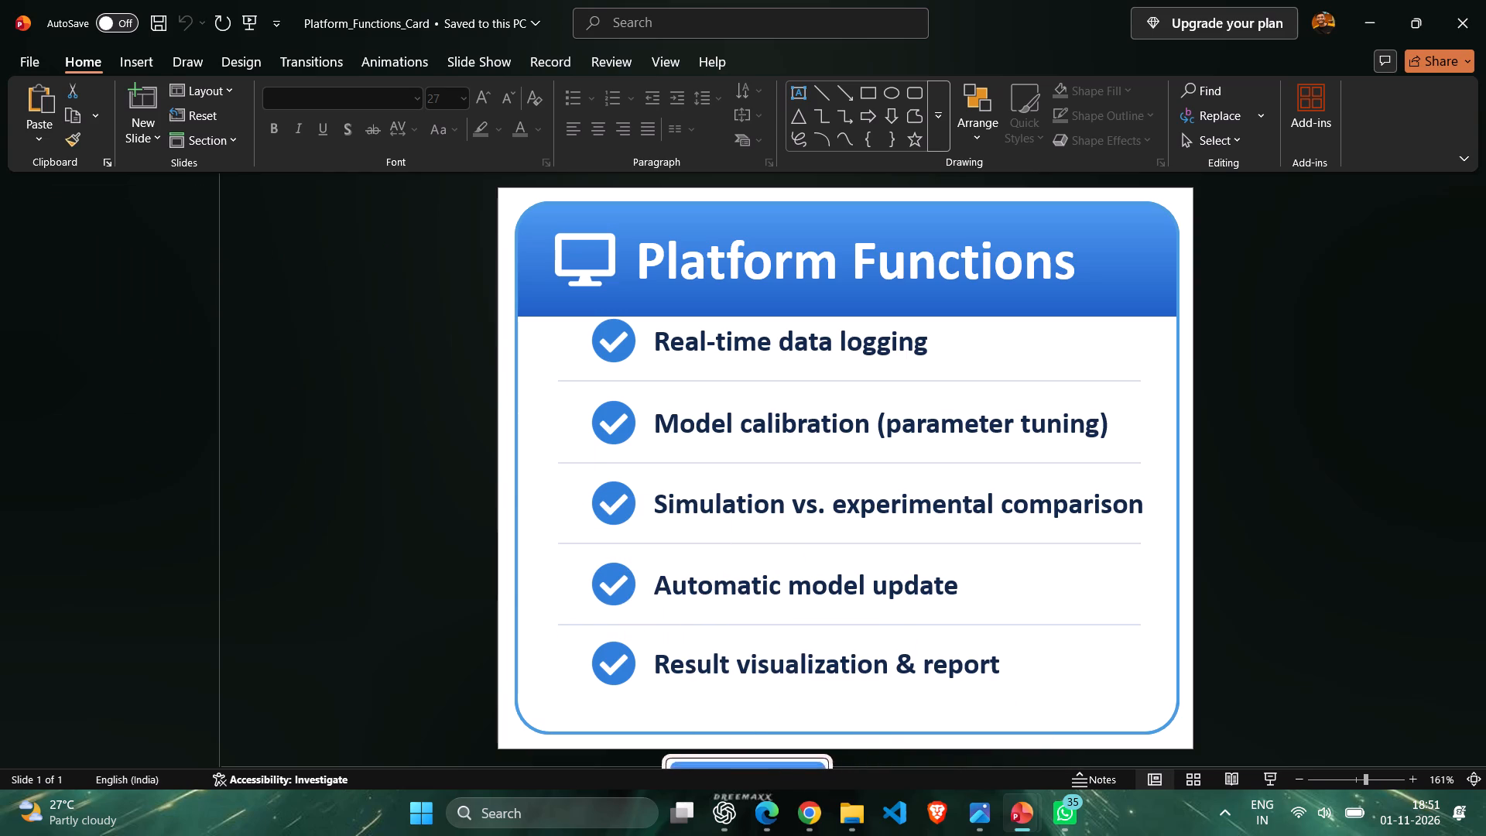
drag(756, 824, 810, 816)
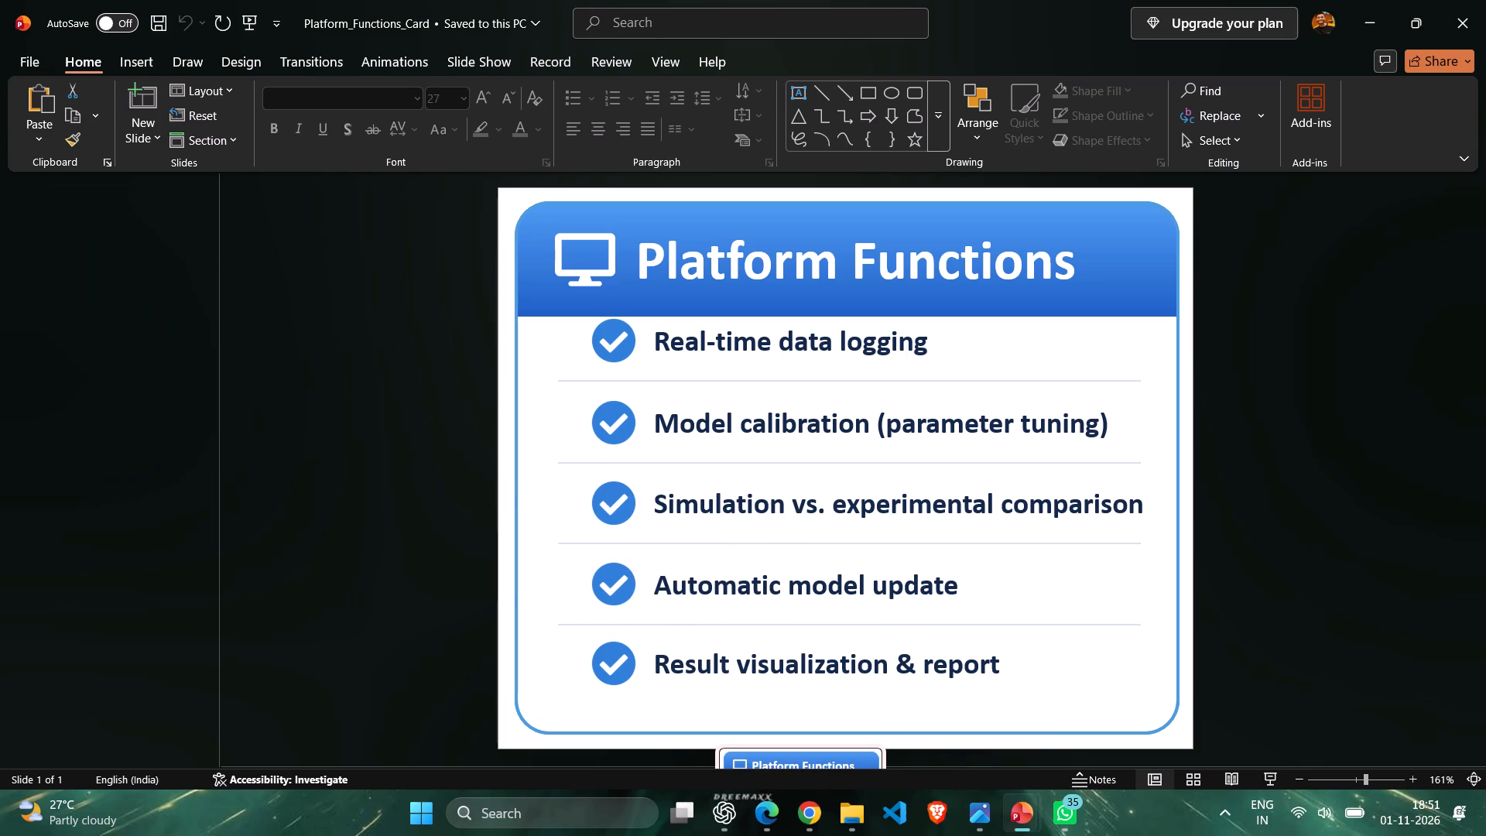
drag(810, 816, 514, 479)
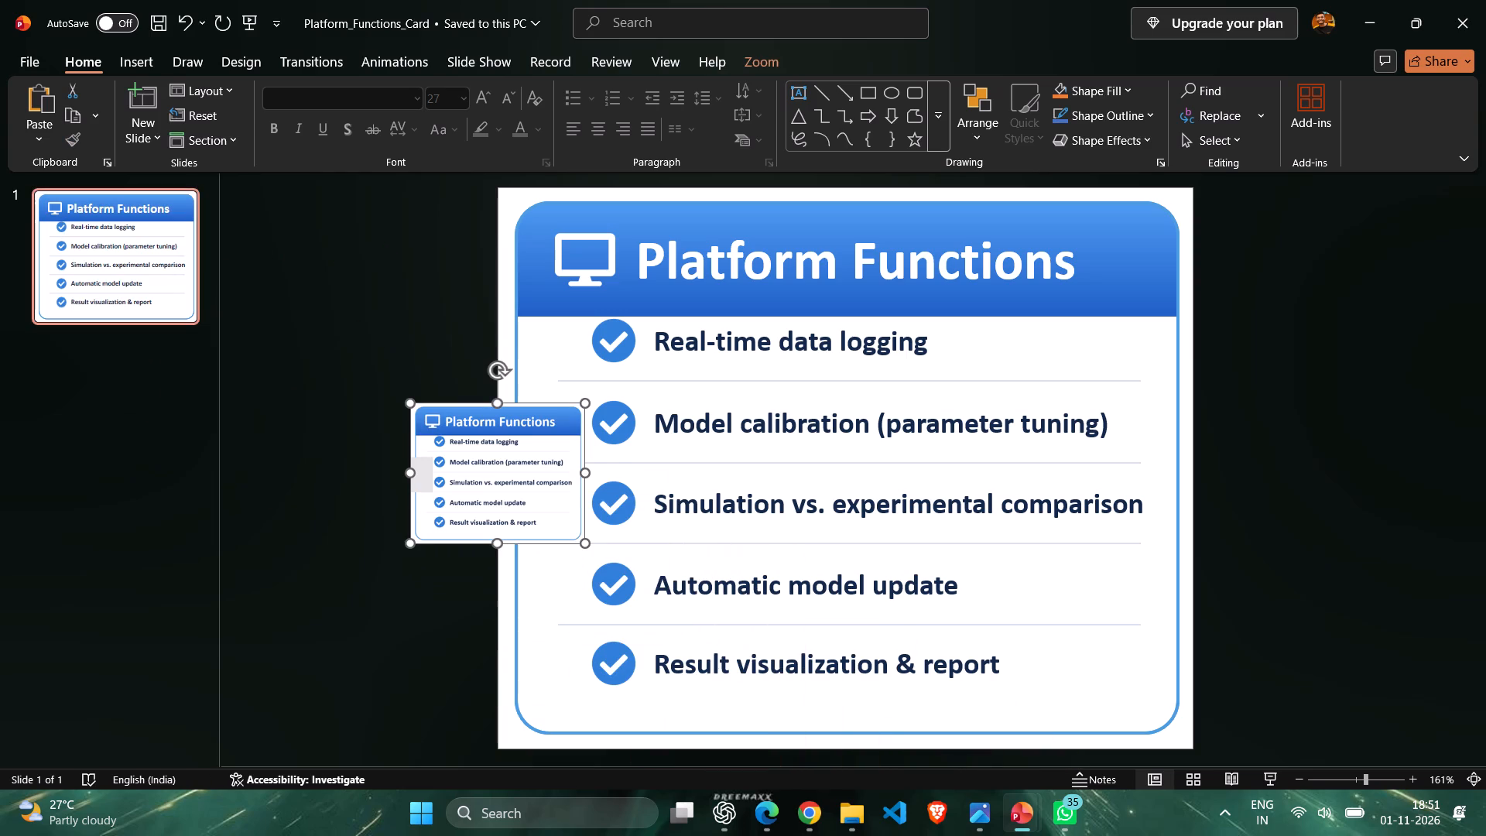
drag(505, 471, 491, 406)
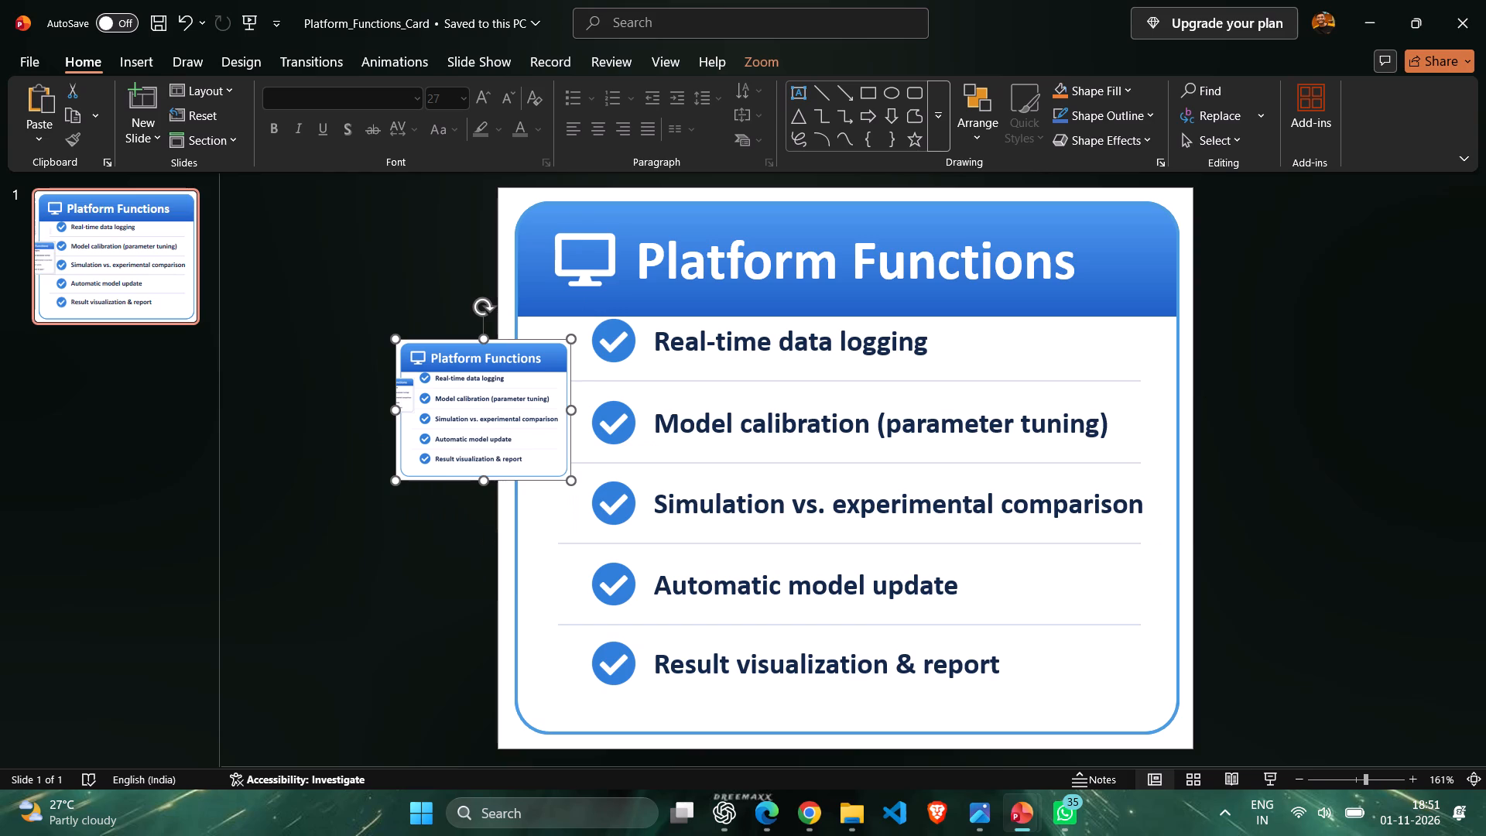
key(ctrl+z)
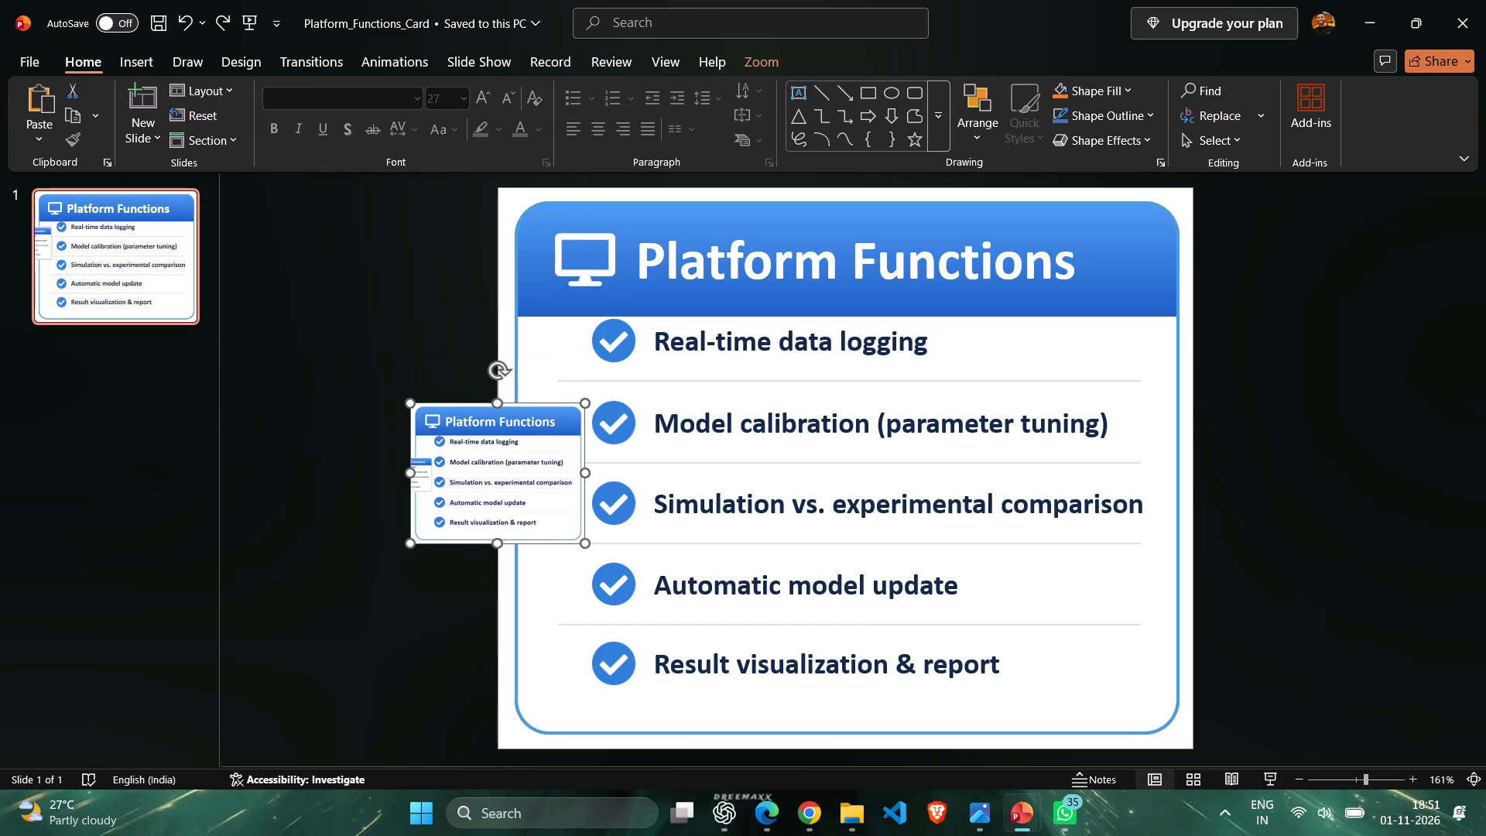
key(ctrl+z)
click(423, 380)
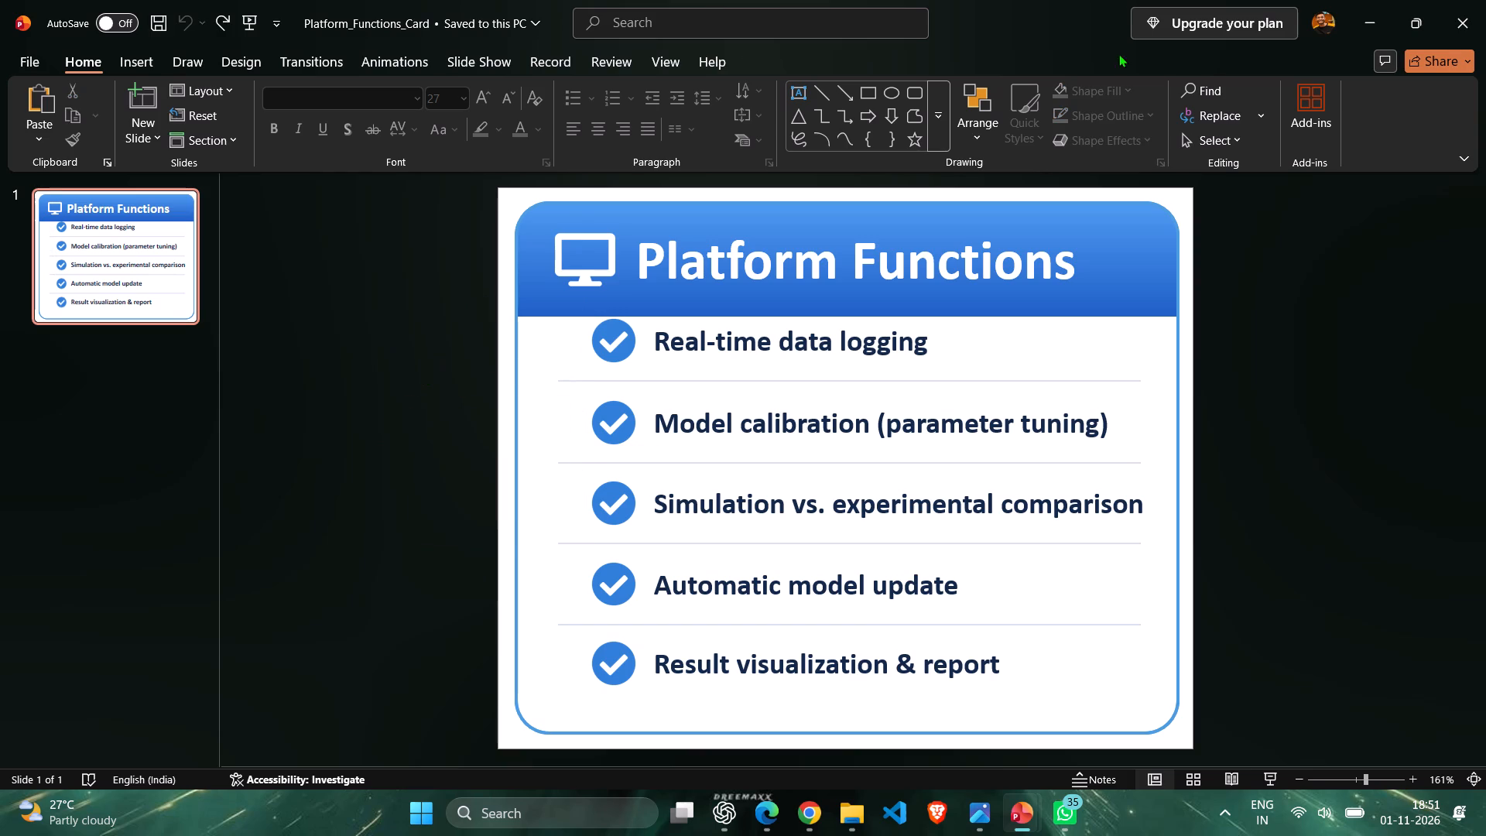
Arrange the Platform_Functions_Card PowerPoint window side by side with the Case Study No.2 window in Edge.
drag(1007, 2, 644, 22)
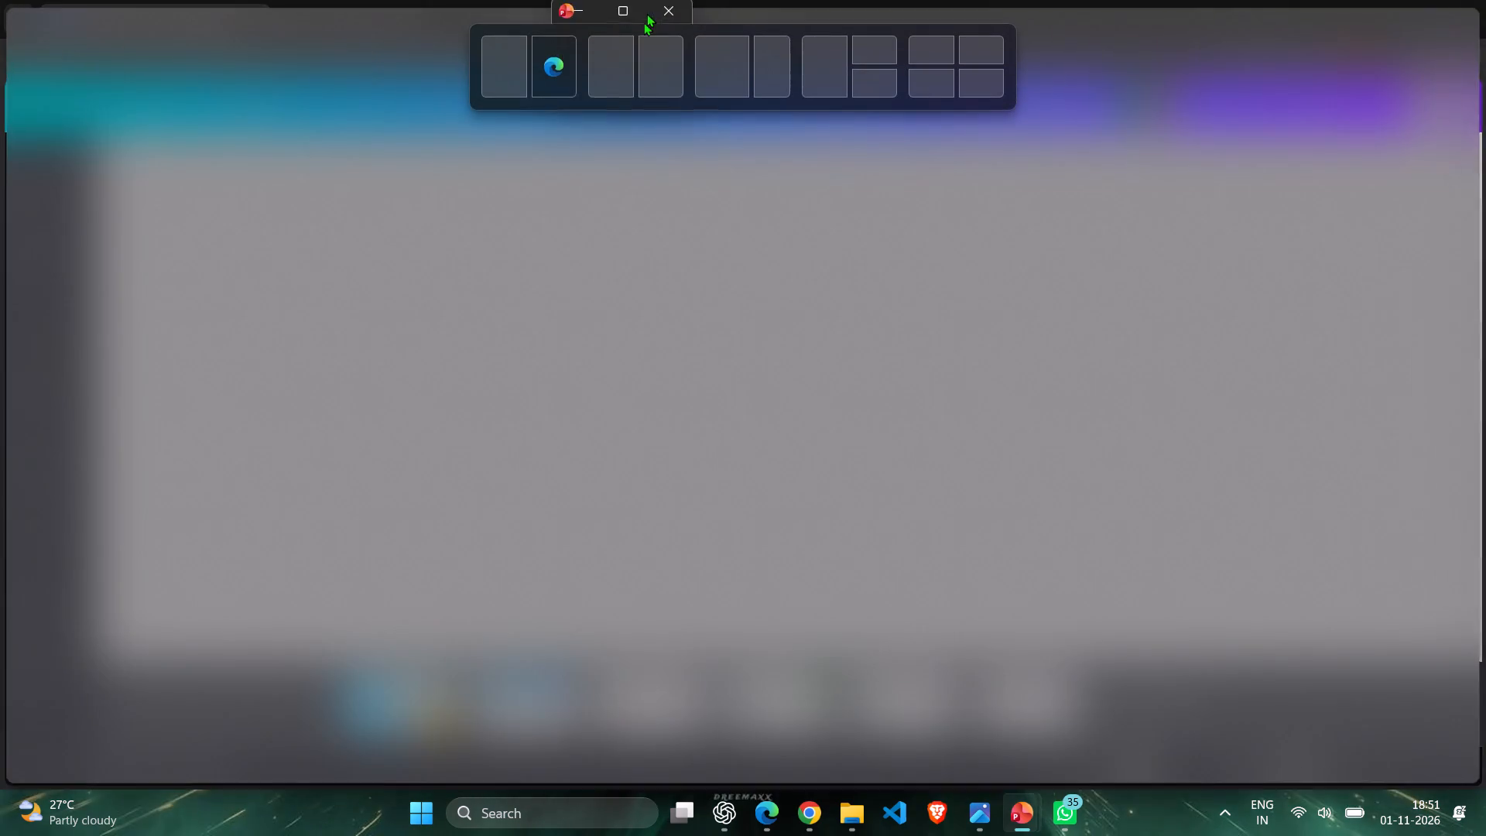
drag(644, 22, 683, 55)
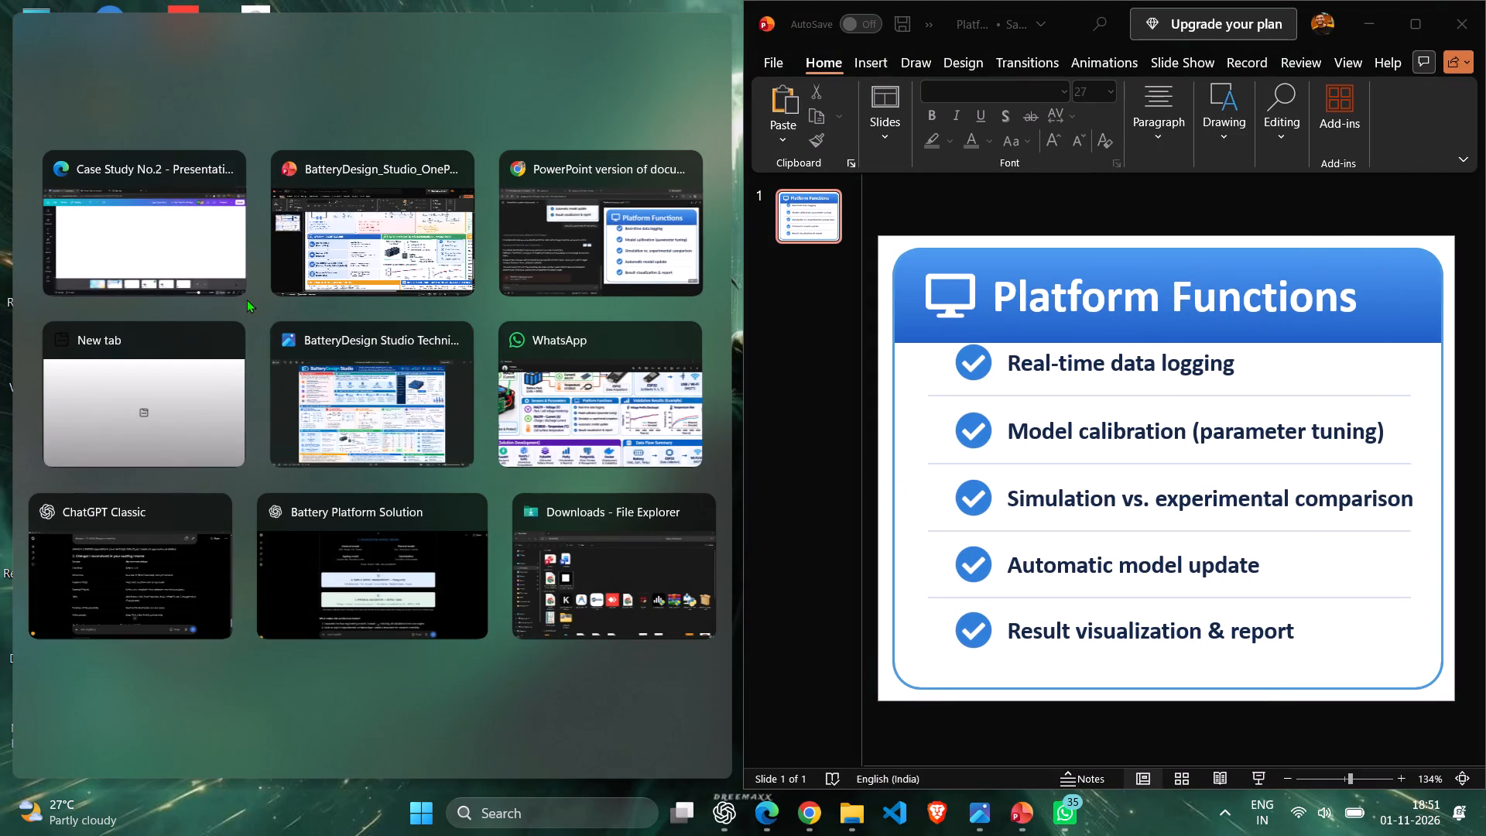
click(198, 234)
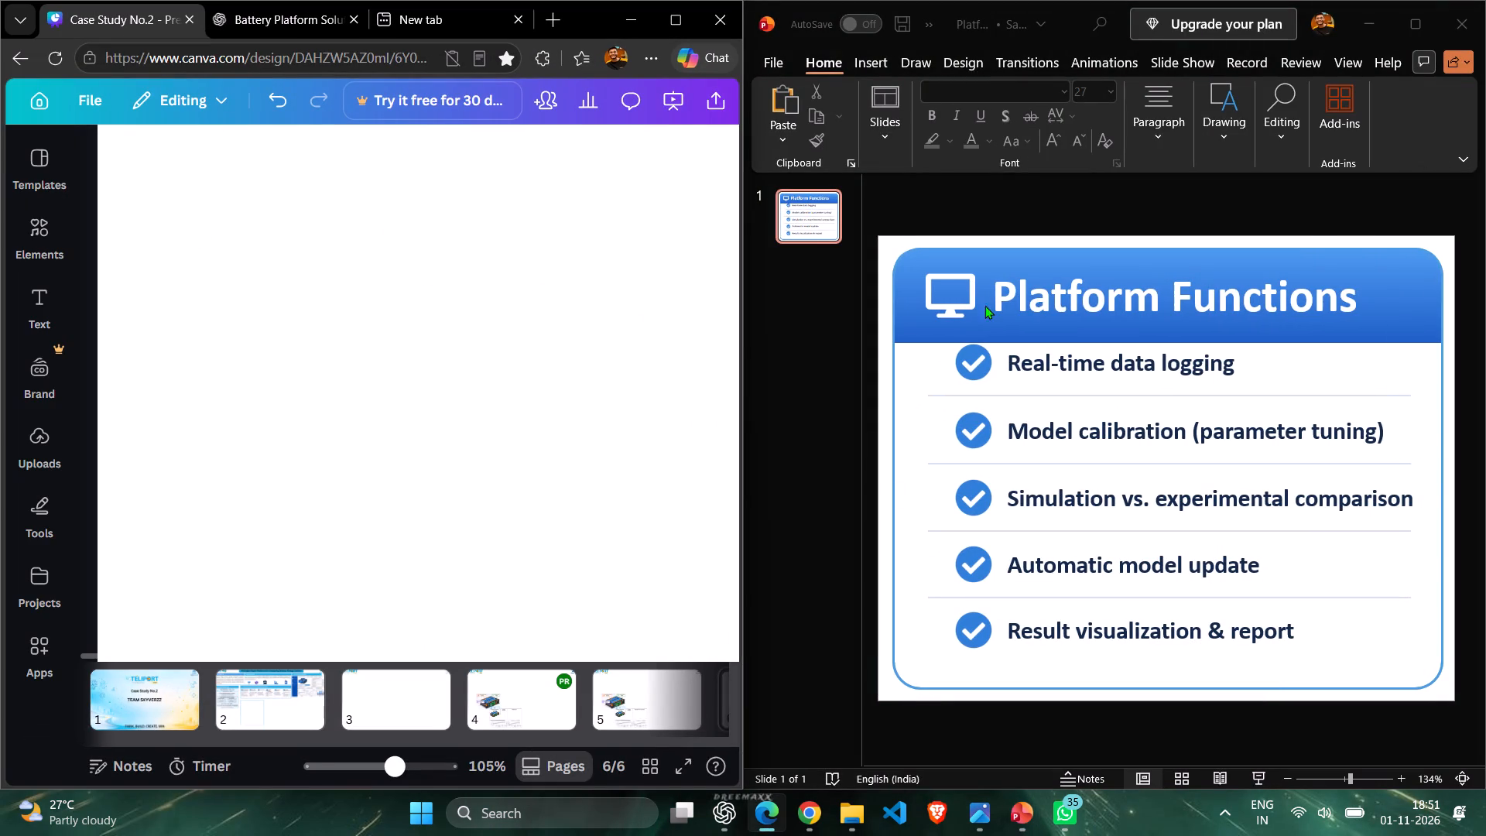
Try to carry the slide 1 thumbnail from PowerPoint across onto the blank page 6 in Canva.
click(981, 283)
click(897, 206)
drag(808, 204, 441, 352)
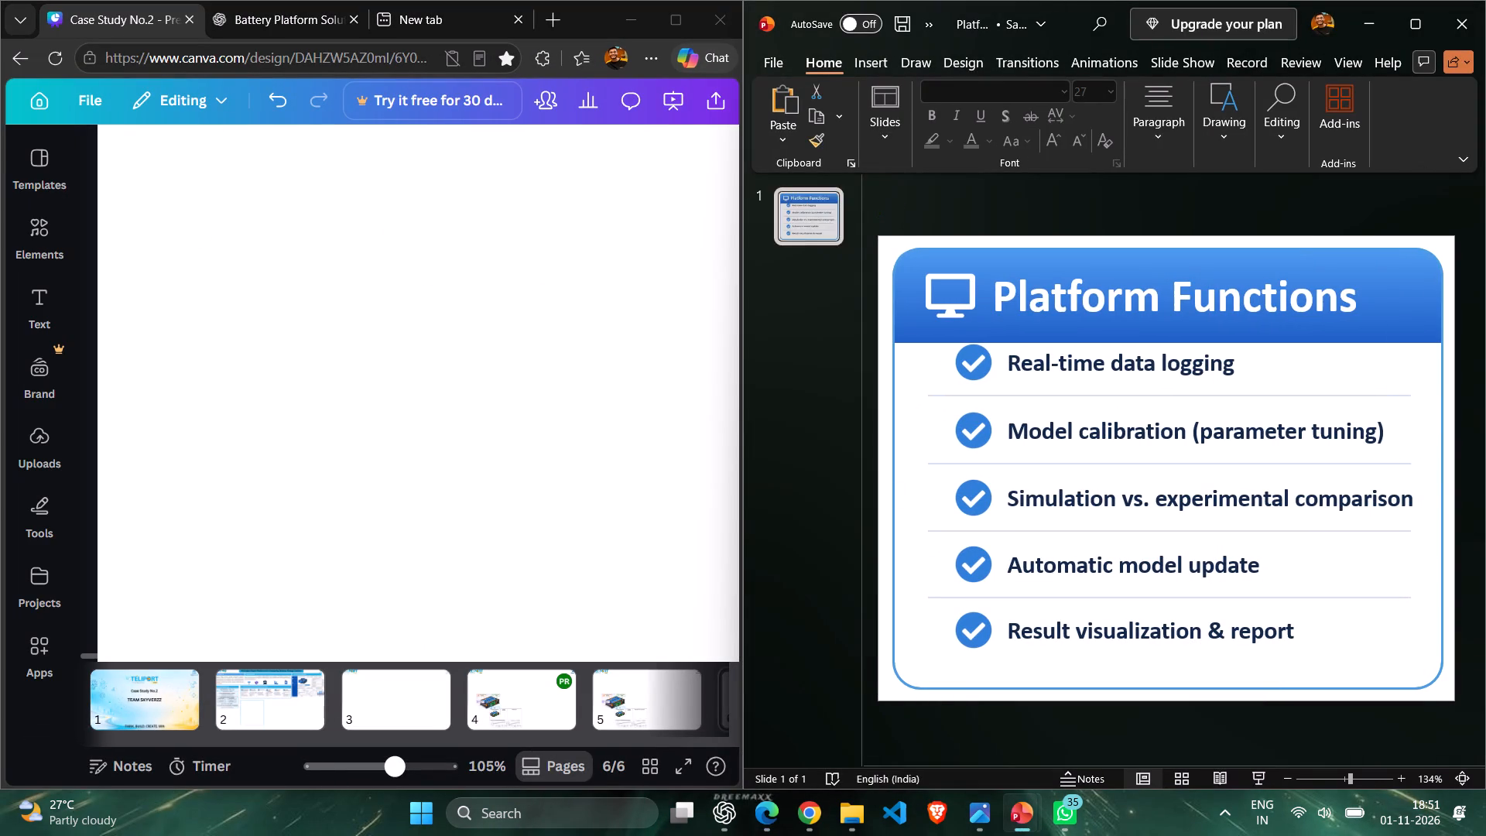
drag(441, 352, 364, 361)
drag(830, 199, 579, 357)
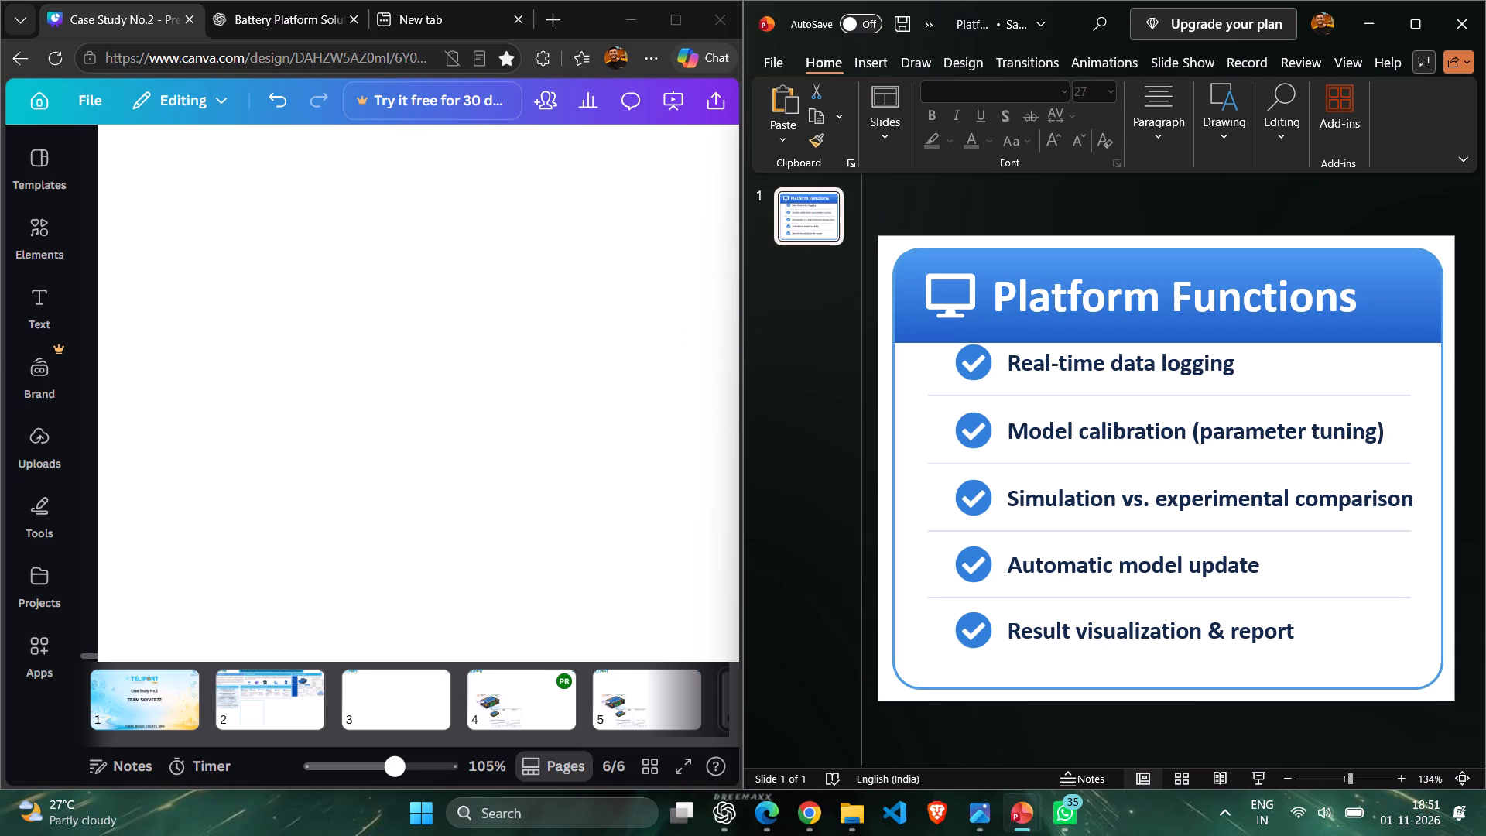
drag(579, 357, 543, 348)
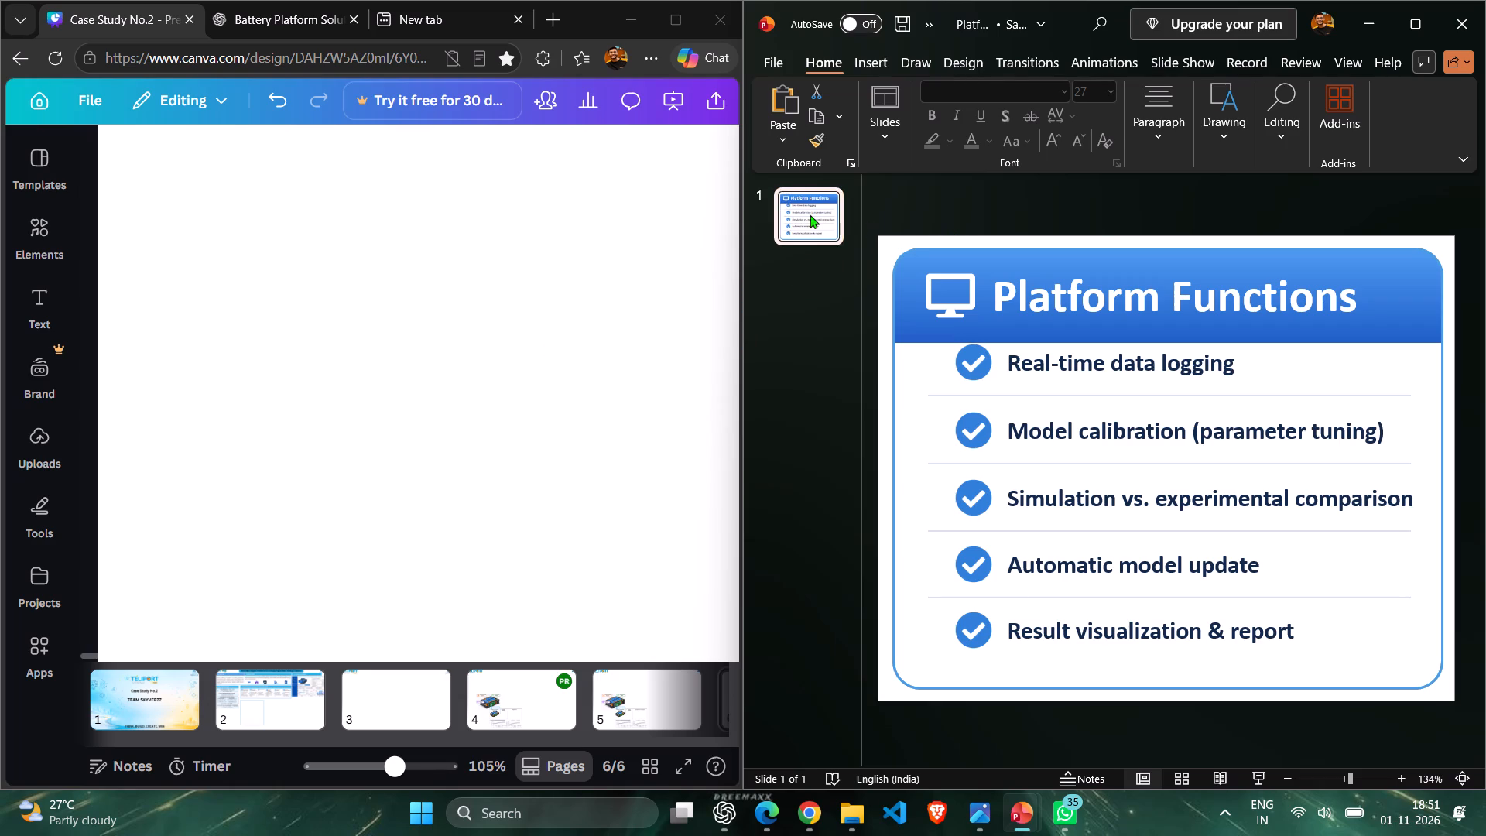
Copy slide 1 in PowerPoint, paste it onto page 6 of Case Study No.2, and maximize the Edge window.
click(810, 214)
right_drag(810, 214, 809, 206)
click(883, 288)
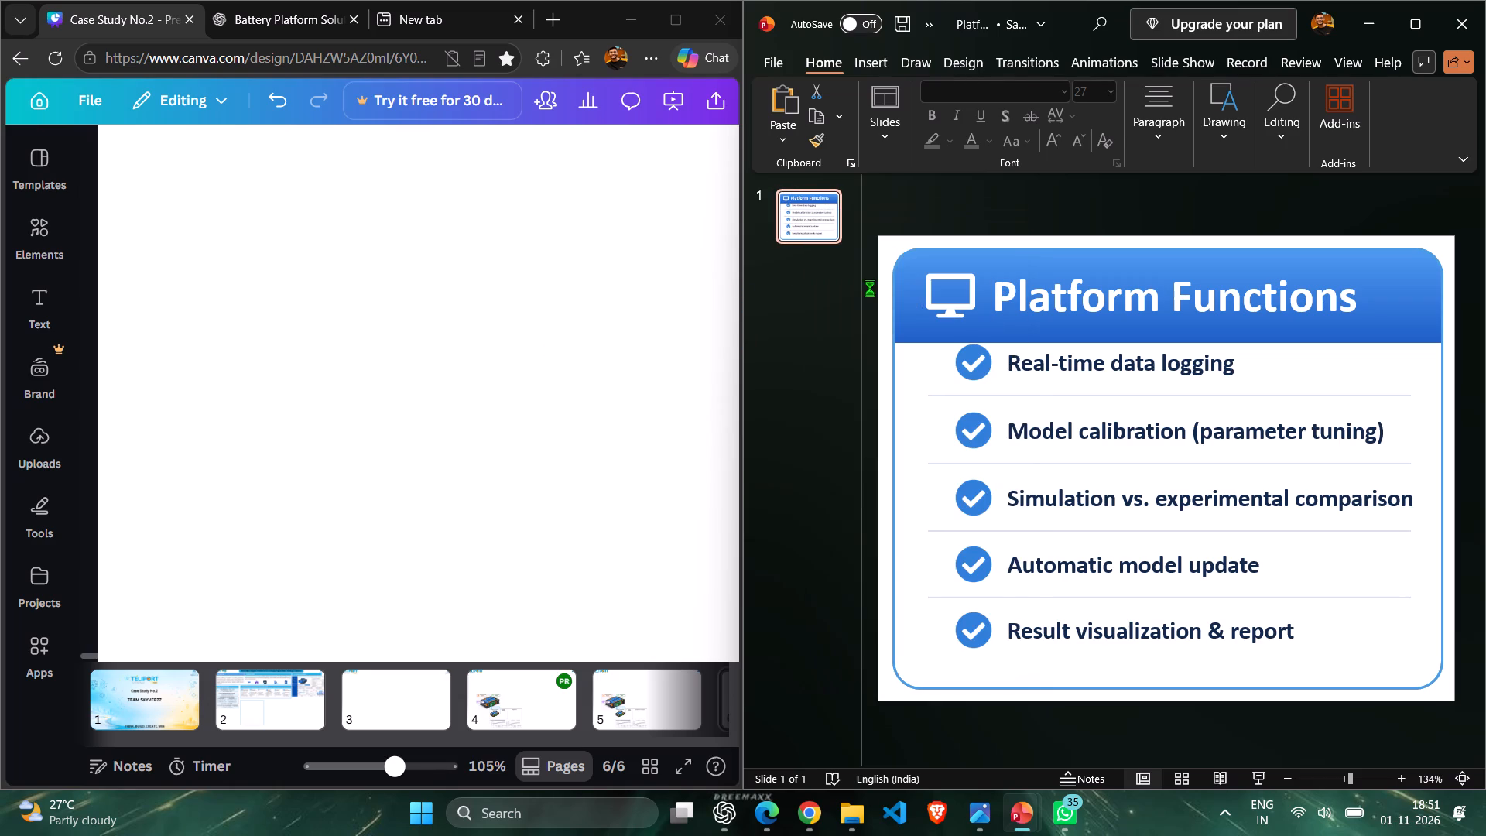
click(554, 288)
key(ctrl+v)
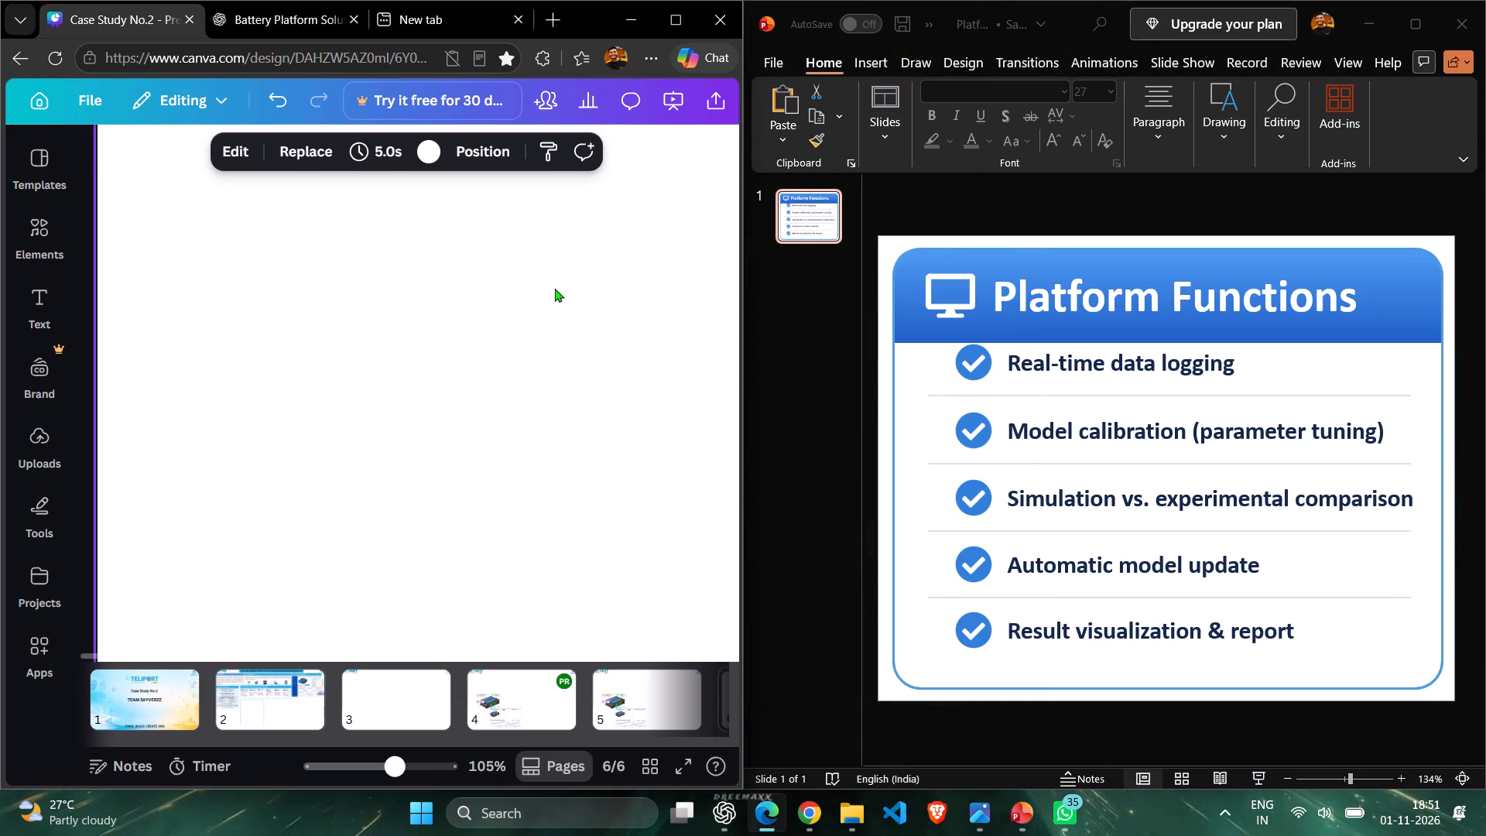
click(669, 26)
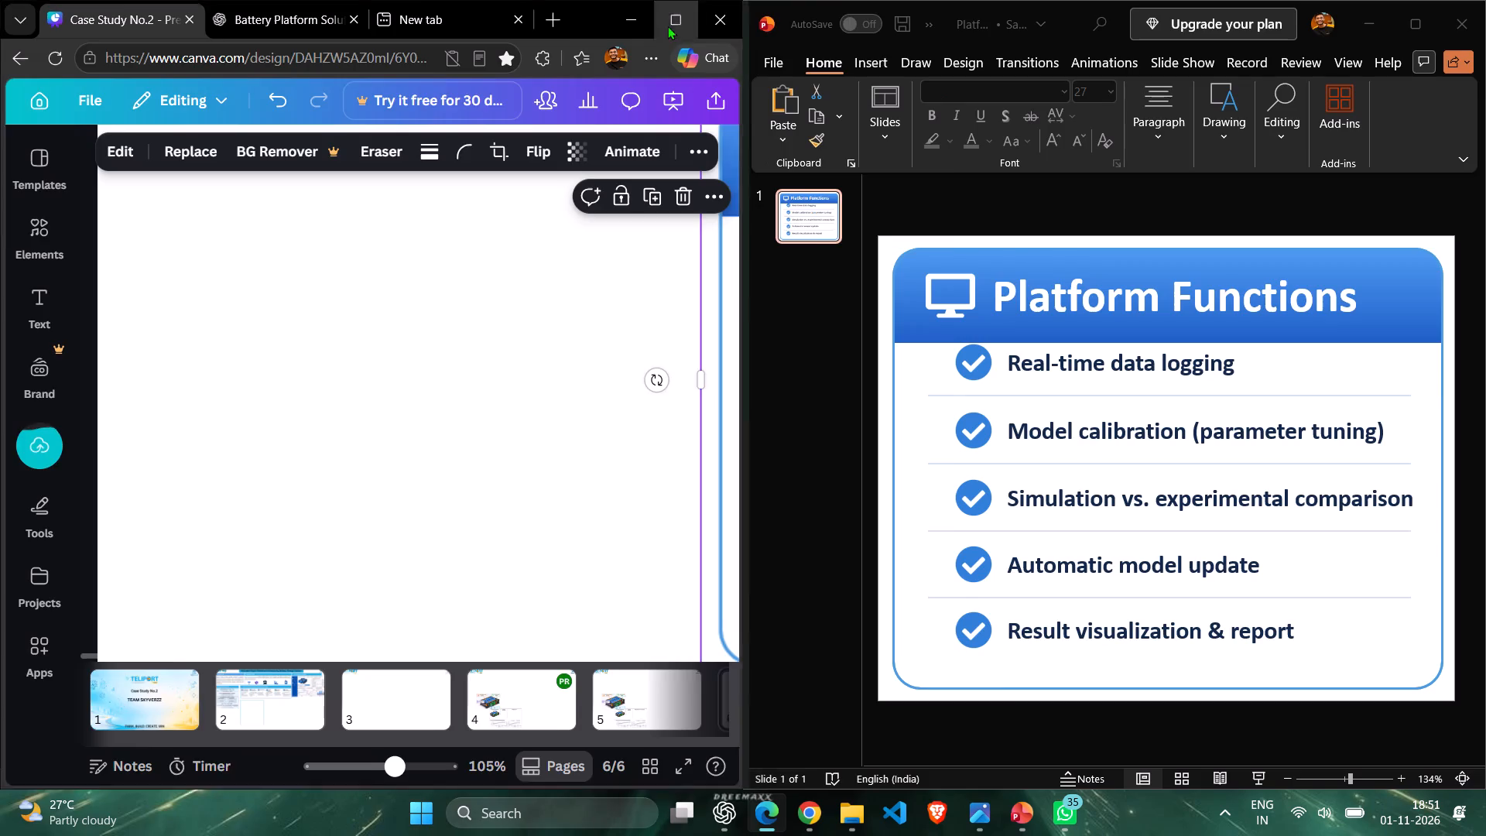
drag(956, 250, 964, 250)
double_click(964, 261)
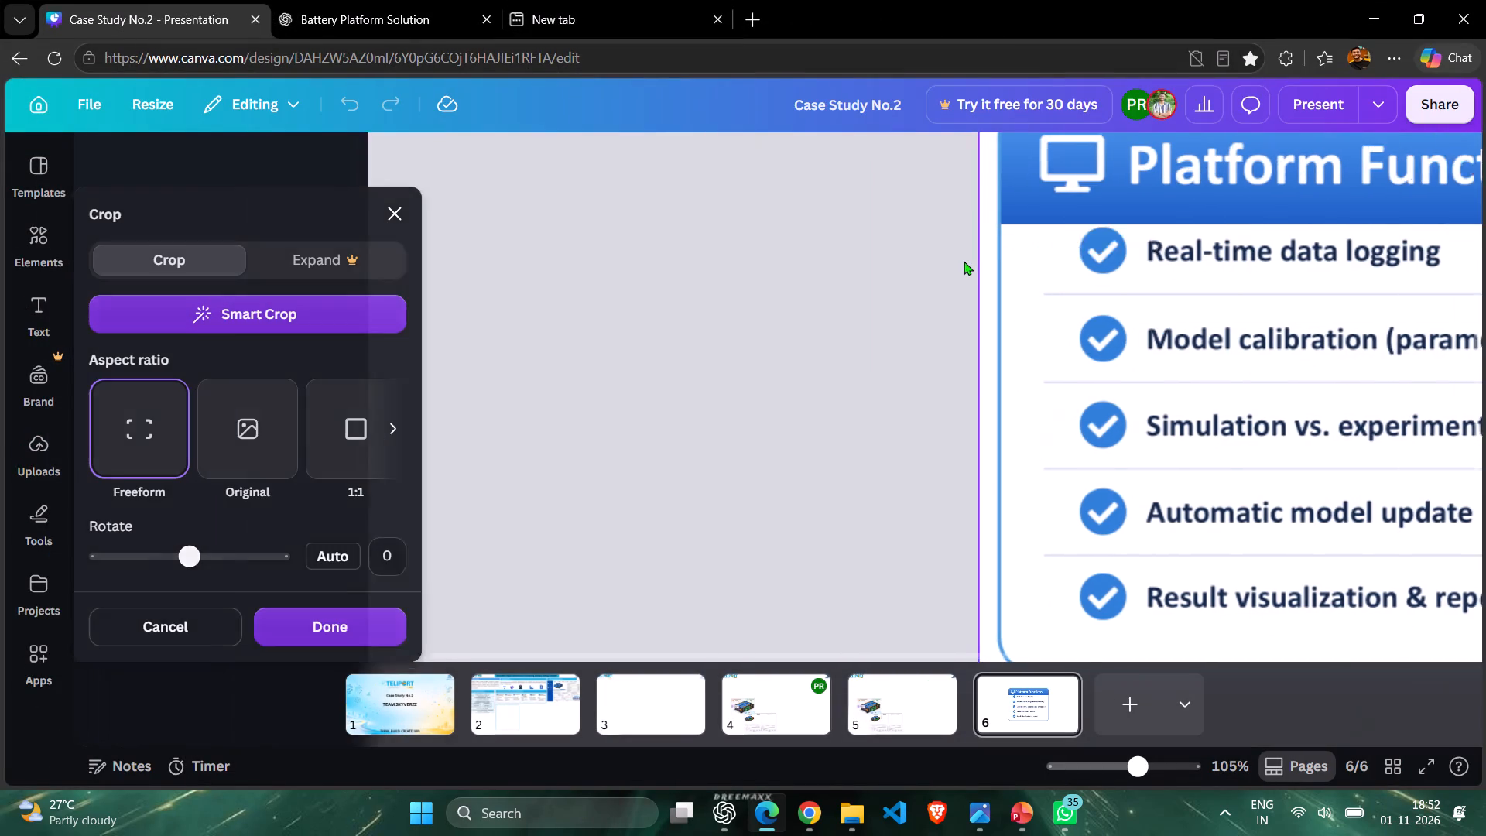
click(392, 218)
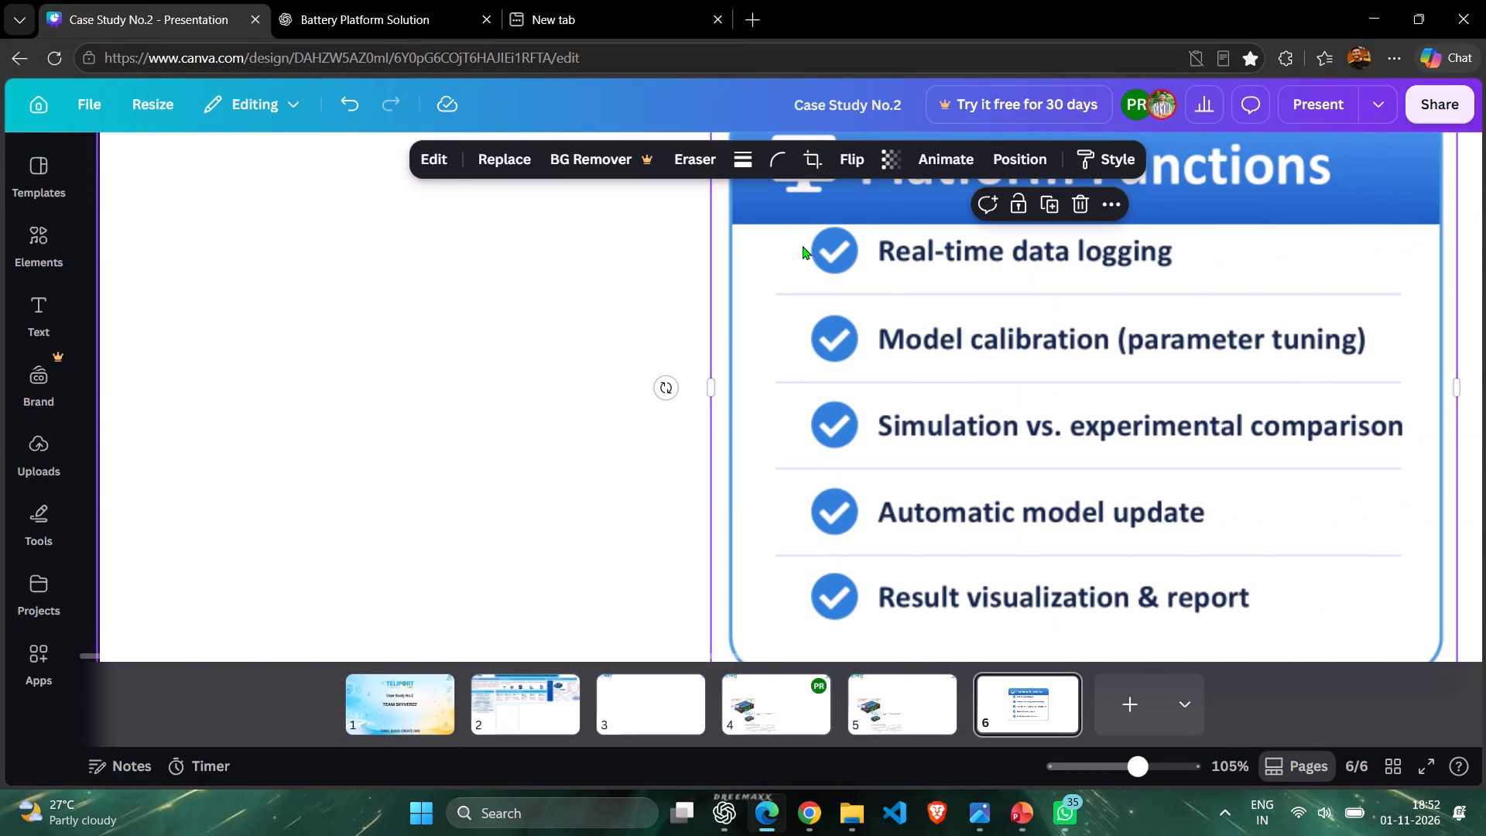
Move the pasted Platform Functions card toward the upper-left area of page 6 and shrink it proportionally to about 430 wide.
scroll(817, 252, up, 2)
drag(934, 323, 516, 232)
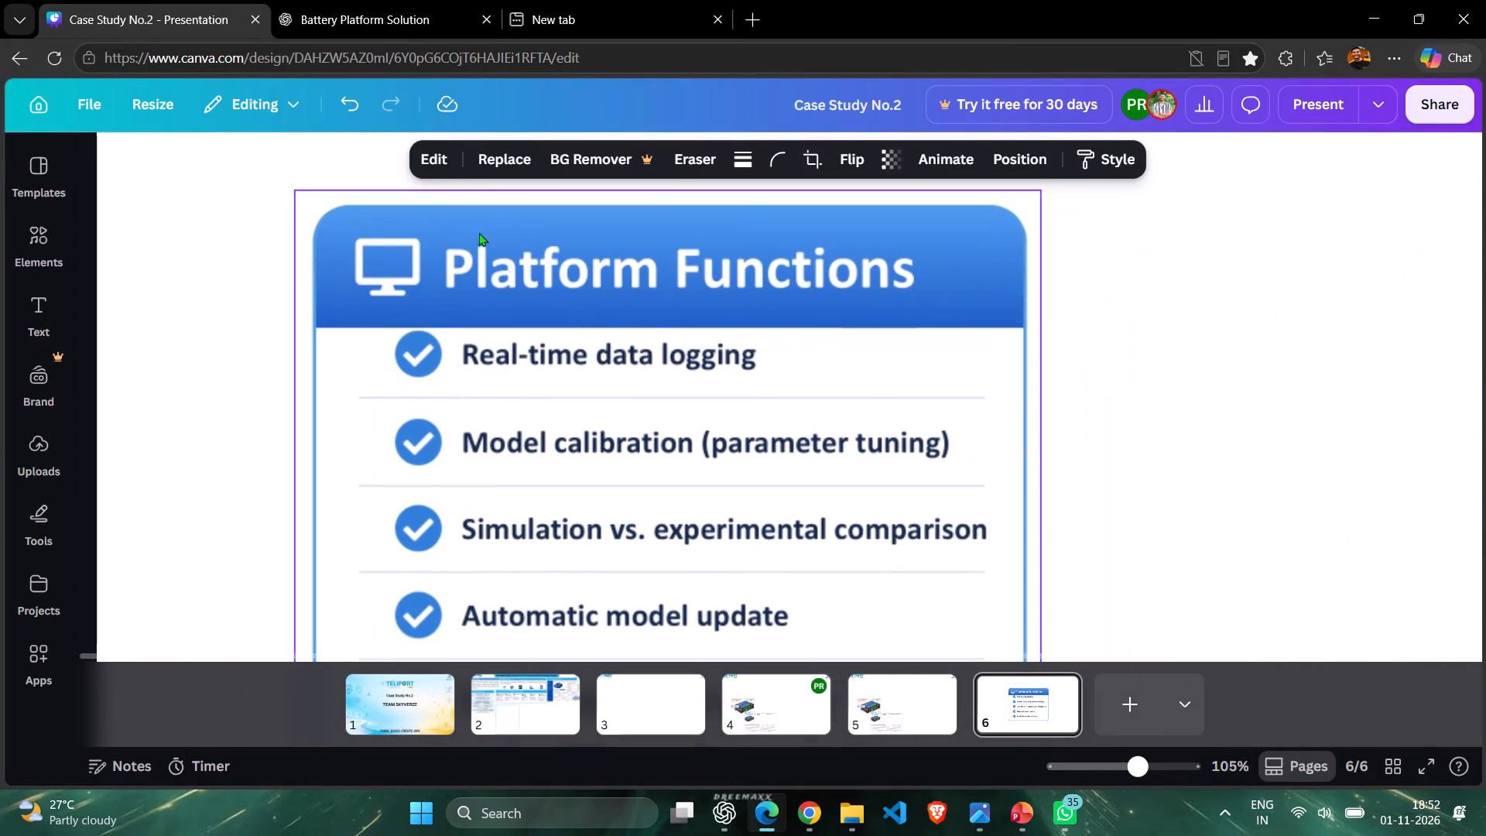
drag(287, 183, 498, 366)
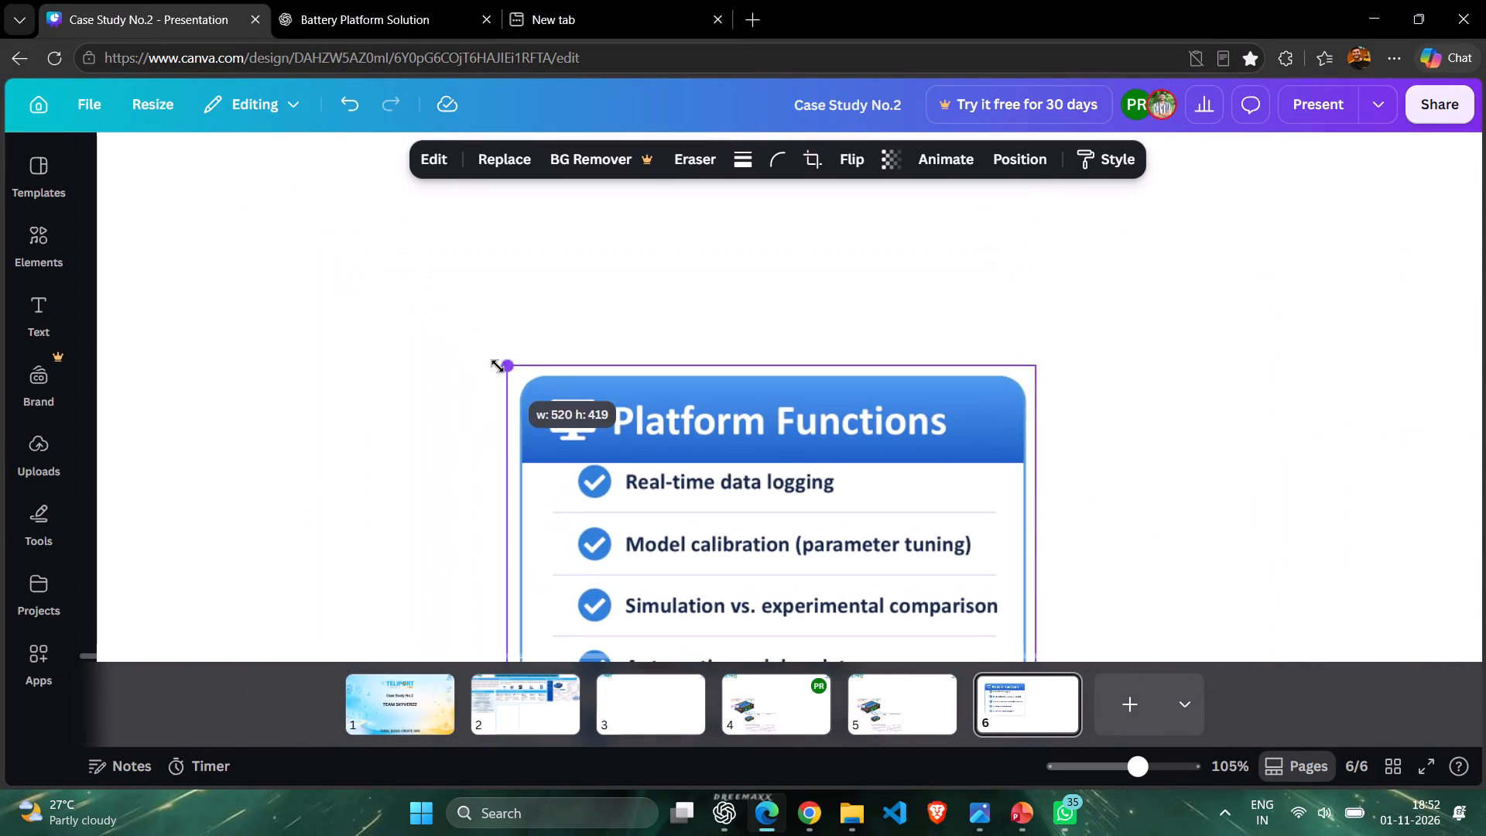
drag(498, 366, 506, 368)
drag(790, 416, 756, 246)
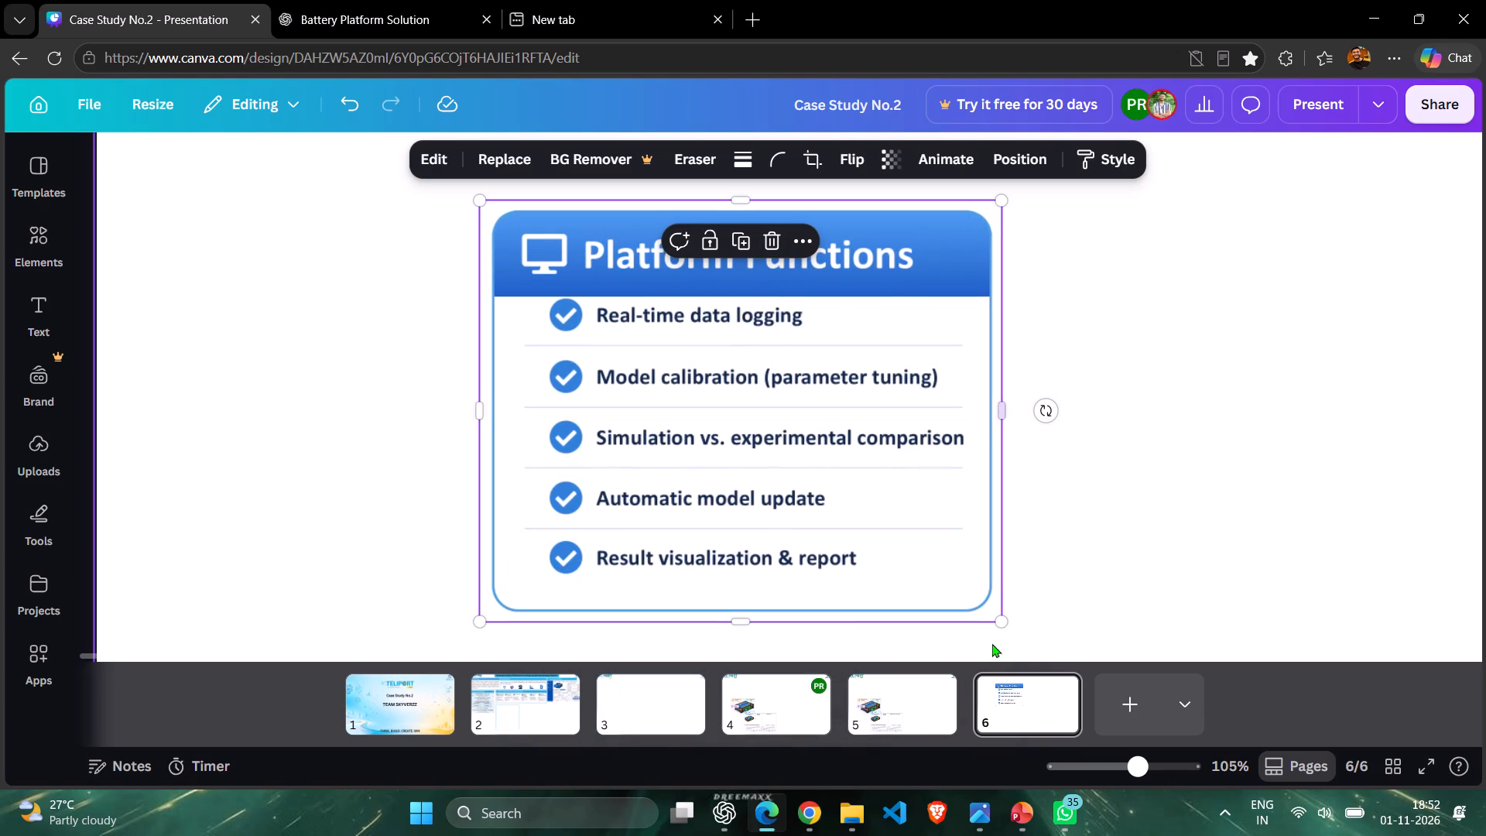
drag(1001, 617, 906, 576)
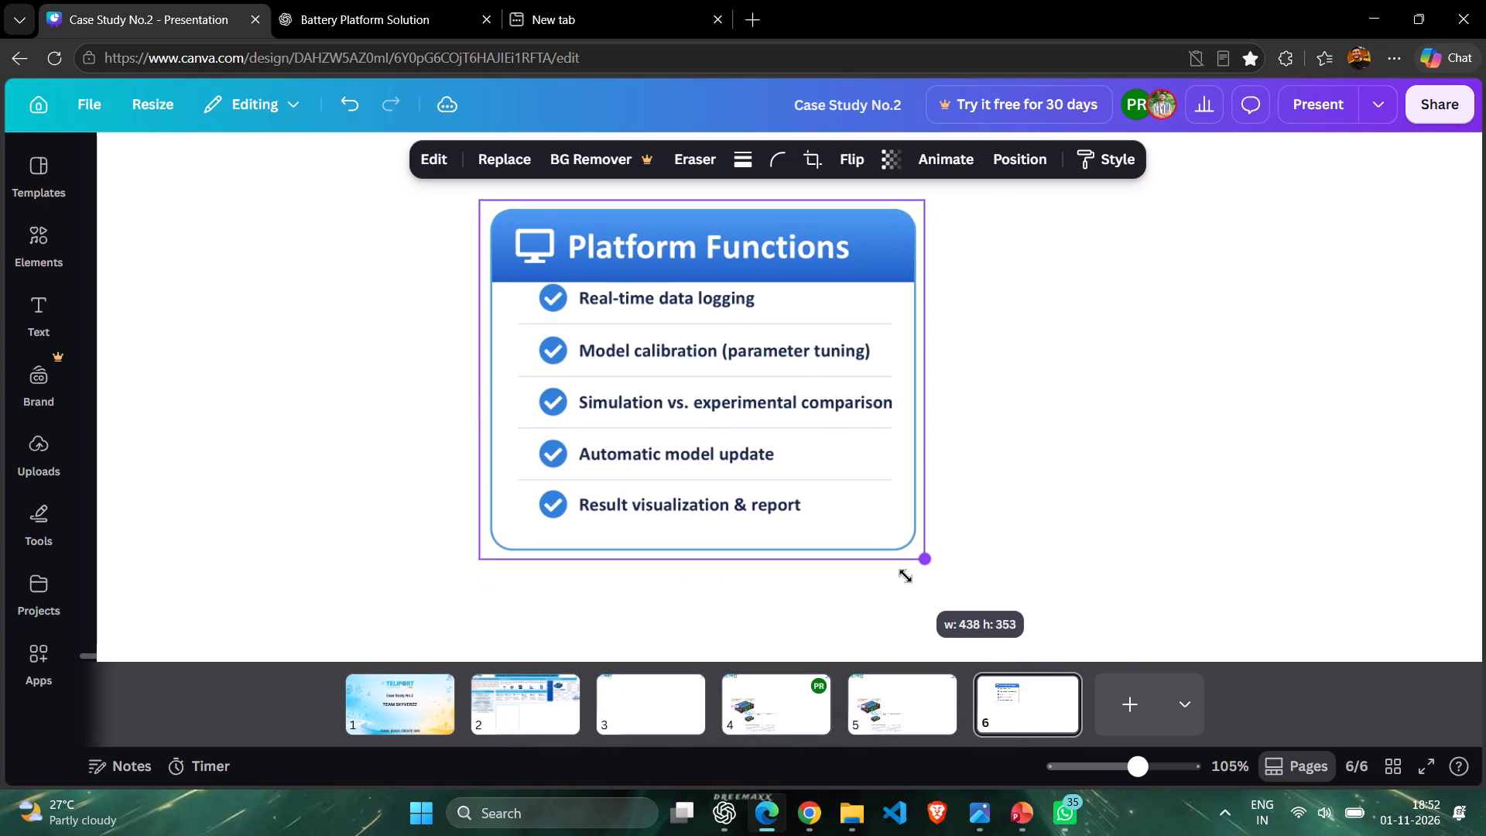
drag(906, 576, 885, 576)
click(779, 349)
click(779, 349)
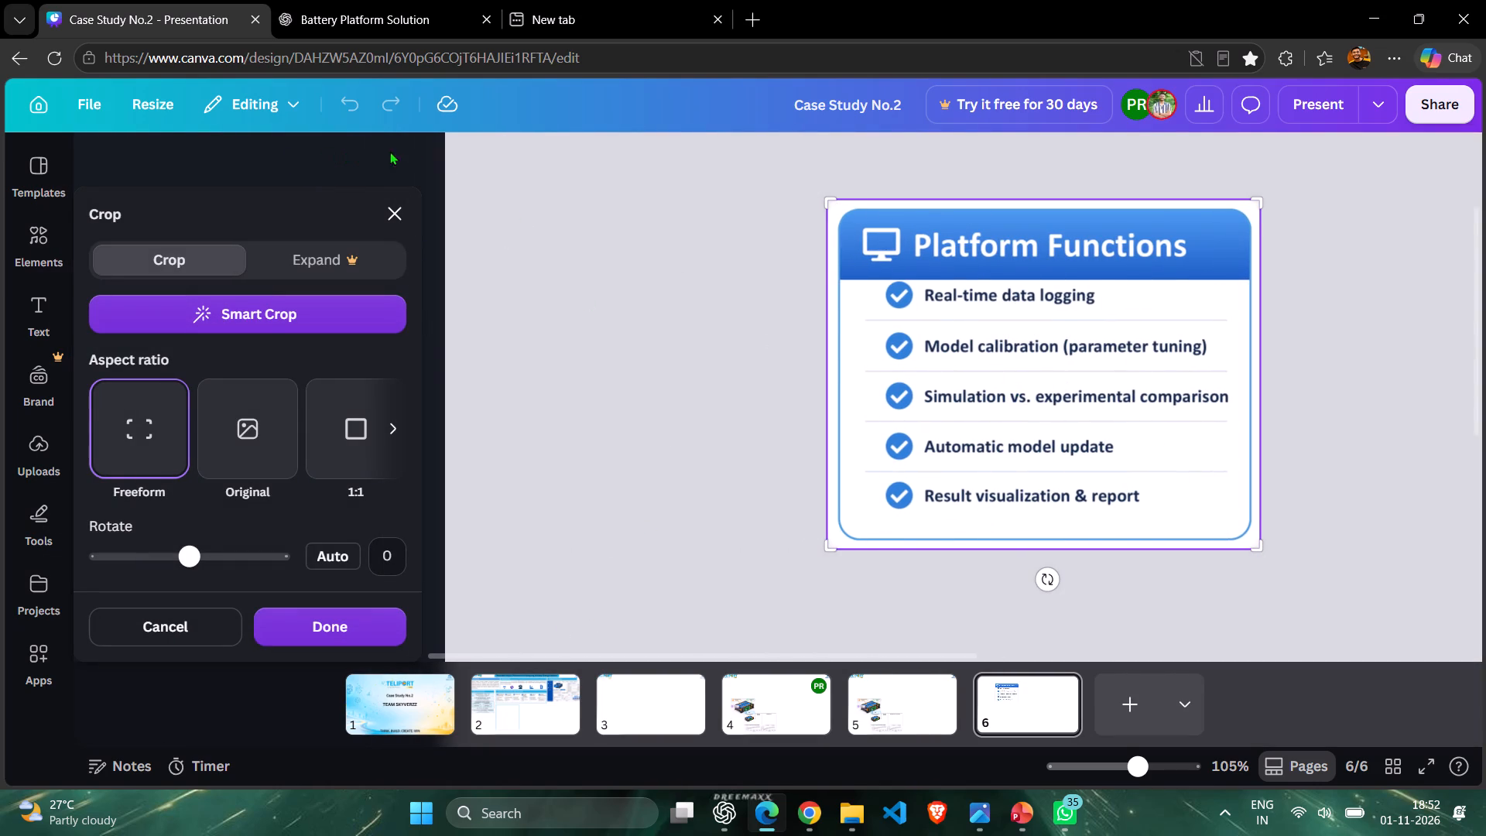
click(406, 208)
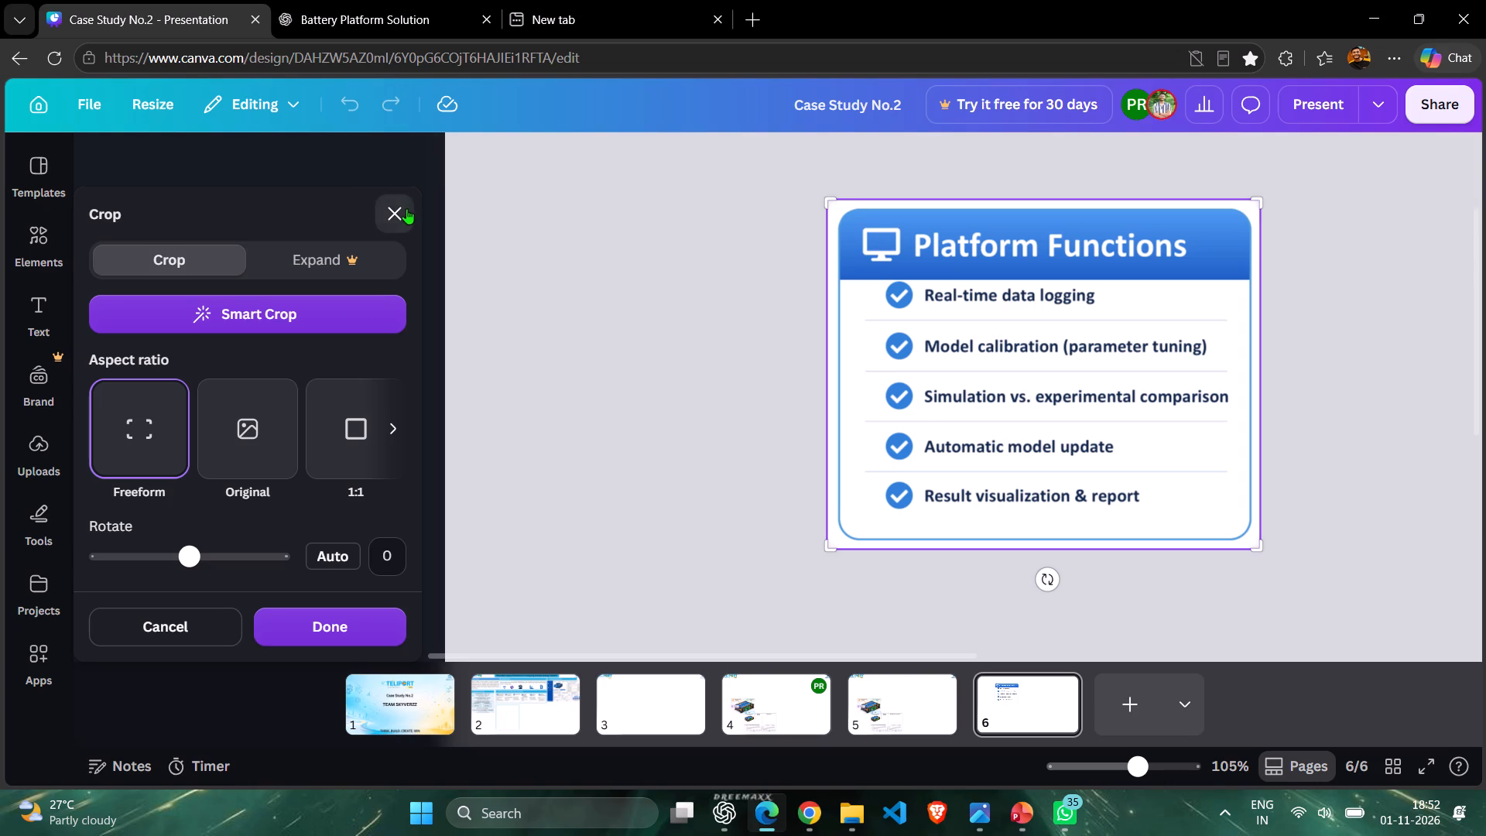
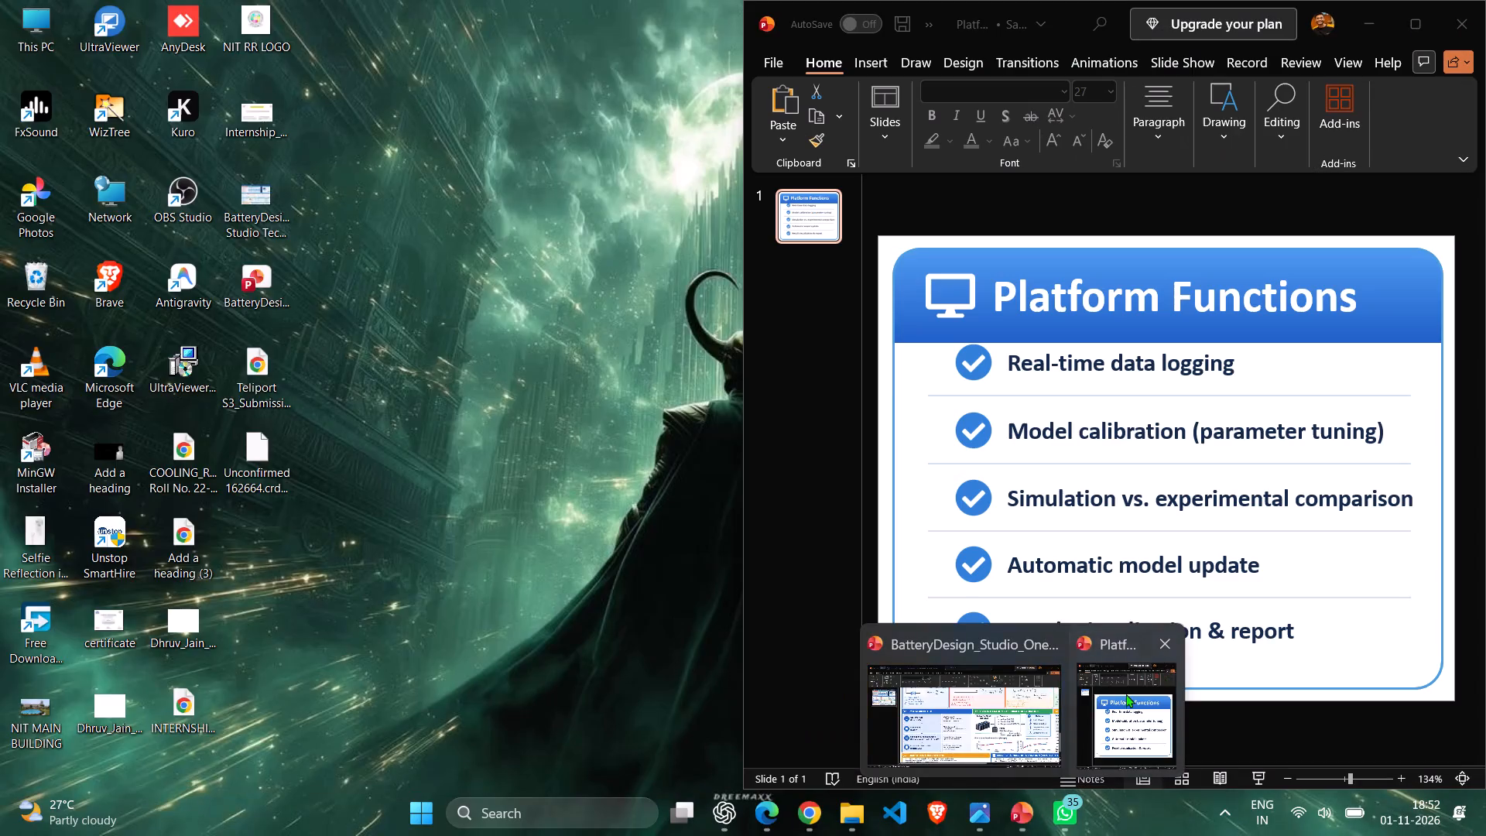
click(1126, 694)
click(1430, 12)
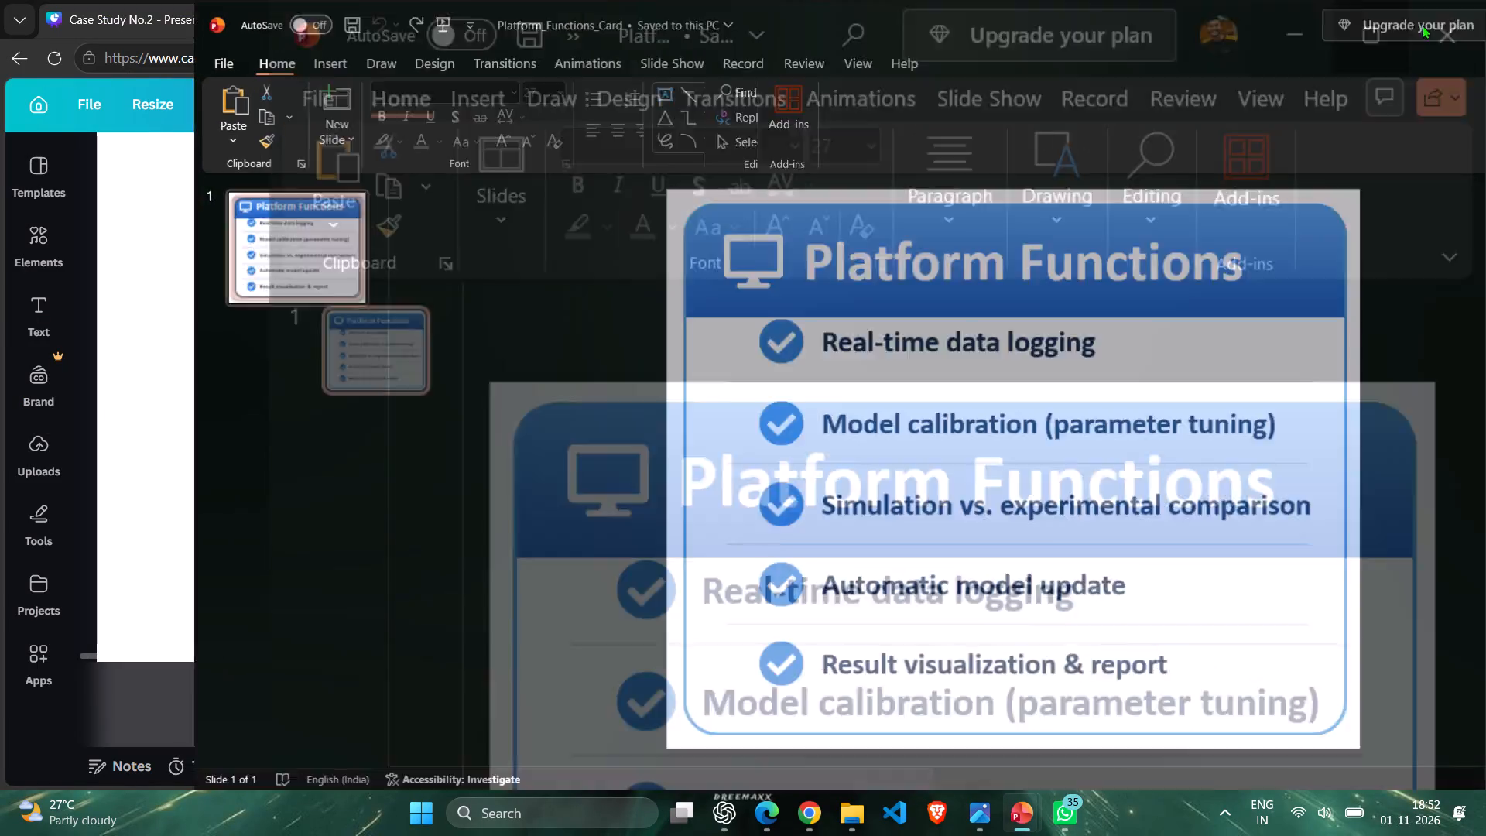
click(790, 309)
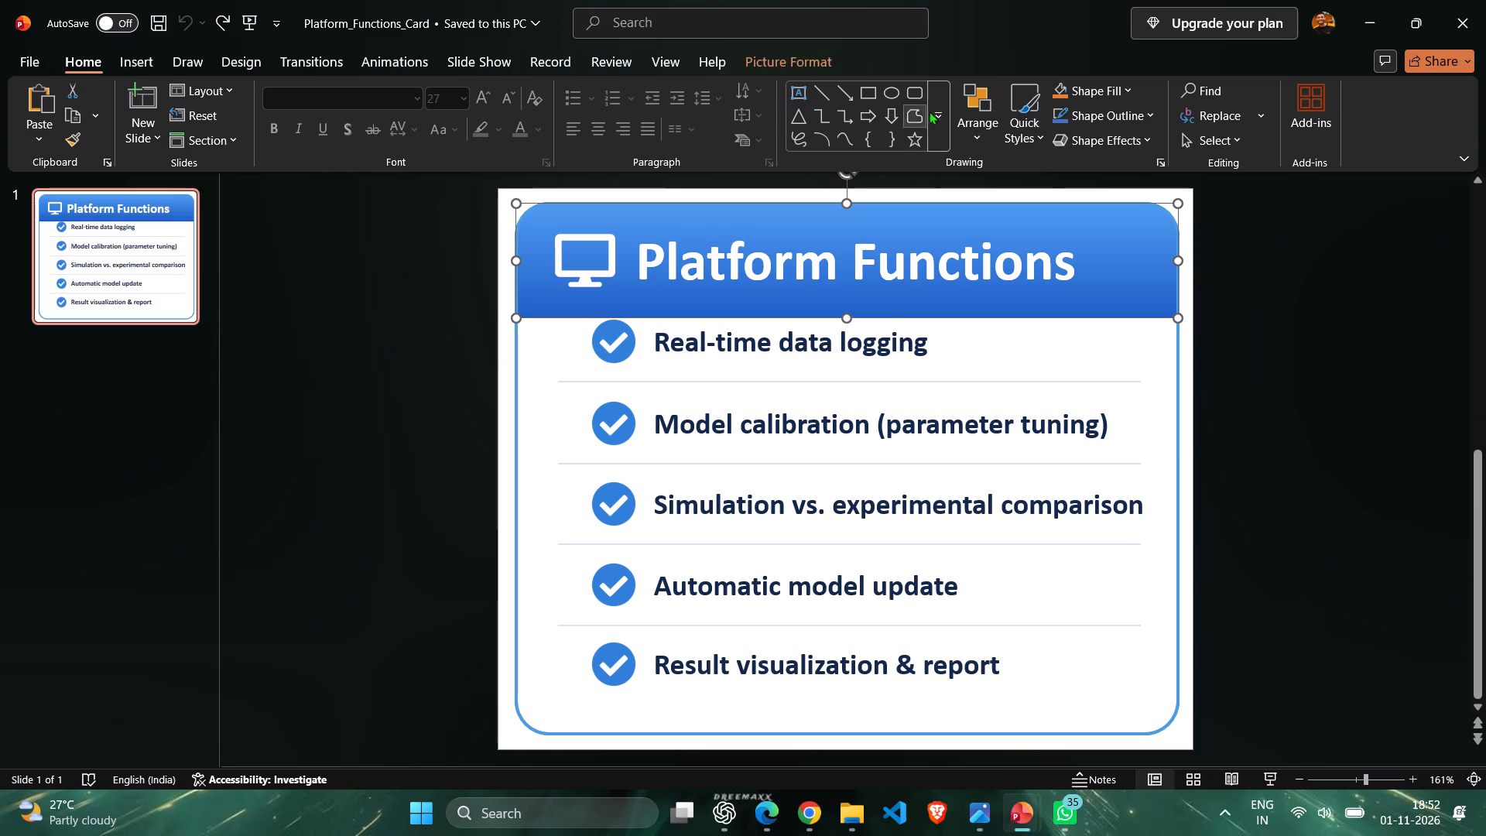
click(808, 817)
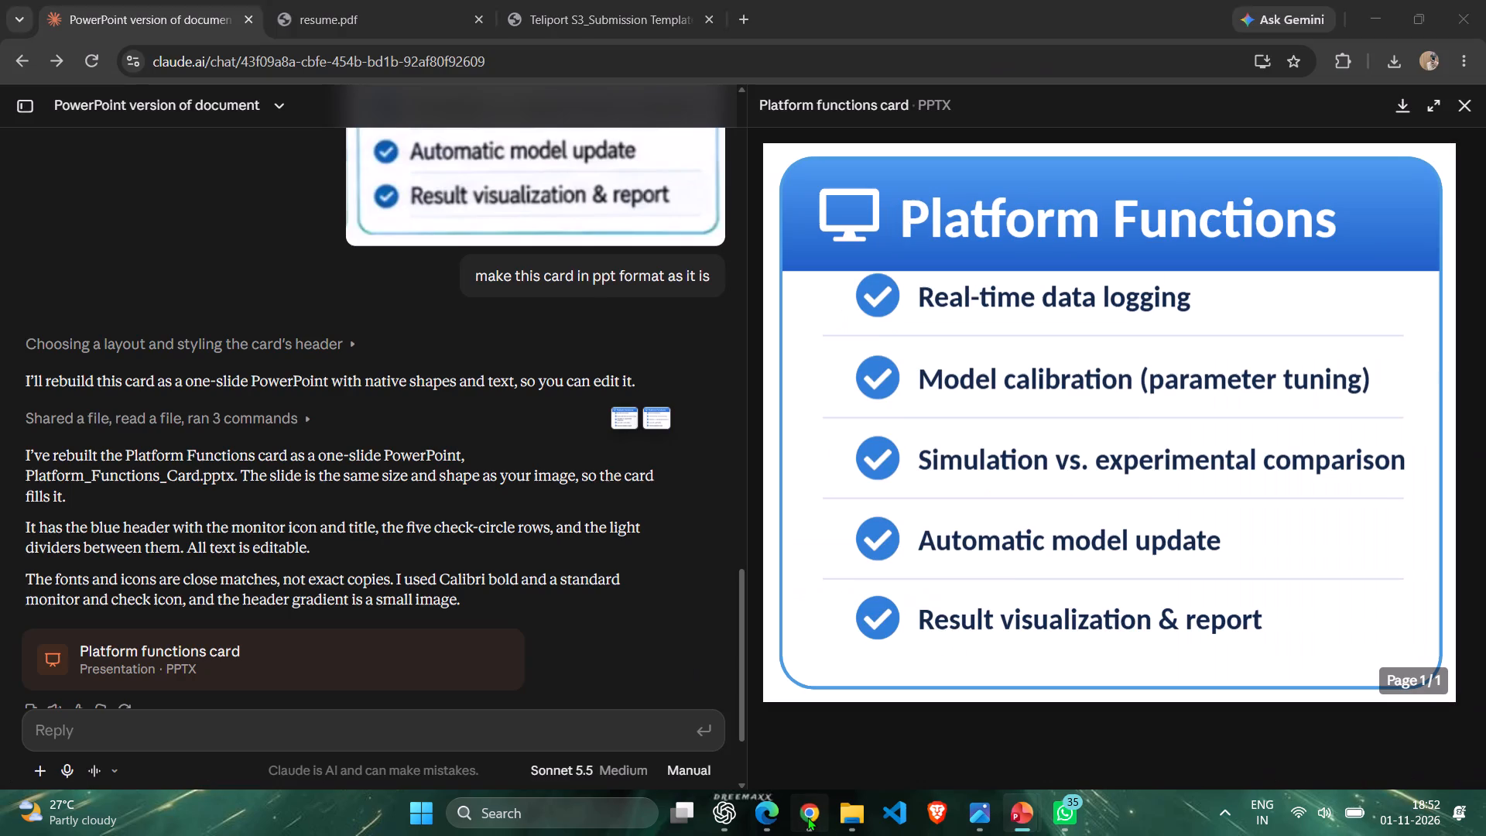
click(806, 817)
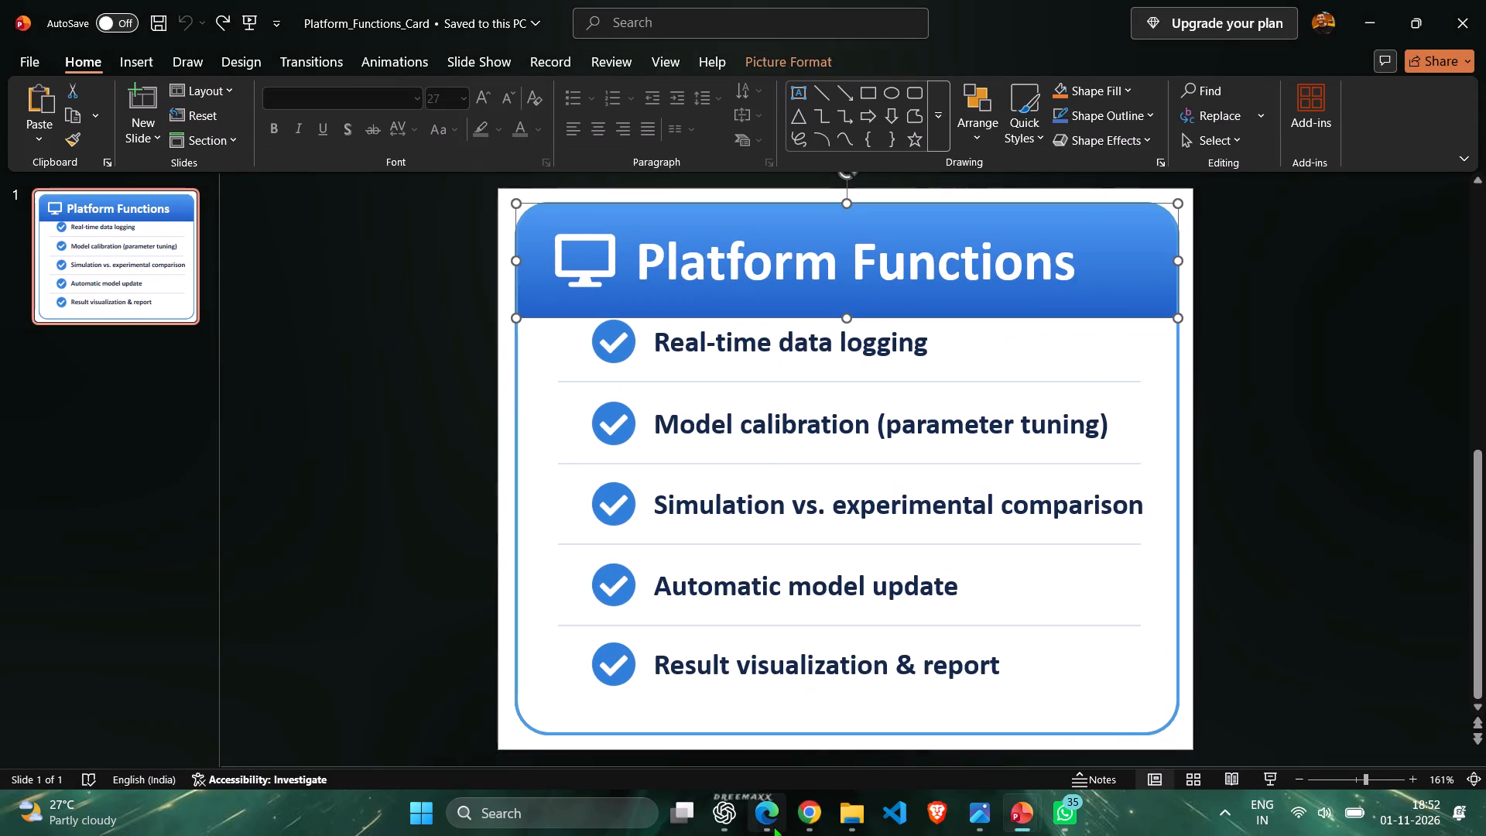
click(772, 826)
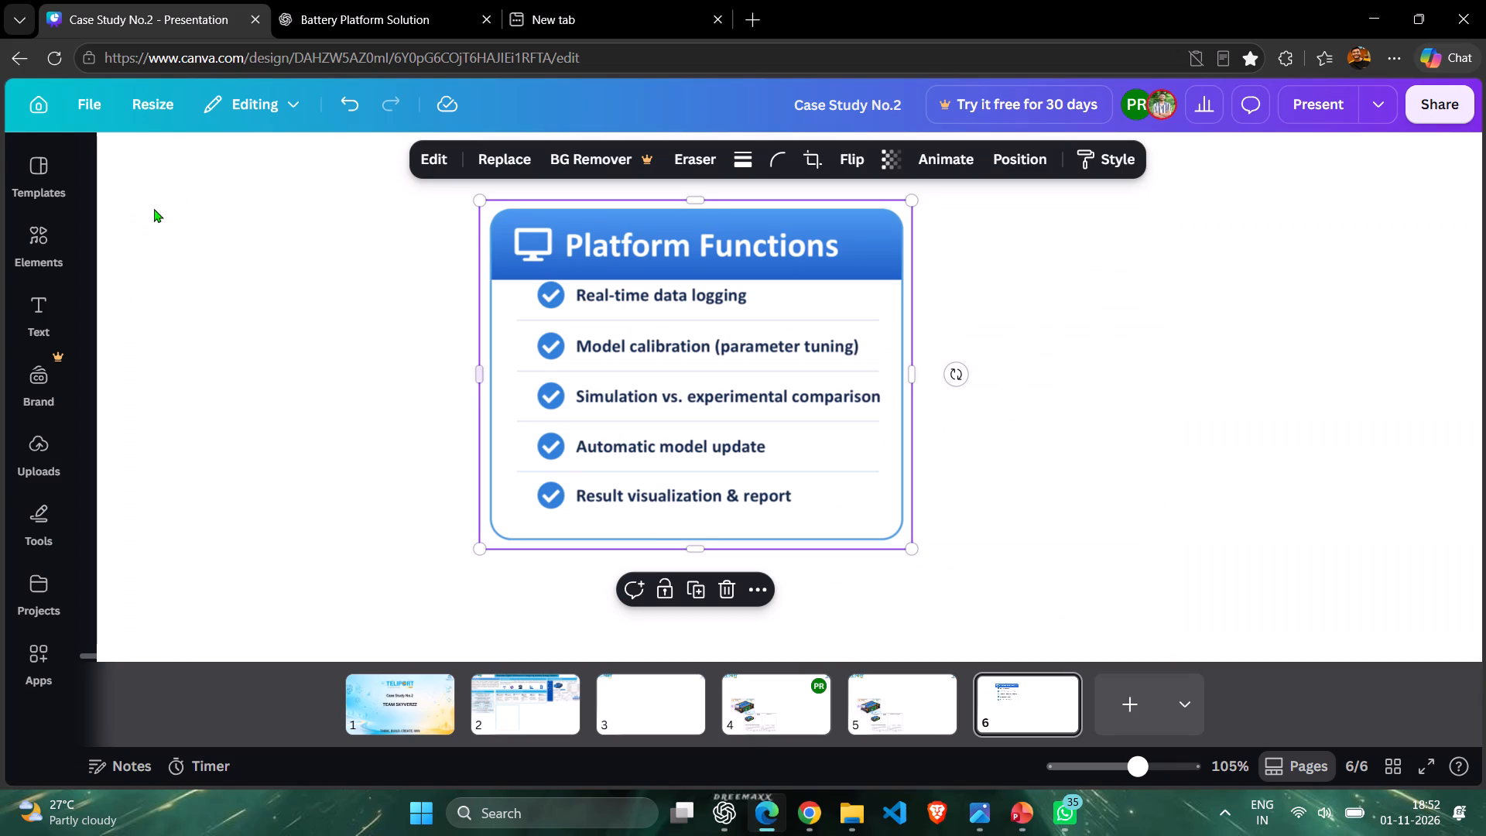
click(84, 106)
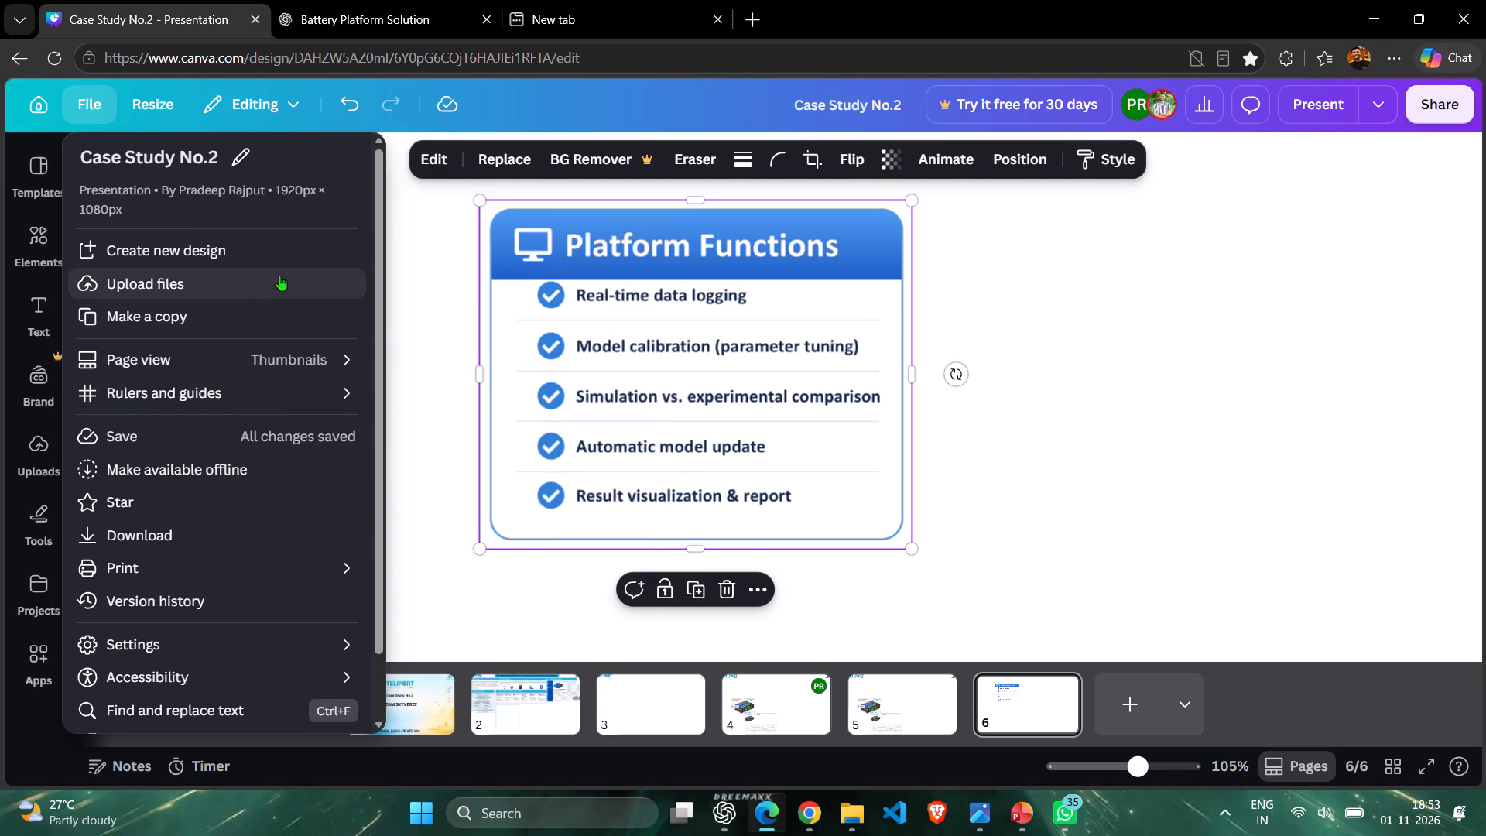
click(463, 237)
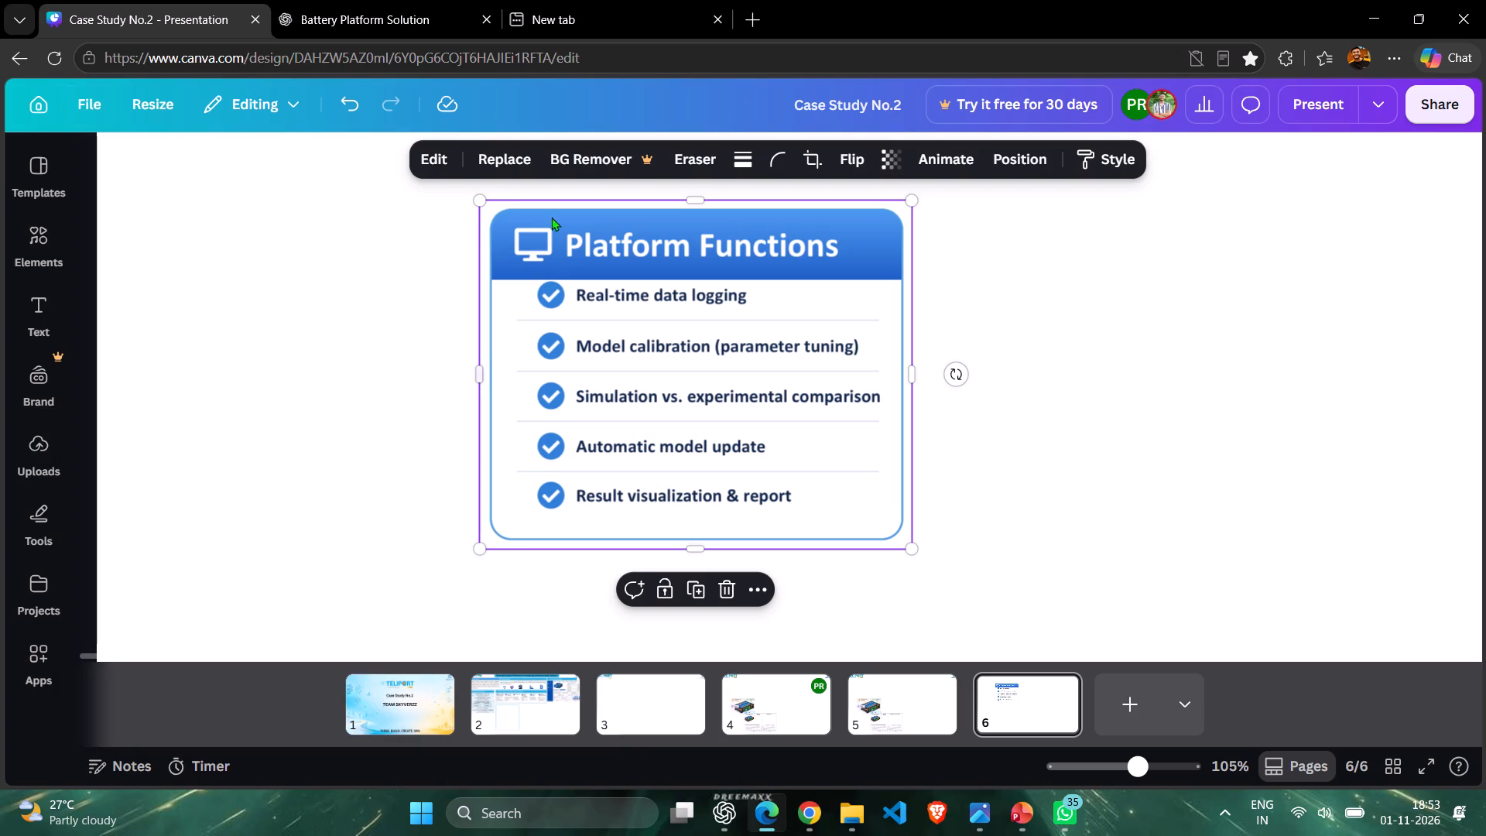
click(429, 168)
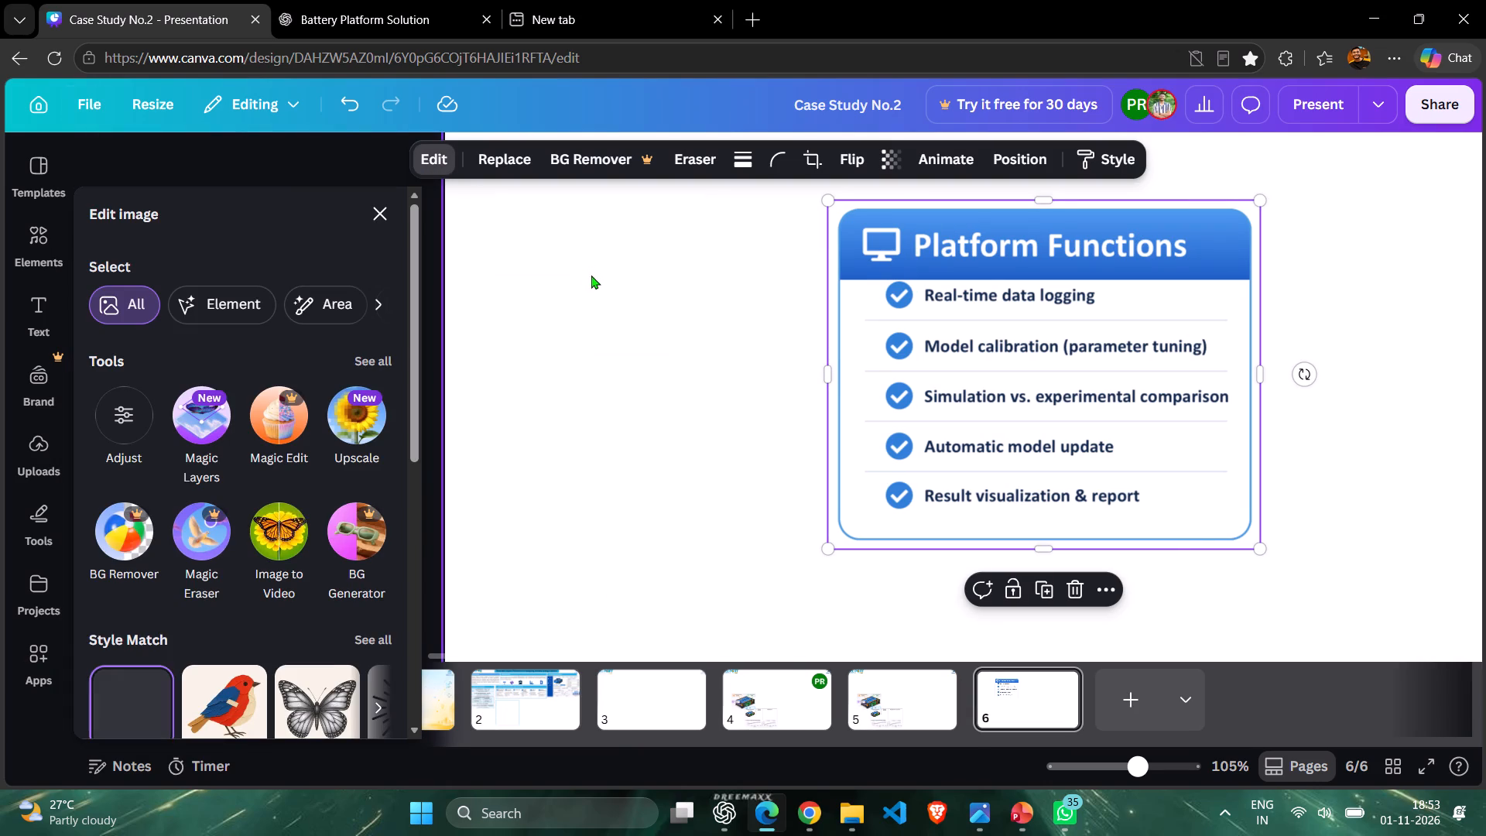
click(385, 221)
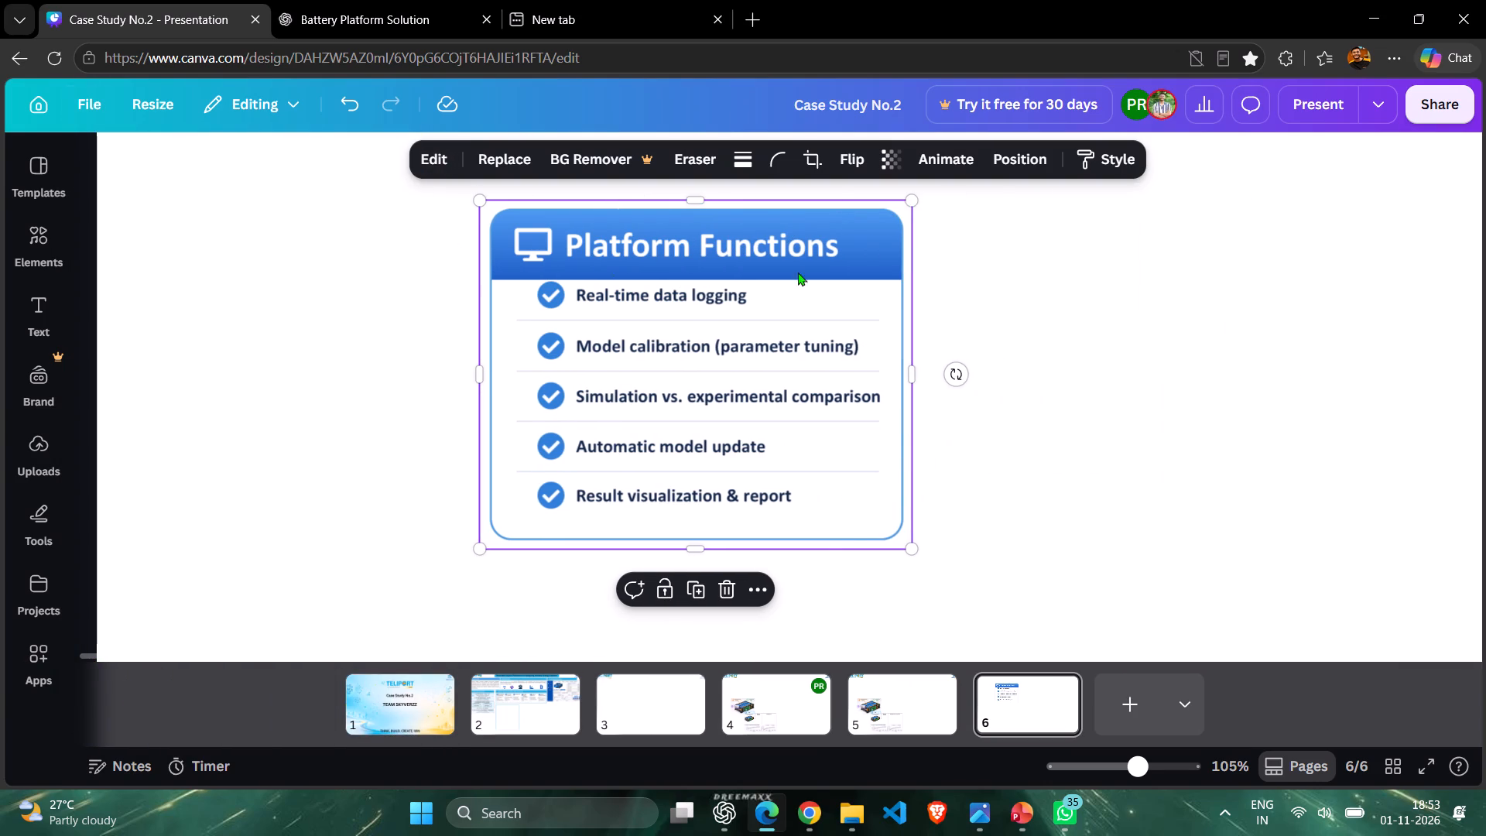
Delete the pasted Platform Functions card image from page 6 of Case Study No.2.
click(725, 594)
Arrange the Platform_Functions_Card PowerPoint window side by side with Case Study No.2 in Edge, closing the spare New tab entry.
click(1034, 835)
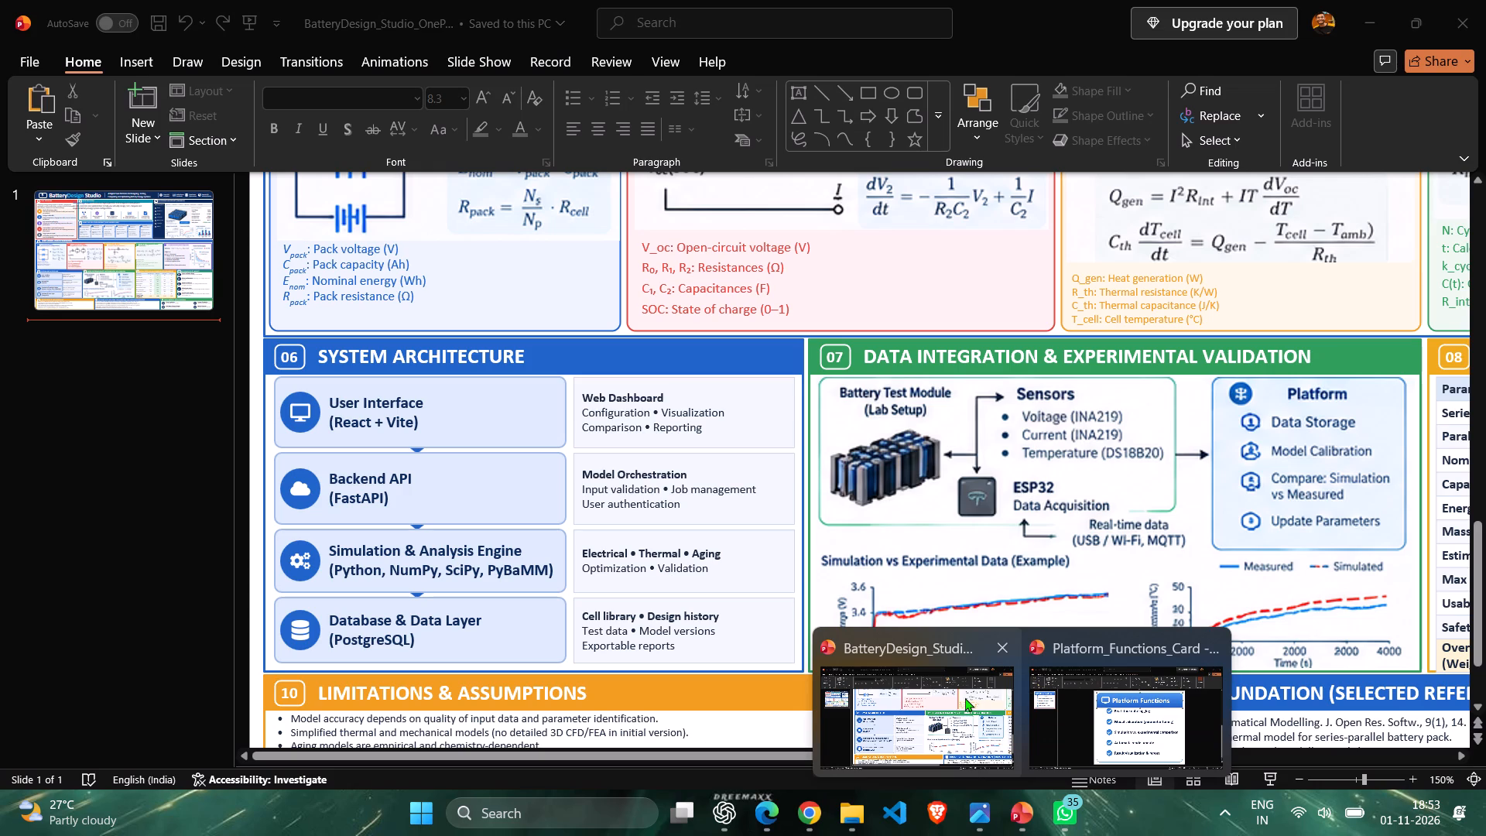
click(1116, 712)
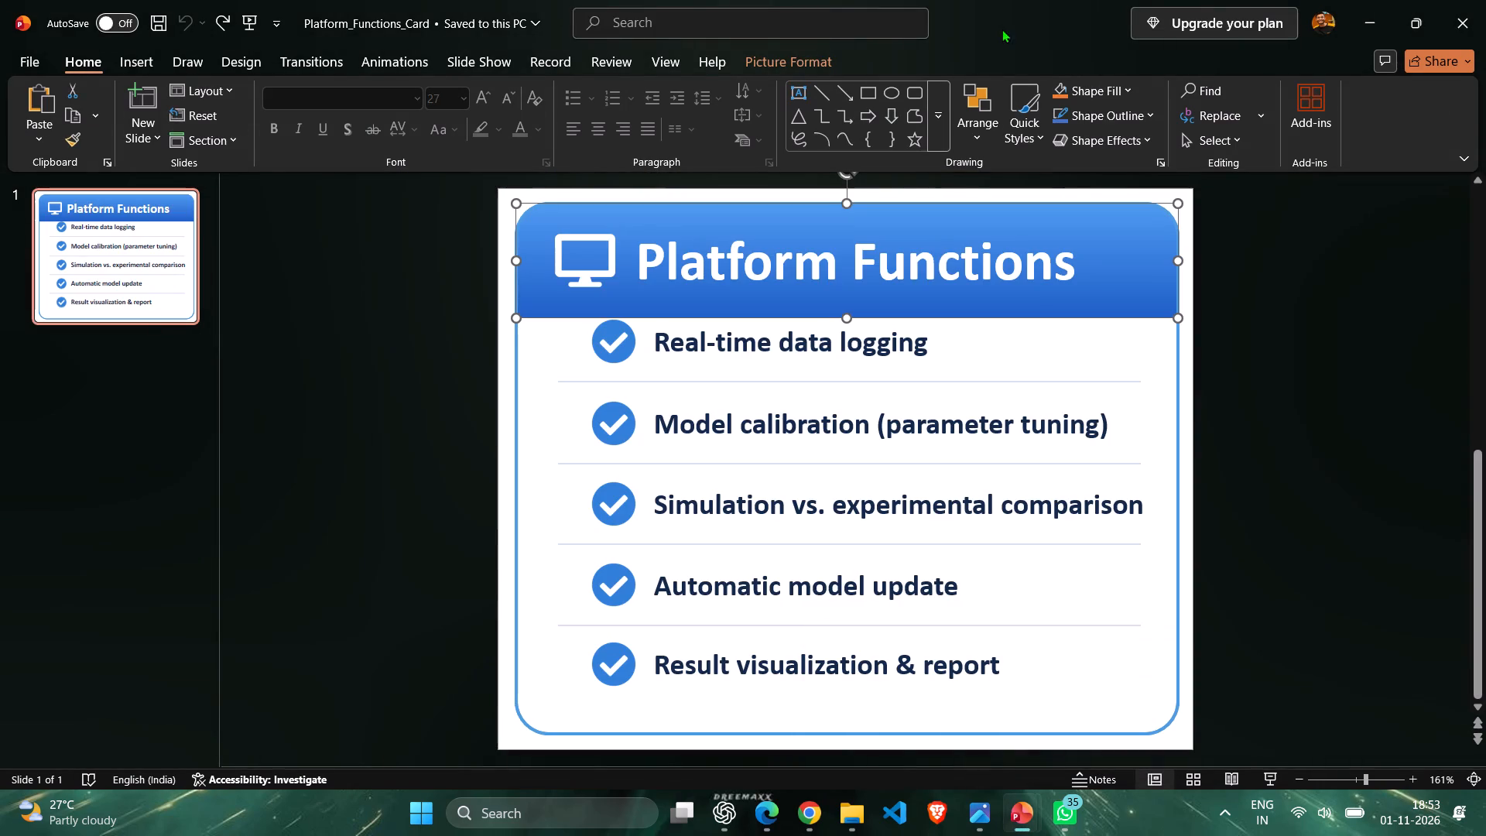
drag(996, 9, 660, 86)
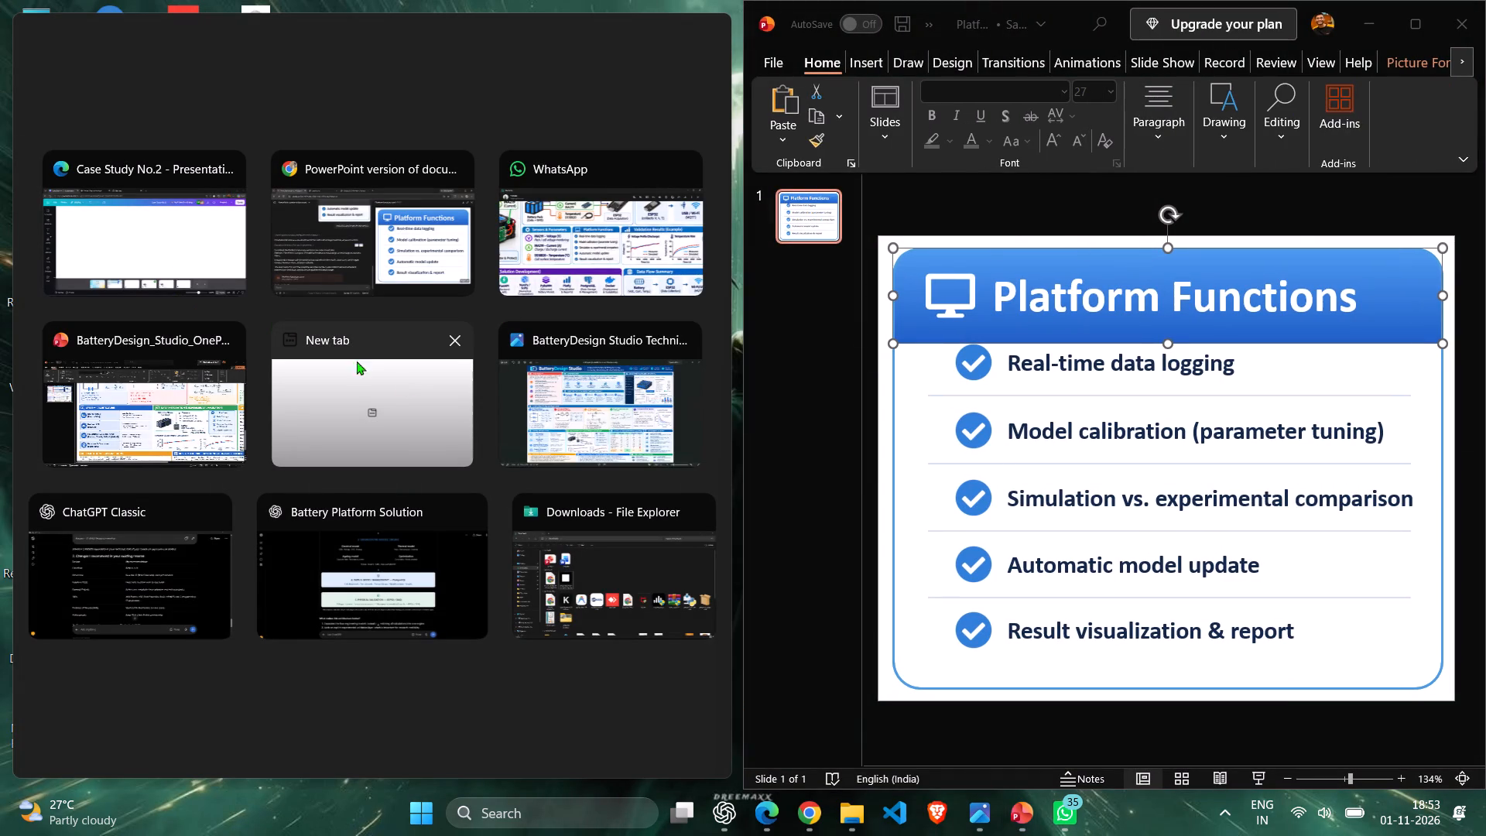
click(450, 342)
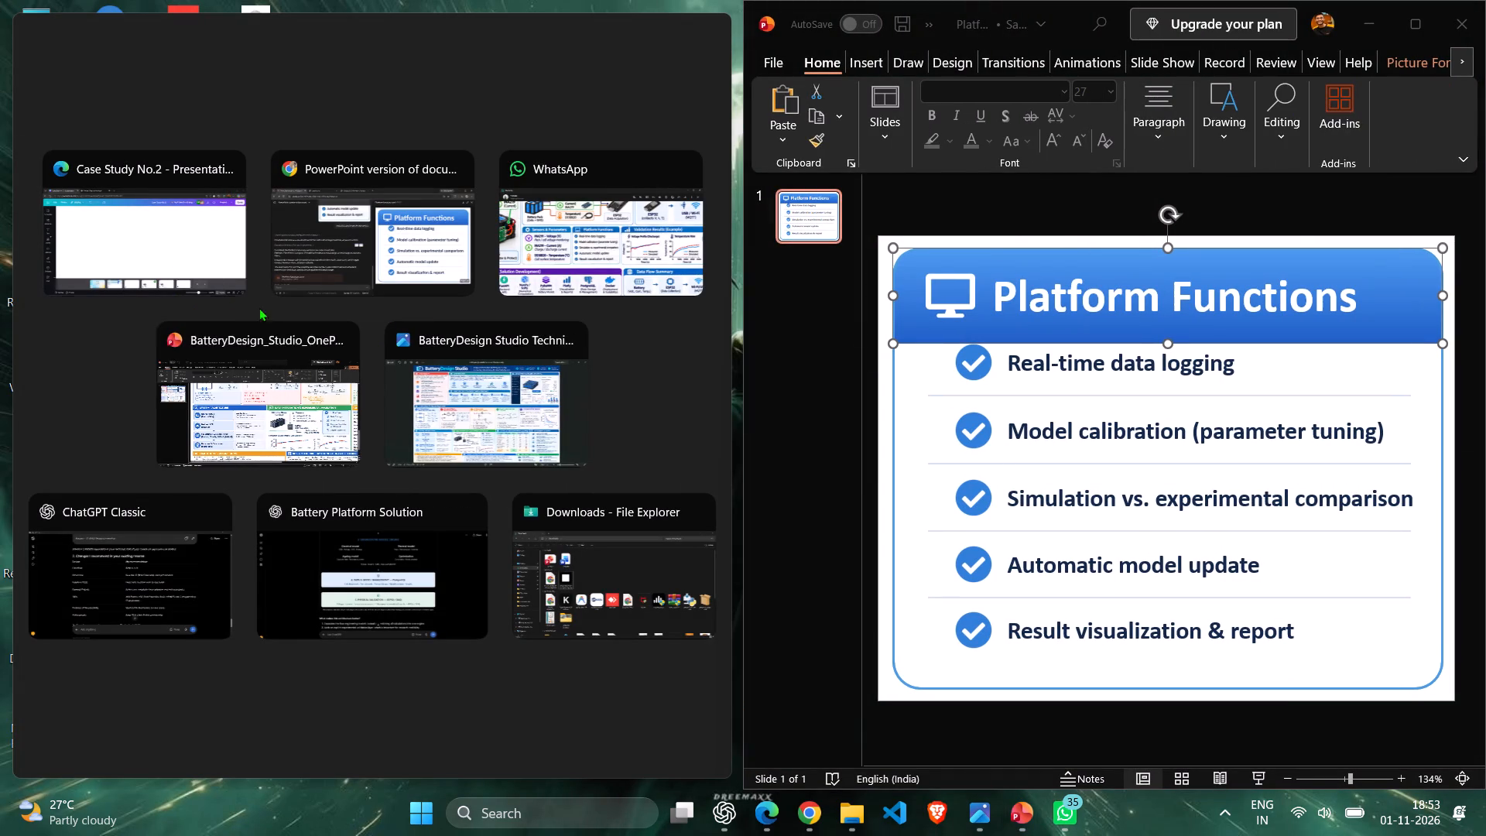
click(145, 224)
Look over the emptied page 6 and pages 4 and 5 of Case Study No.2, ending on page 3.
scroll(470, 365, up, 1)
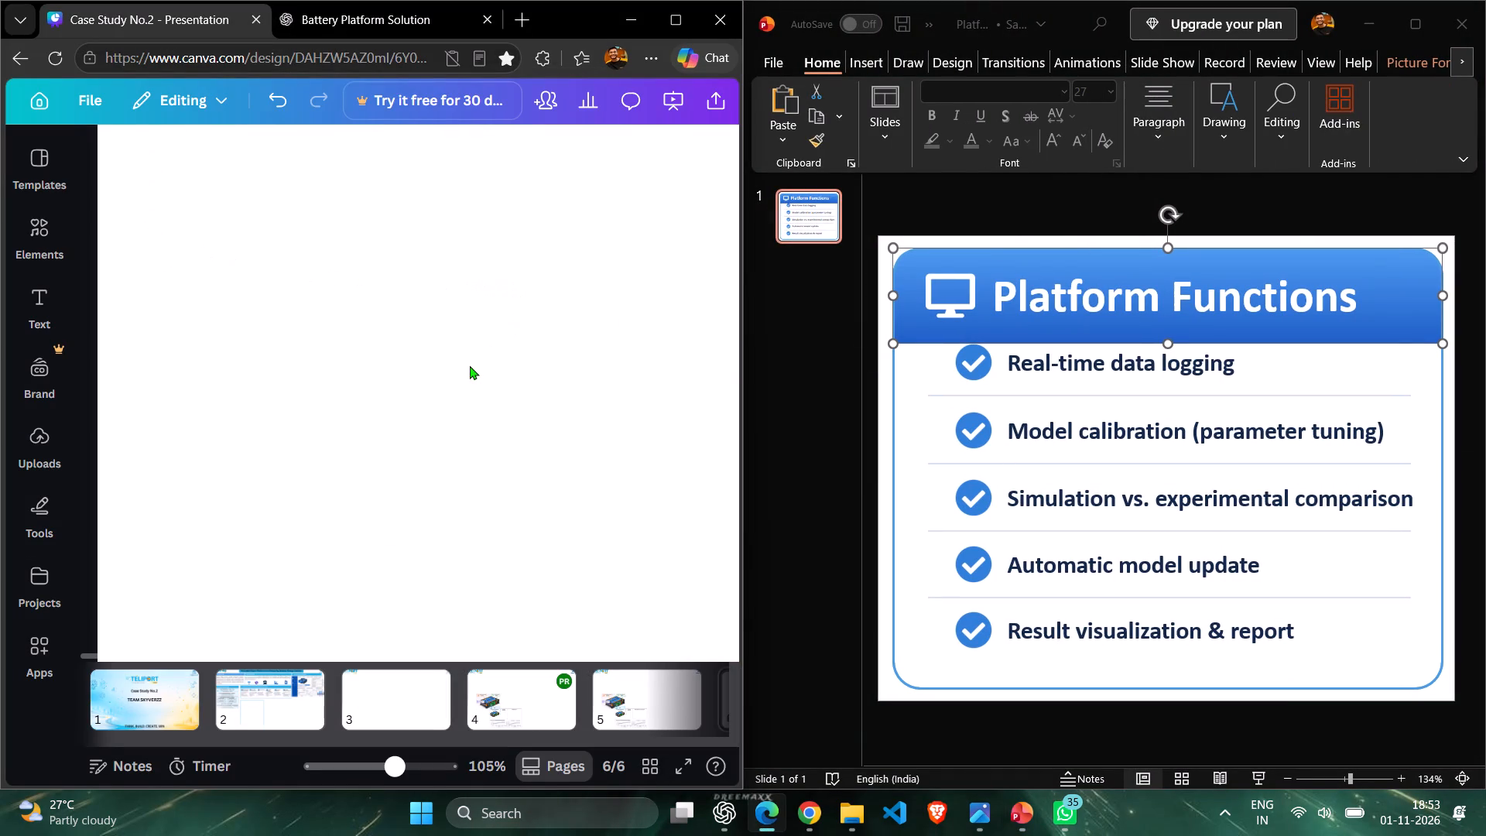
scroll(470, 365, up, 4)
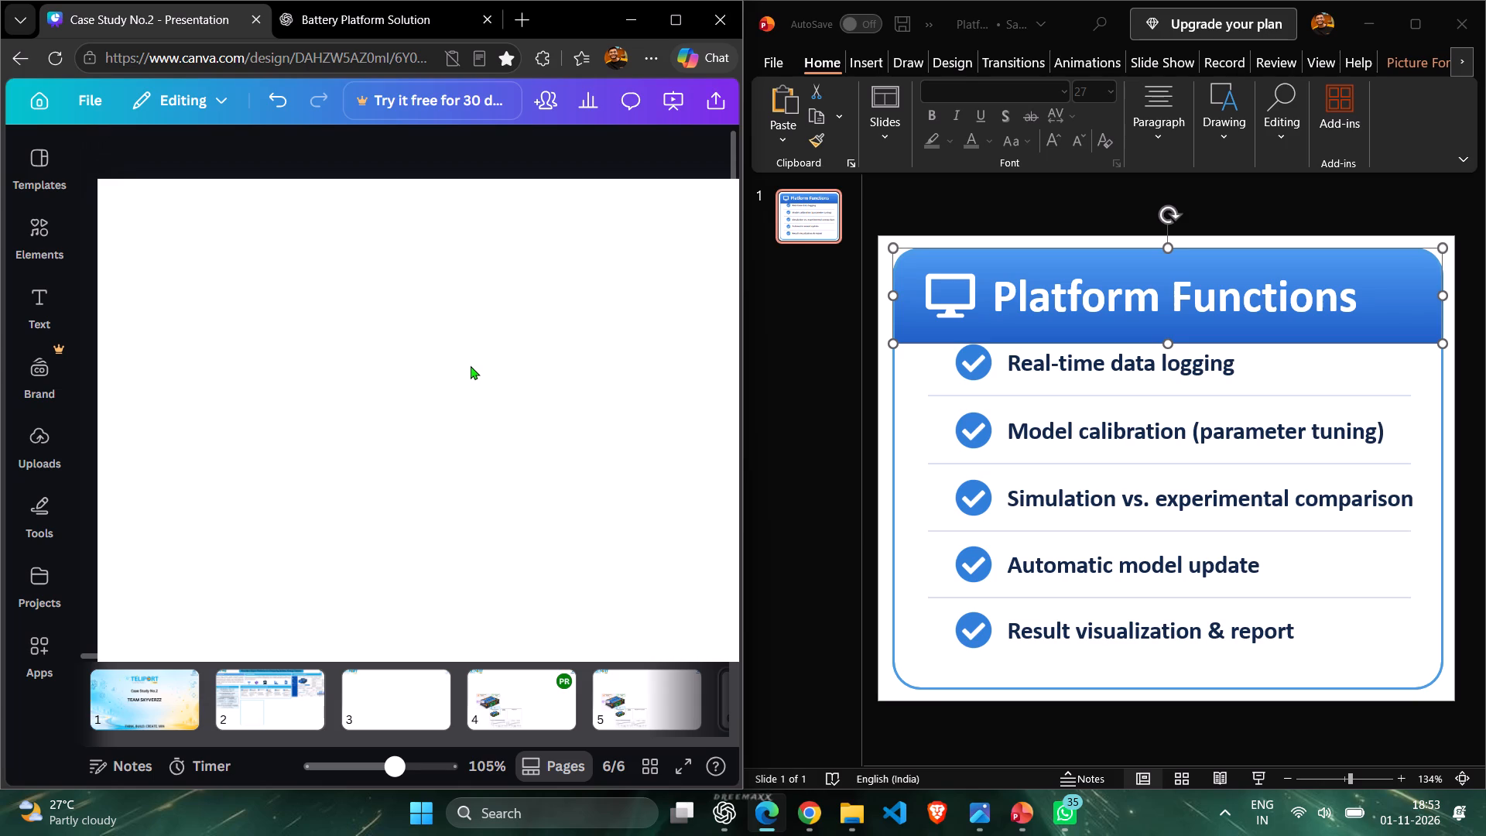
ctrl+scroll(471, 365, down, 7)
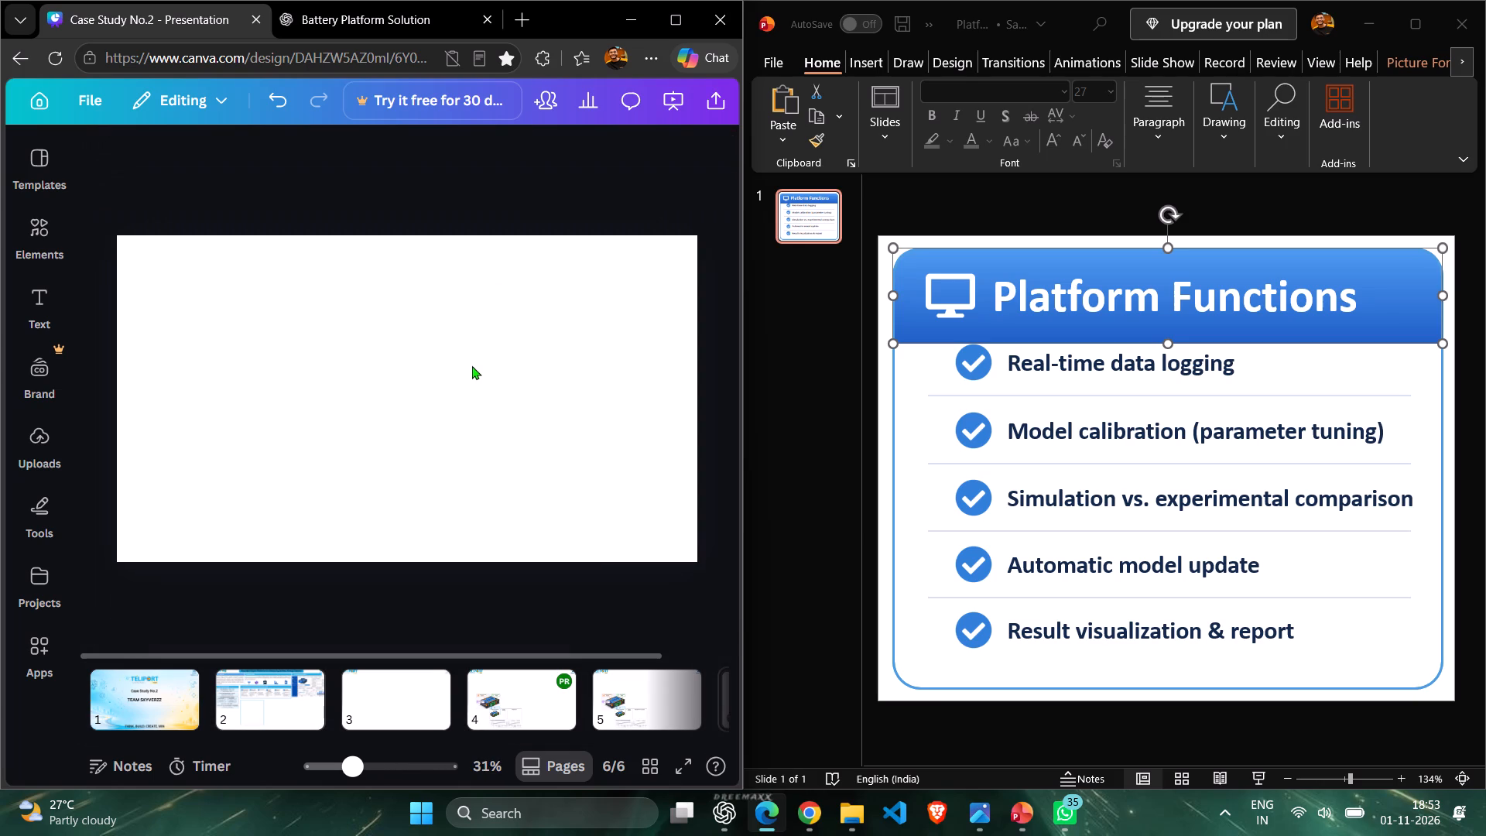
ctrl+scroll(472, 365, up, 1)
click(545, 703)
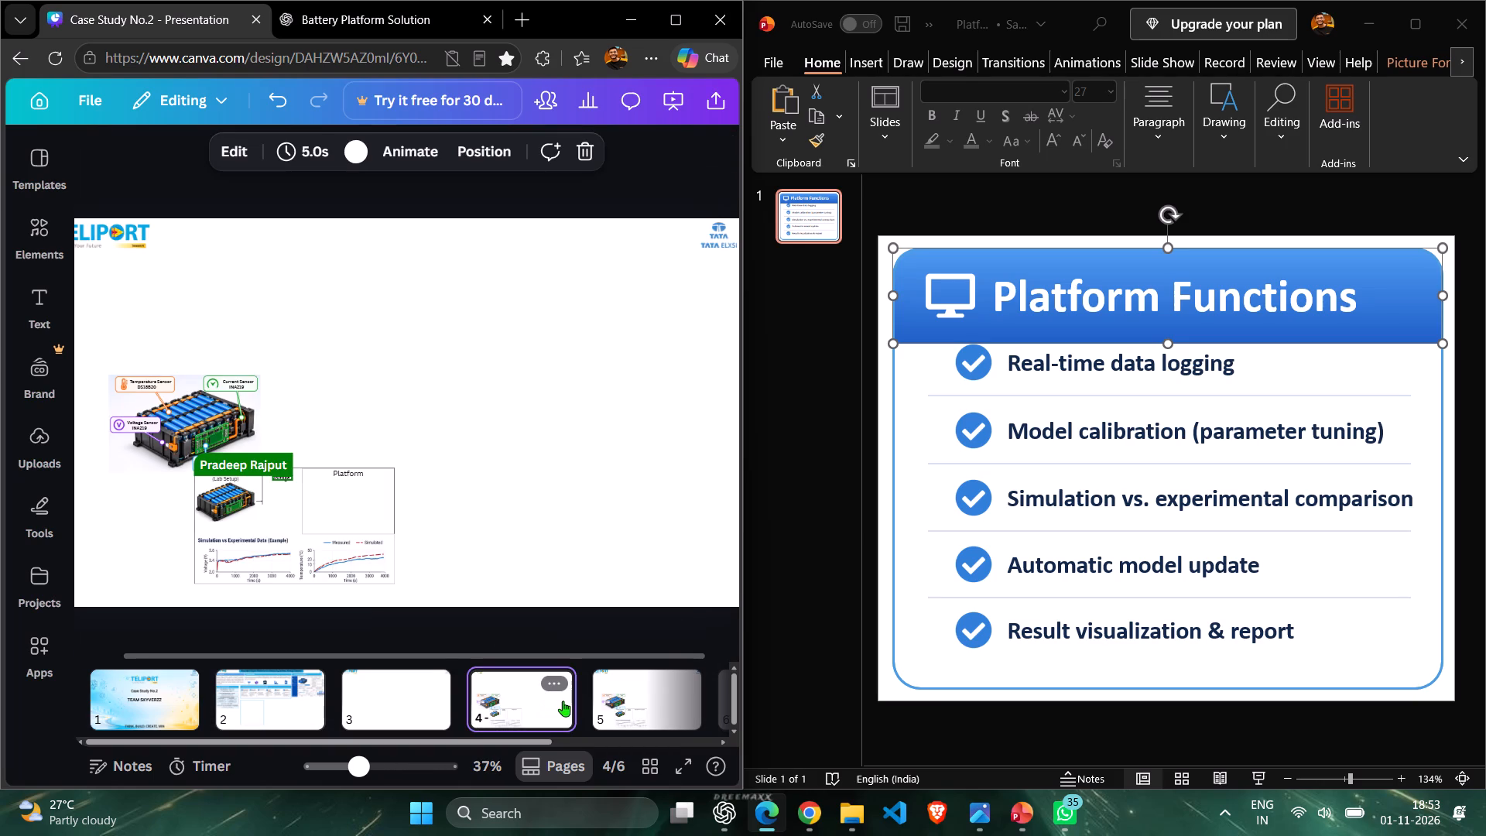
click(666, 694)
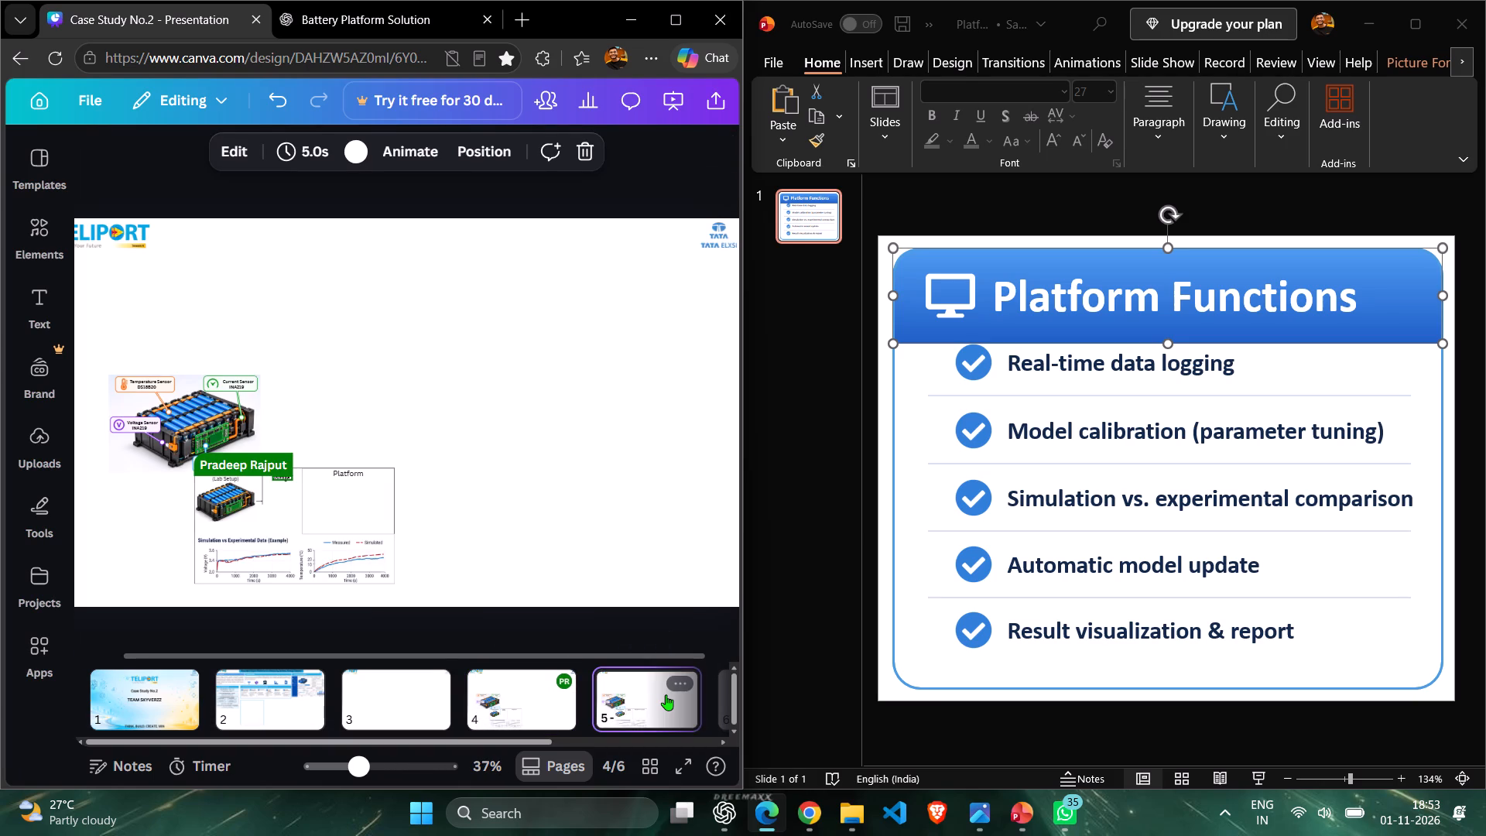
click(484, 694)
click(618, 686)
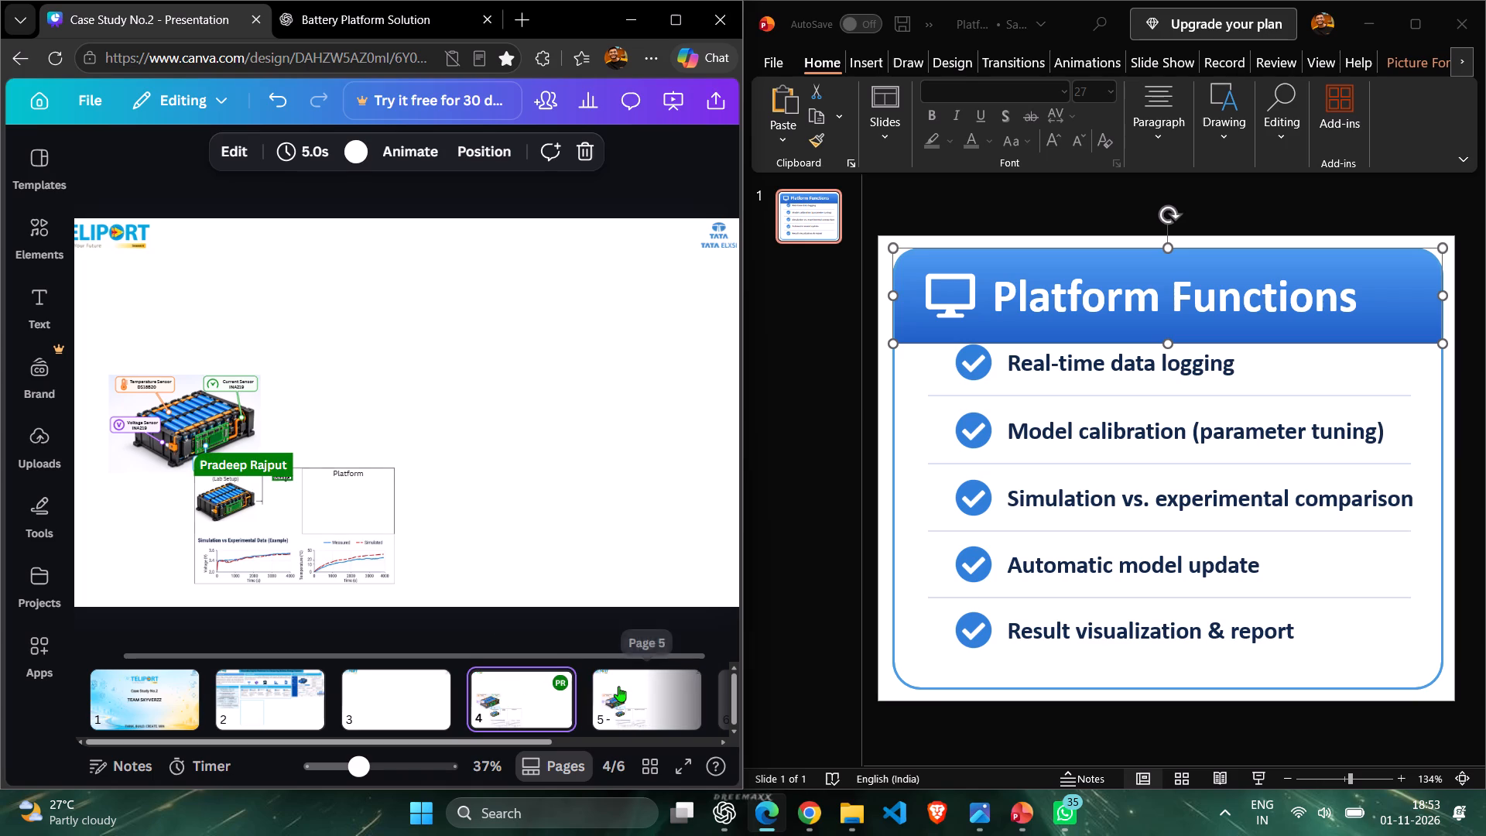
click(389, 688)
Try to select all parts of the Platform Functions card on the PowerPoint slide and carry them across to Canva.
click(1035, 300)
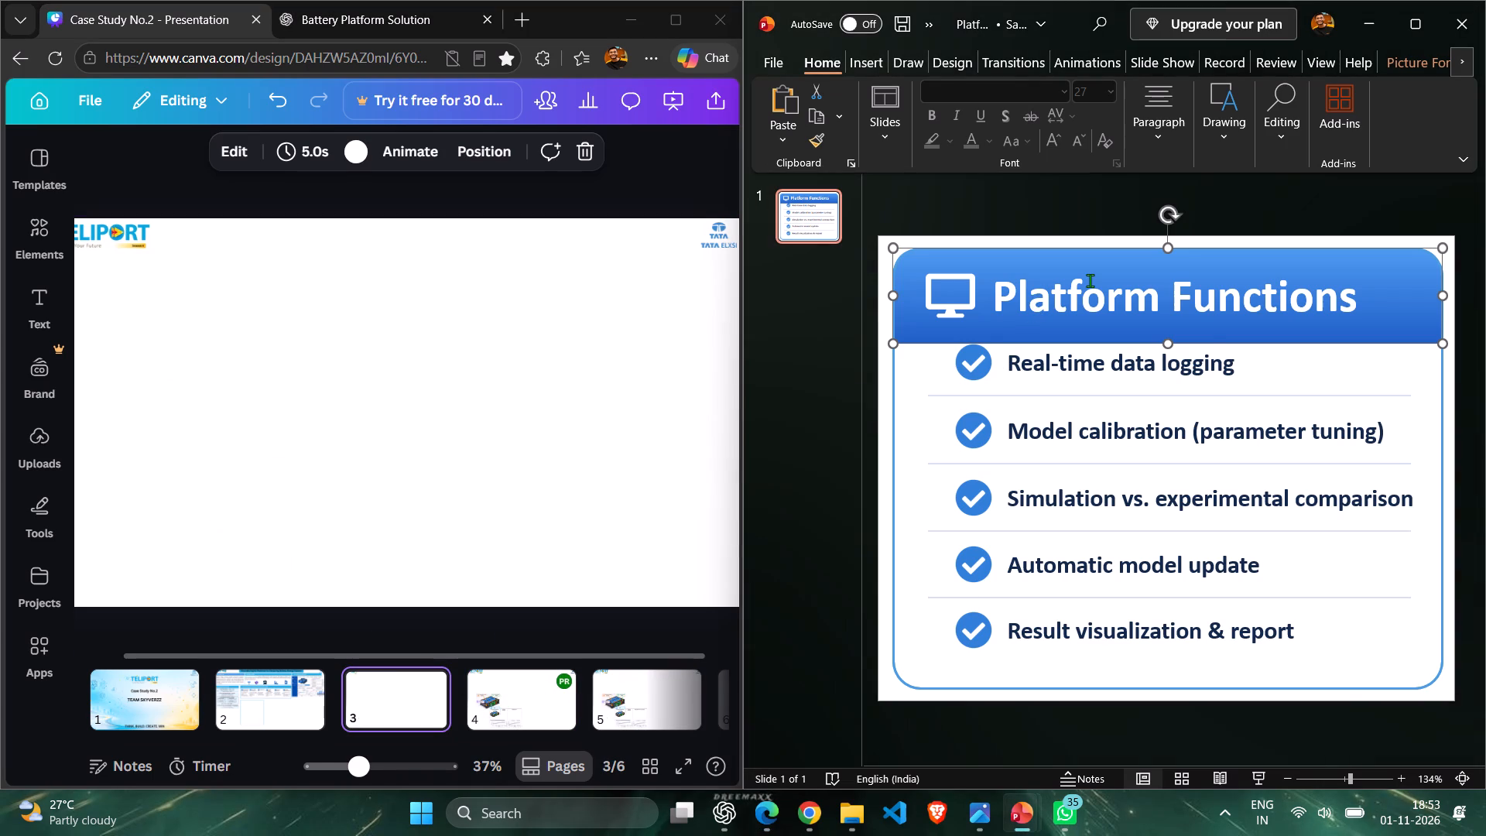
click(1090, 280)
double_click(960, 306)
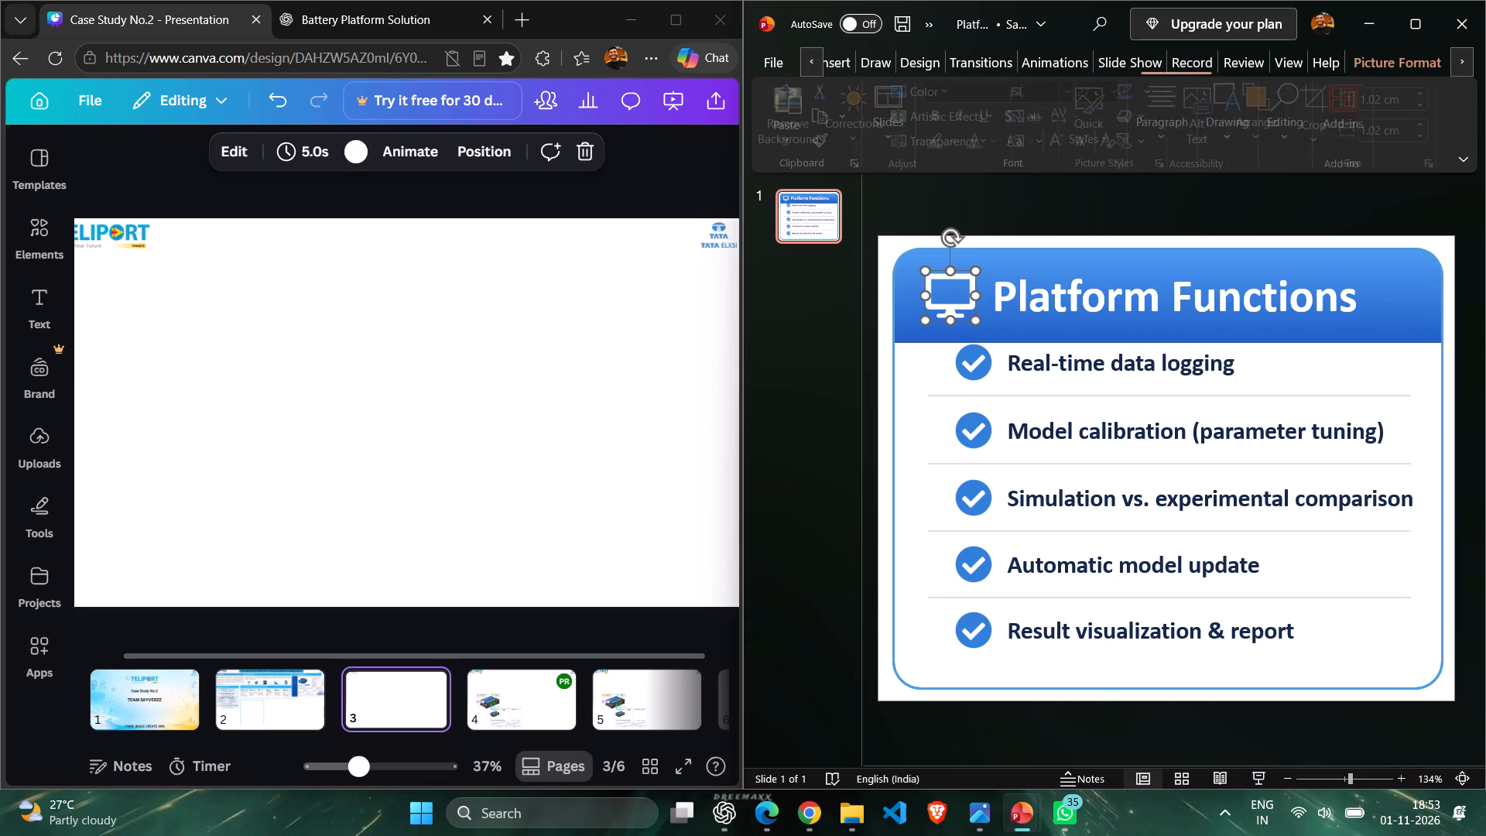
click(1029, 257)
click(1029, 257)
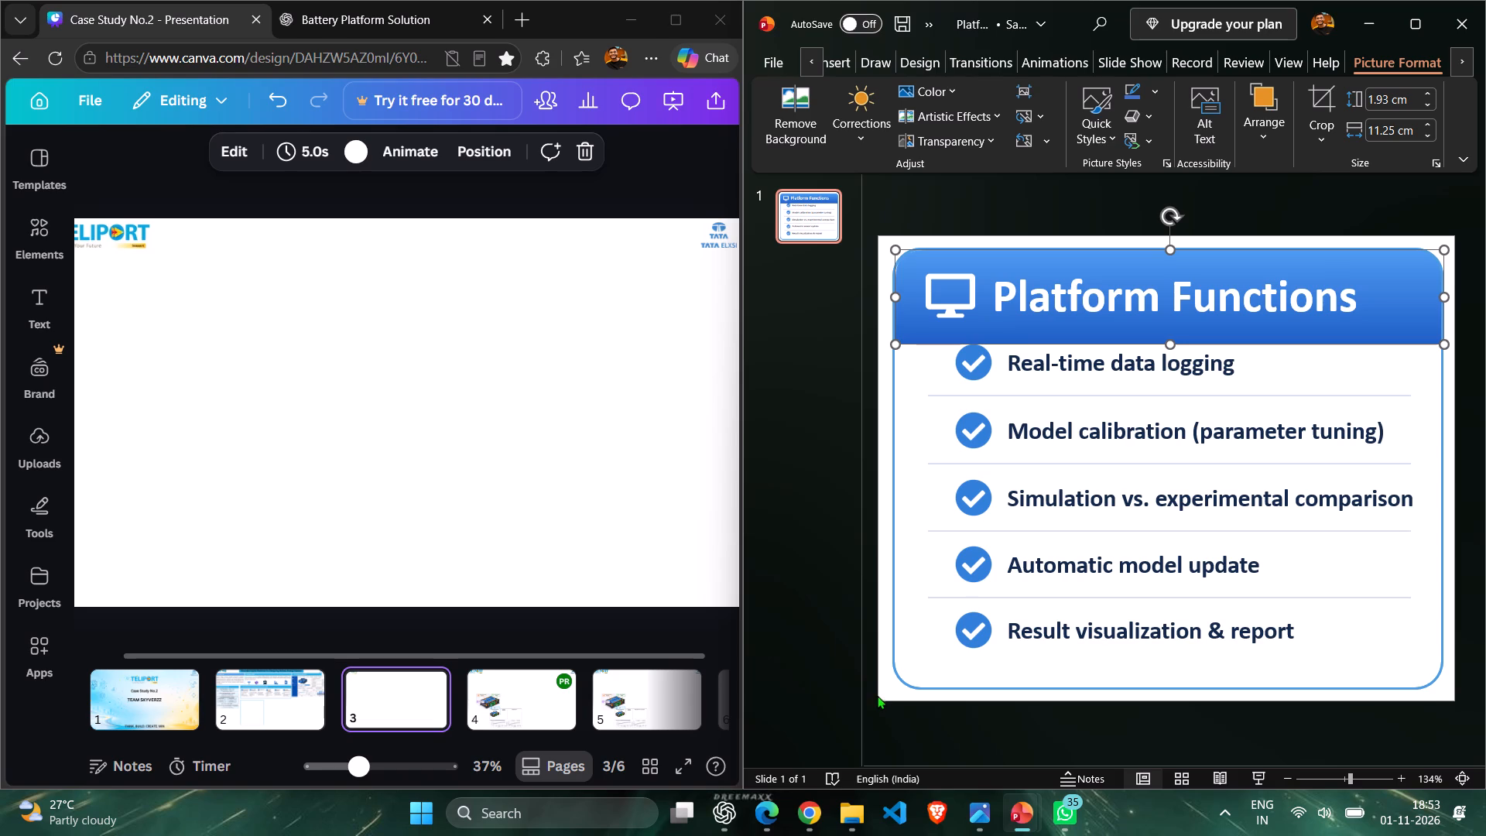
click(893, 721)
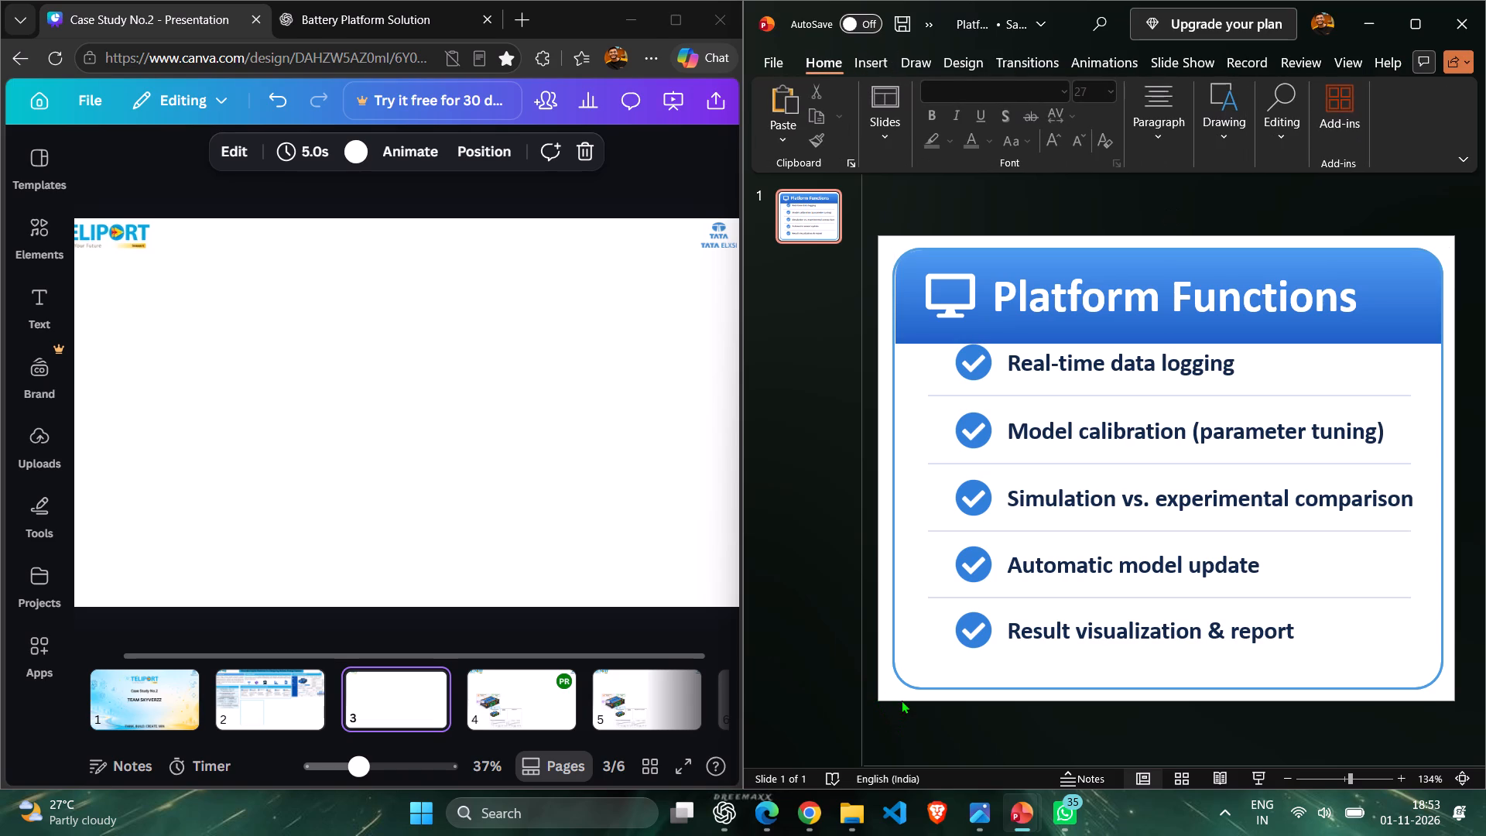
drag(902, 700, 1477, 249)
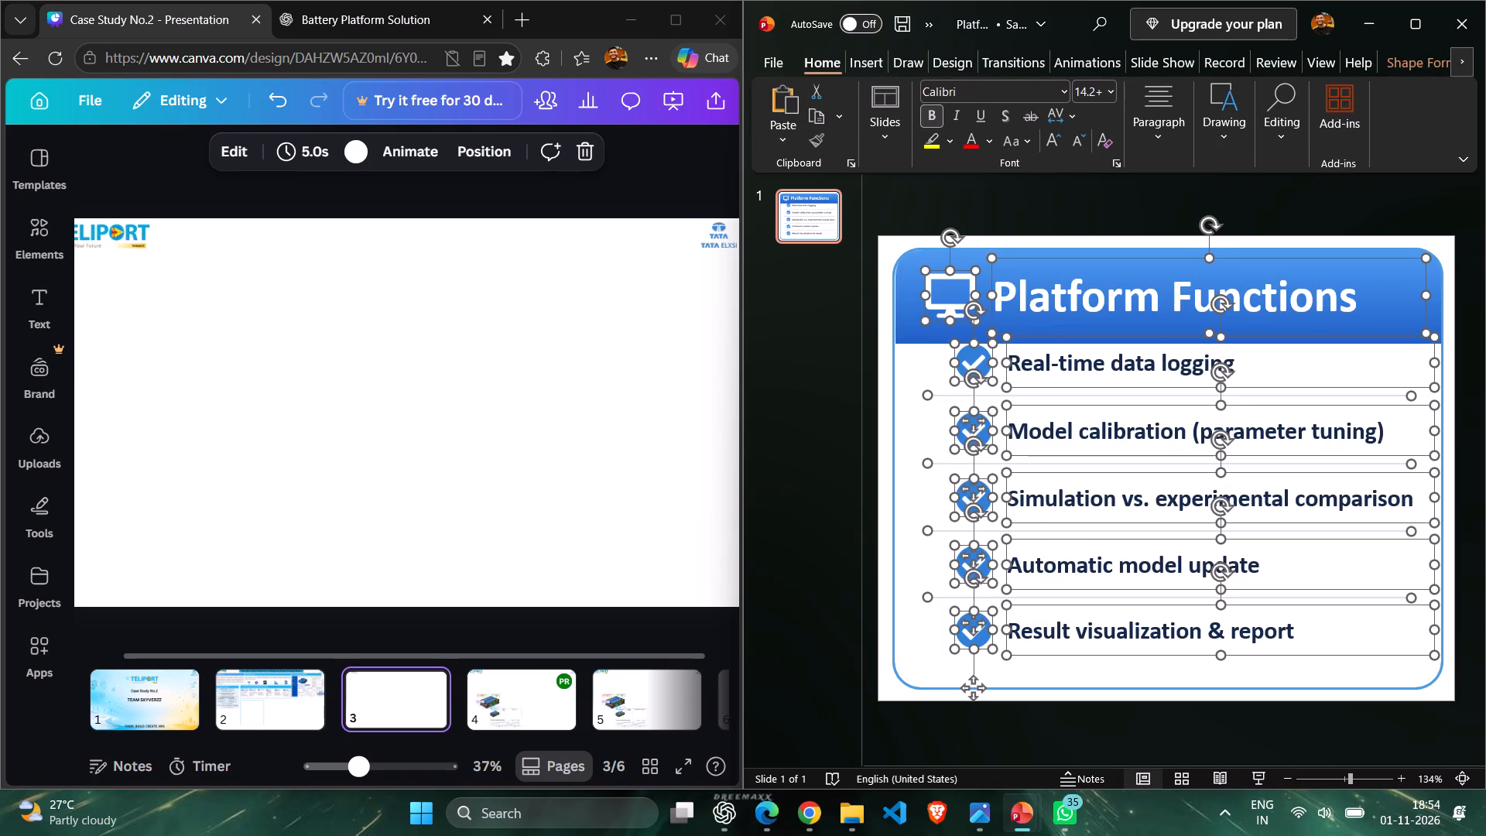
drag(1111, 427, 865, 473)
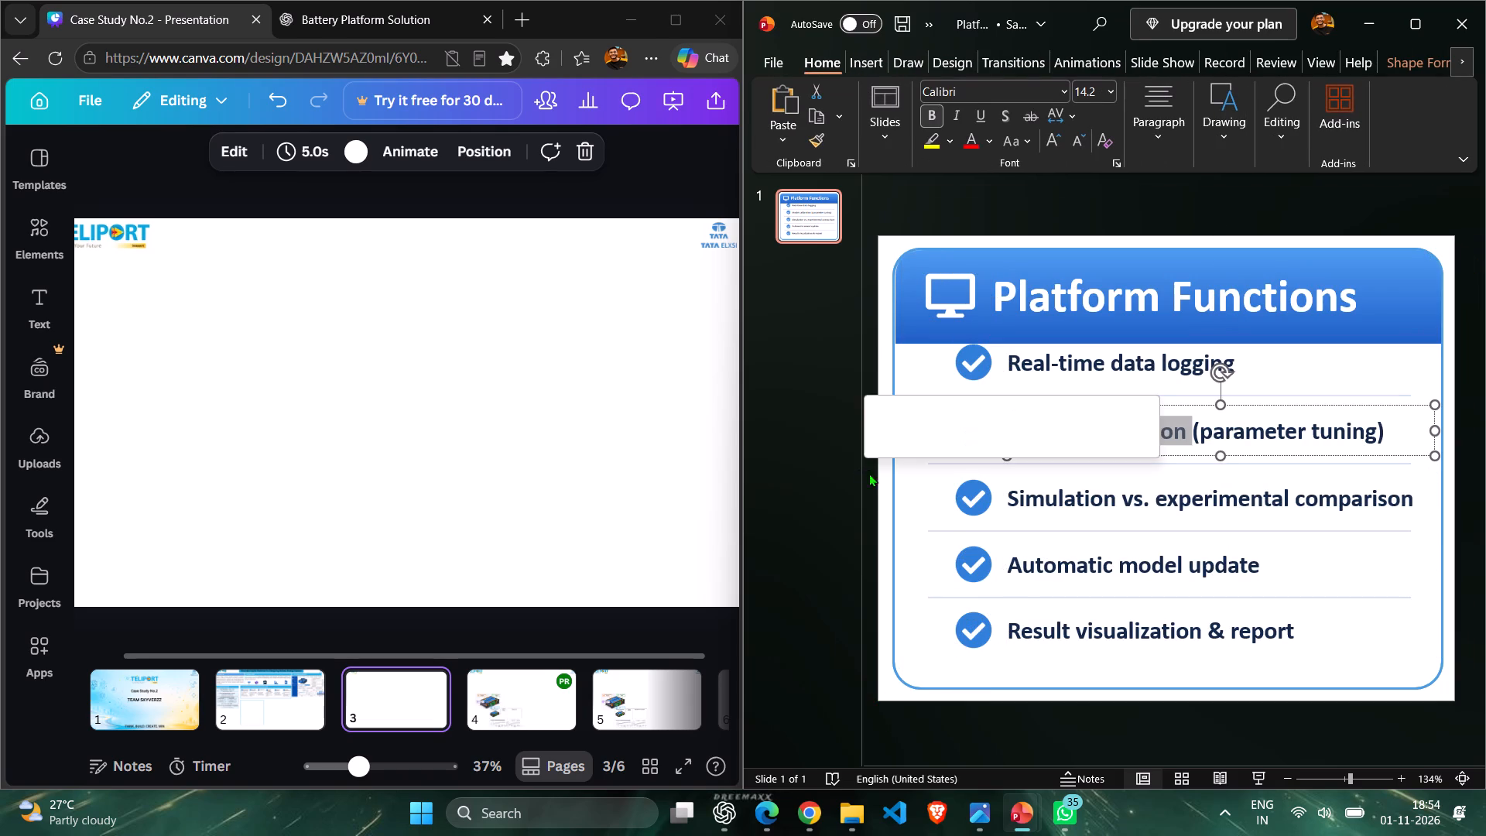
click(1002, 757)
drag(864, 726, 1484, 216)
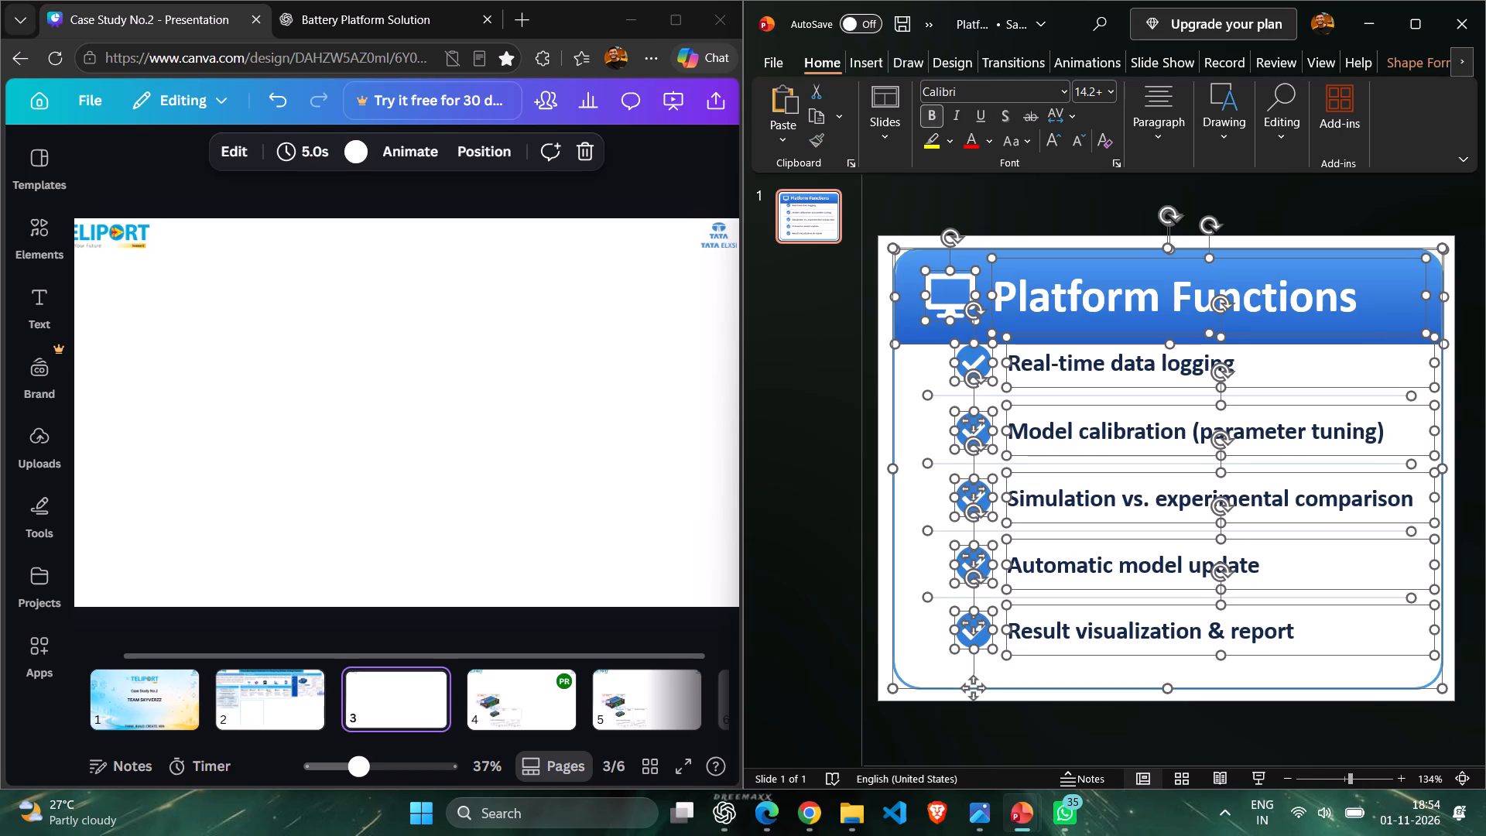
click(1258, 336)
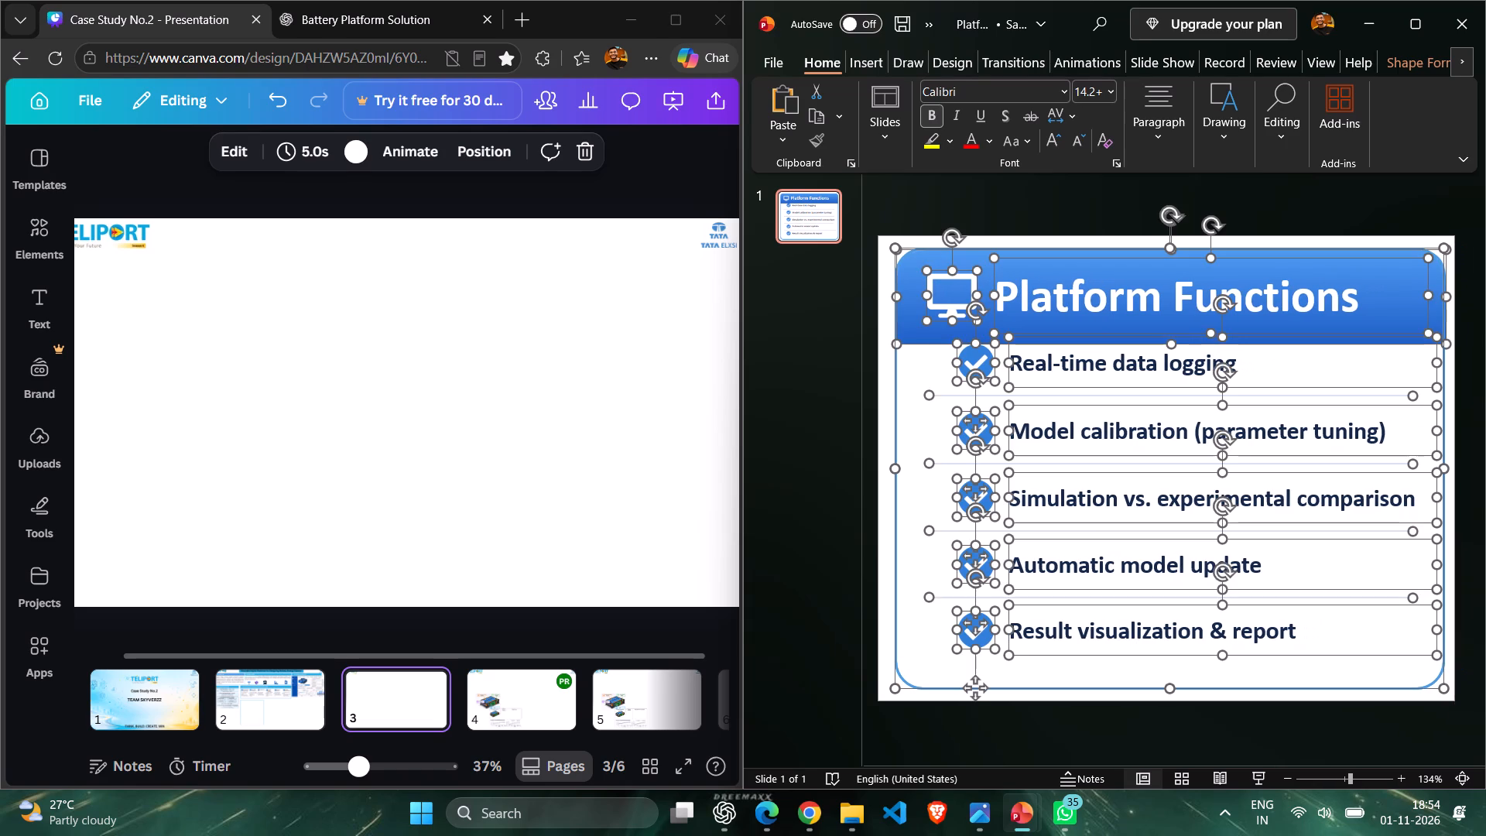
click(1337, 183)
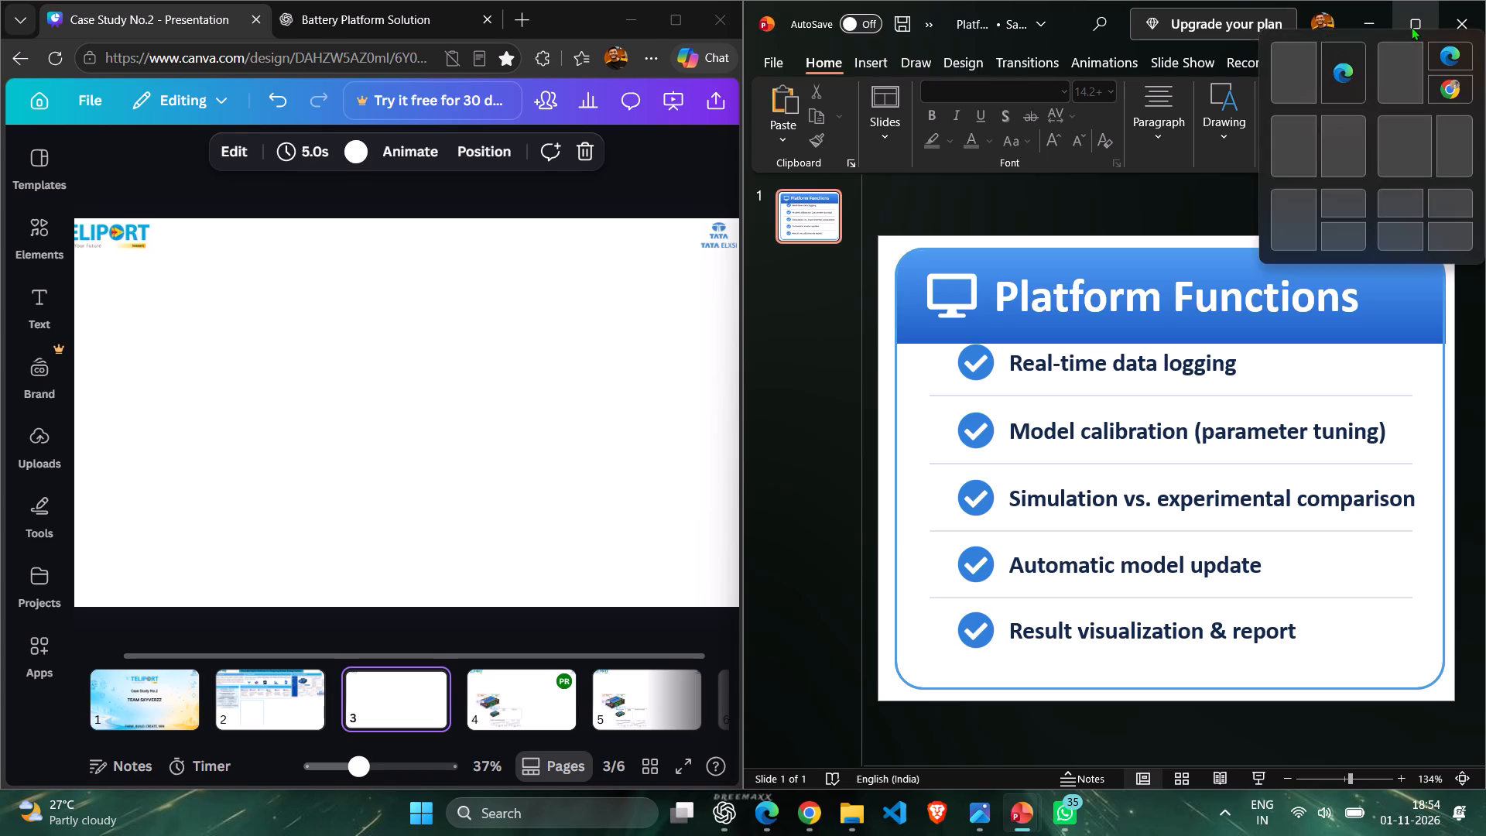
click(1367, 26)
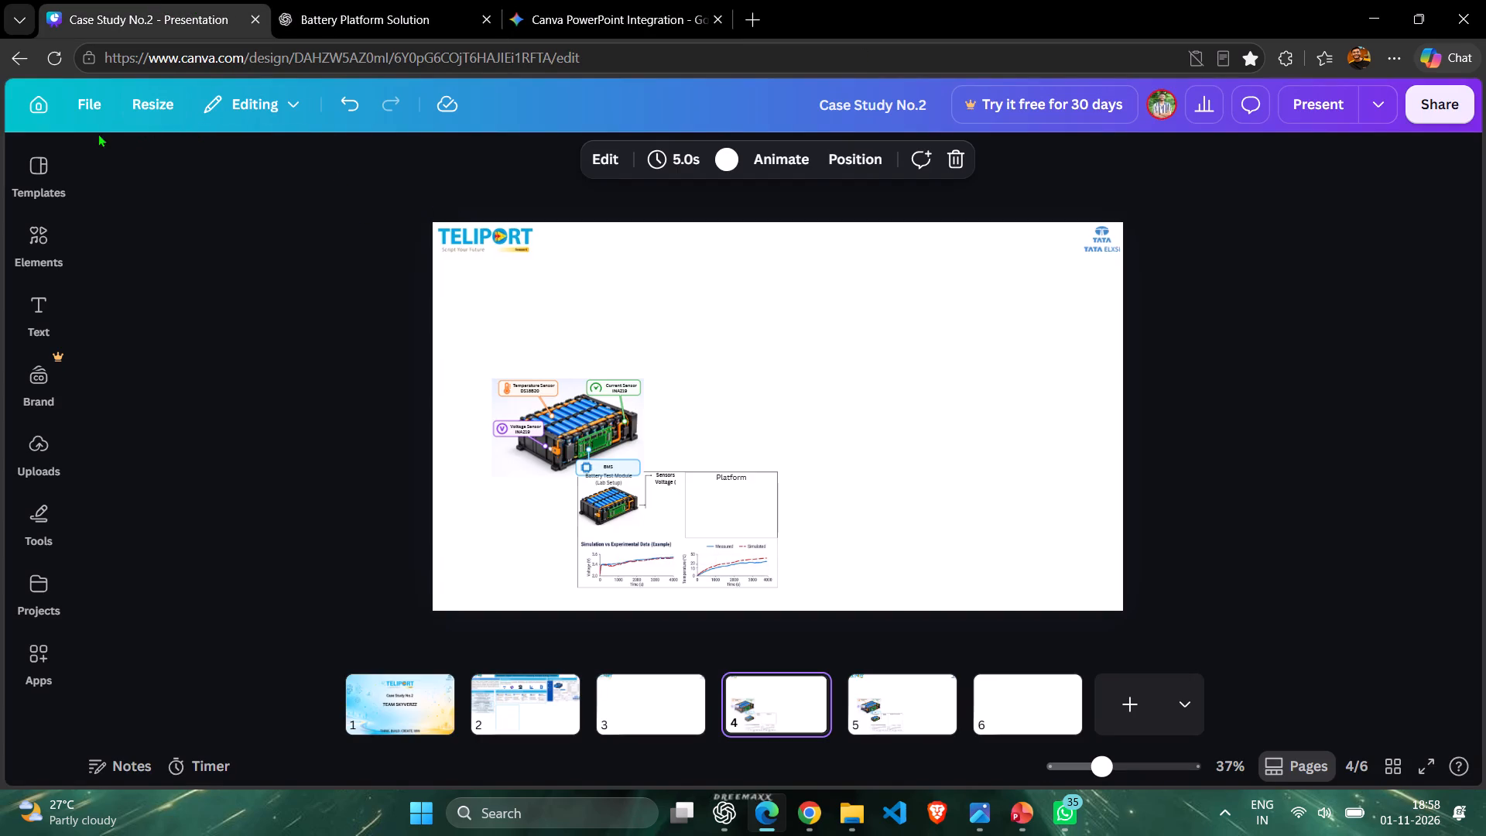
scroll(249, 283, up, 2)
click(72, 93)
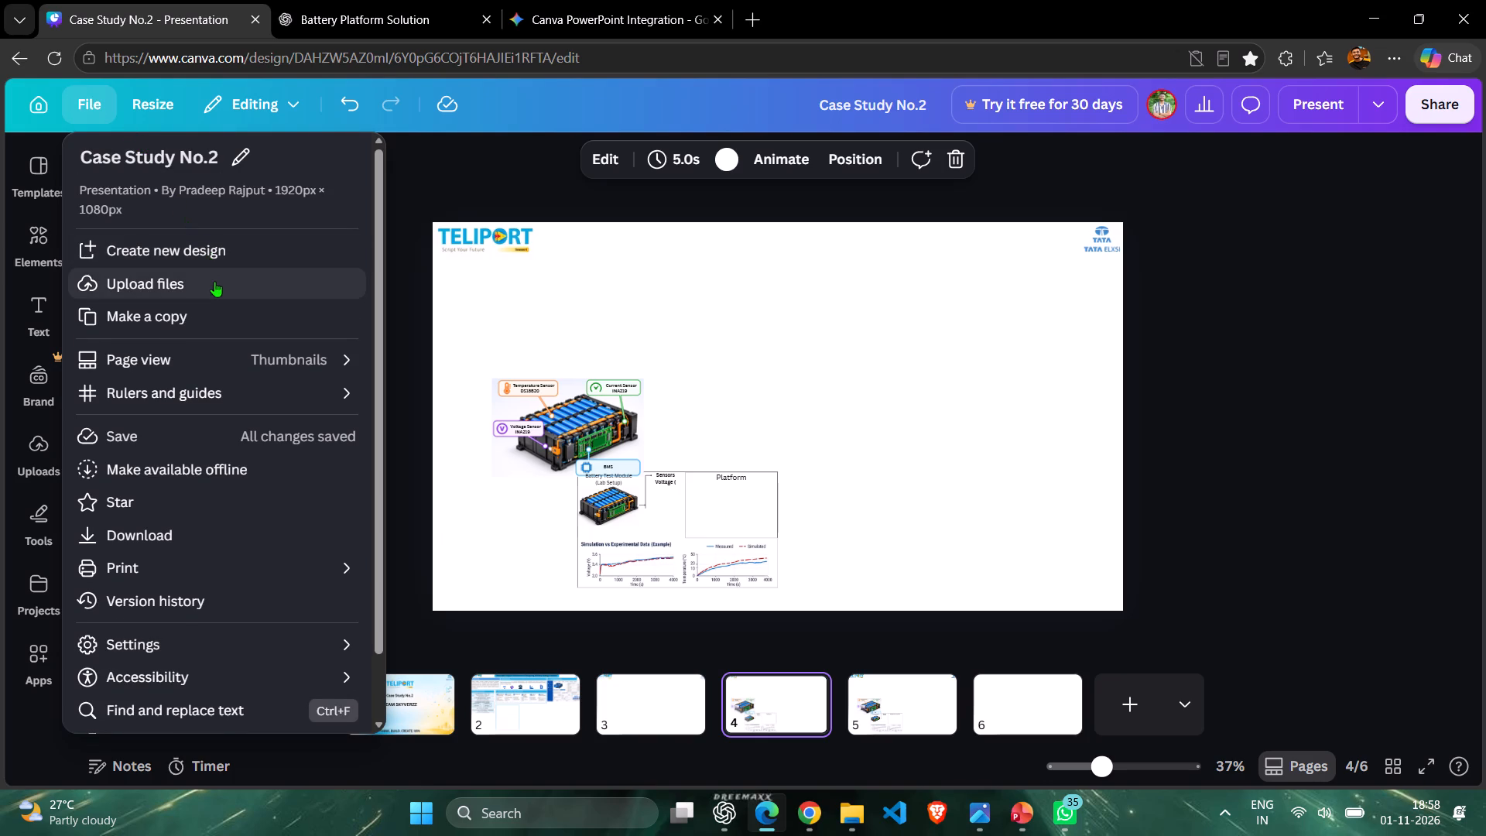
click(214, 283)
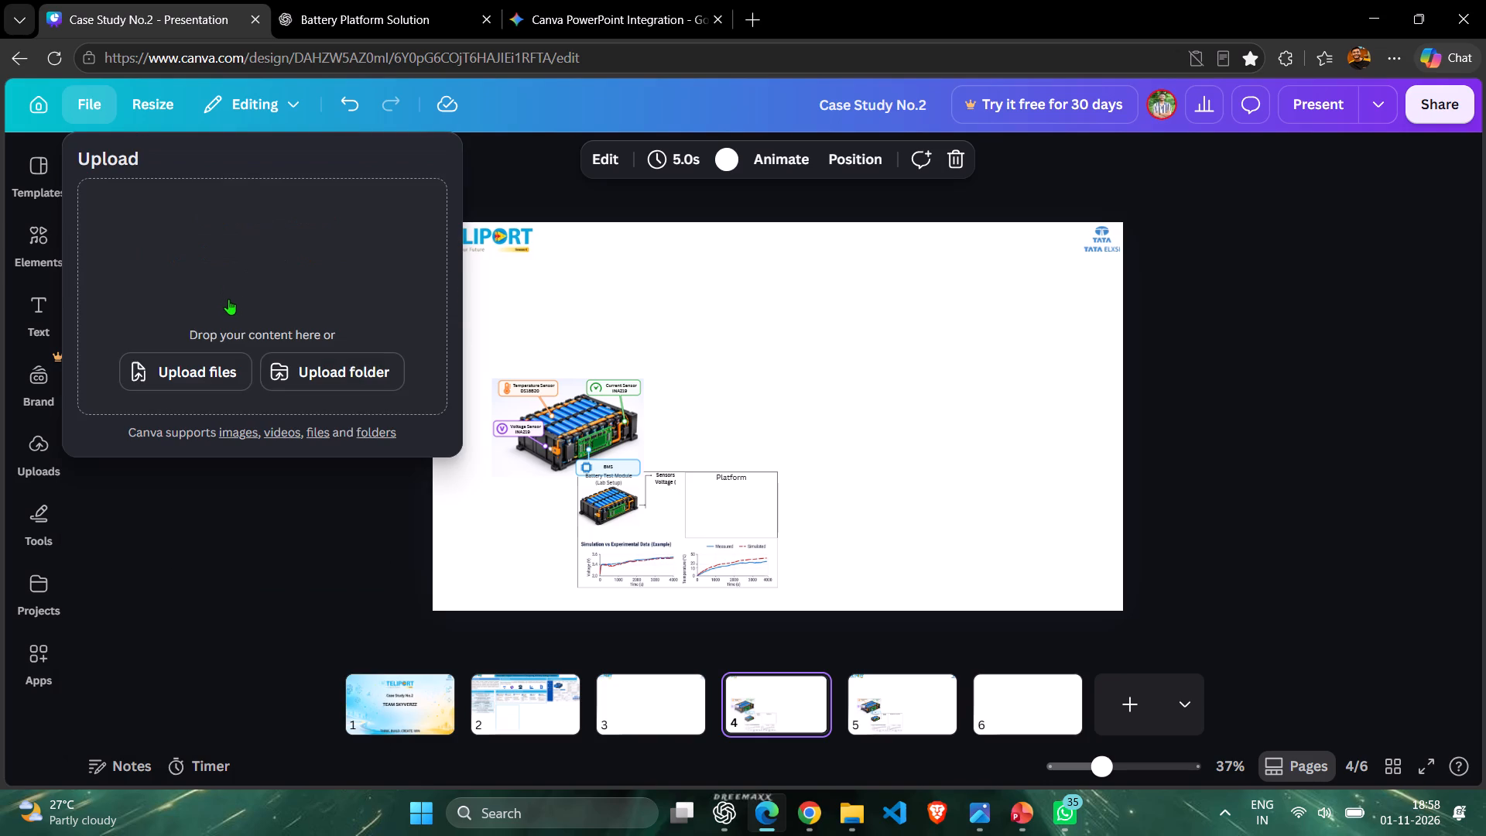
click(221, 358)
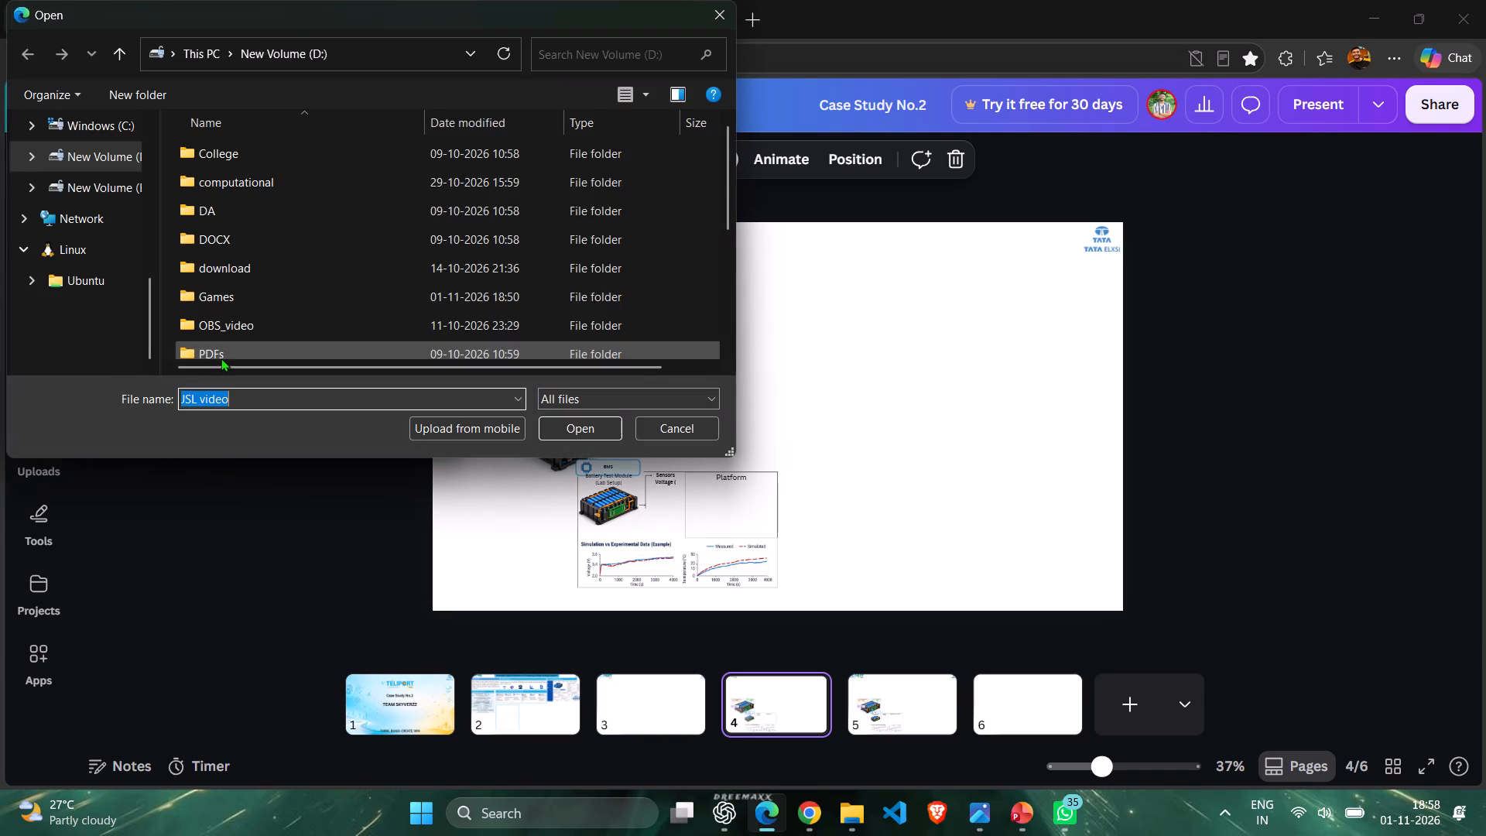
scroll(97, 242, up, 2)
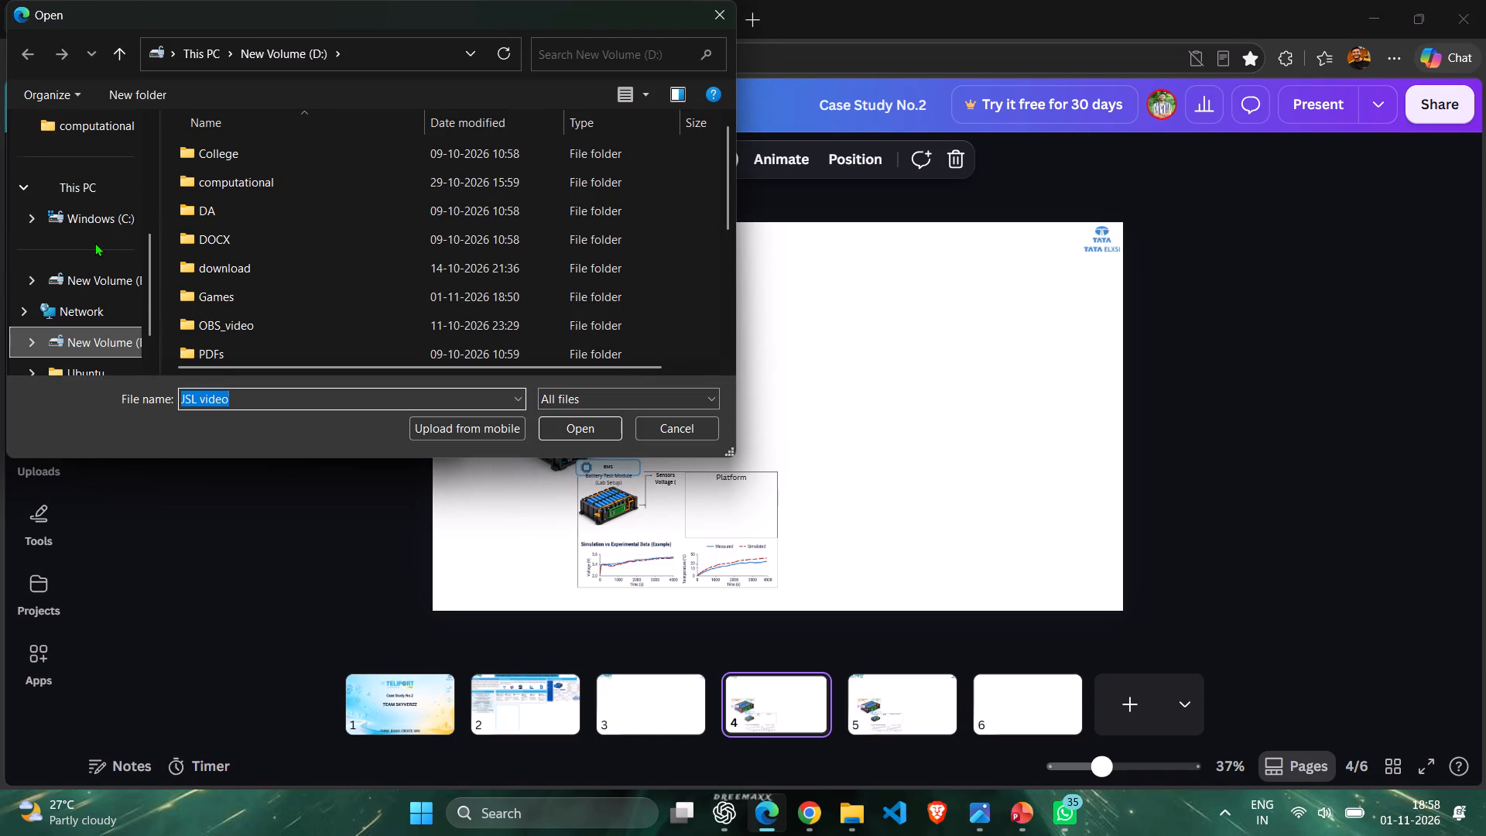
scroll(89, 311, up, 2)
click(80, 156)
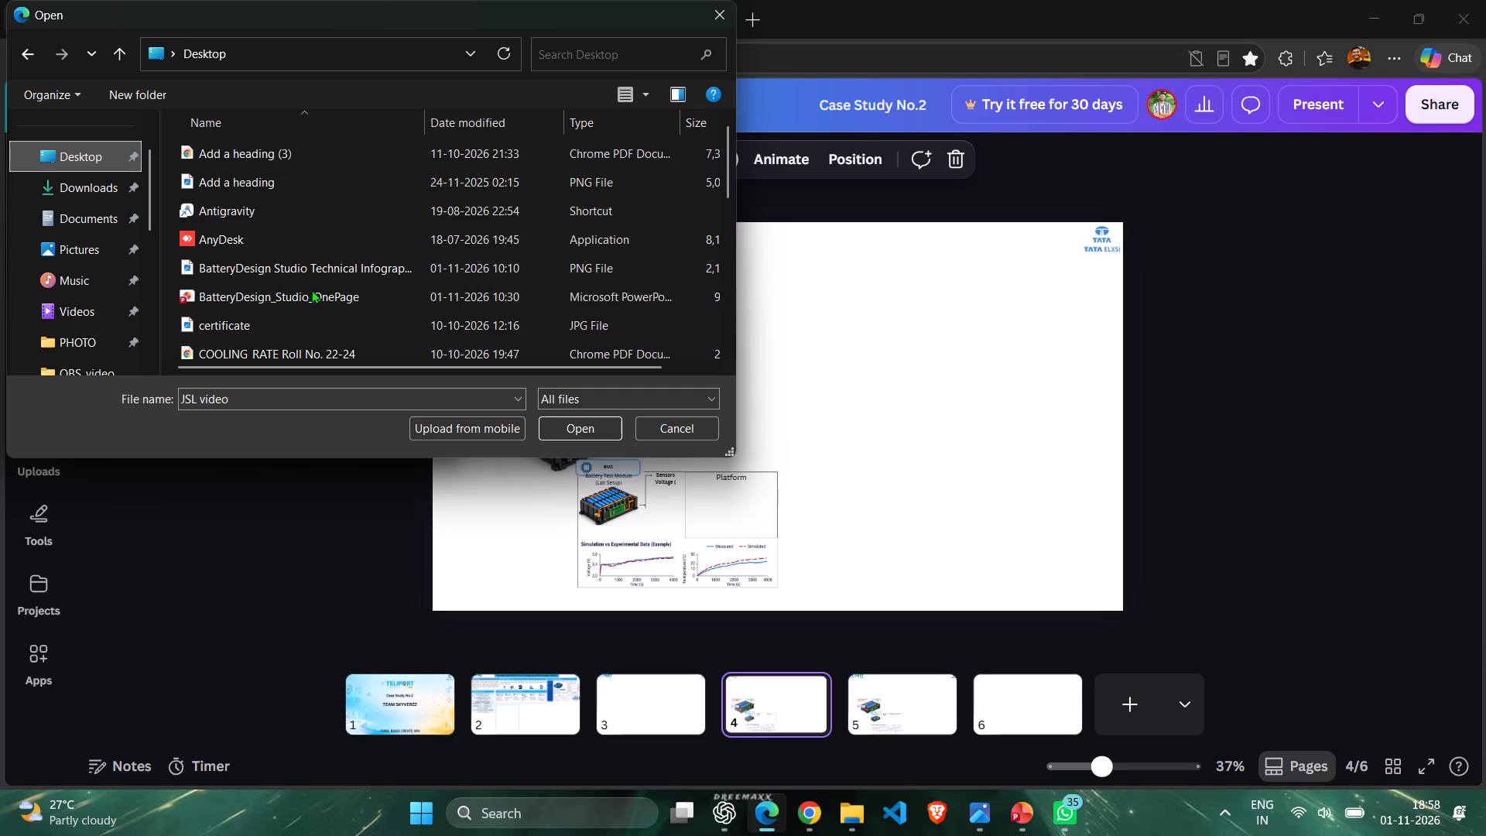
scroll(318, 296, down, 1)
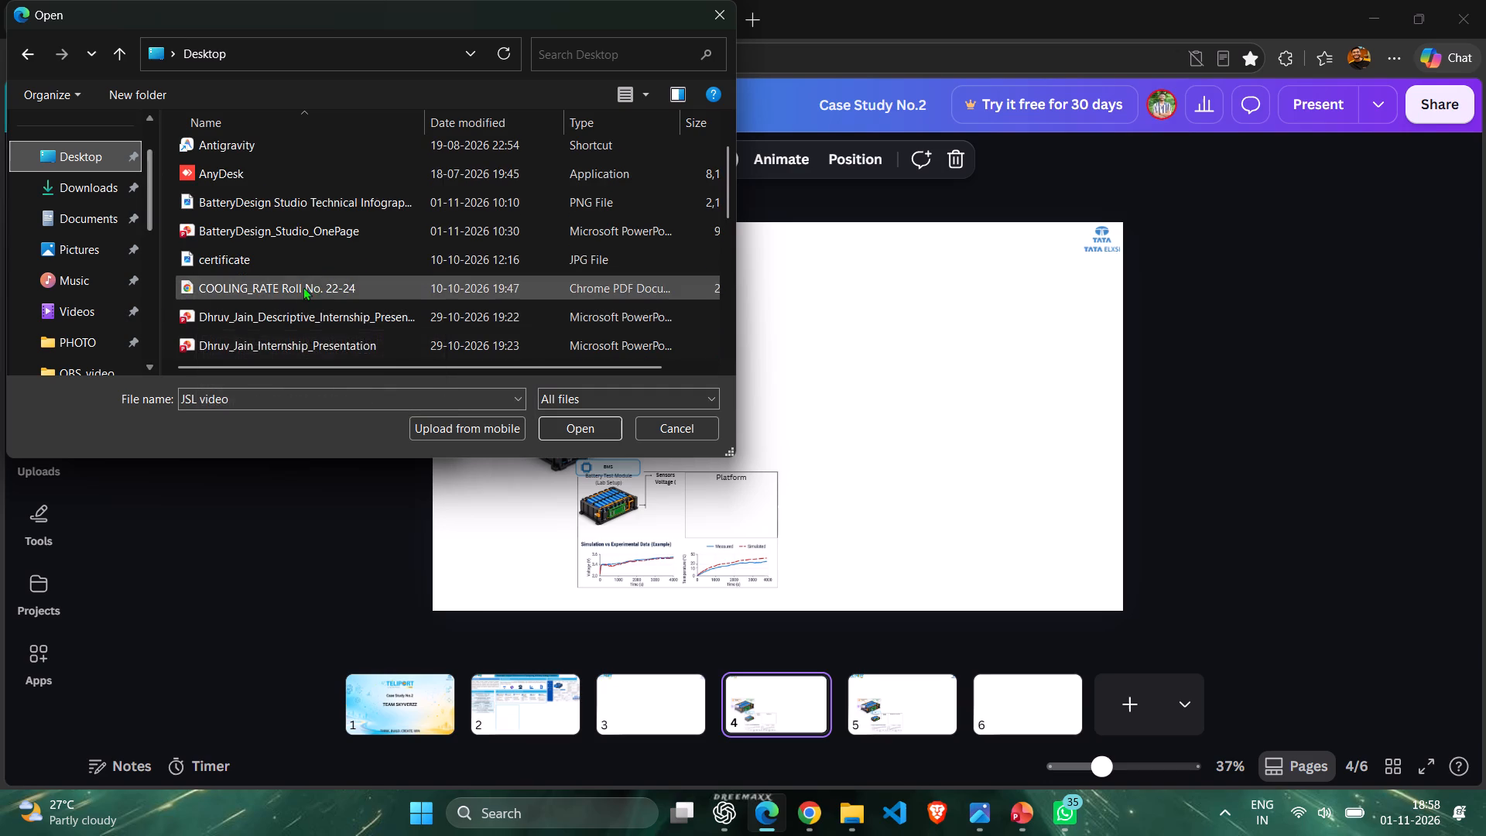
scroll(308, 286, down, 4)
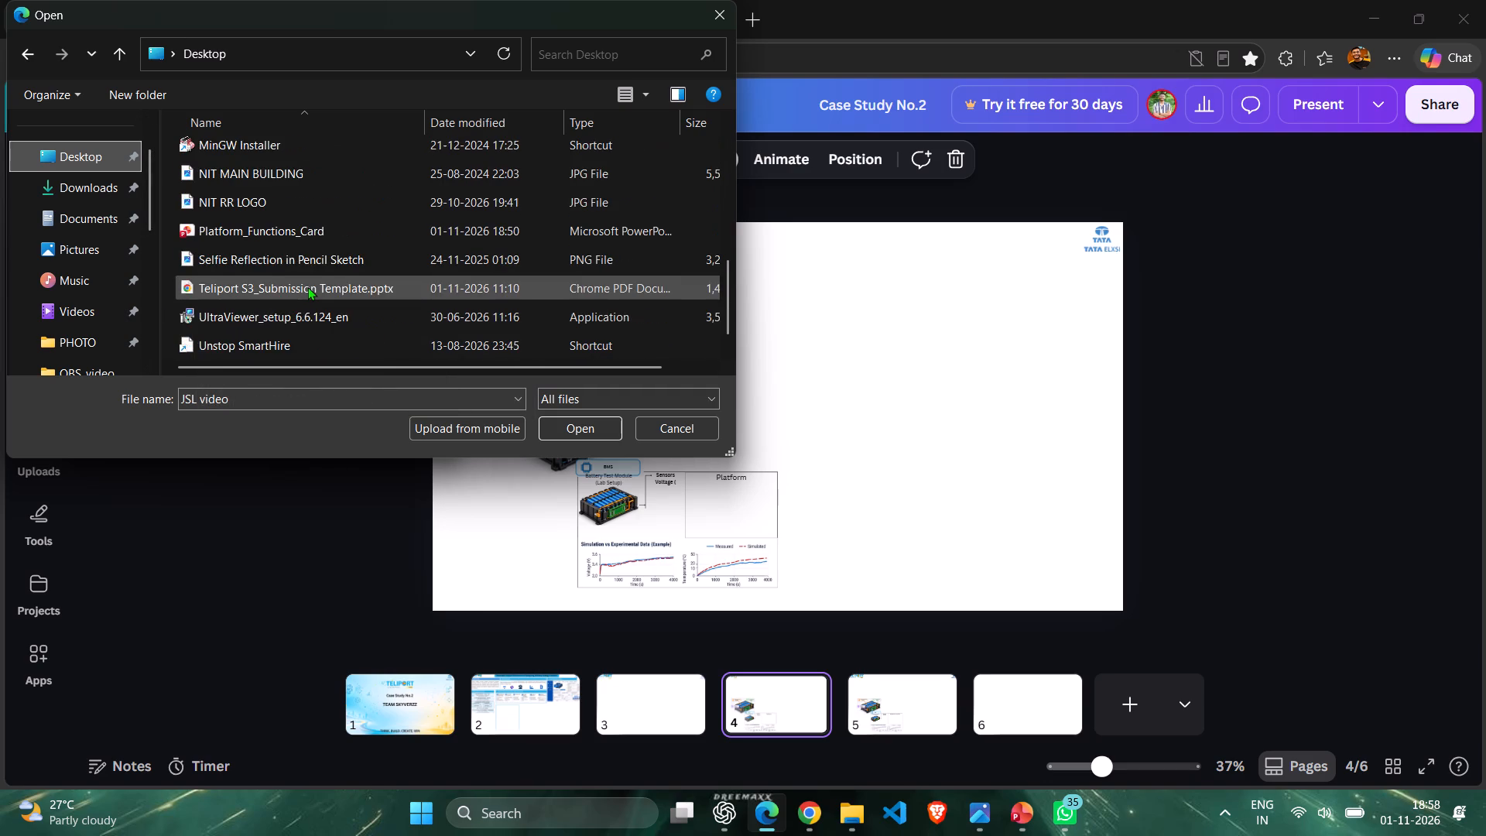
scroll(308, 286, down, 5)
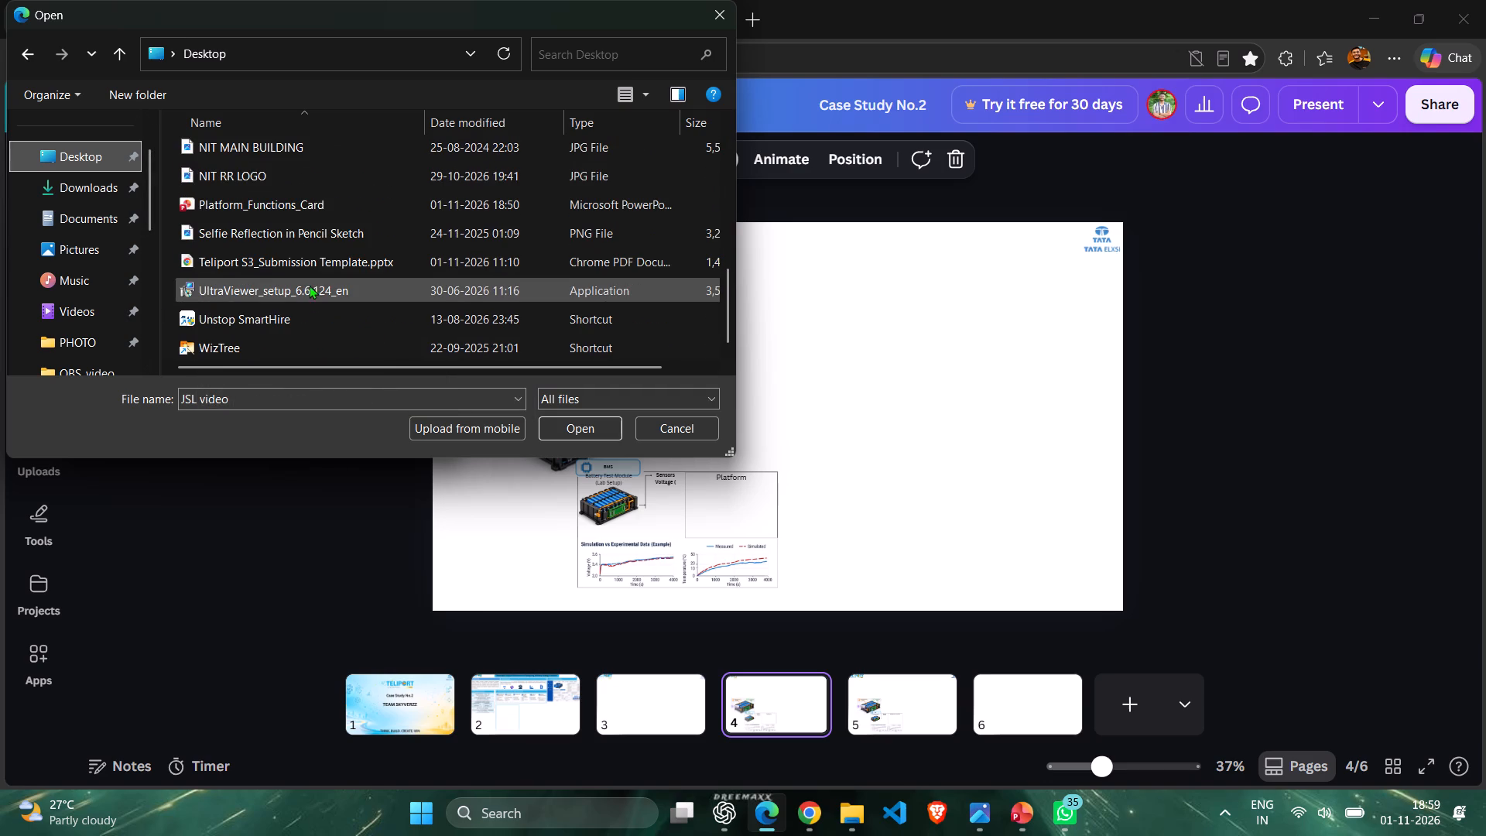
double_click(303, 204)
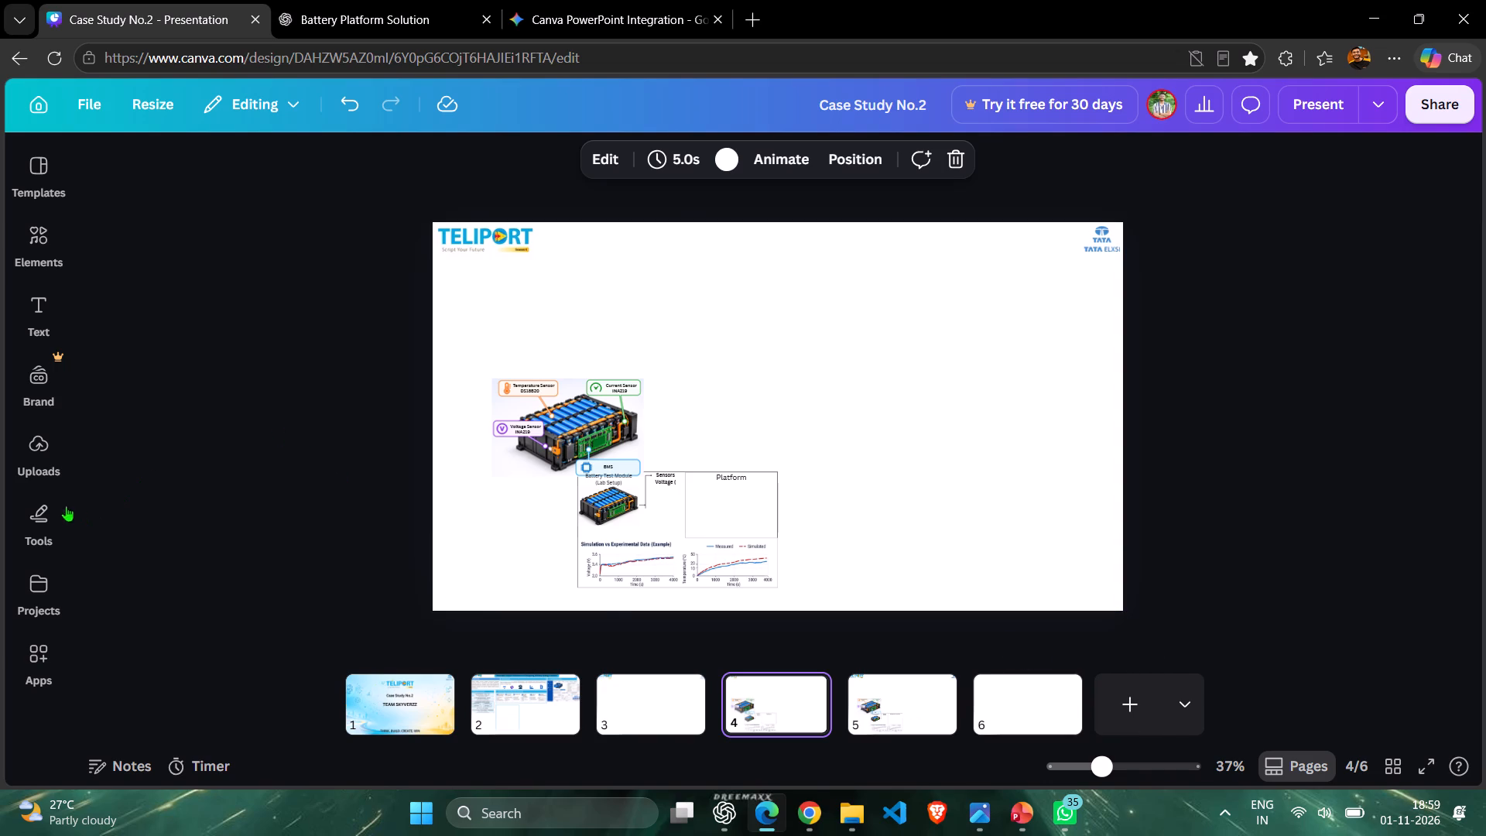
Place the uploaded Platform_Functions_Card design on the blank page 6 and select an element in it.
click(37, 473)
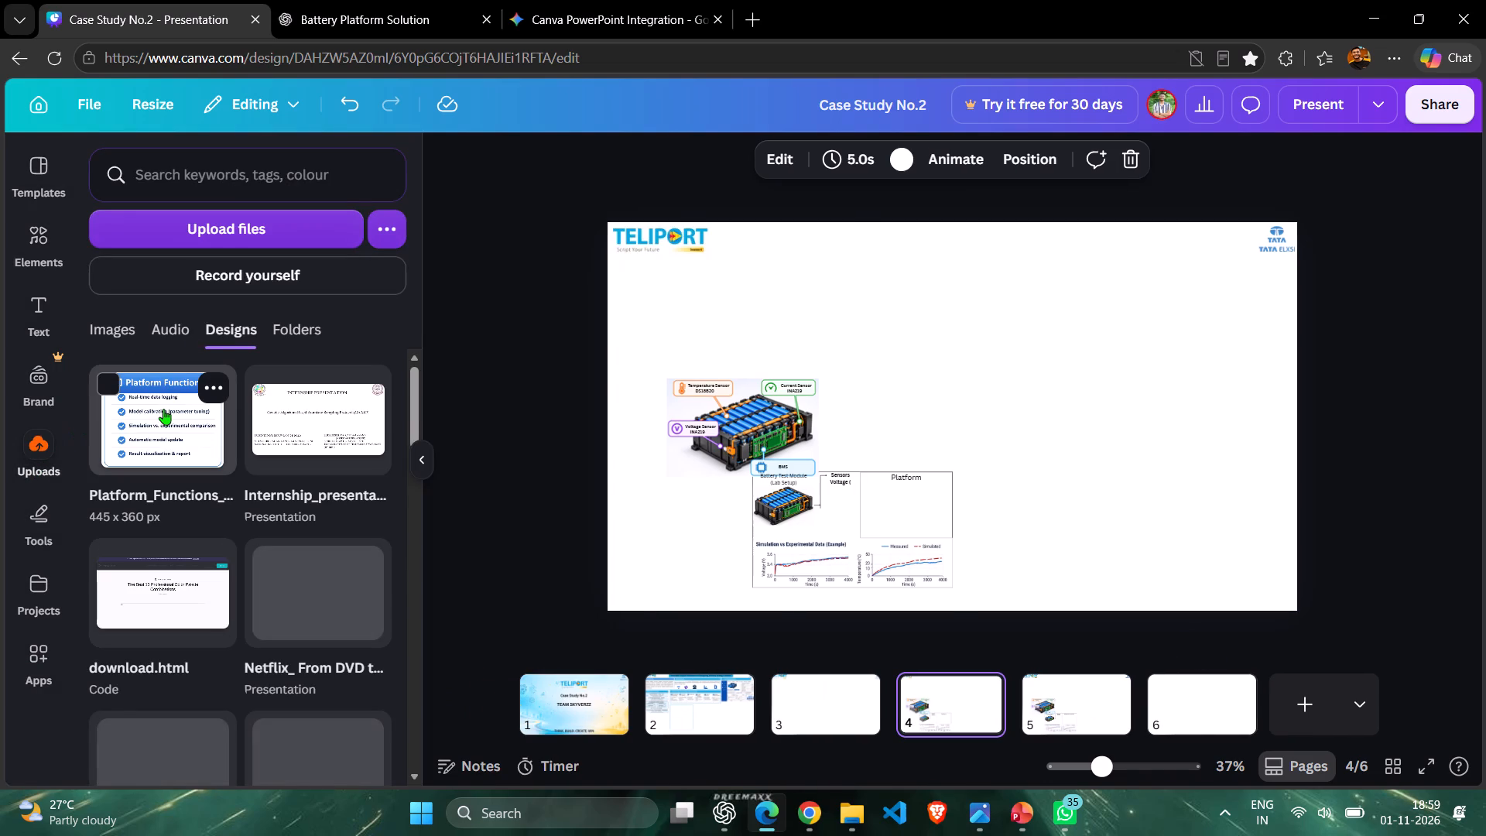
click(163, 409)
drag(164, 409, 301, 438)
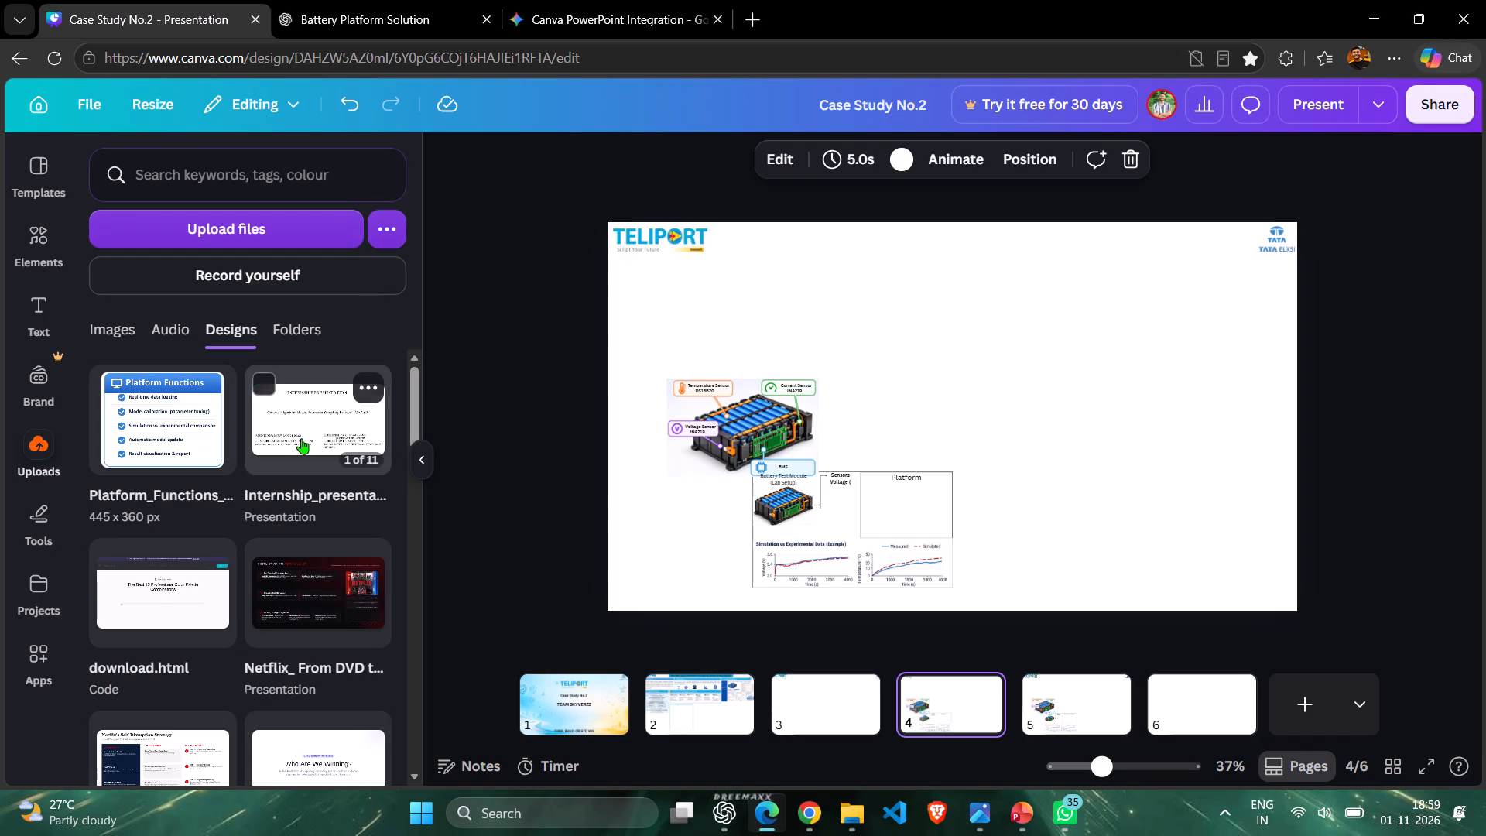
drag(159, 440, 914, 662)
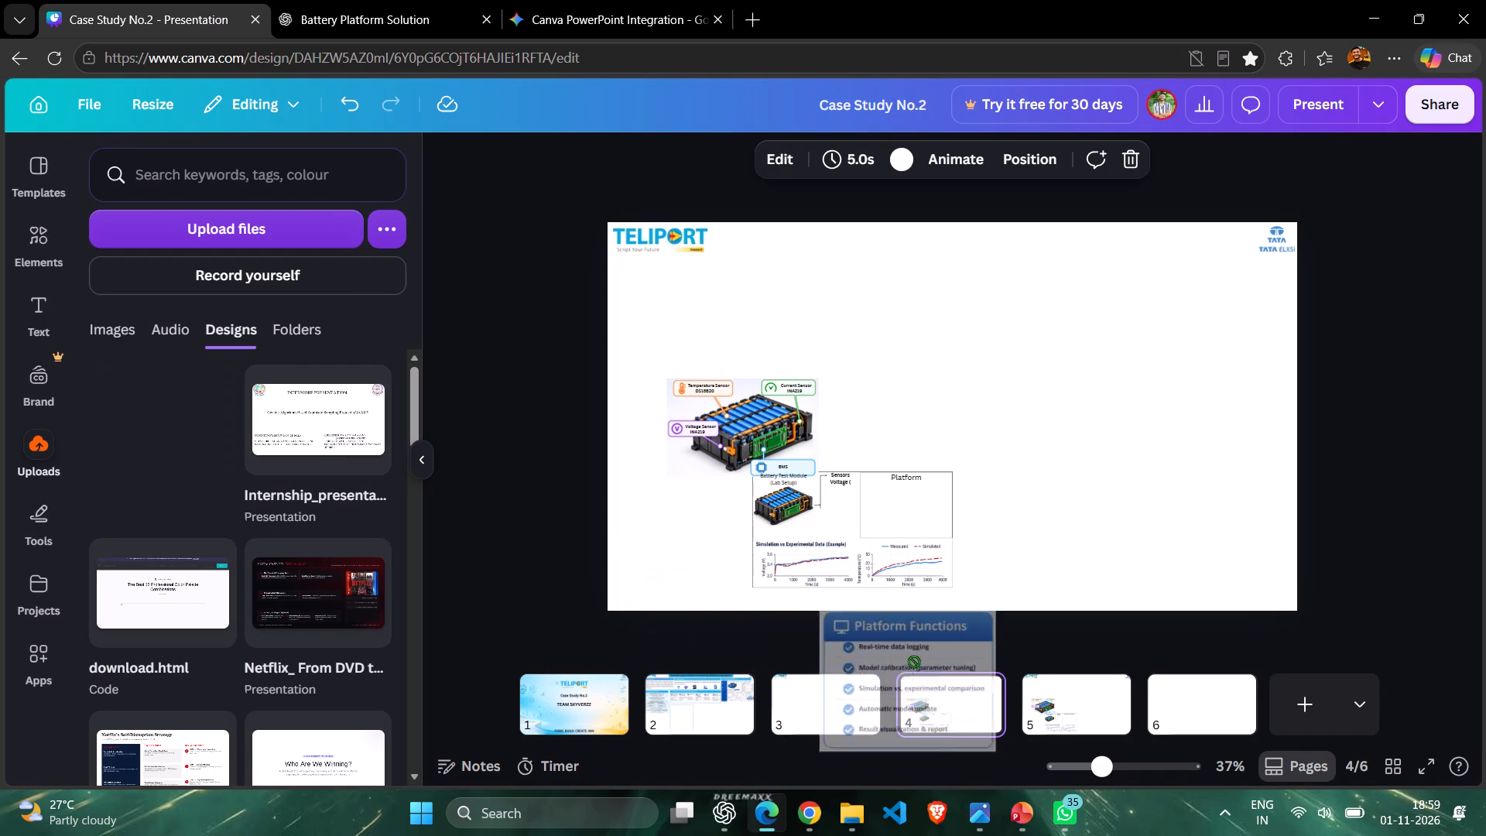
drag(914, 662, 1206, 696)
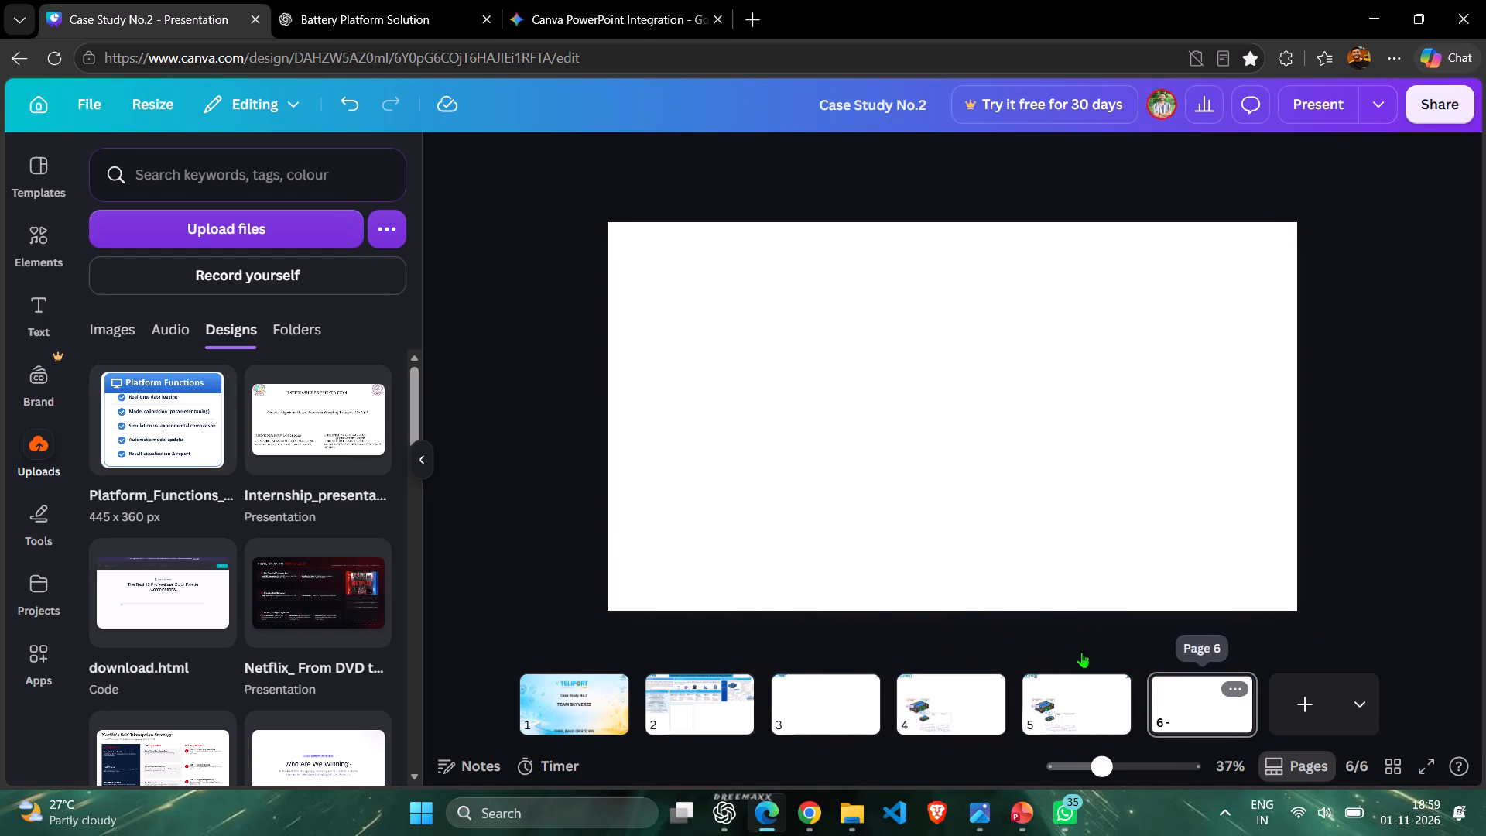
click(834, 361)
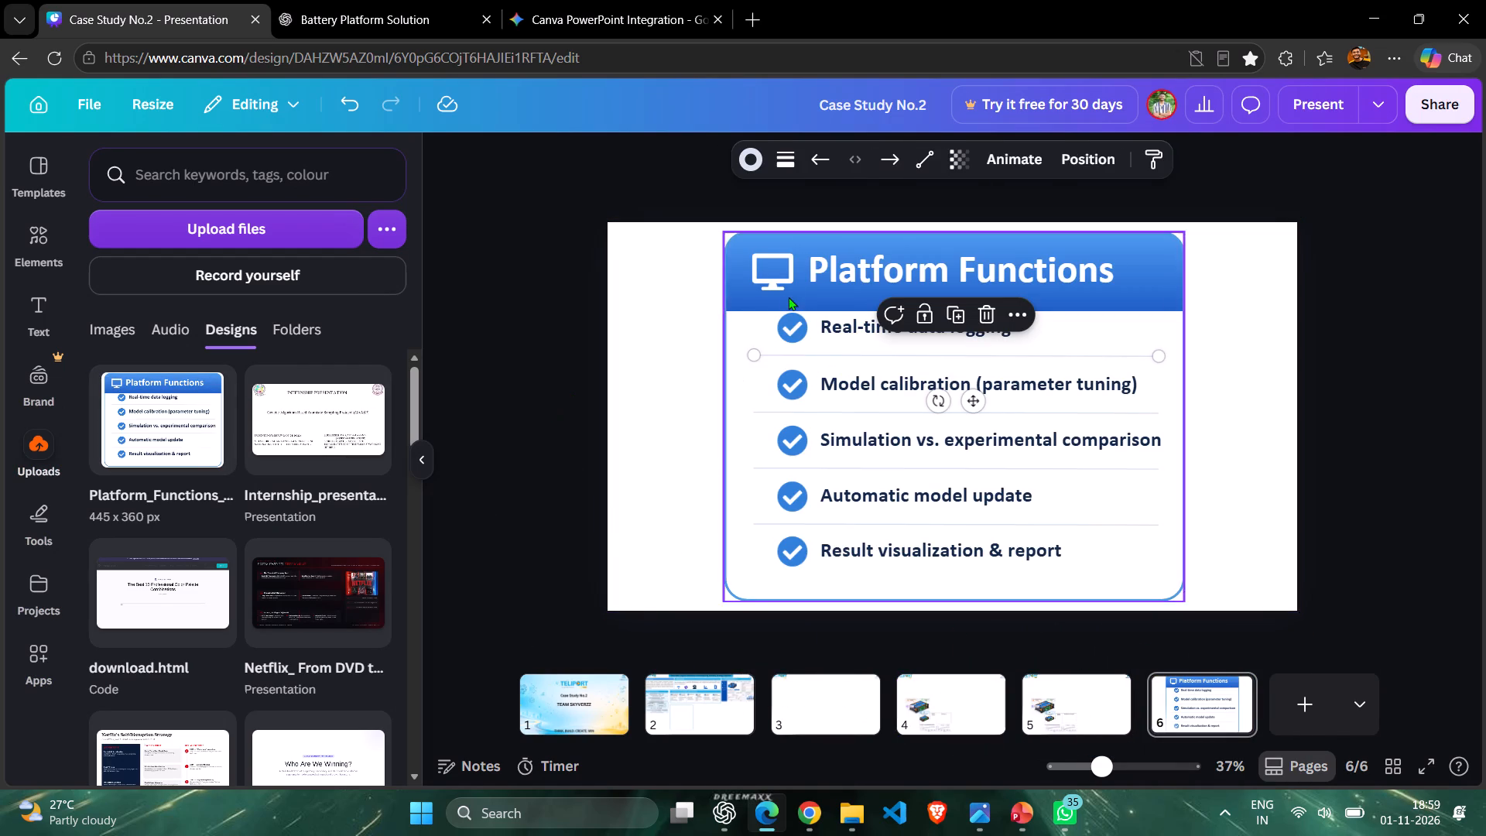
Check page 5, return to page 6, select all Platform Functions card elements and shrink them slightly to about 1,275 by 1,023.
click(789, 261)
click(644, 290)
click(459, 331)
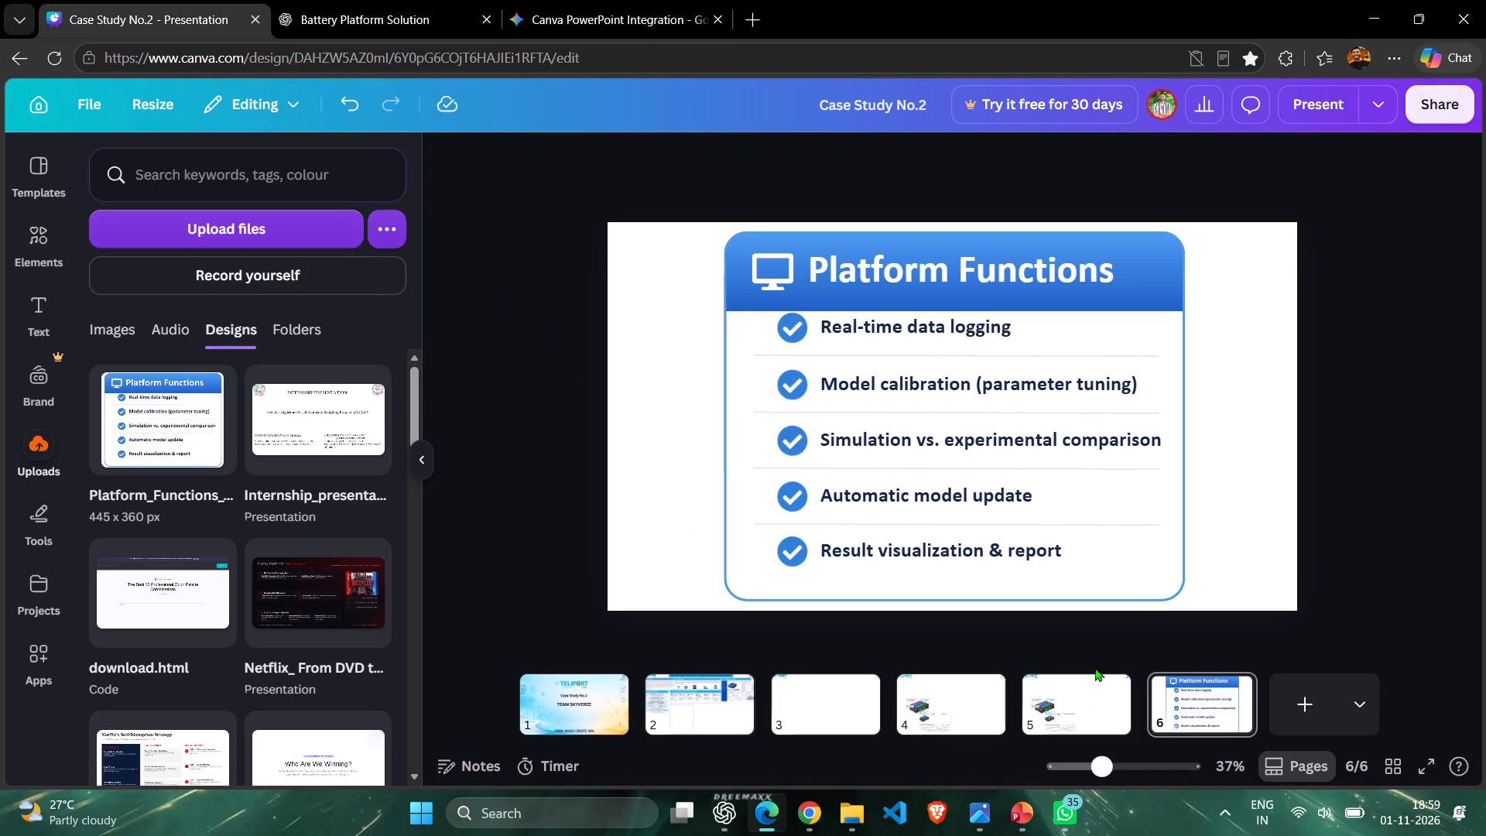
click(1097, 695)
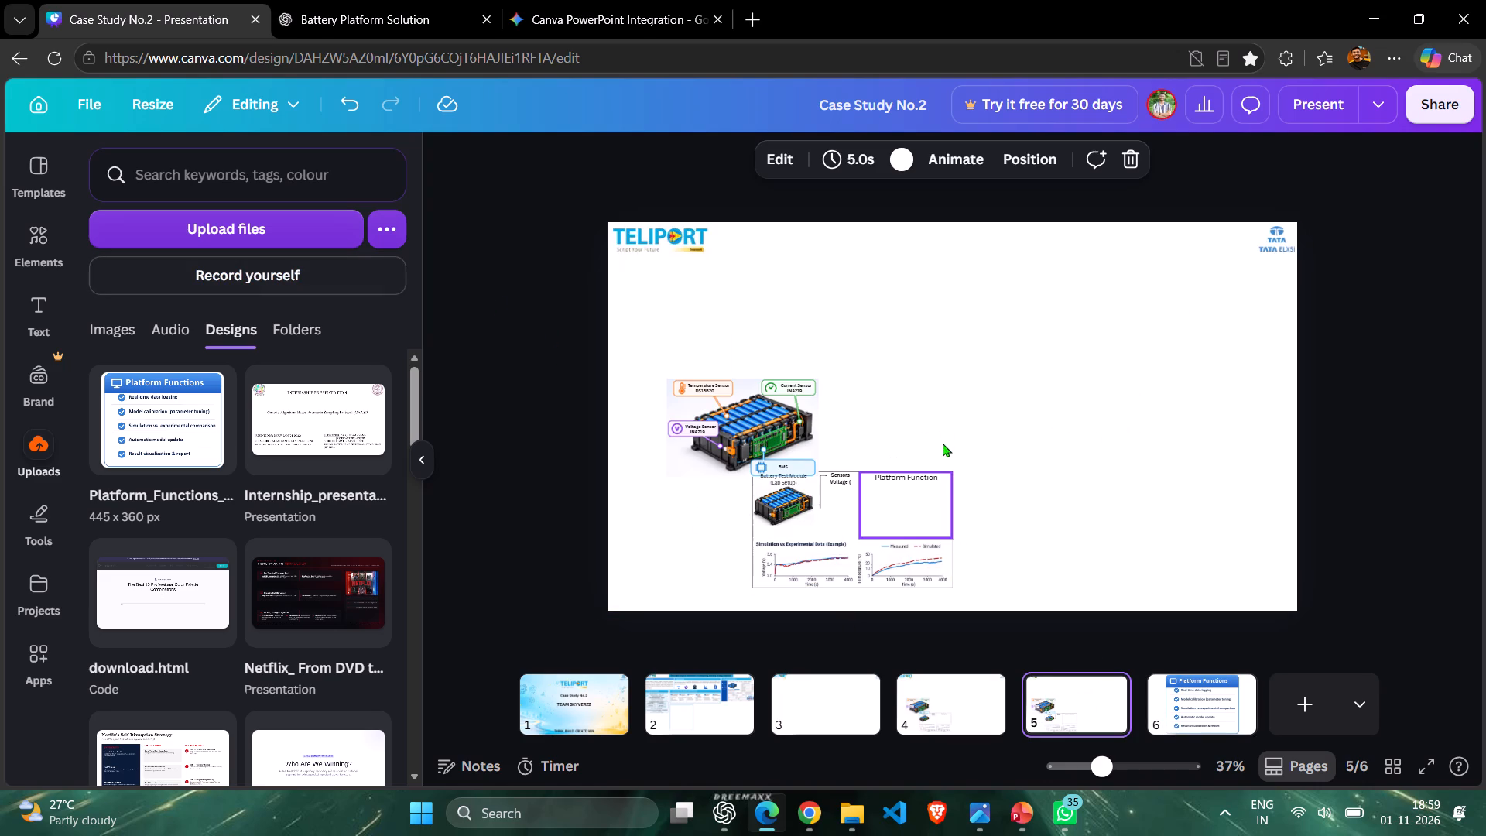
click(1205, 688)
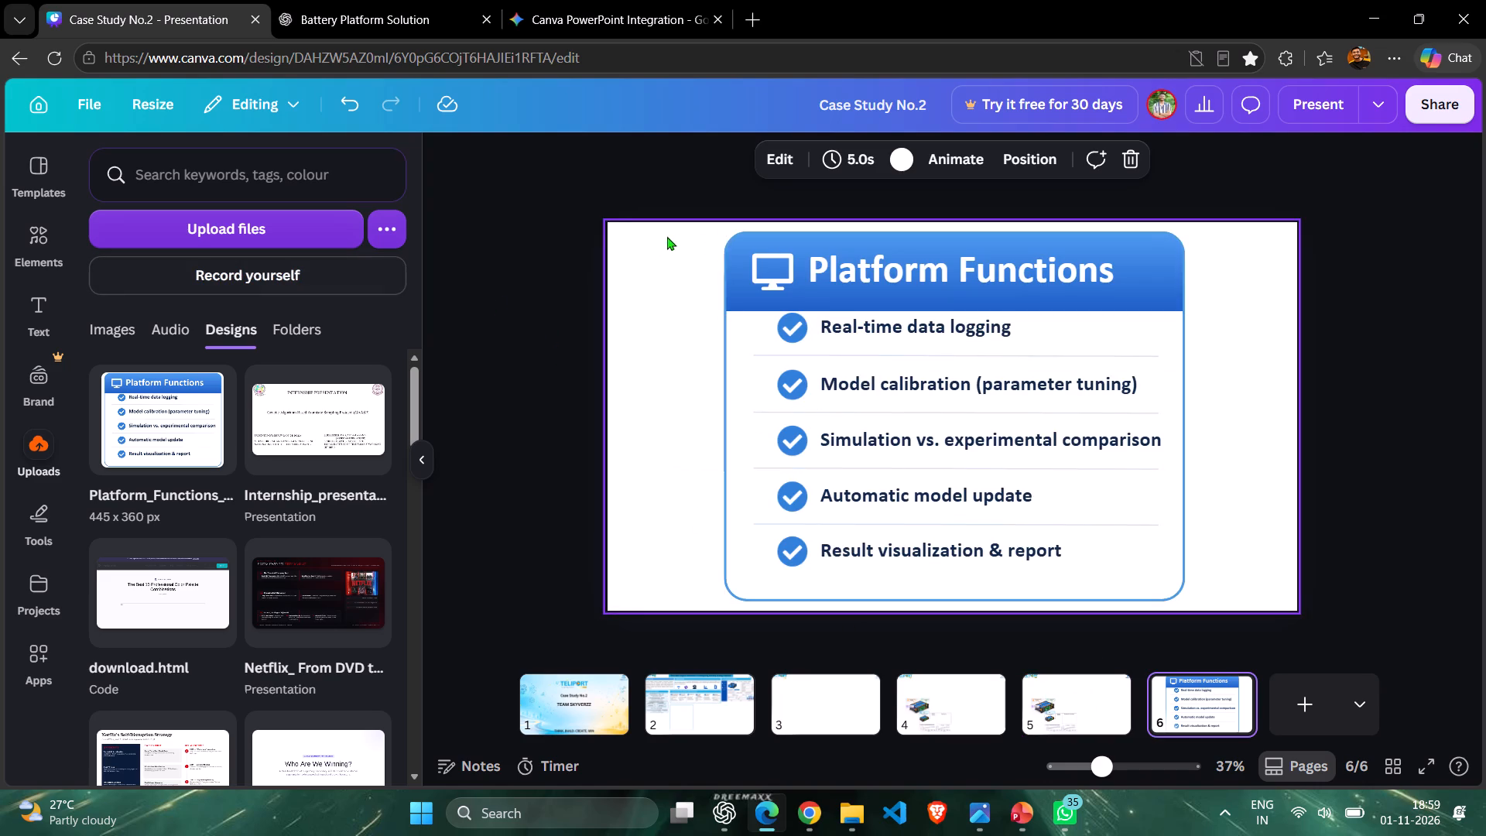
drag(674, 242, 1241, 594)
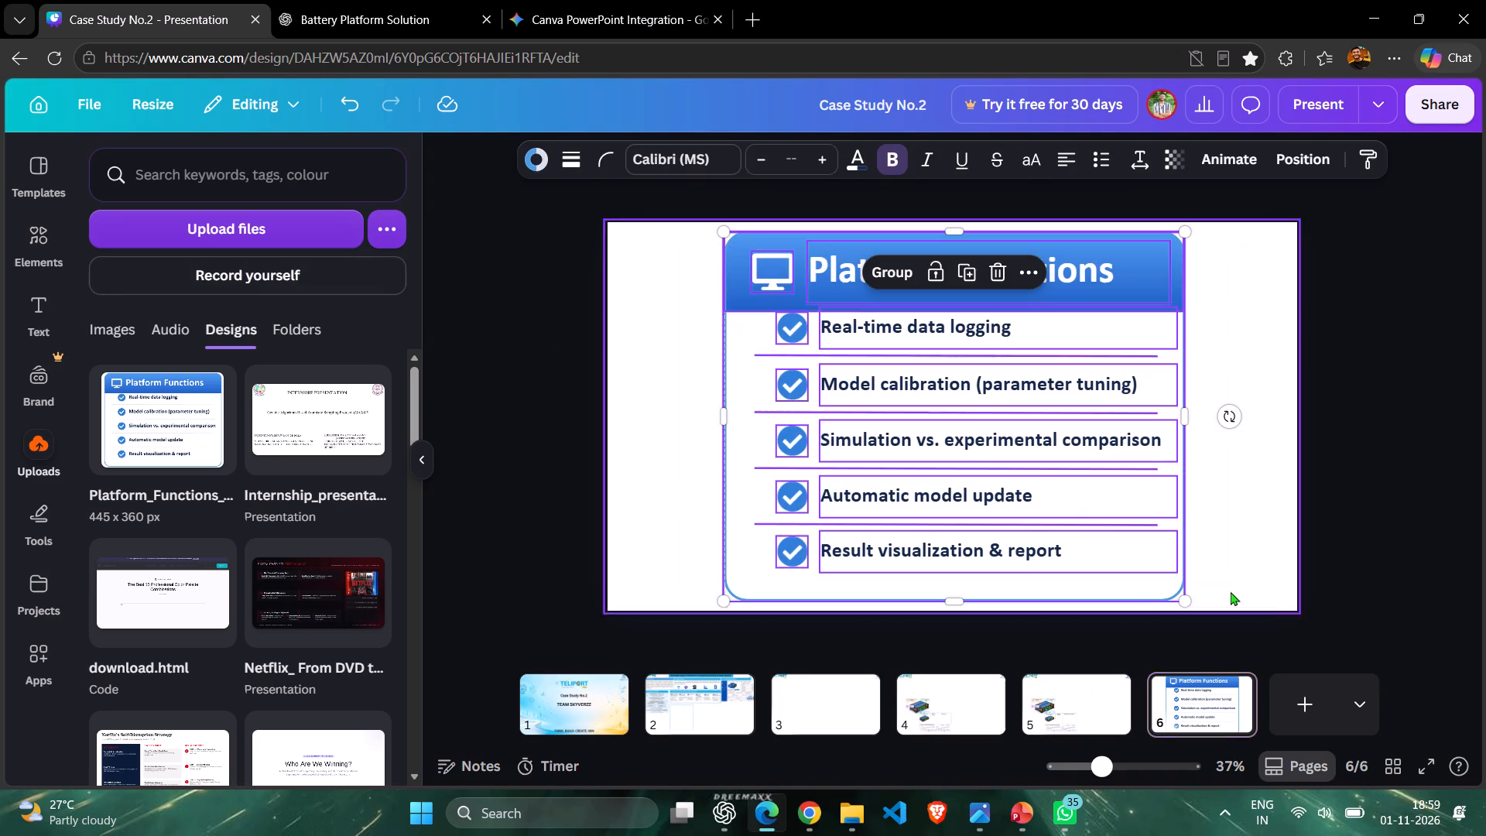
drag(728, 238, 806, 311)
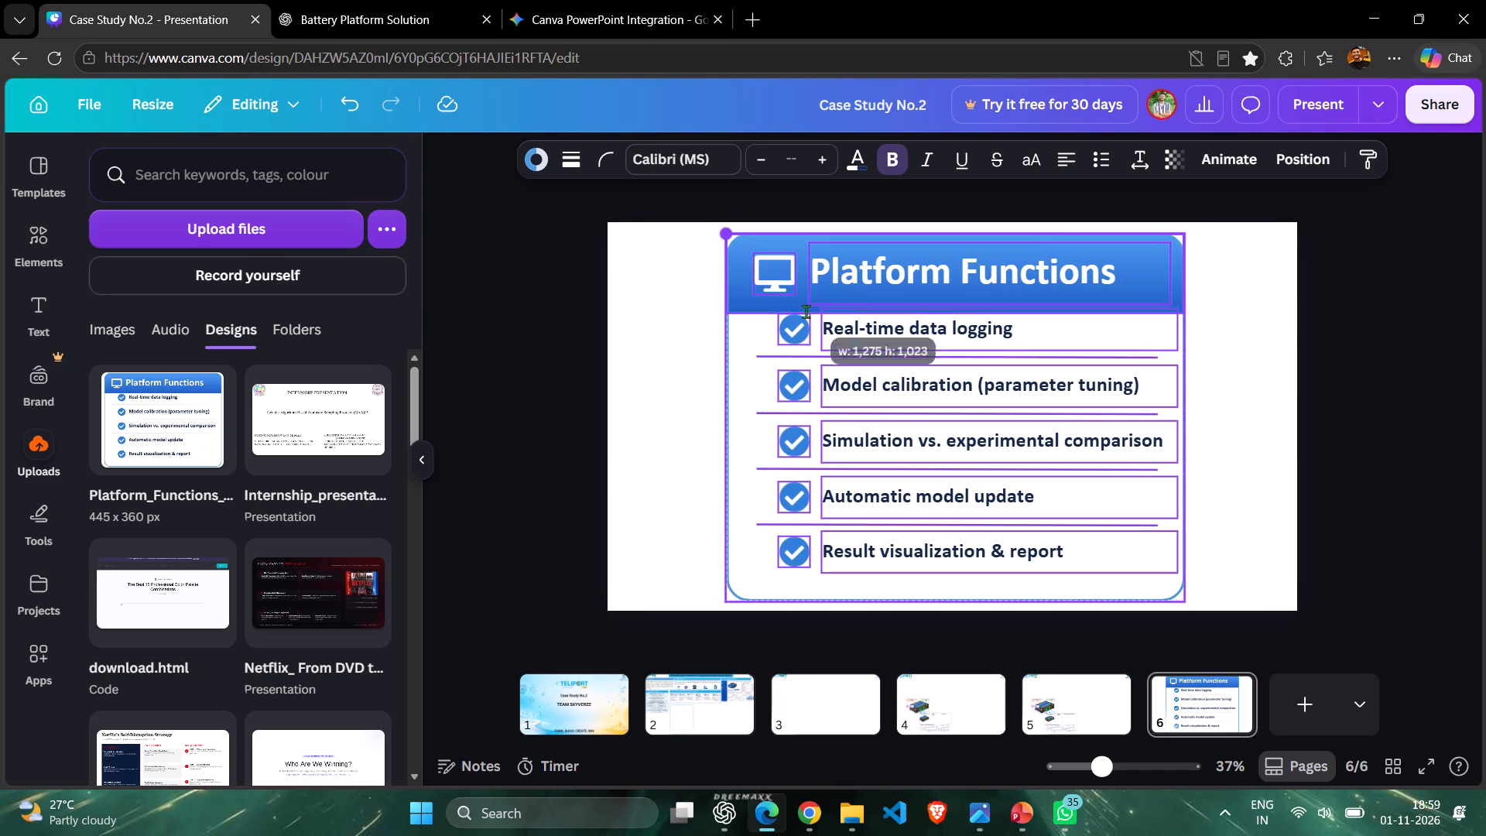
drag(806, 311, 808, 314)
drag(720, 231, 745, 248)
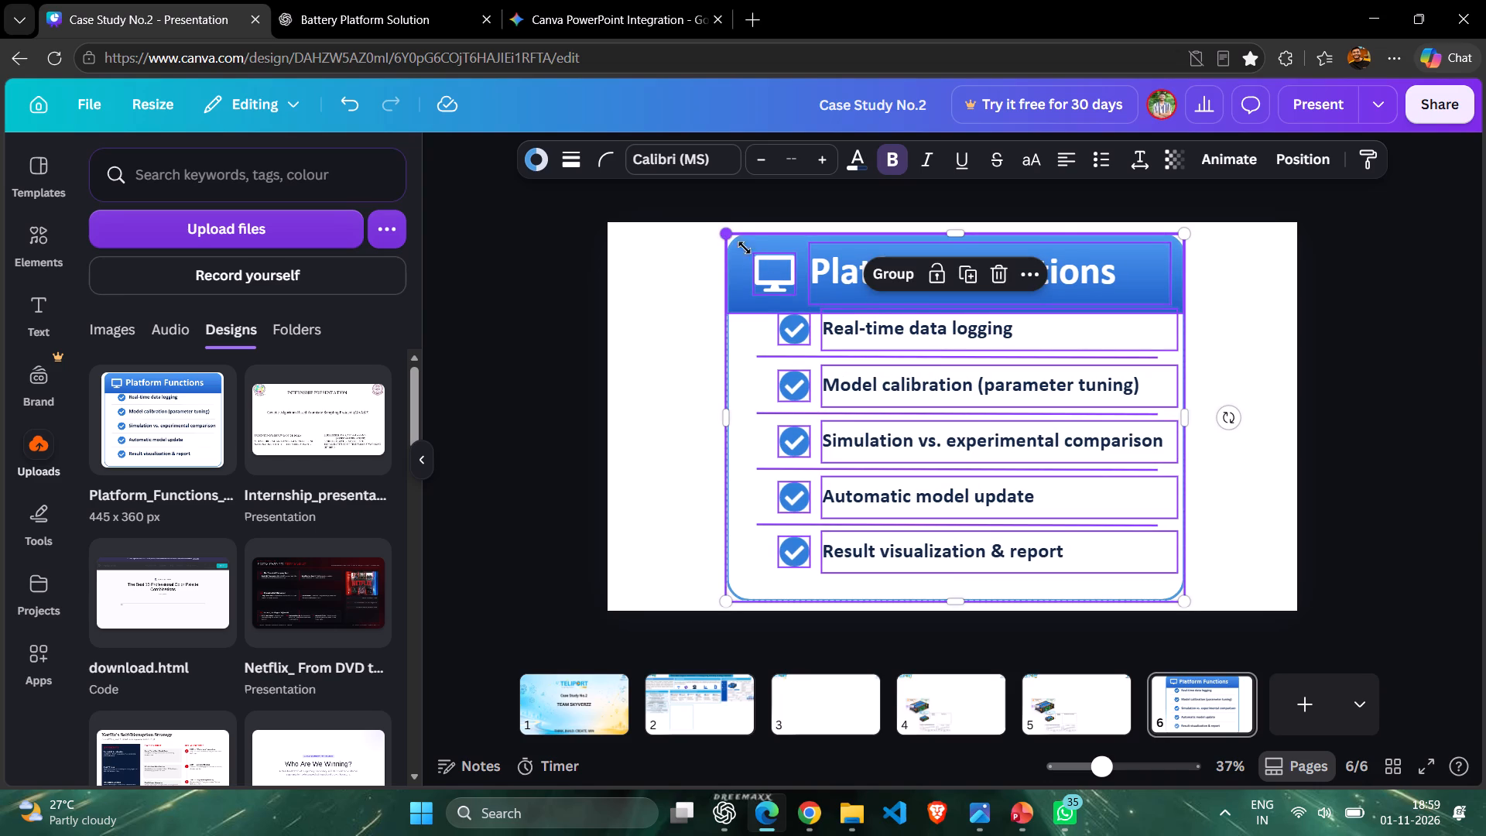
drag(745, 248, 767, 267)
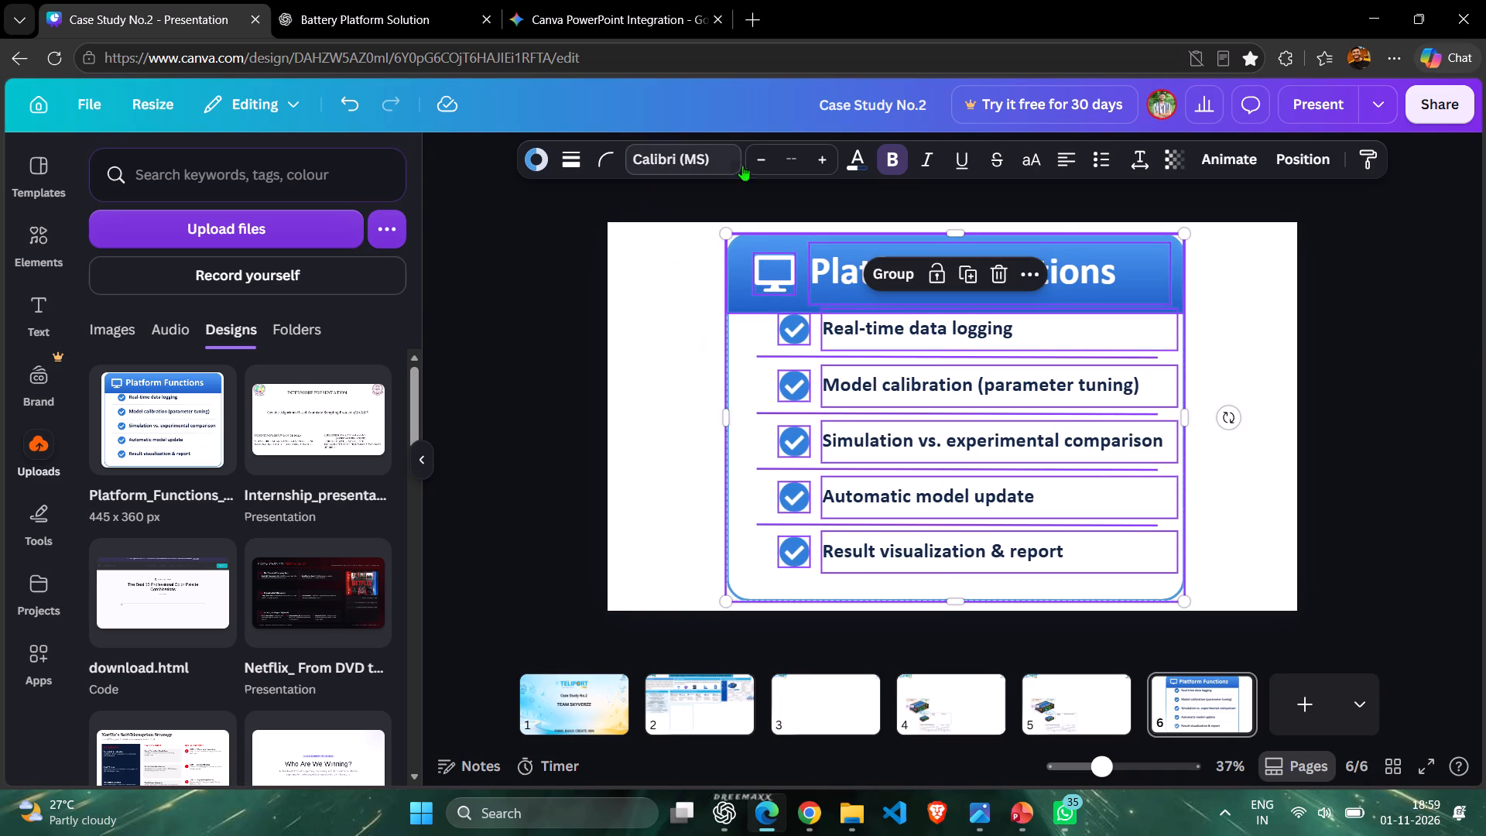
Reduce the font size of all the selected card text by four increments.
click(754, 162)
click(754, 162)
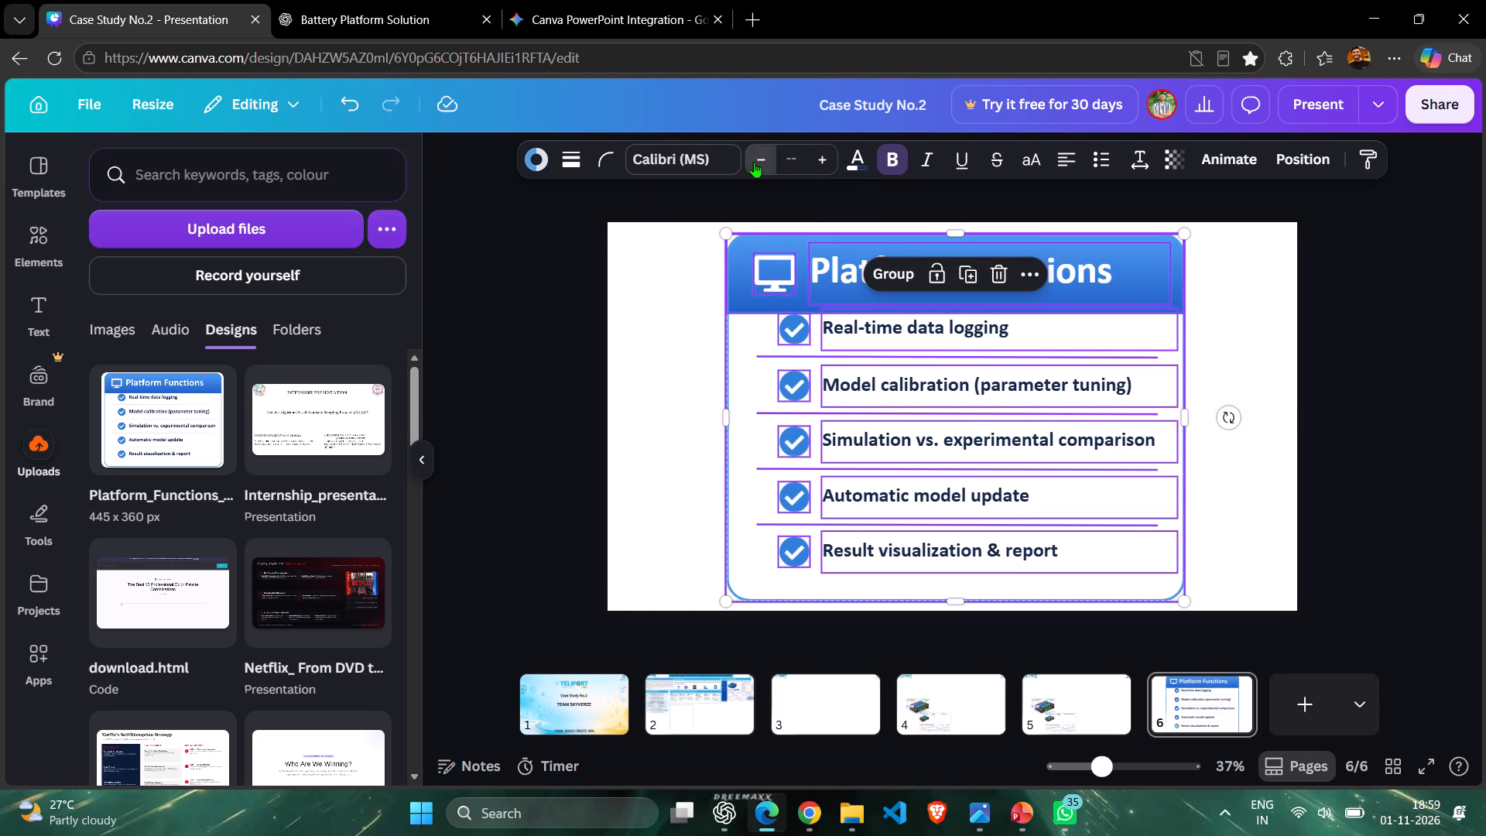
click(754, 162)
click(754, 162)
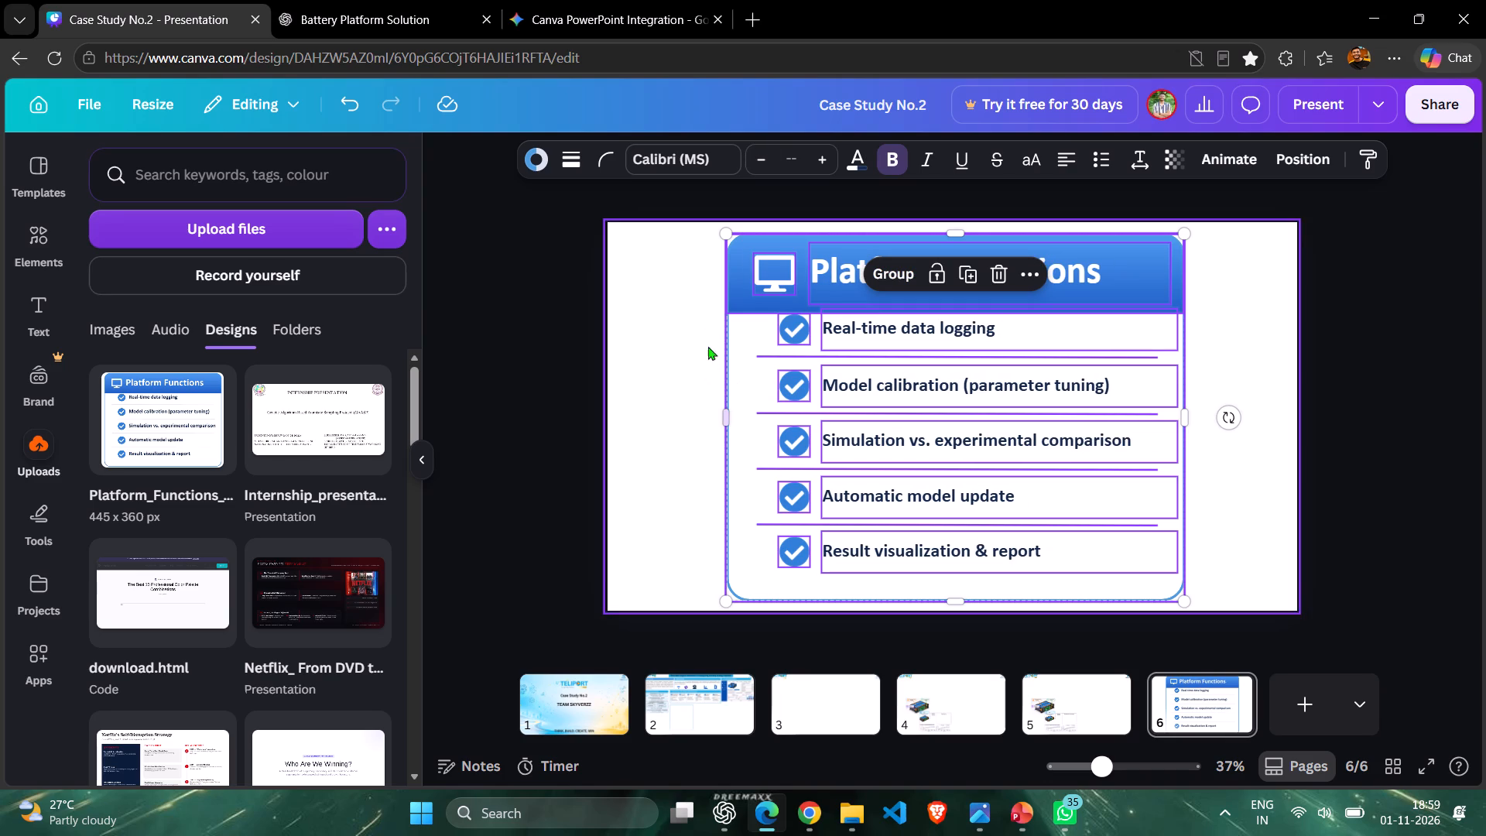
Scale the selected Platform Functions card down further from its upper-left corner in several small resizes, and deselect it.
drag(724, 237, 788, 293)
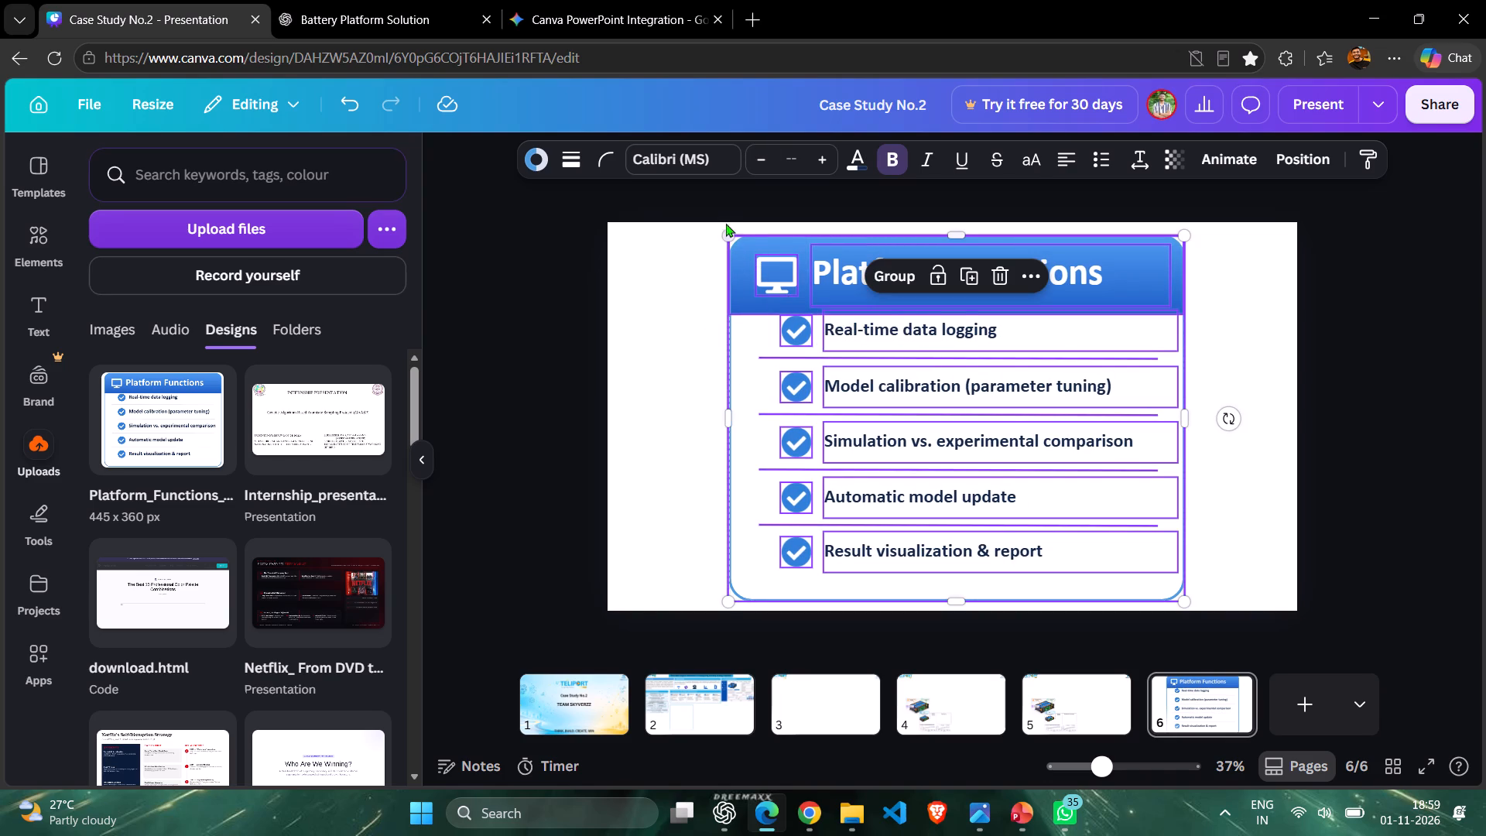
drag(725, 235, 768, 283)
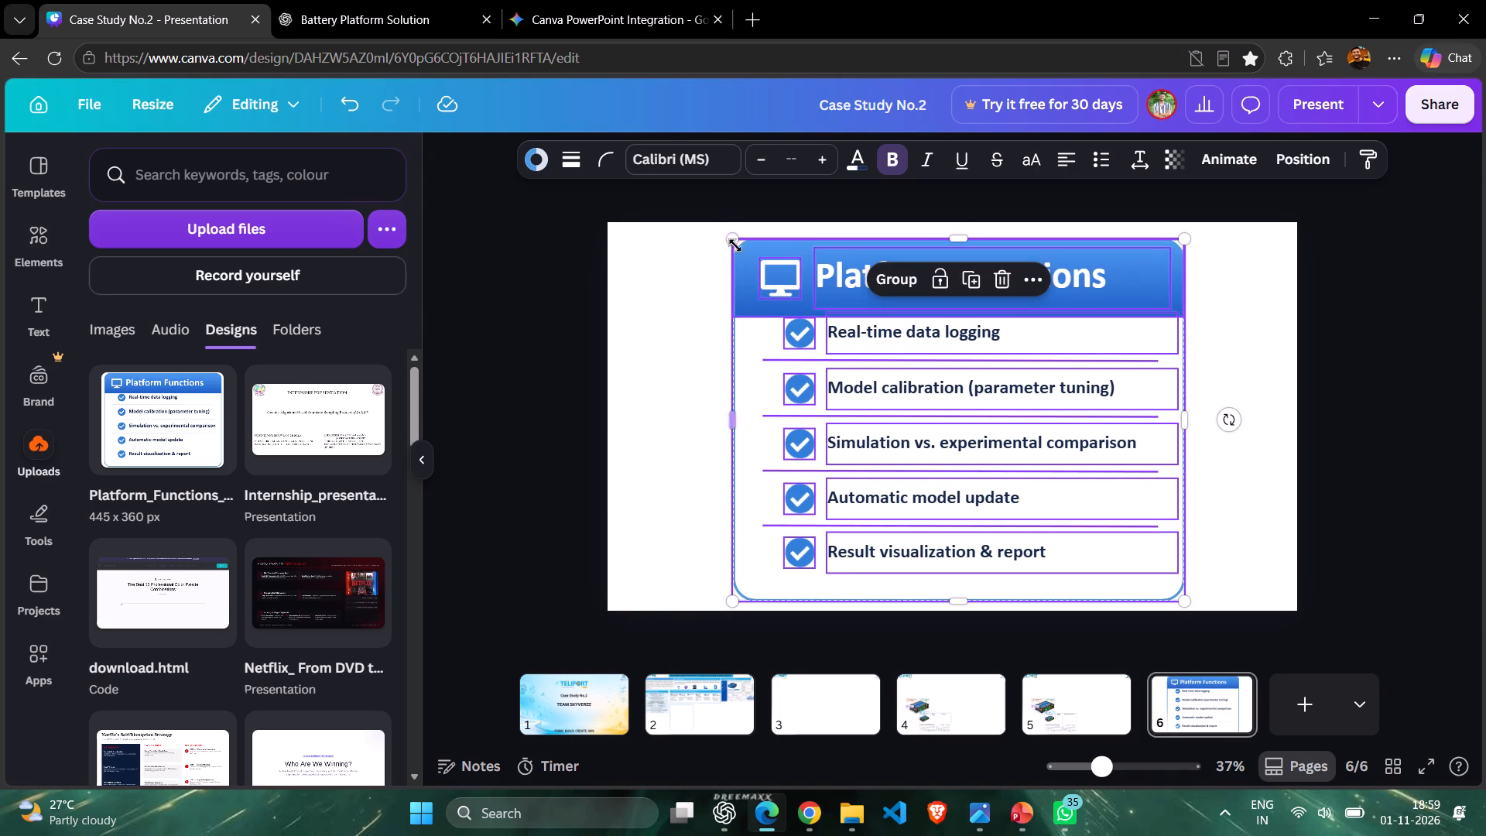
drag(734, 244, 772, 294)
click(730, 247)
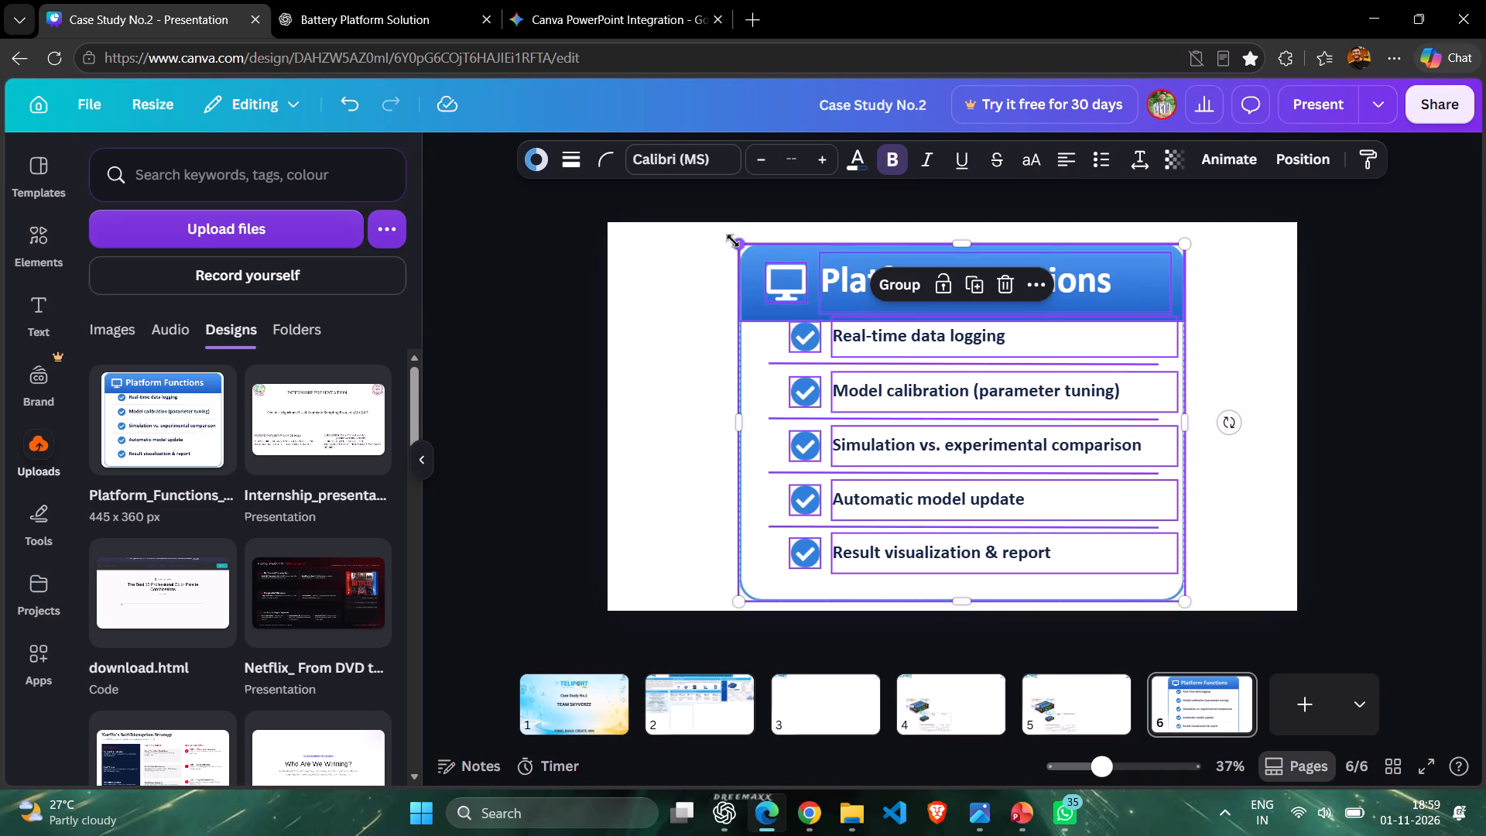
drag(739, 243, 795, 293)
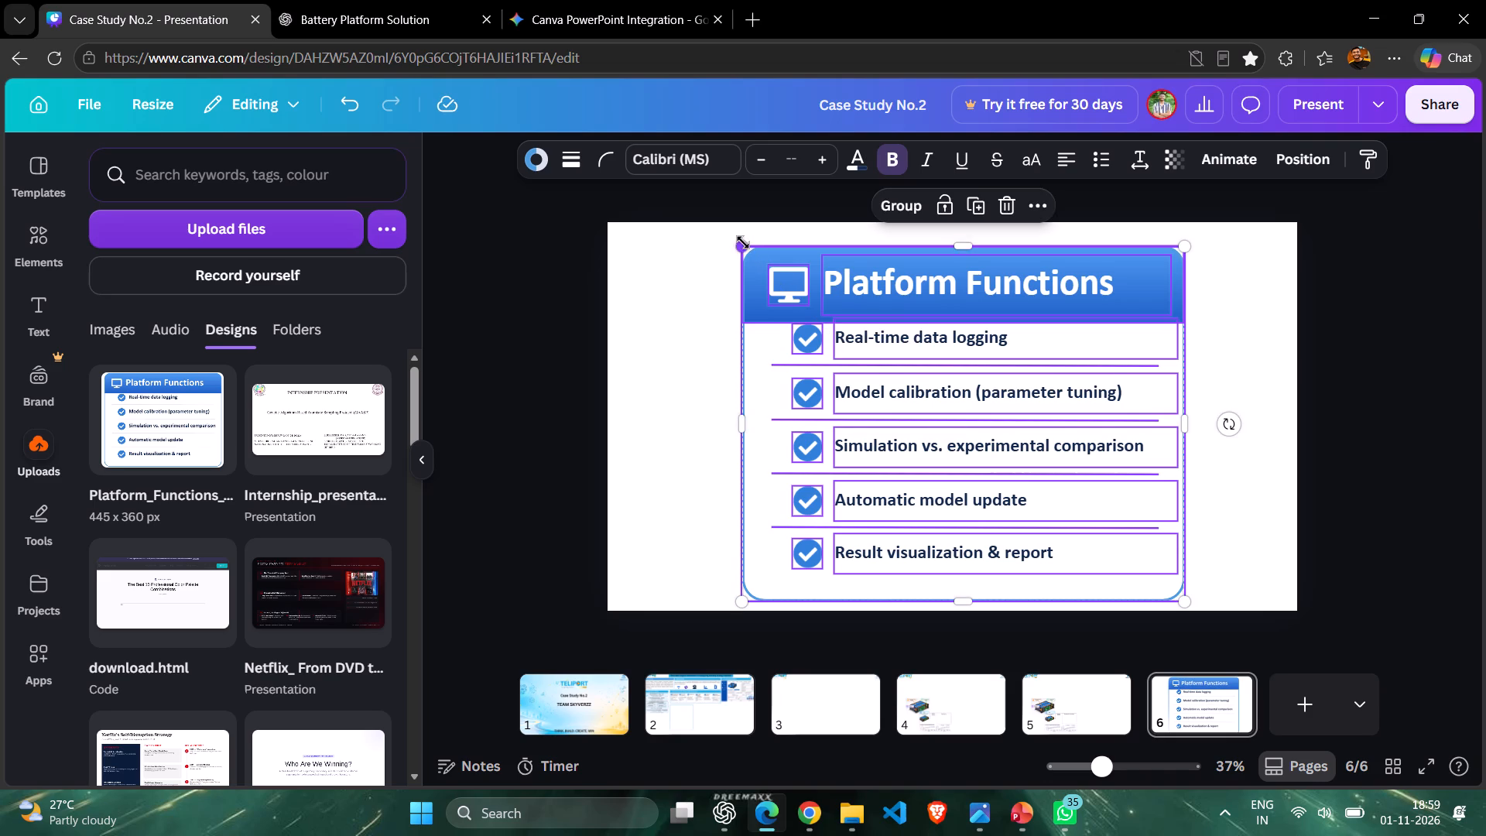
drag(743, 242, 767, 273)
drag(752, 247, 788, 302)
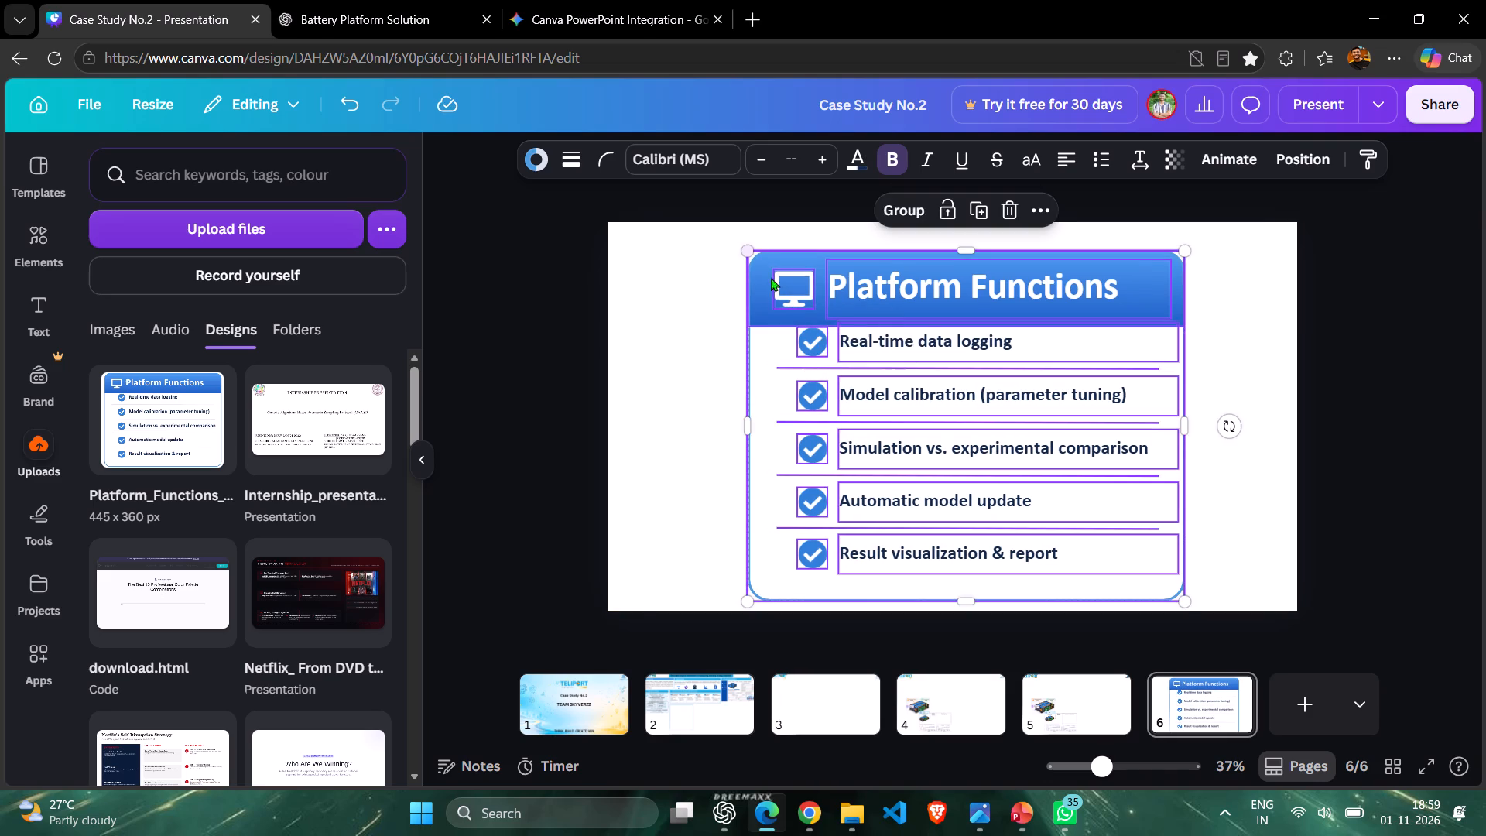
drag(747, 252, 788, 297)
click(1102, 329)
click(1307, 291)
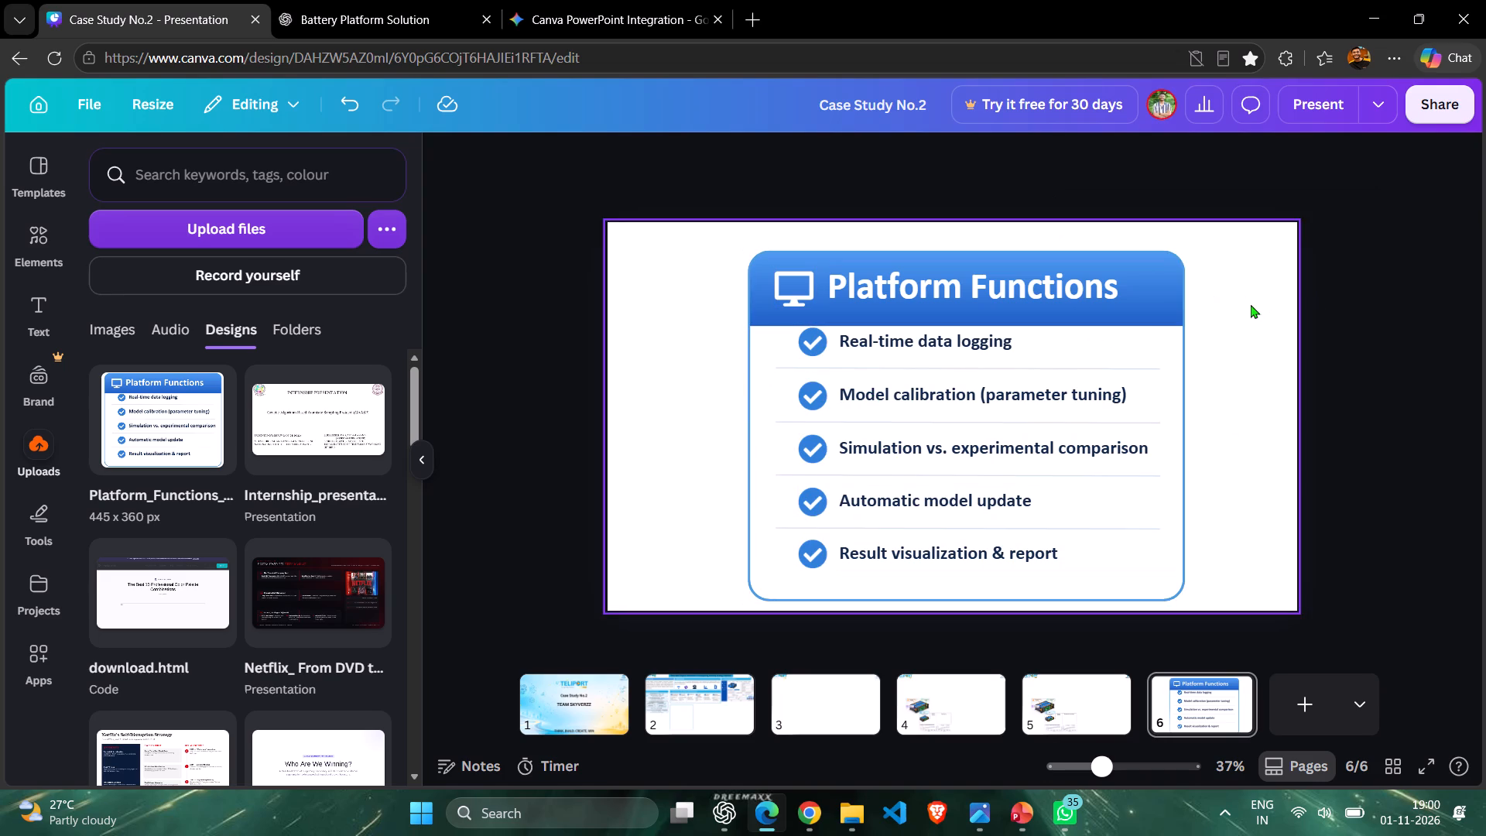
Narrow the text boxes of the Platform Functions title and all five checklist items to fit closely around their text.
click(1128, 310)
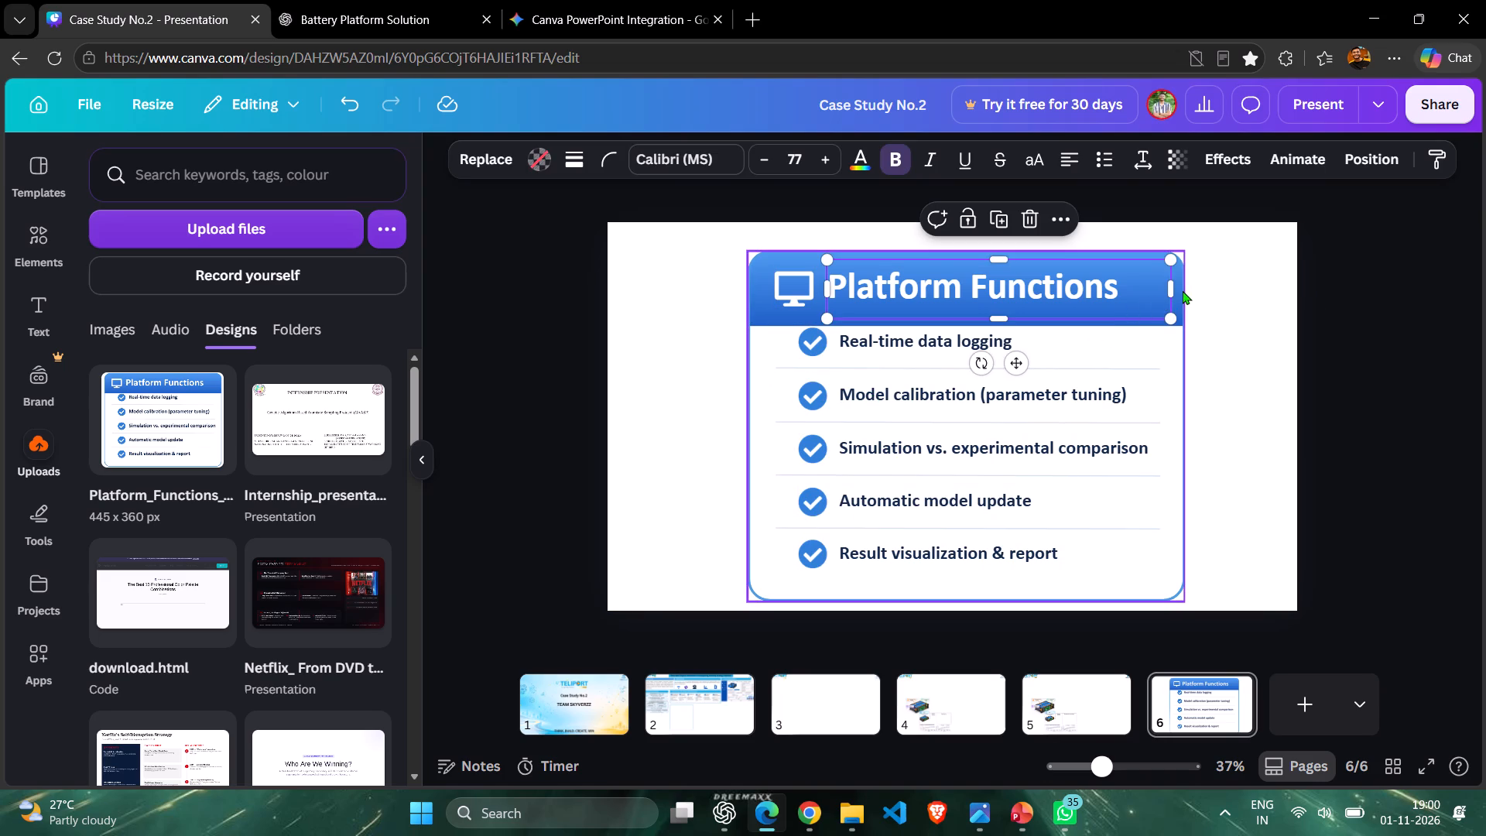
drag(1172, 290, 1138, 290)
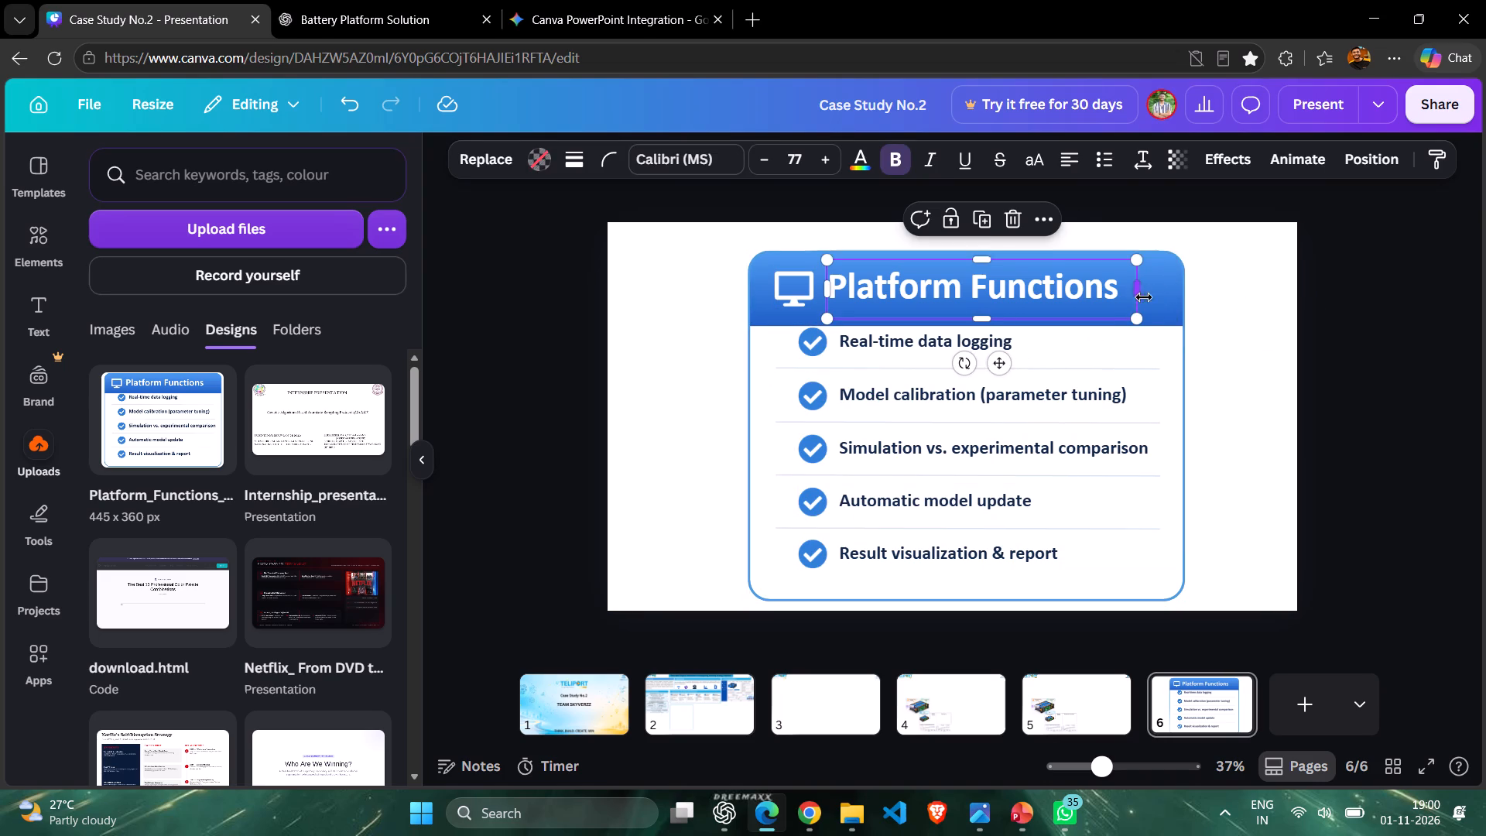
click(1119, 349)
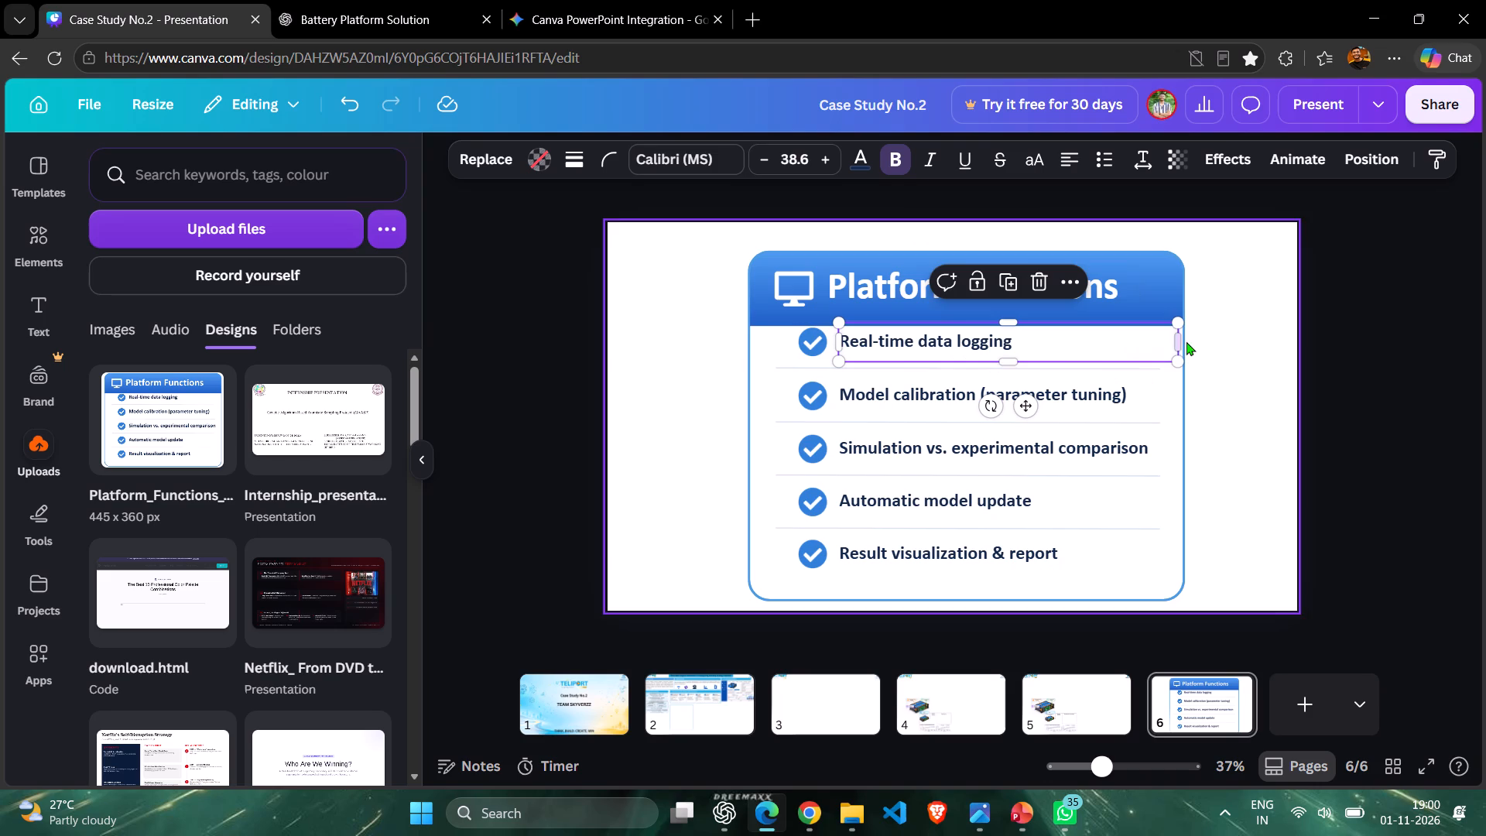
drag(1177, 340, 1084, 340)
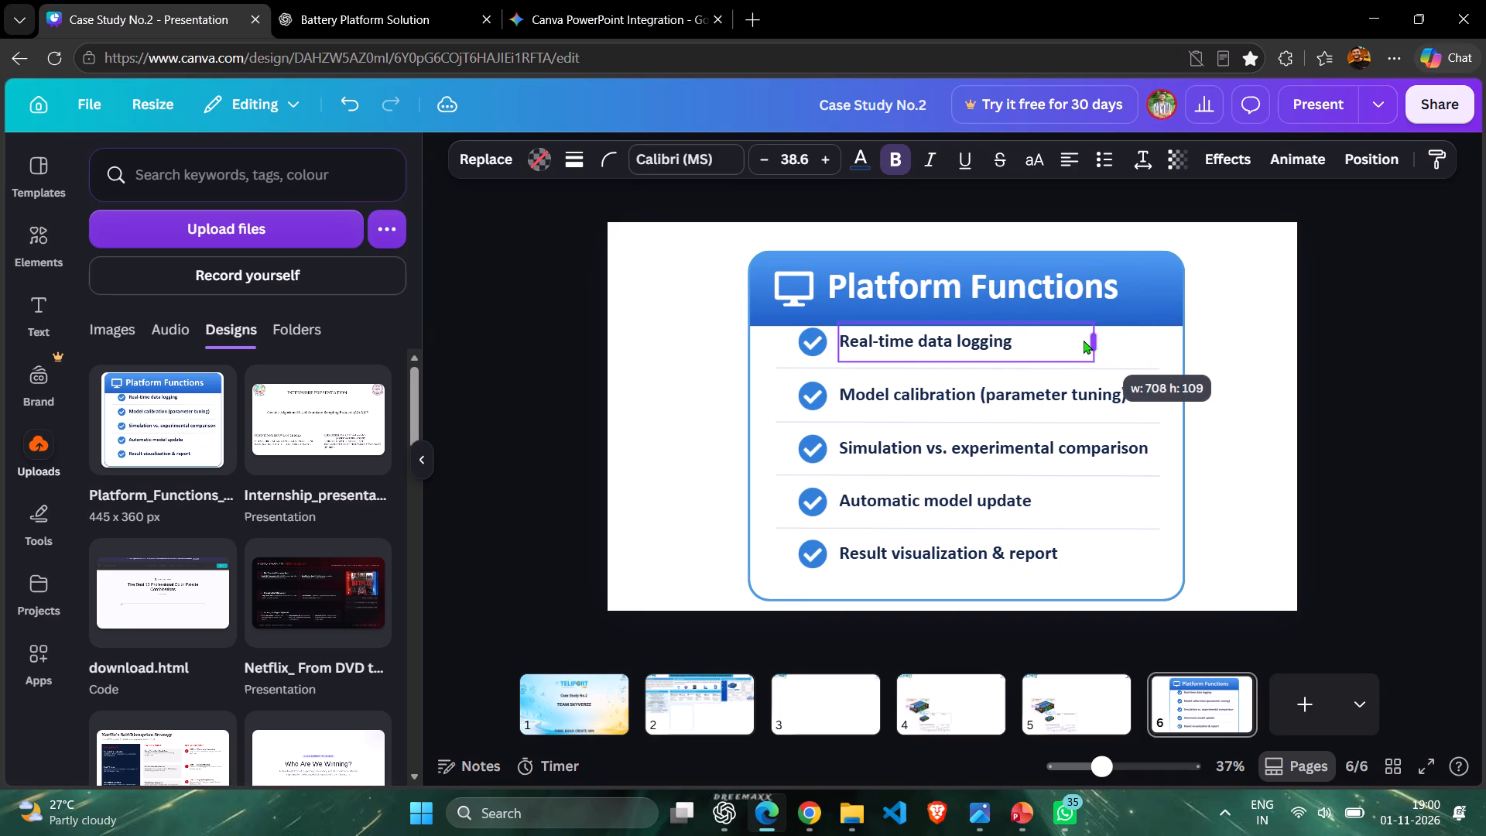
drag(1084, 340, 1075, 340)
click(1101, 396)
drag(1179, 396, 1146, 396)
click(1086, 454)
drag(1177, 438, 1159, 447)
click(1067, 492)
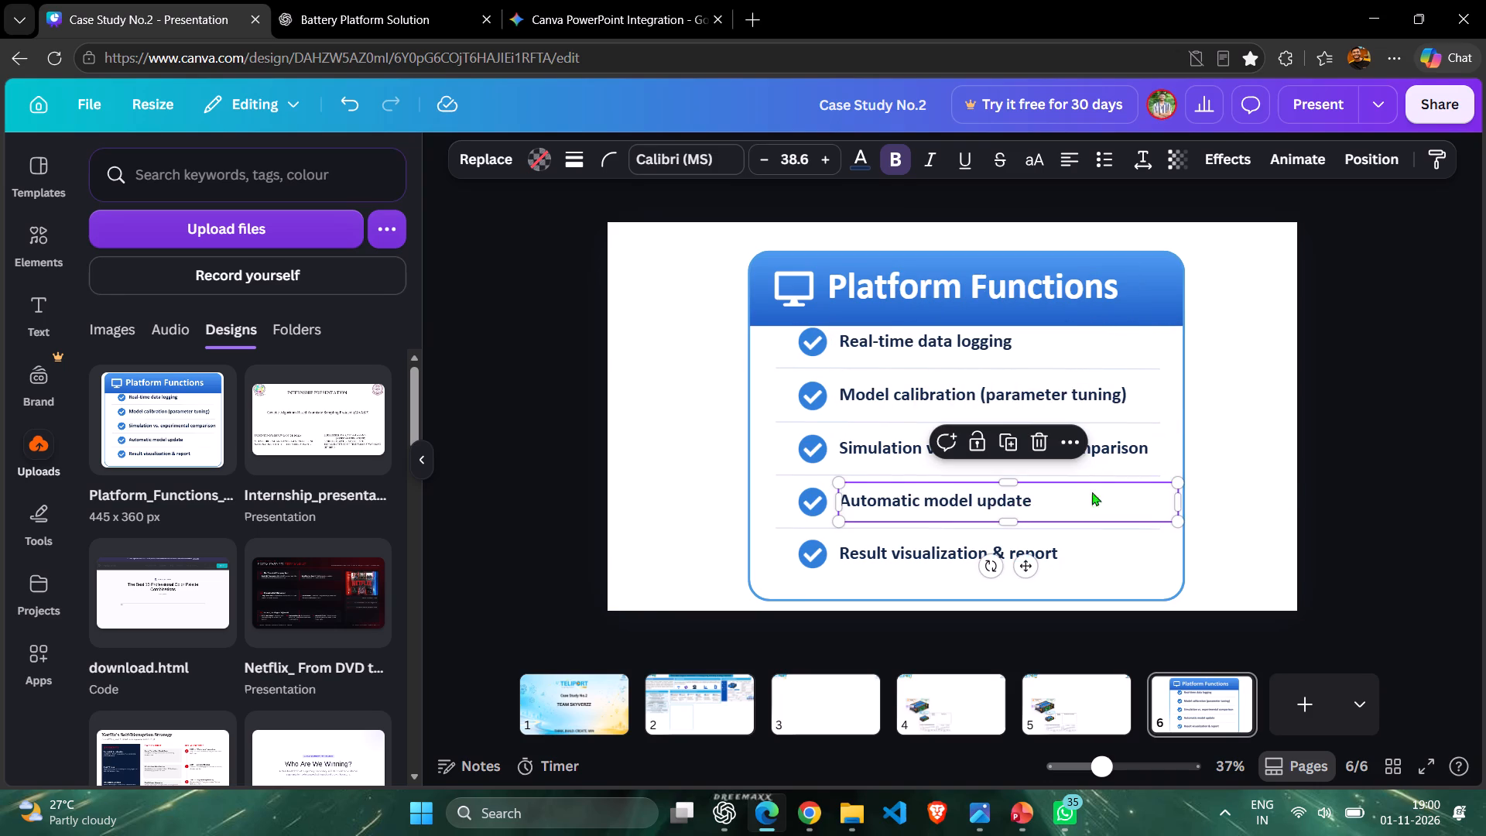
drag(1181, 495, 1046, 508)
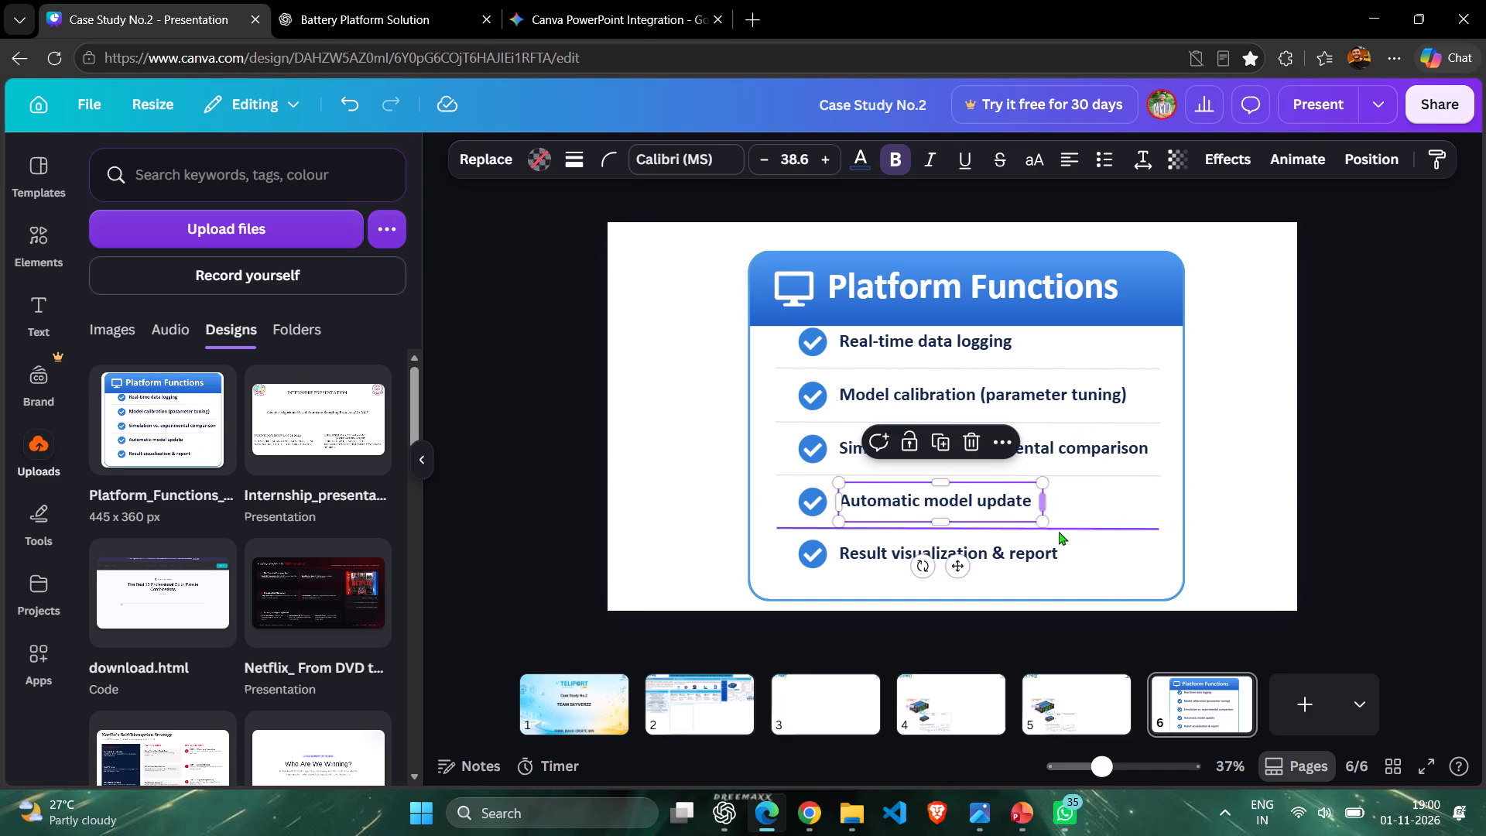
click(1053, 553)
drag(1174, 558, 1087, 559)
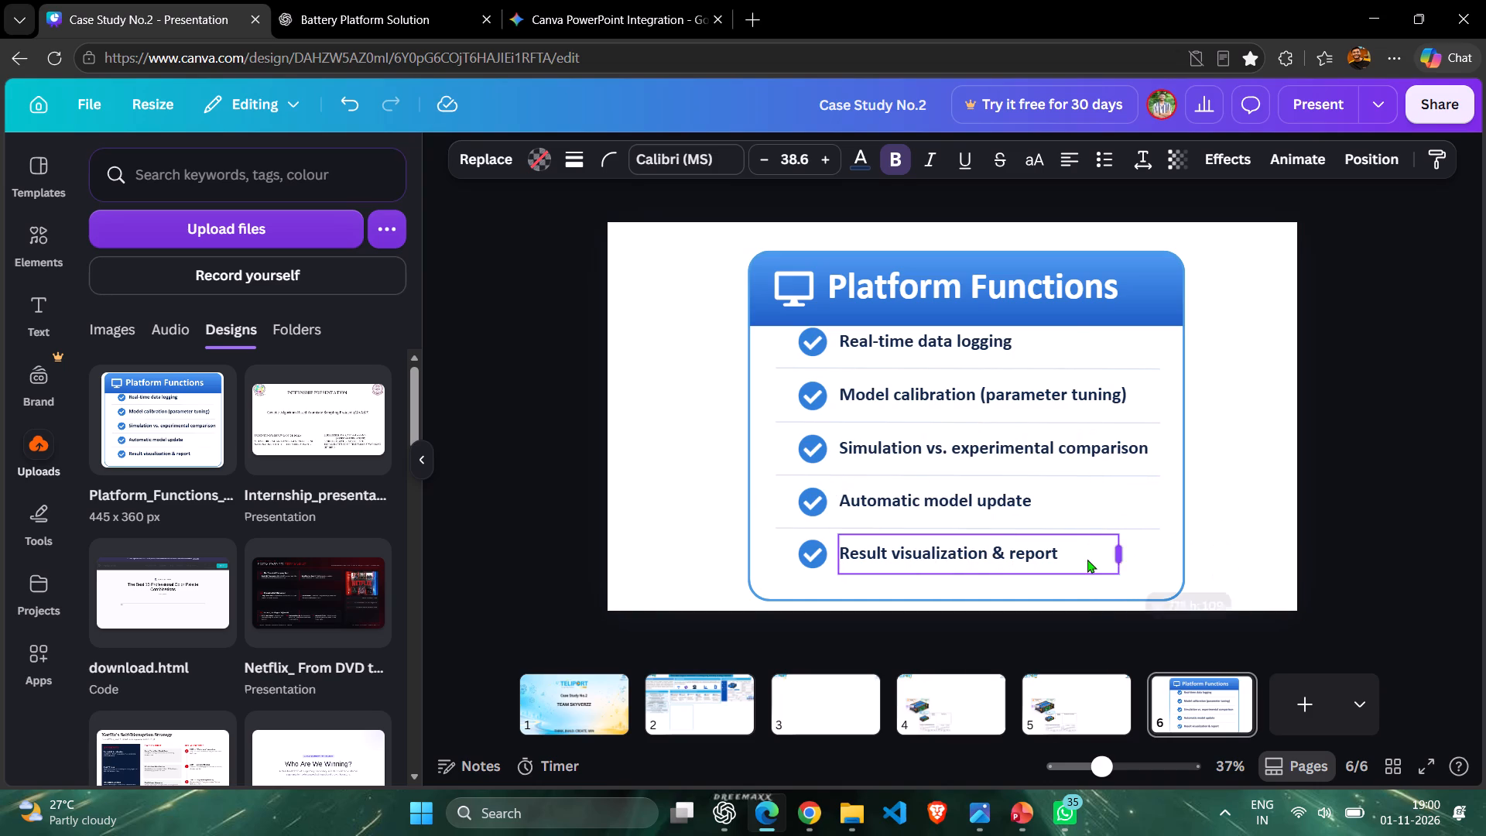
drag(1087, 559, 1062, 559)
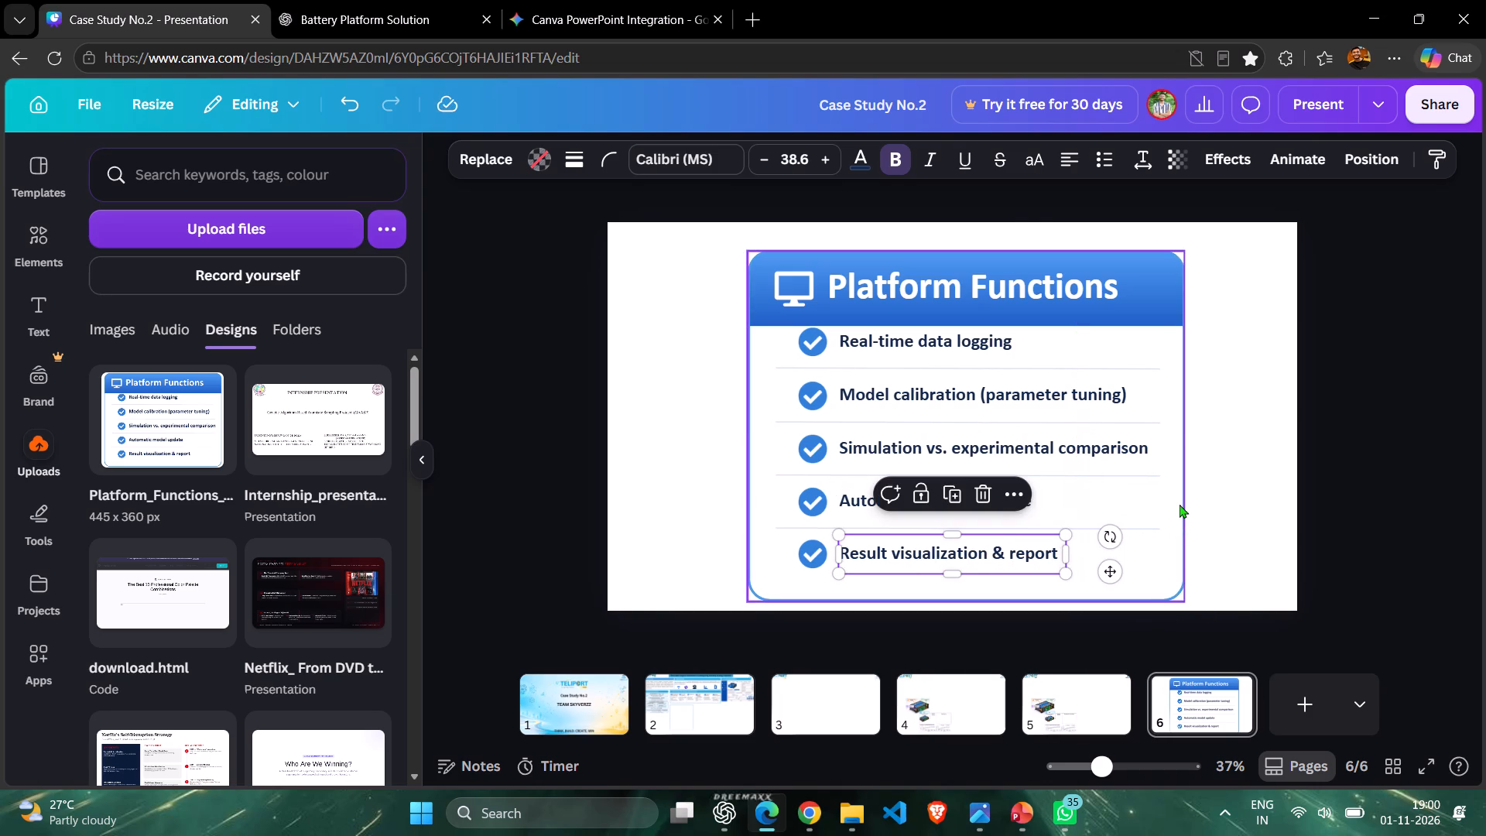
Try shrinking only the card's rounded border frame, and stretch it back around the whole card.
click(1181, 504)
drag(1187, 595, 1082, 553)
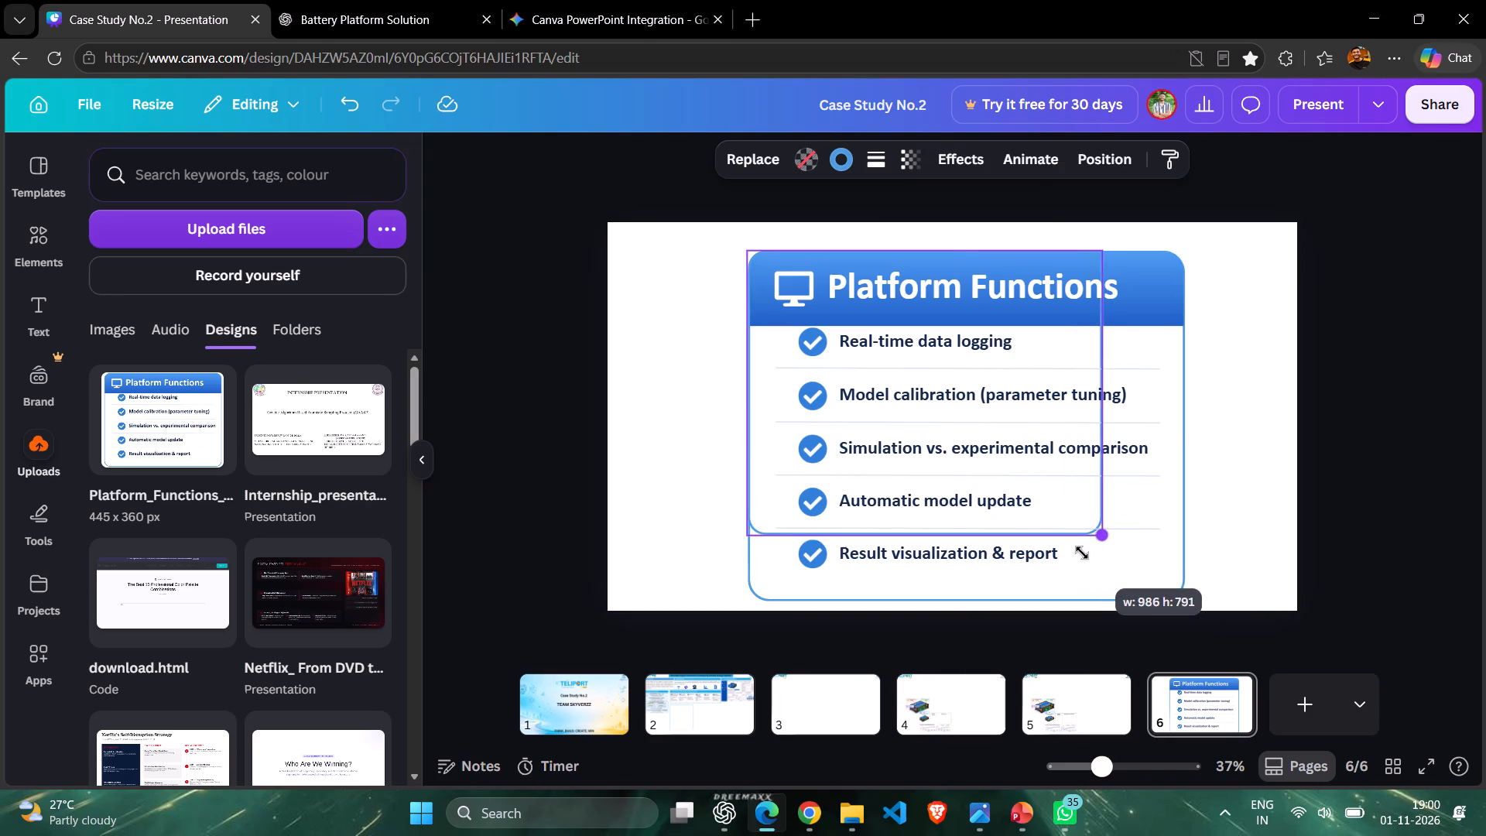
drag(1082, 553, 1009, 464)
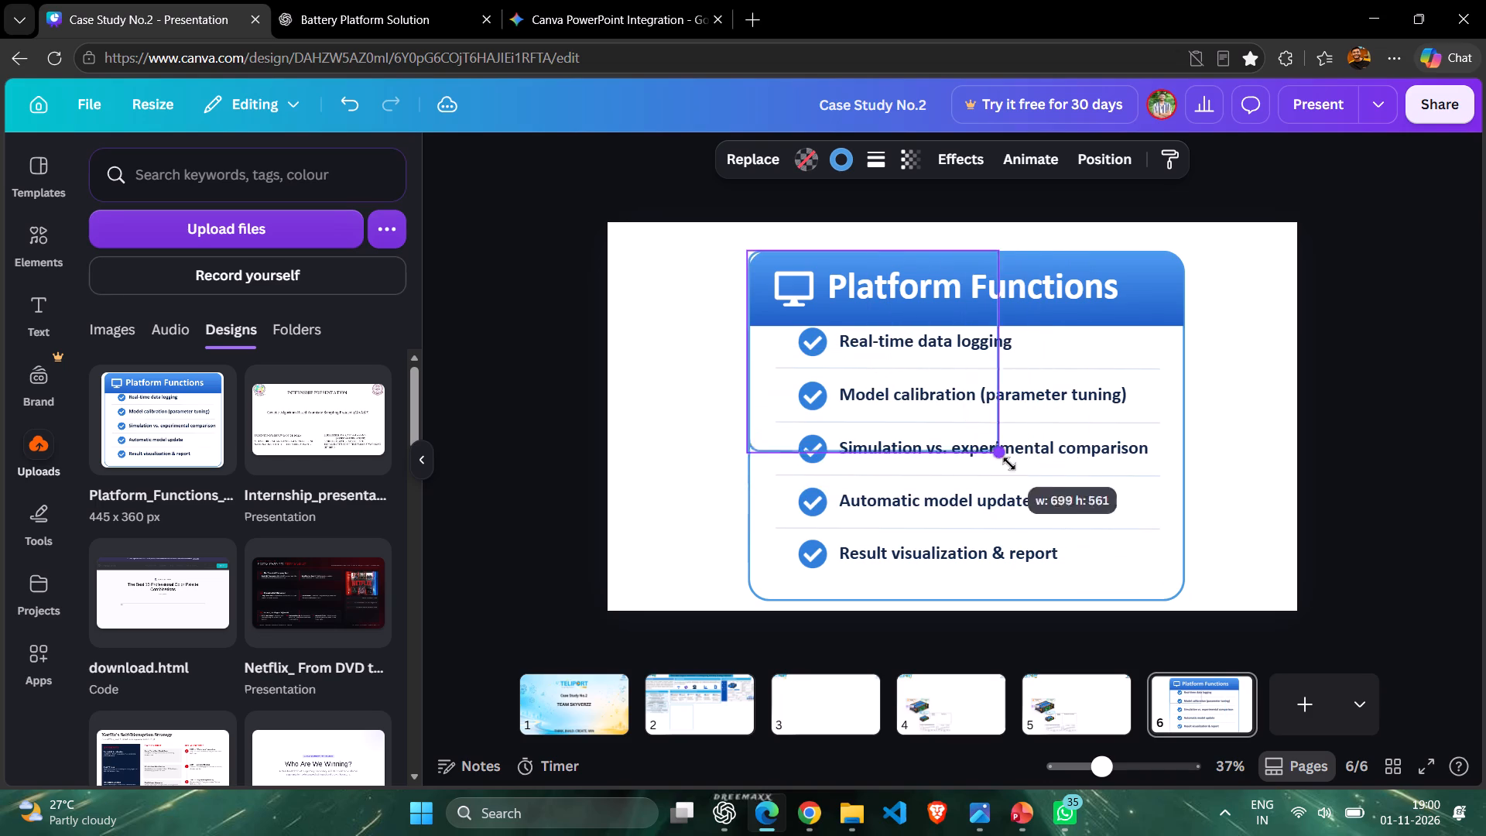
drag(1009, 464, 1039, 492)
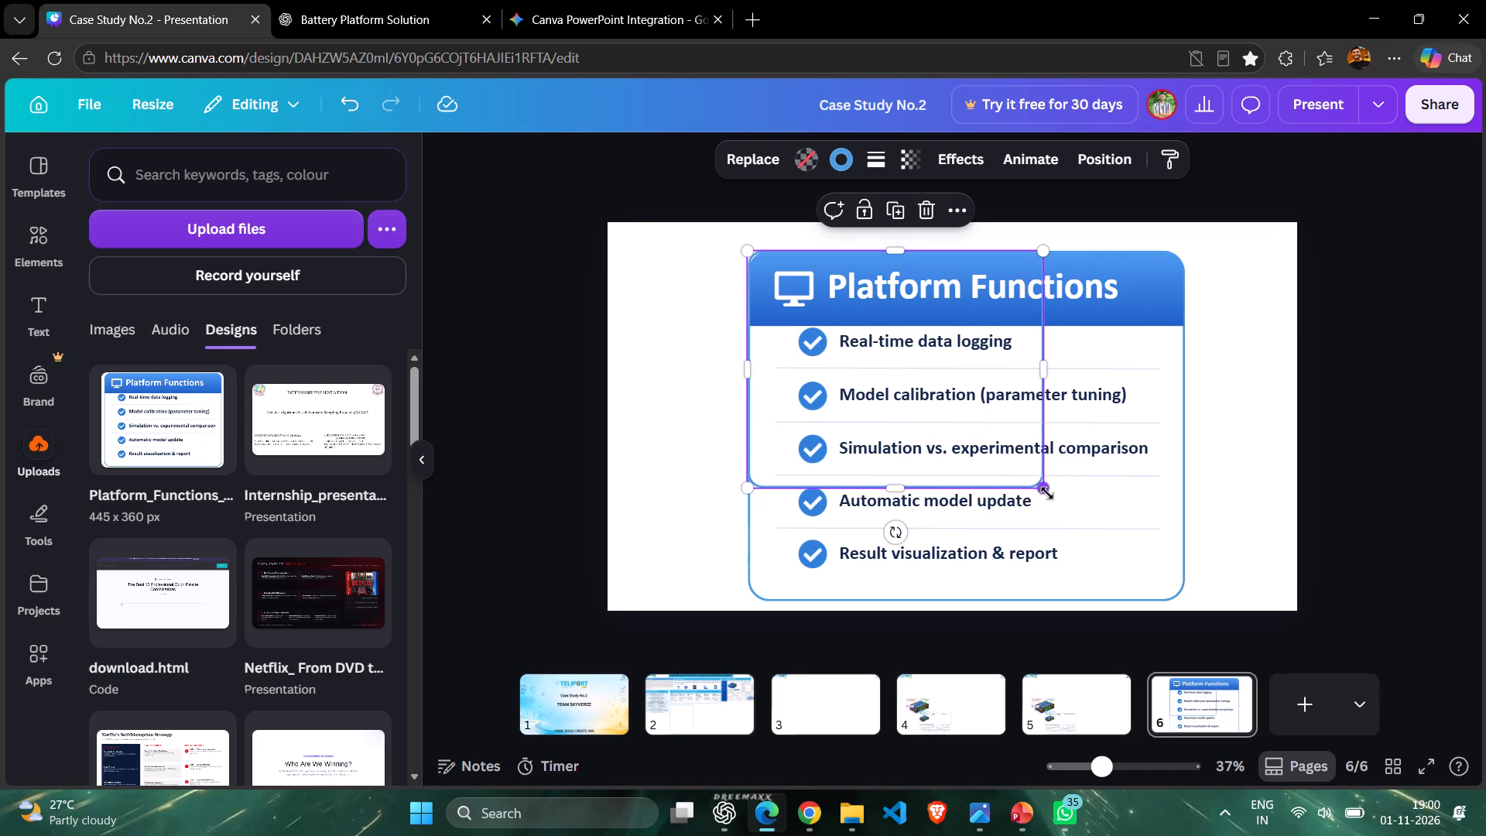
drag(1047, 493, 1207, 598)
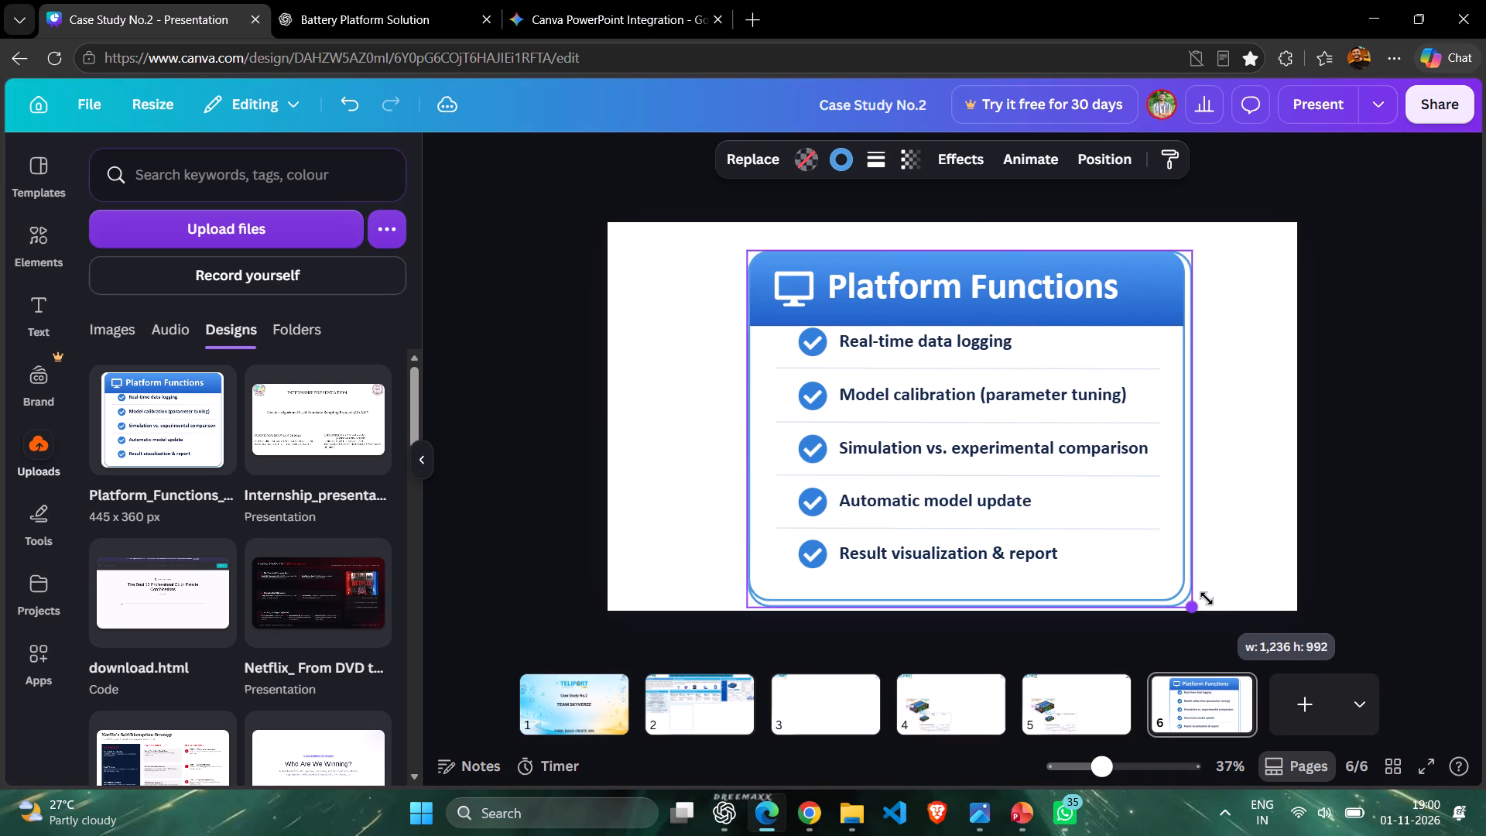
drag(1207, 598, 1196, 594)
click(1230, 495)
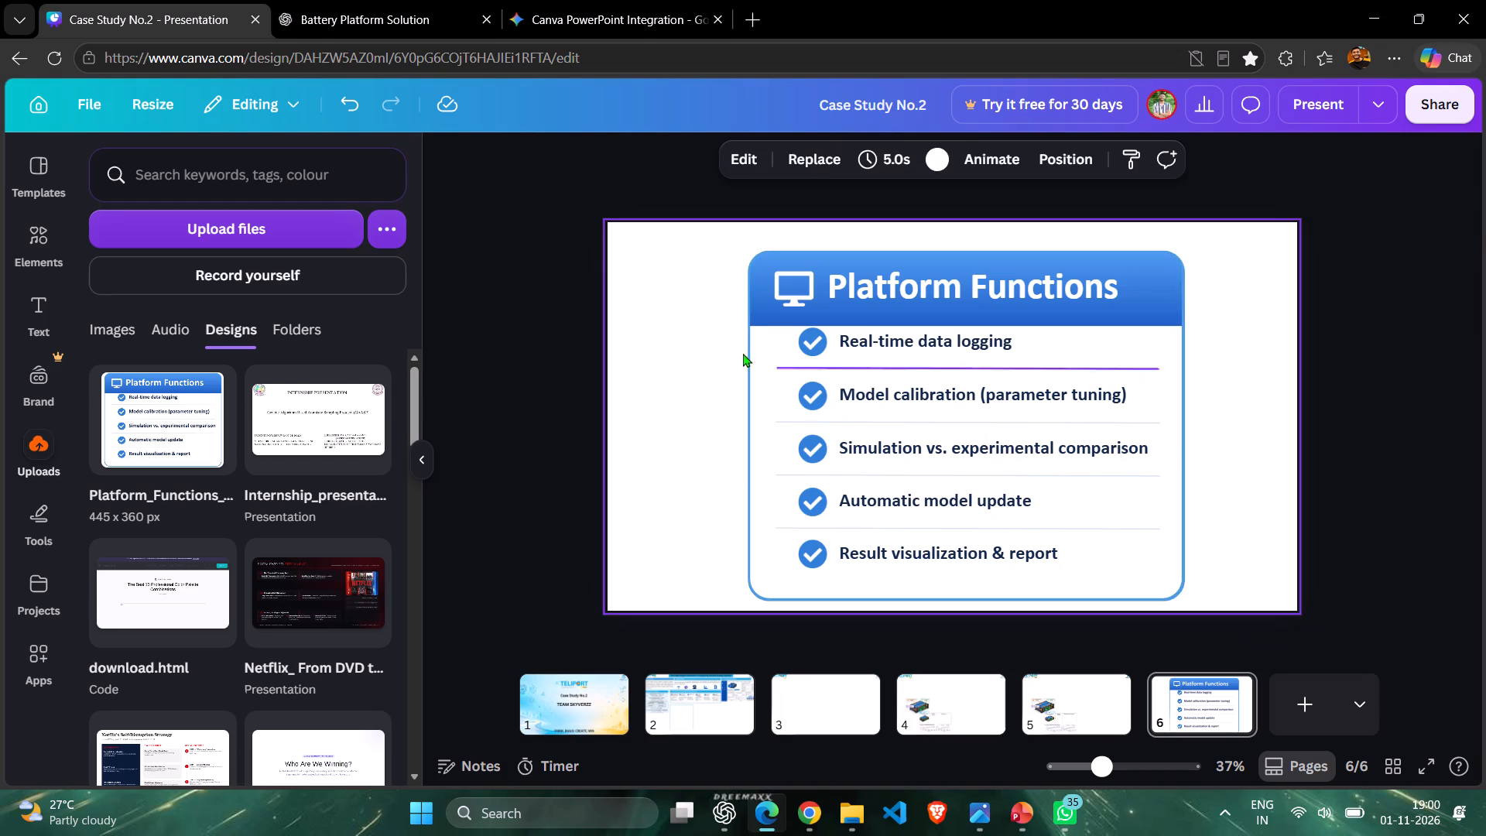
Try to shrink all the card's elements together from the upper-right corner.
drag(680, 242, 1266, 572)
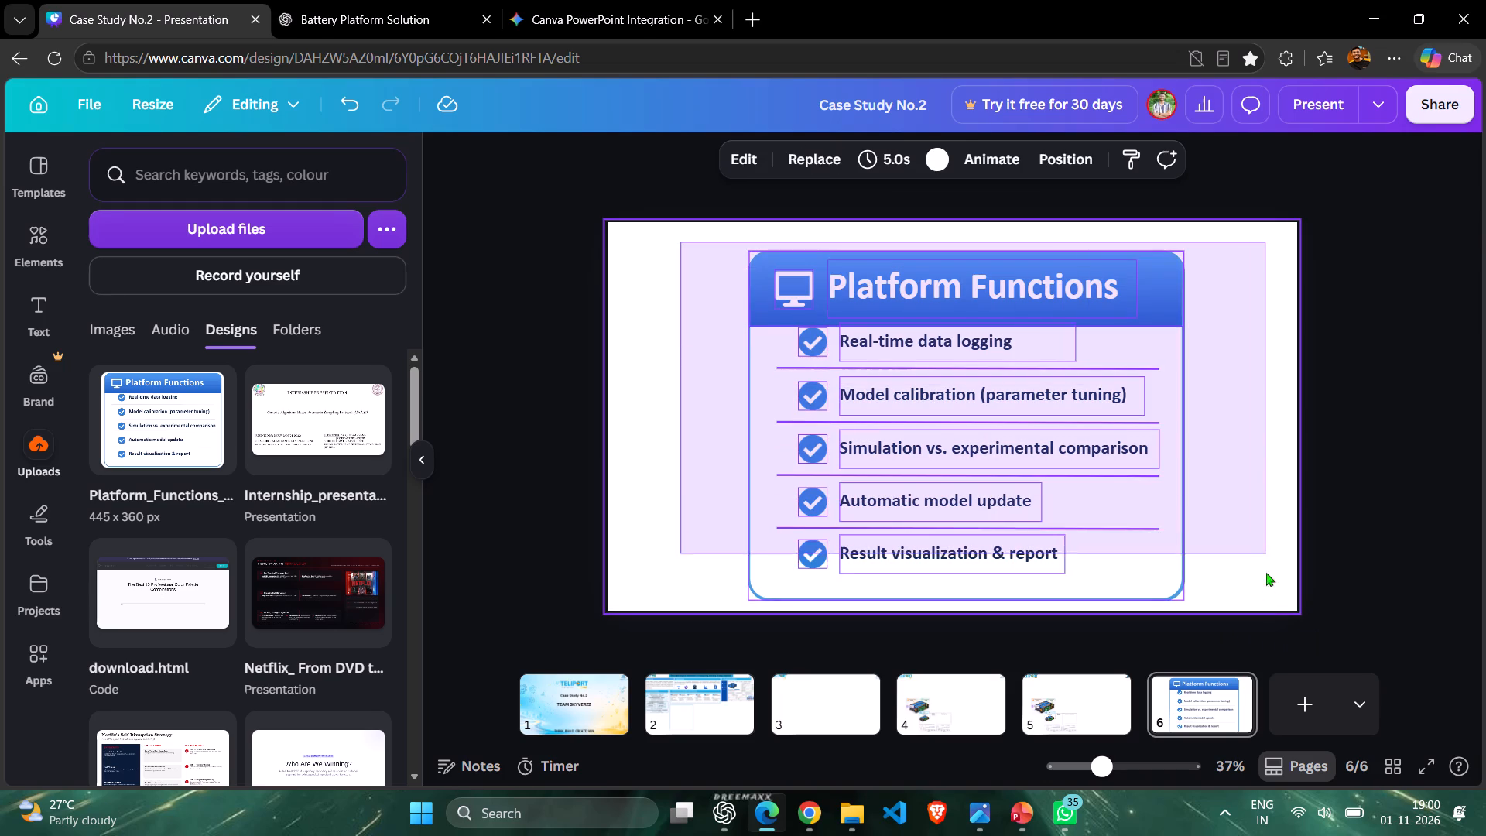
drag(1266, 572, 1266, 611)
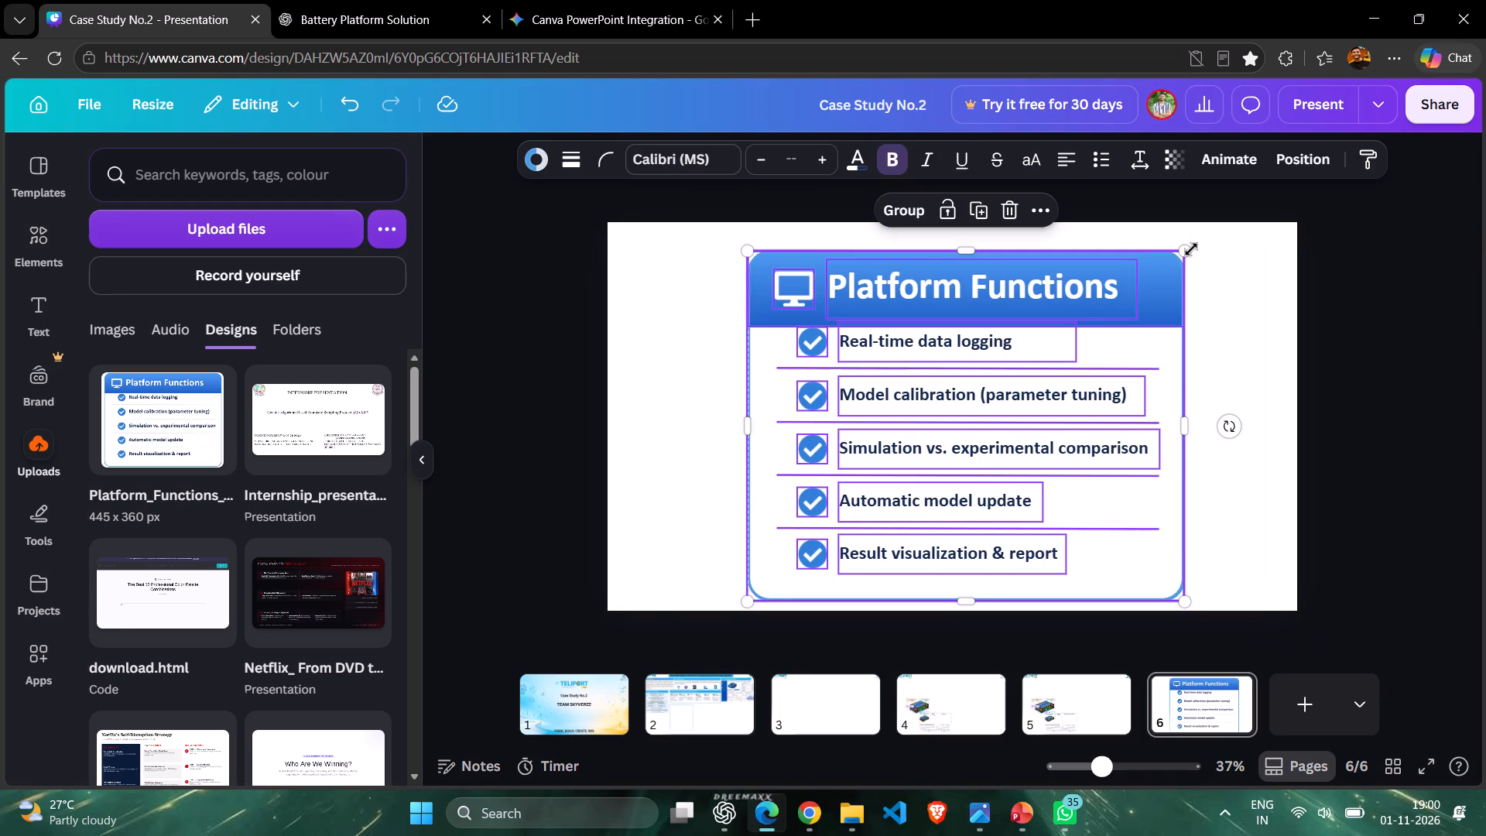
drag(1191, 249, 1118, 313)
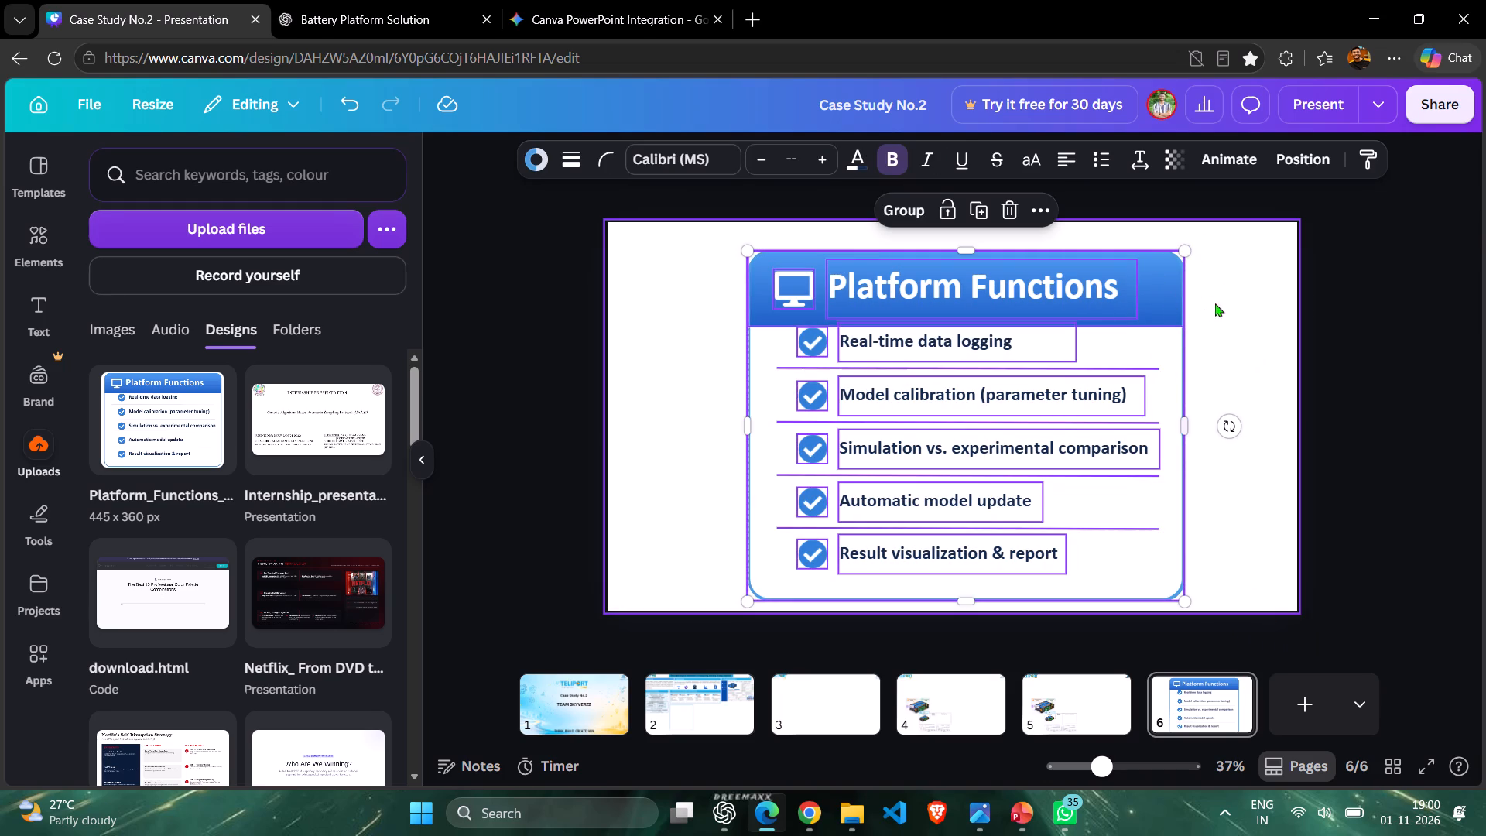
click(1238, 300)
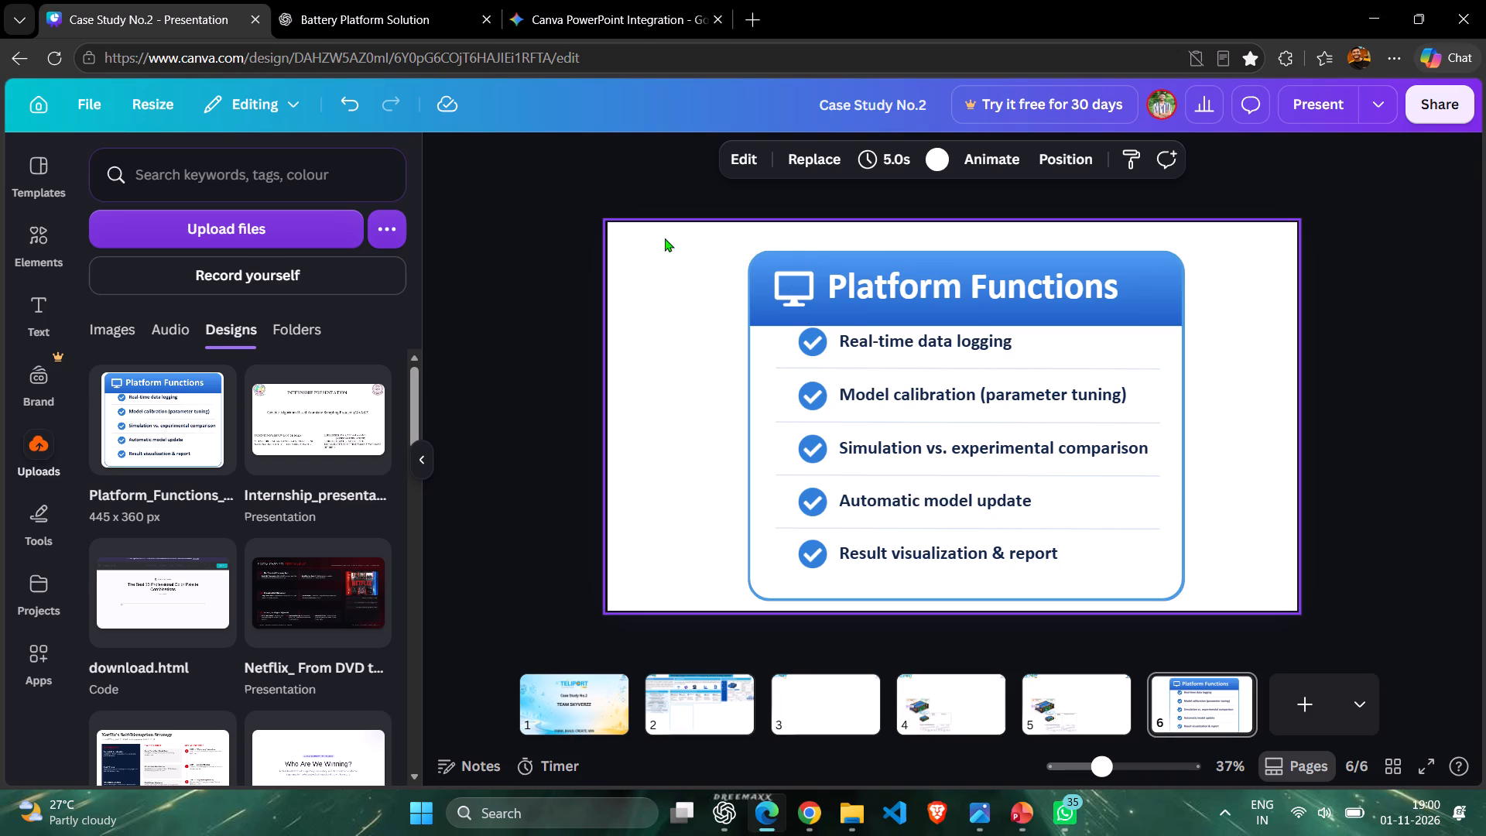
Select every element of the Platform Functions card on page 6 and lock them.
drag(665, 236, 1280, 612)
right_click(976, 411)
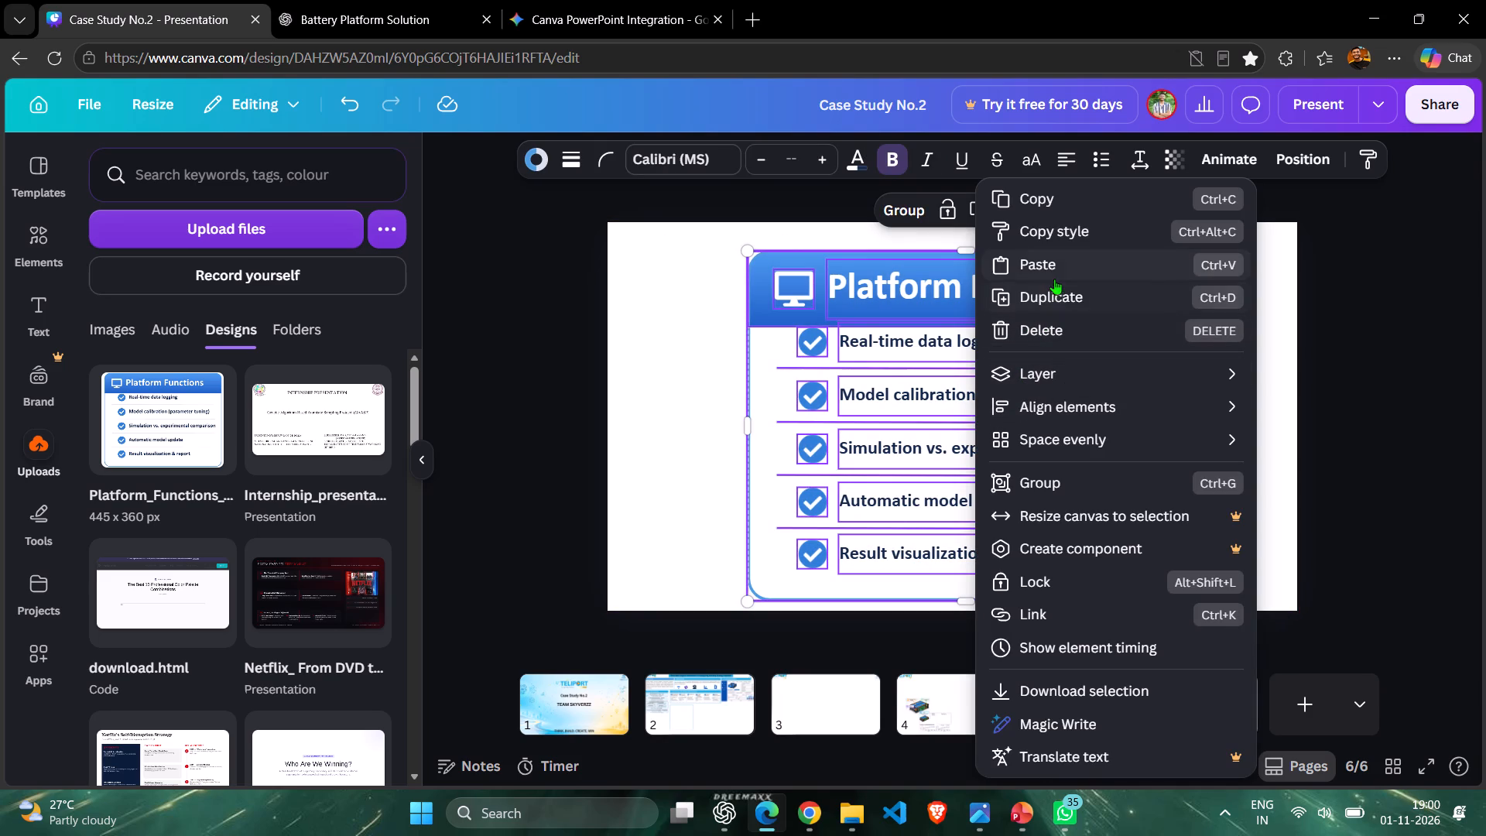
click(1086, 581)
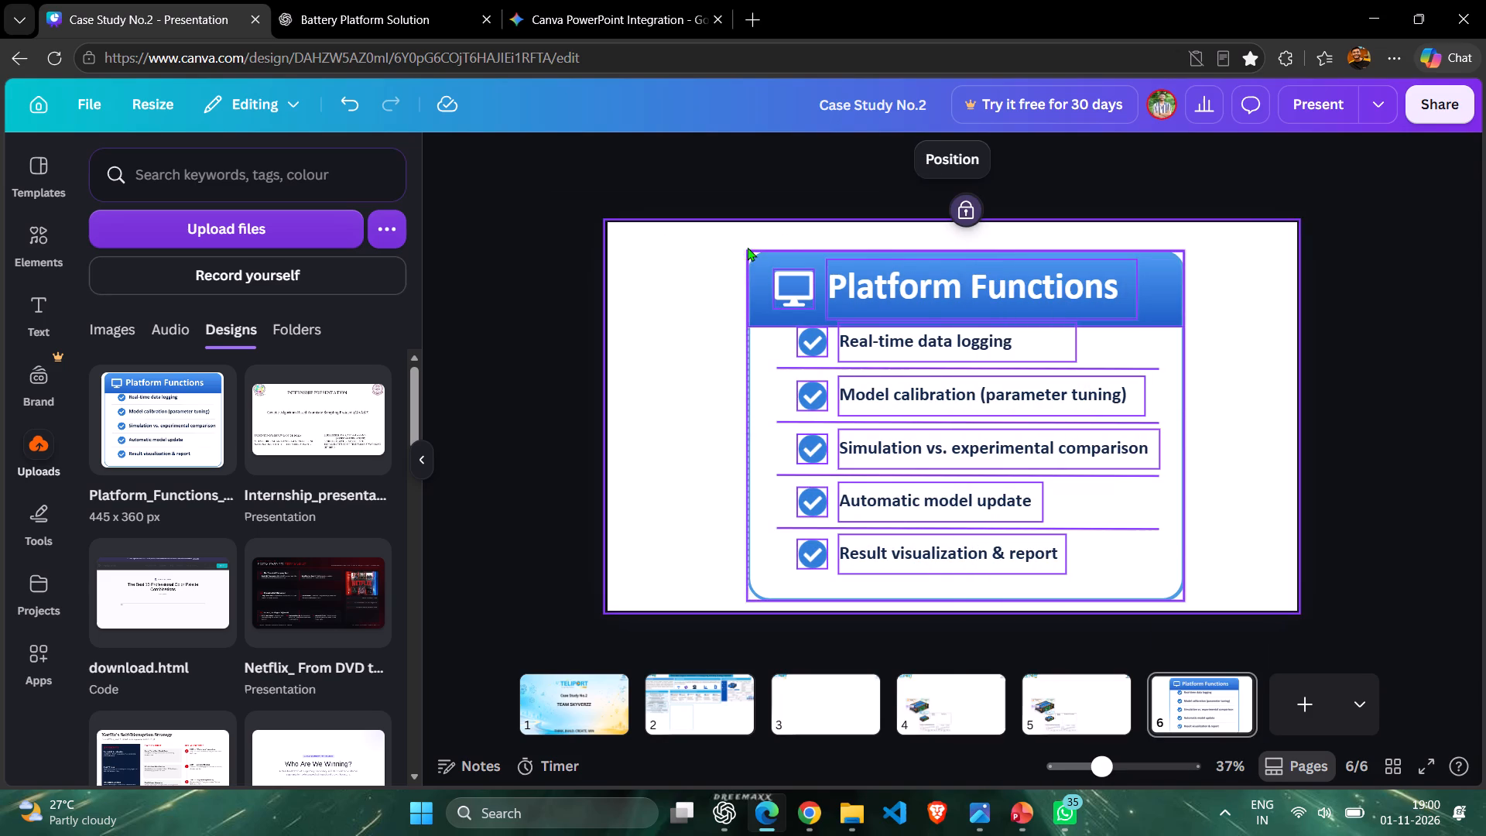
Unlock all the elements of the Platform Functions card on page 6.
right_click(809, 291)
click(894, 300)
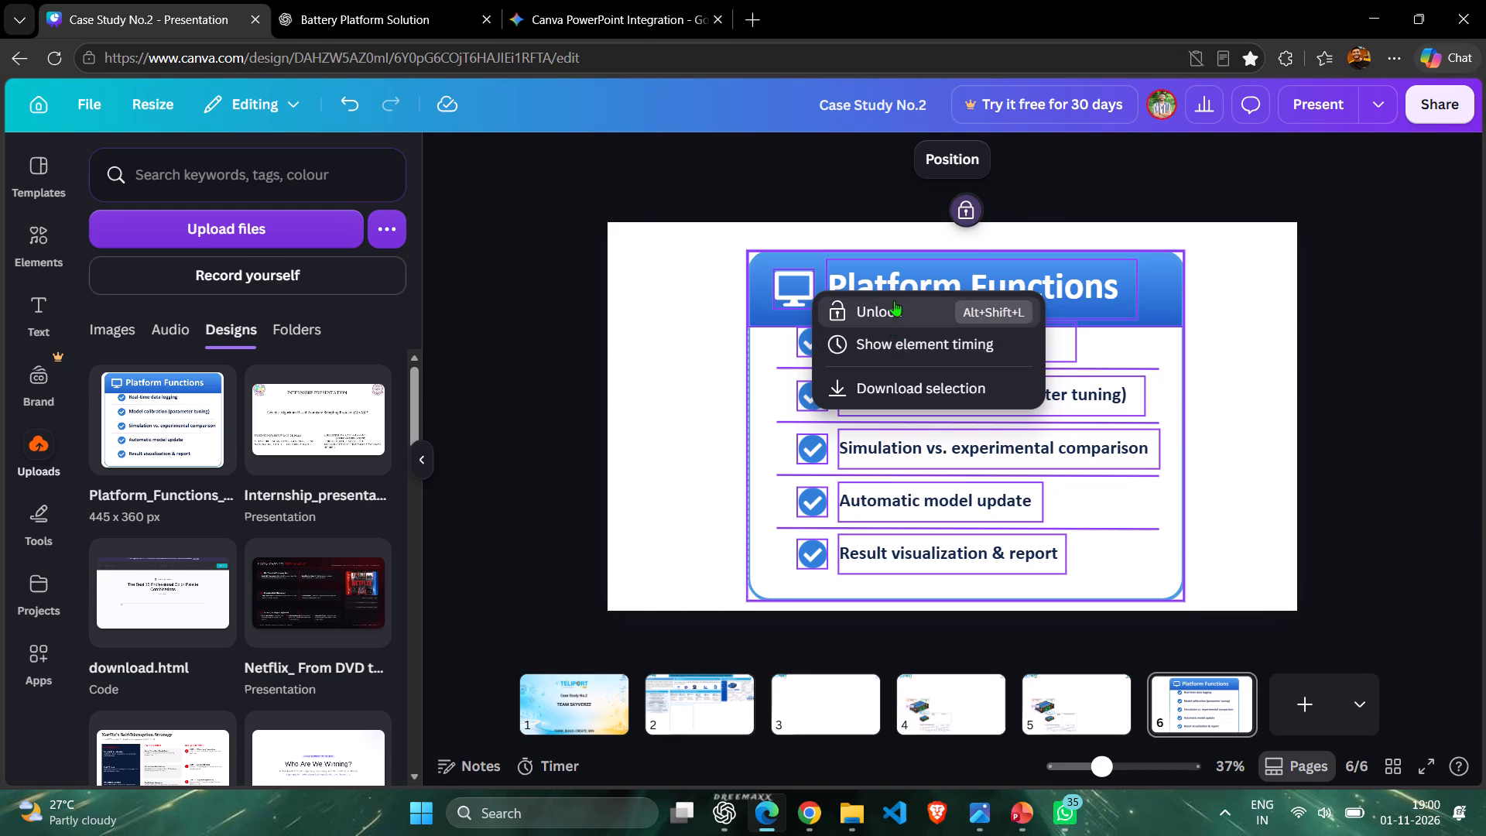
click(662, 339)
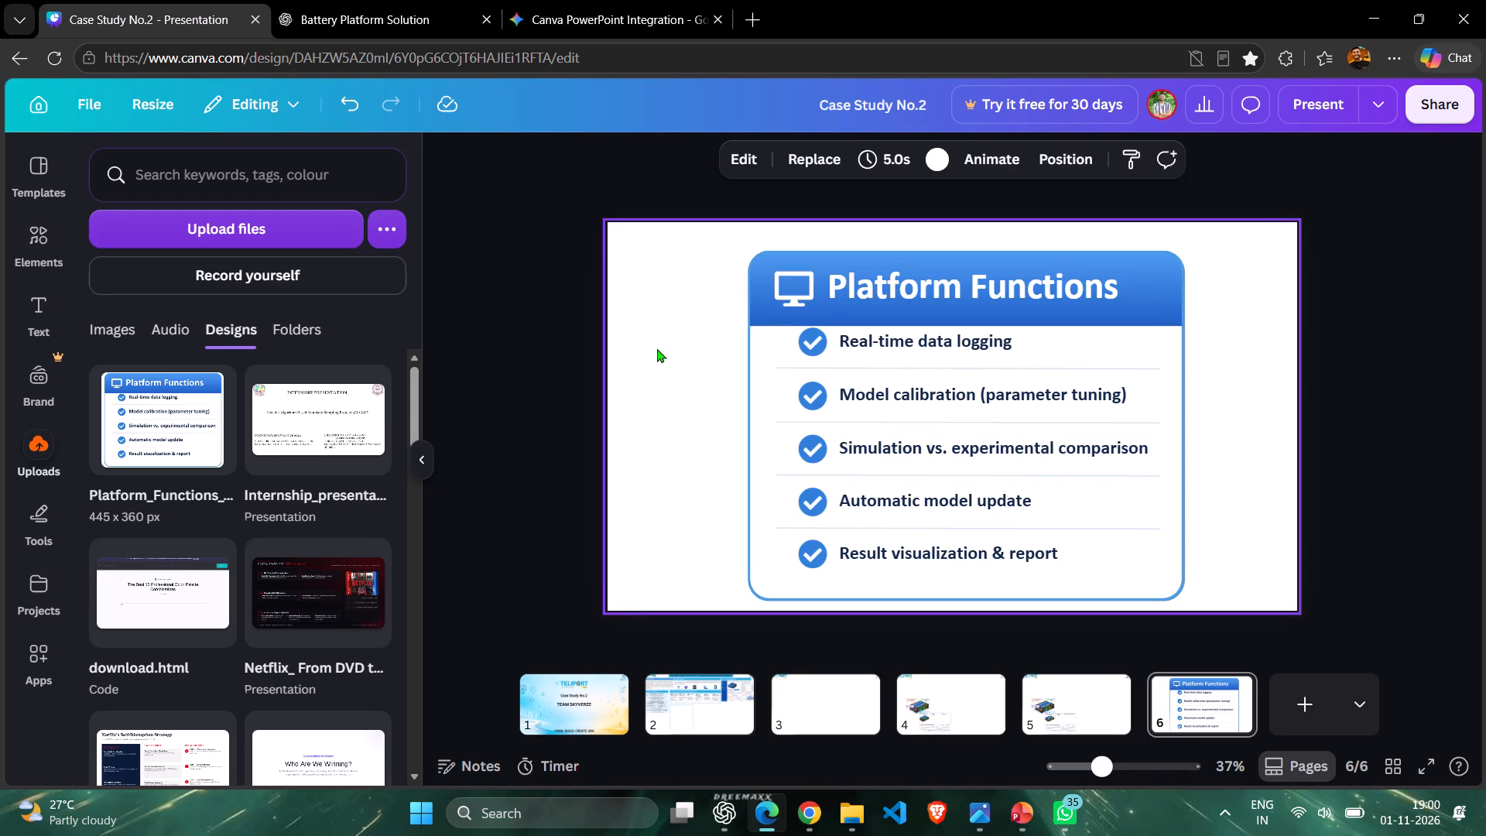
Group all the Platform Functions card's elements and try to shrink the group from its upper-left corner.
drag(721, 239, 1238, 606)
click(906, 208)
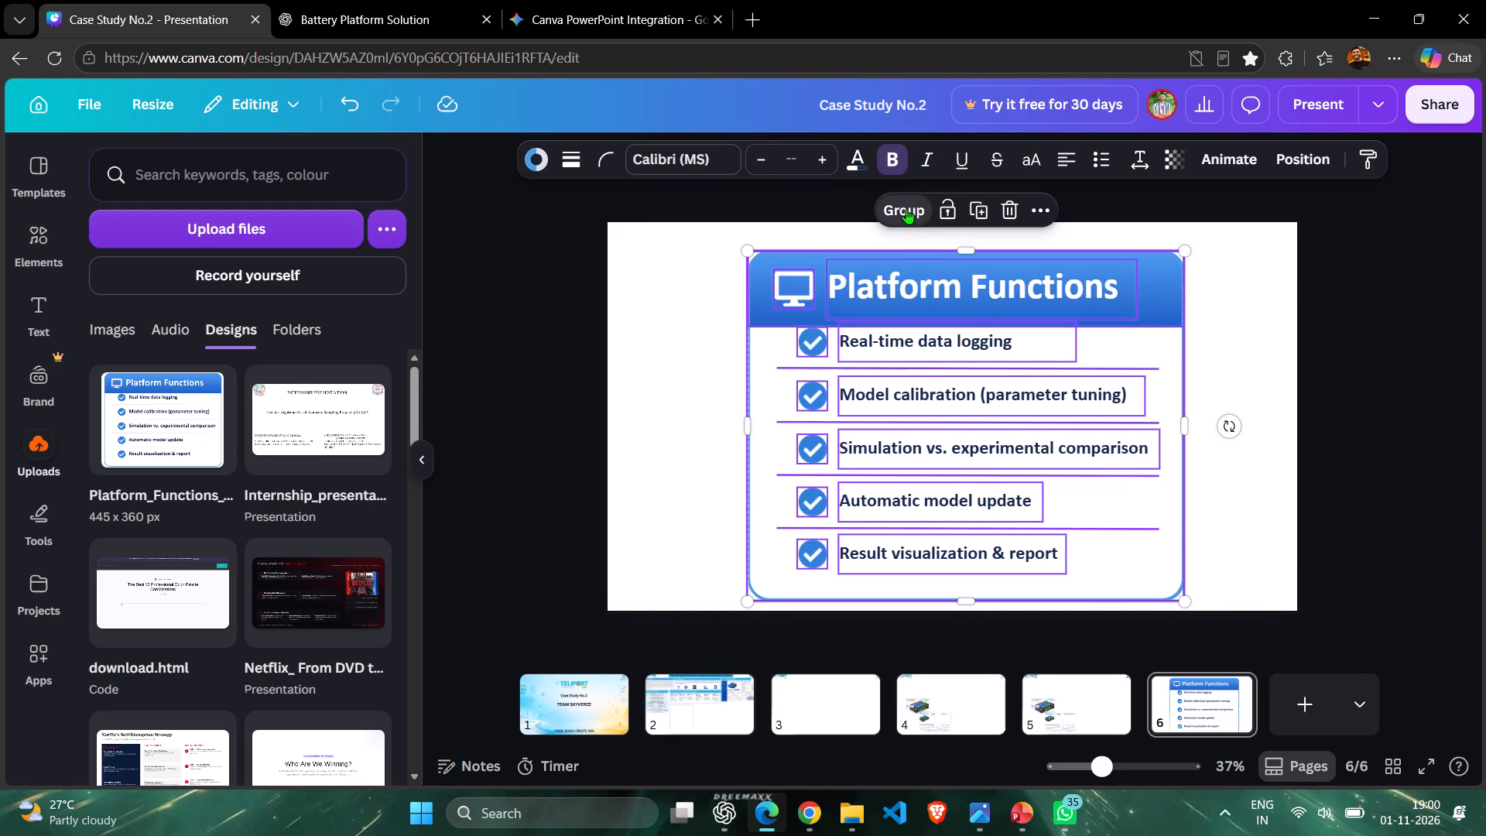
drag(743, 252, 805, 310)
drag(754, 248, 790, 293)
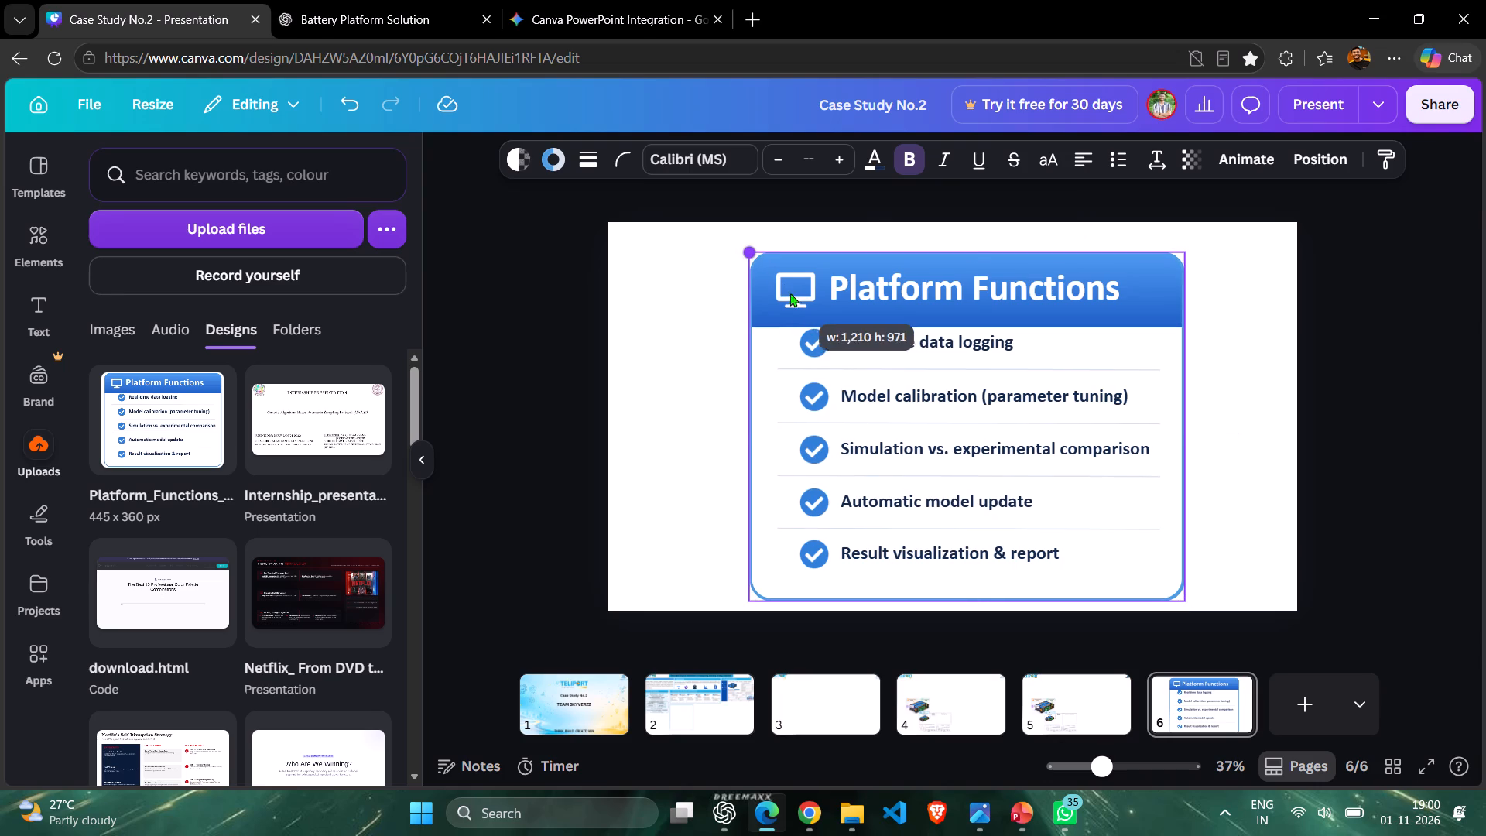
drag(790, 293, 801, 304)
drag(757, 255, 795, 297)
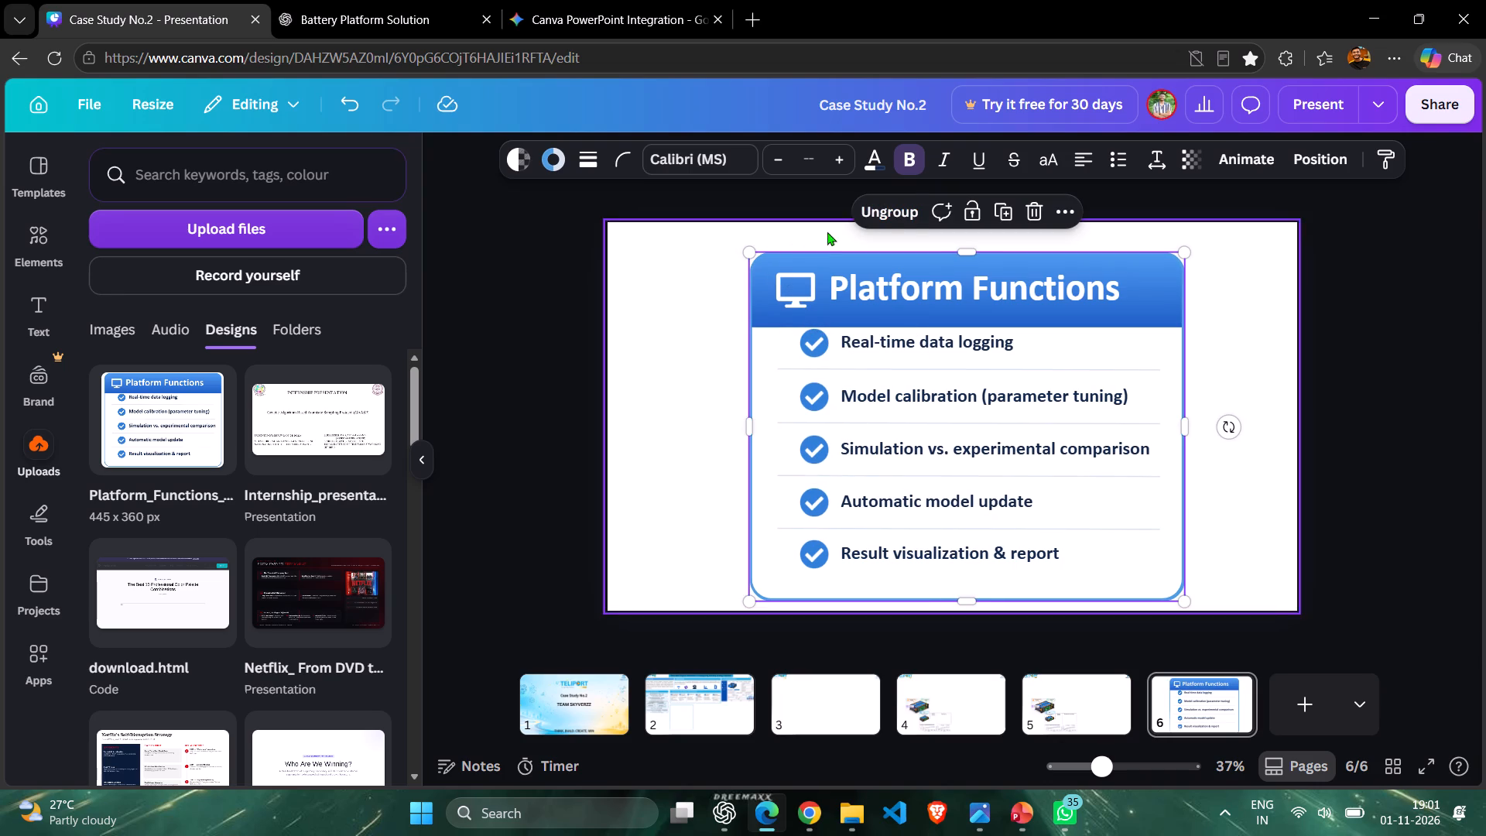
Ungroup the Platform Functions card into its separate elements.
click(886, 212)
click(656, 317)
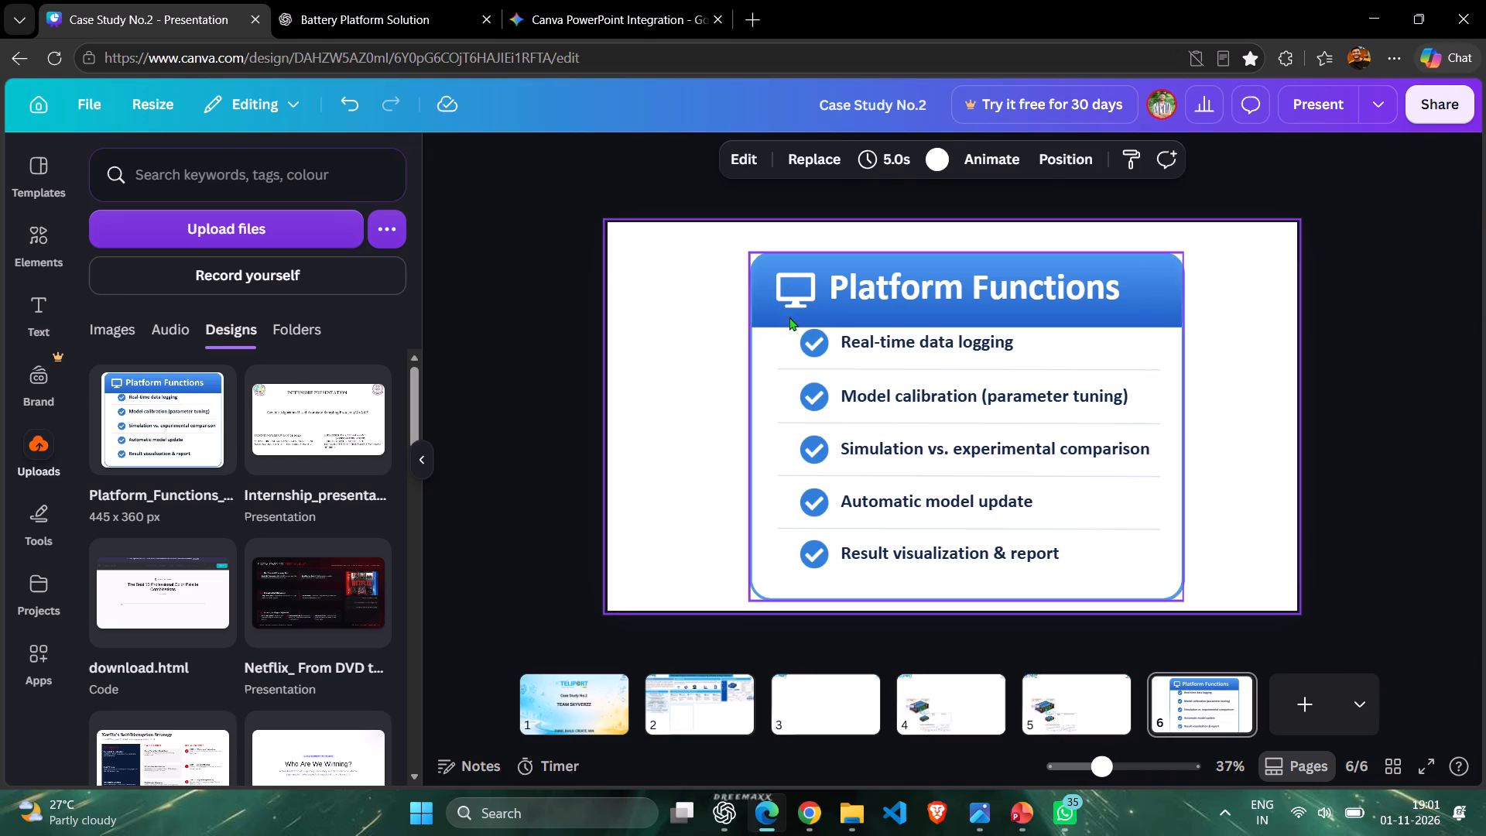
Reduce the font size of the Platform Functions title in the card's blue header to slightly below 64.
click(913, 294)
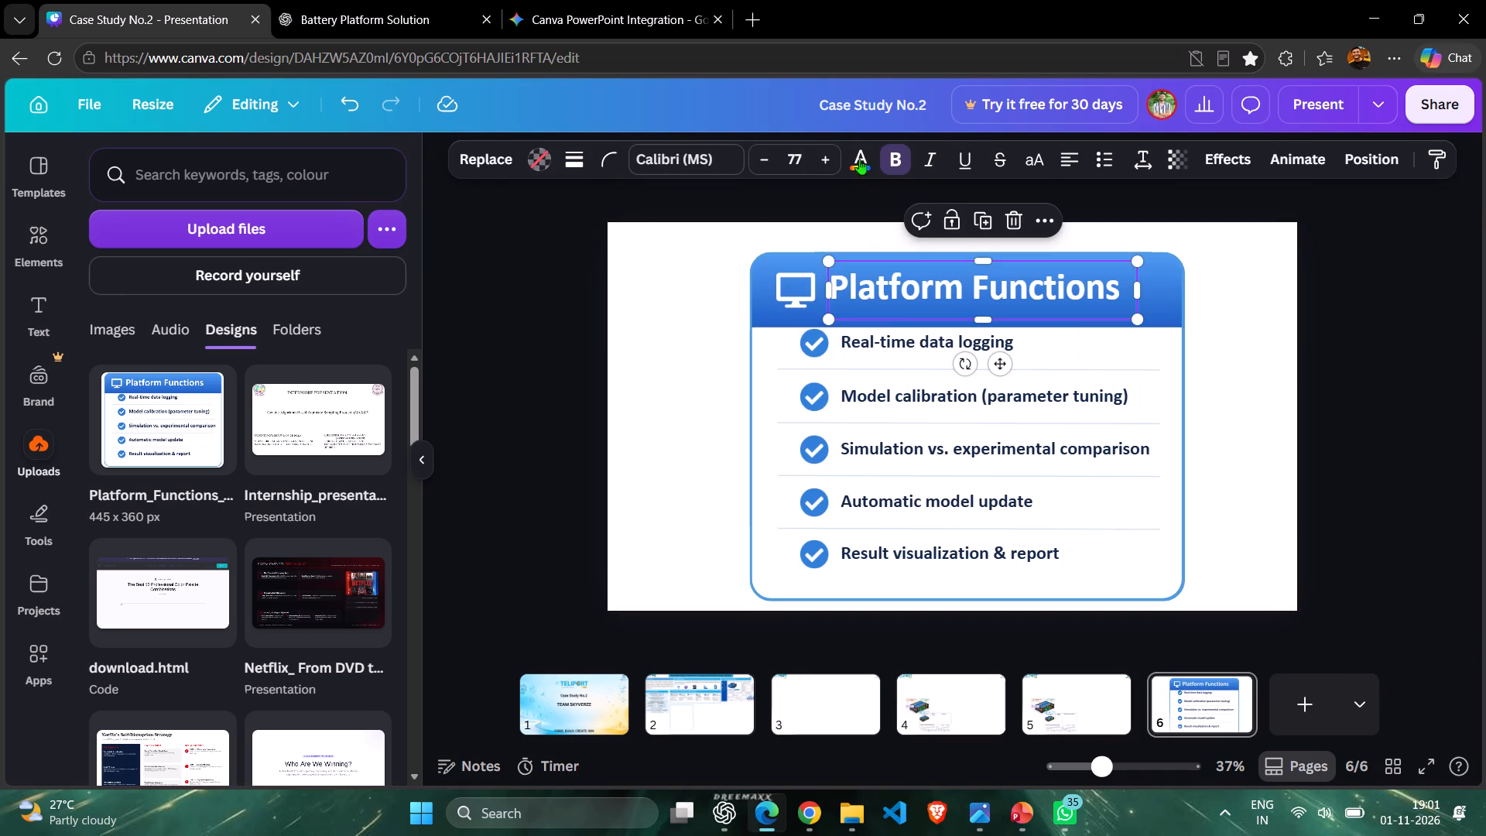
double_click(767, 156)
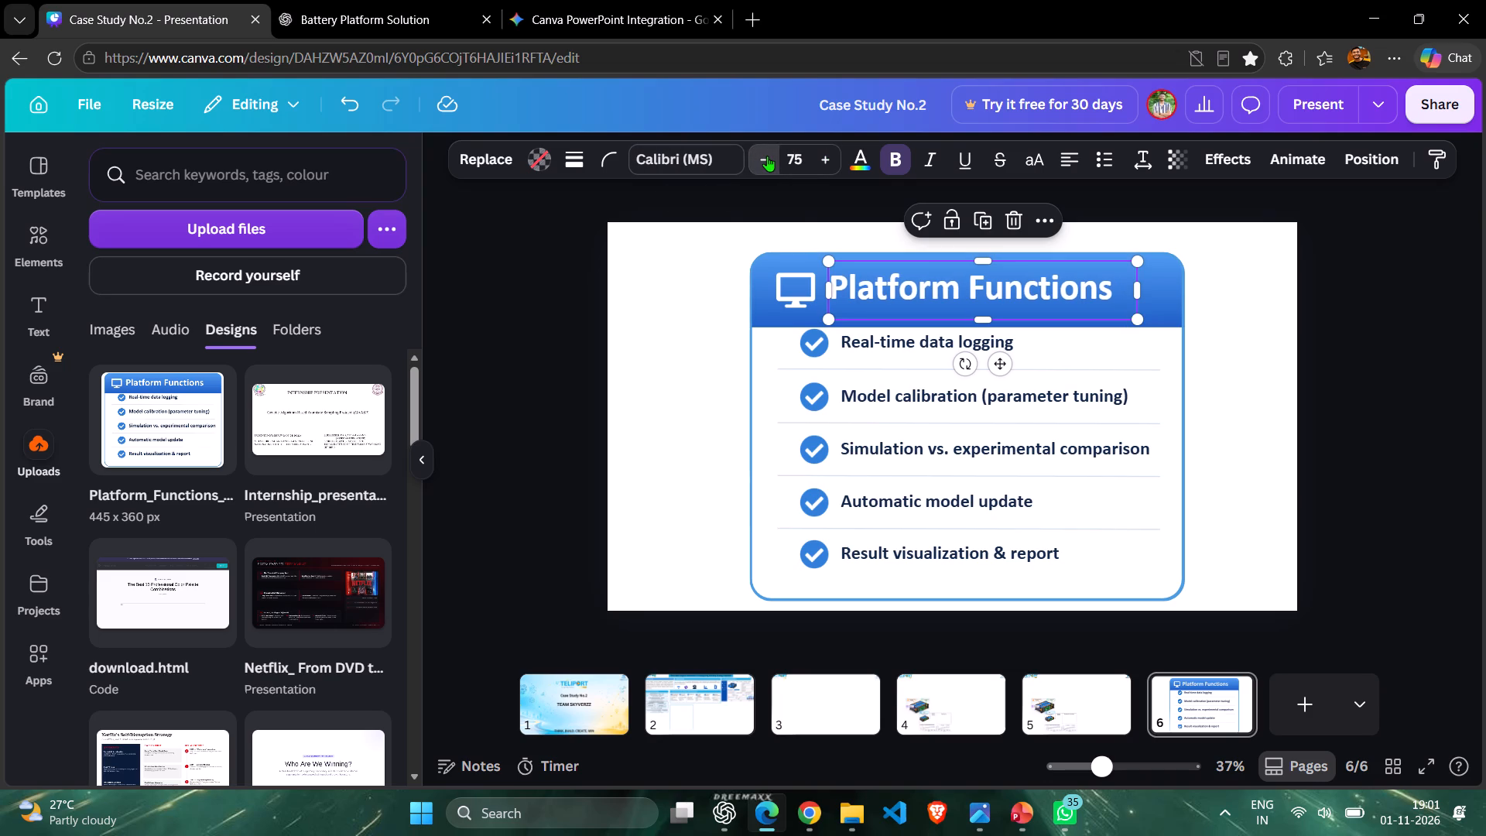
triple_click(767, 156)
triple_click(767, 156)
double_click(767, 156)
triple_click(772, 156)
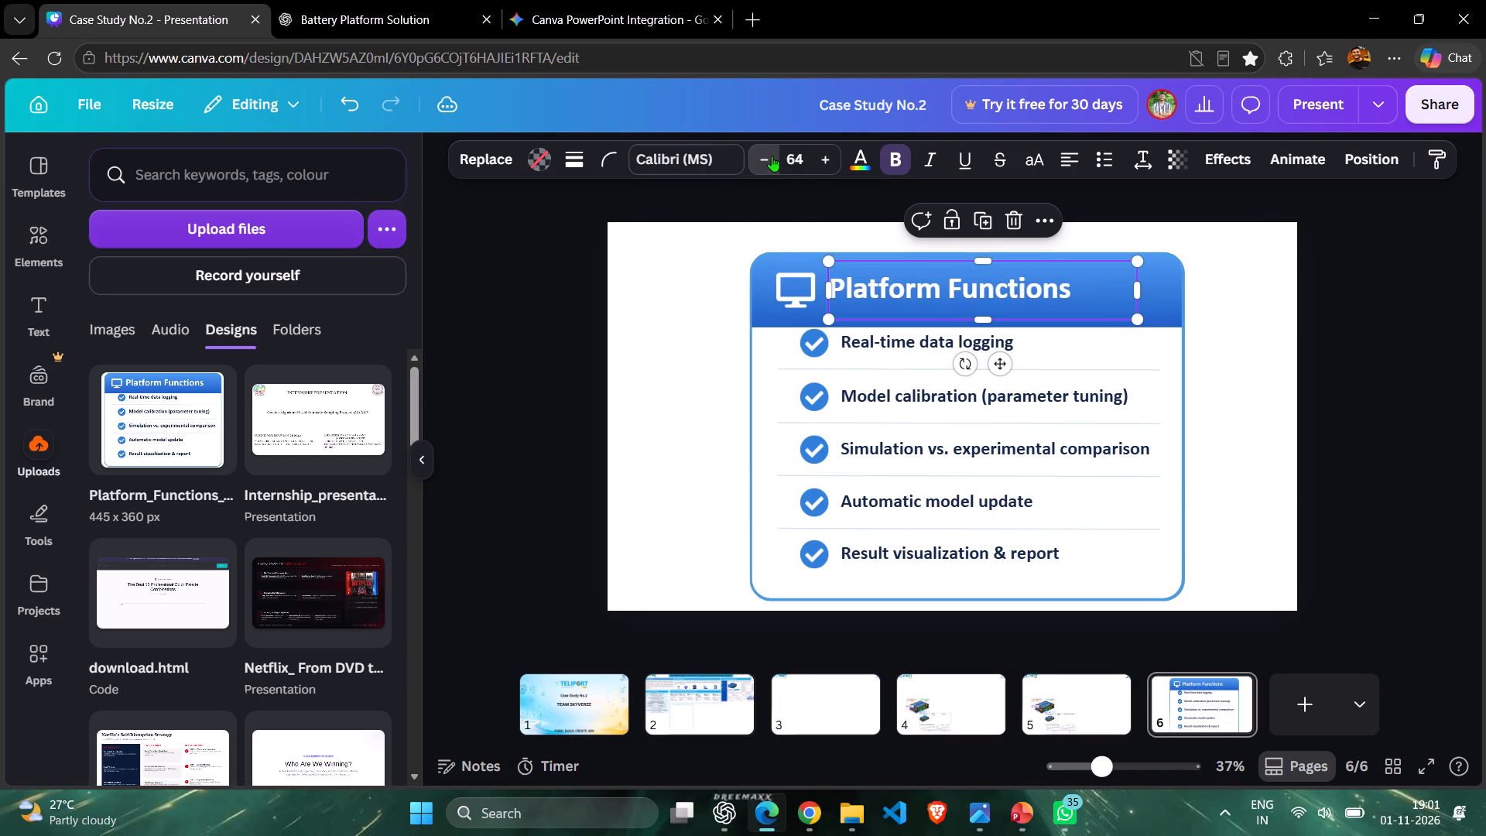
click(772, 156)
click(772, 156)
click(709, 363)
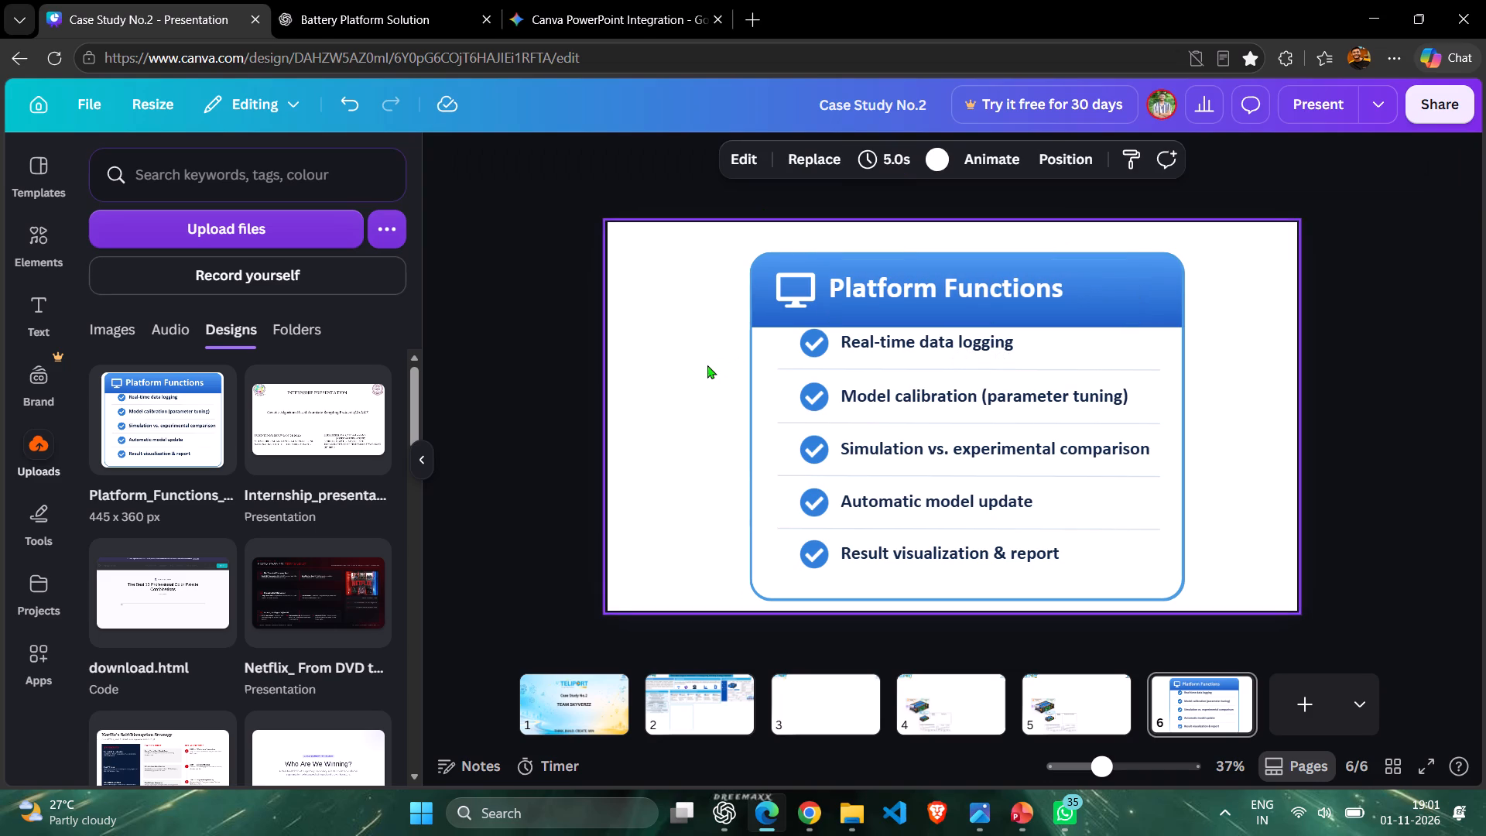
Move the Real-time data logging text and its checkmark slightly down, away from the blue header.
click(888, 339)
click(923, 337)
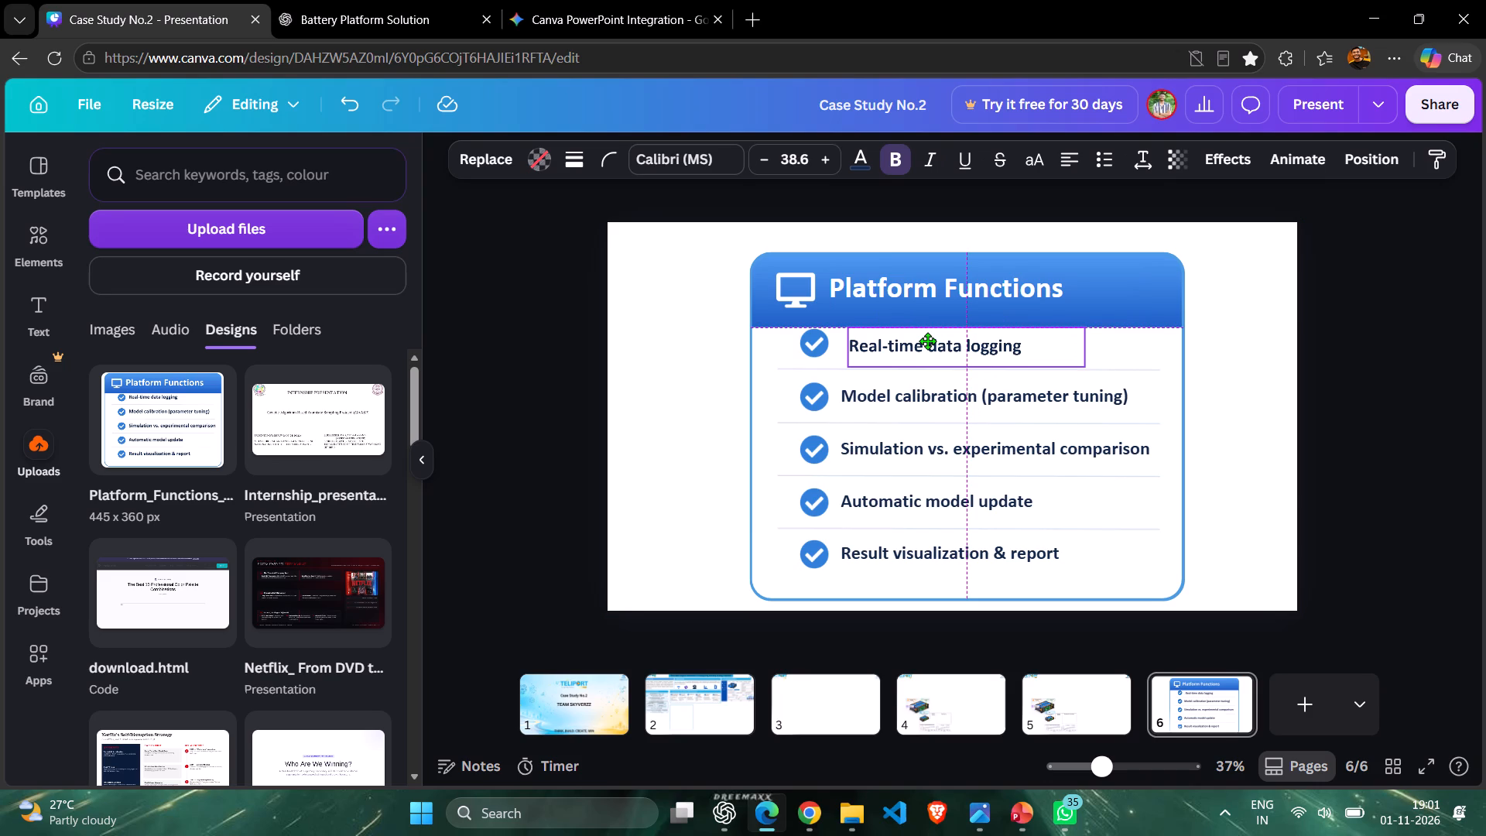
click(826, 345)
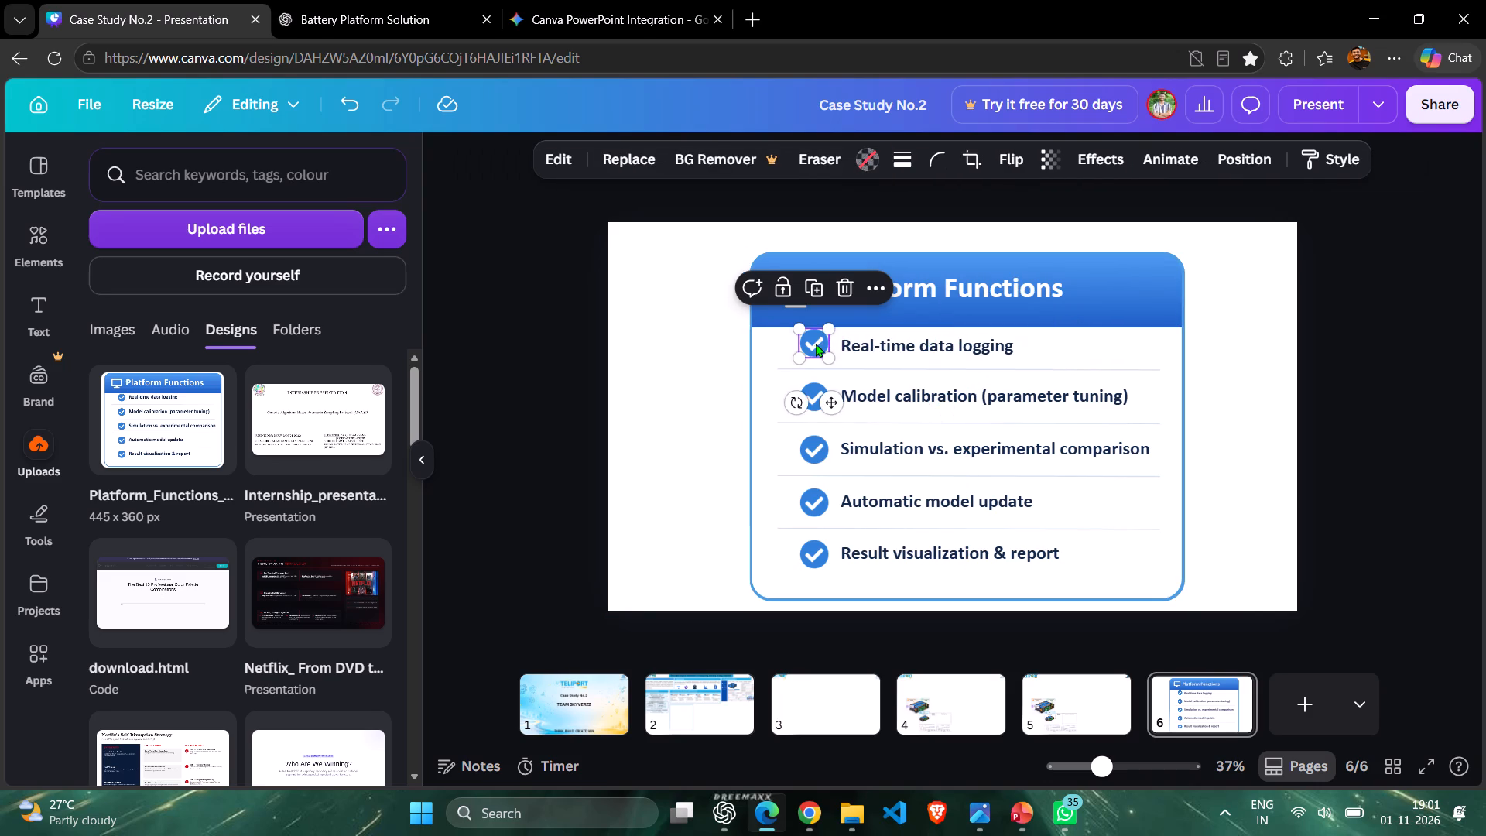
click(814, 343)
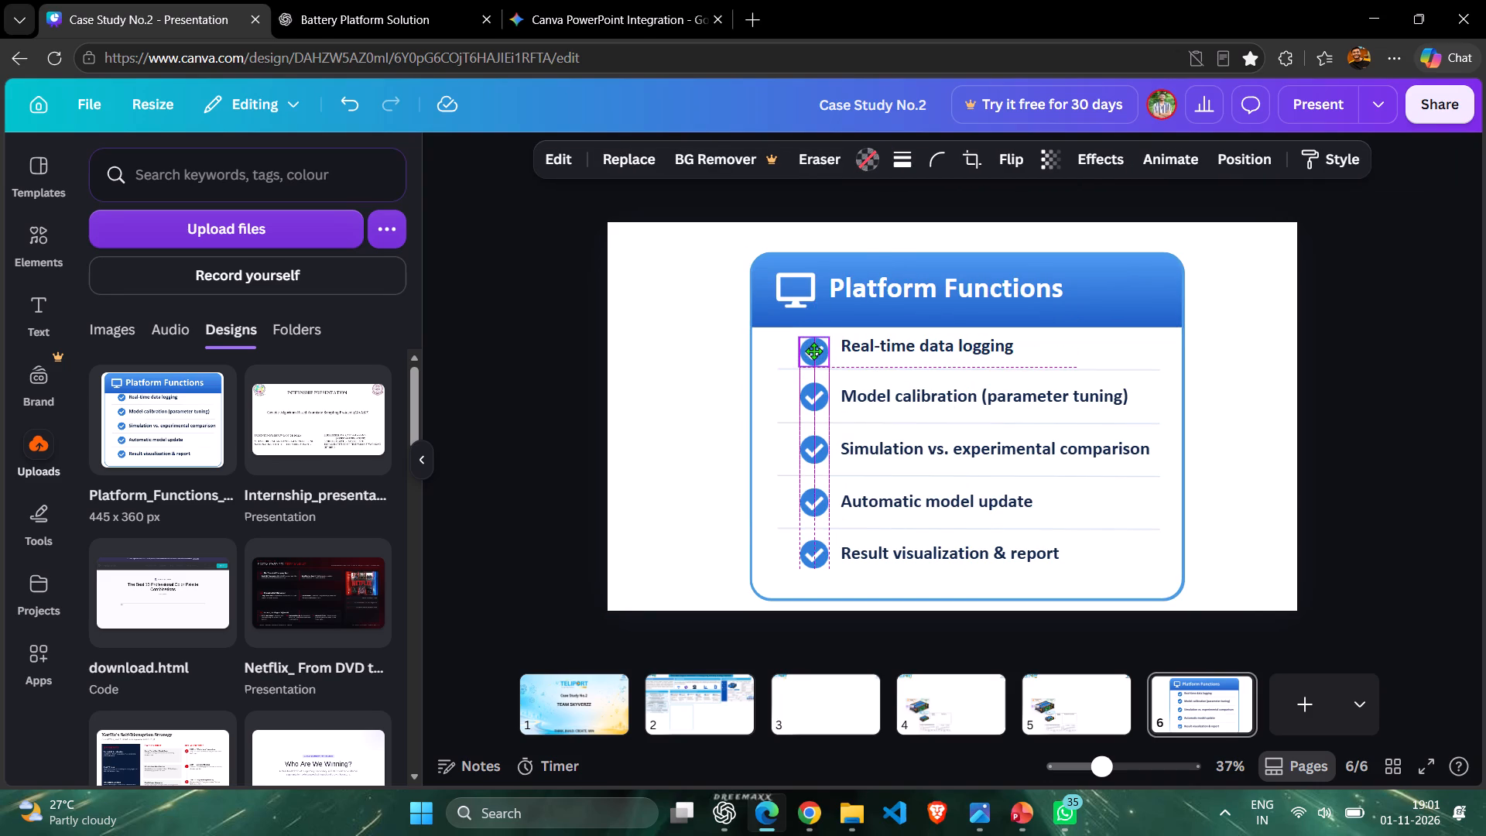
click(667, 399)
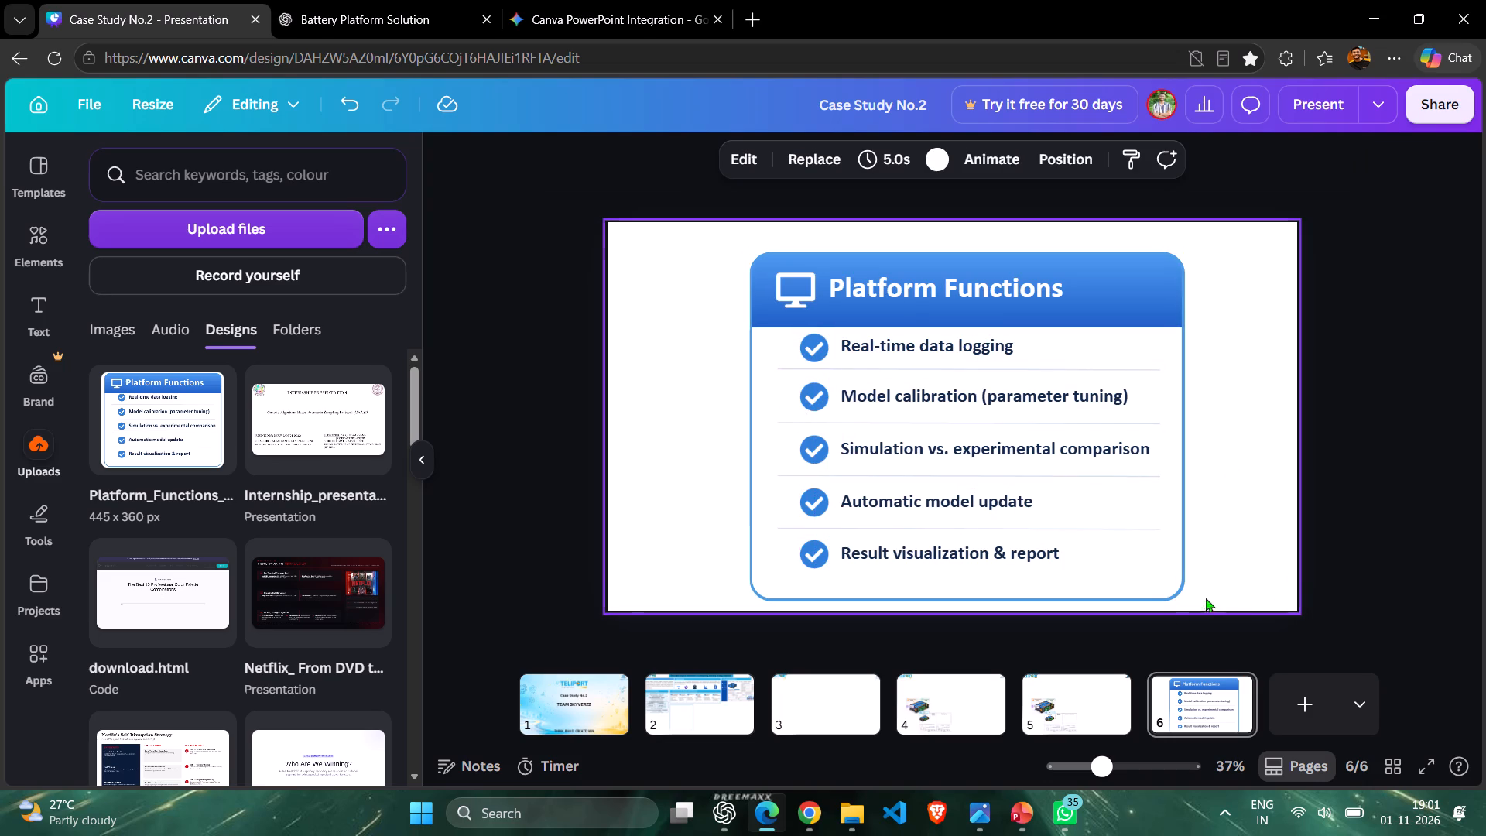
Select all the card's elements and shrink them together slightly from the card's lower-right corner.
drag(1241, 590, 654, 225)
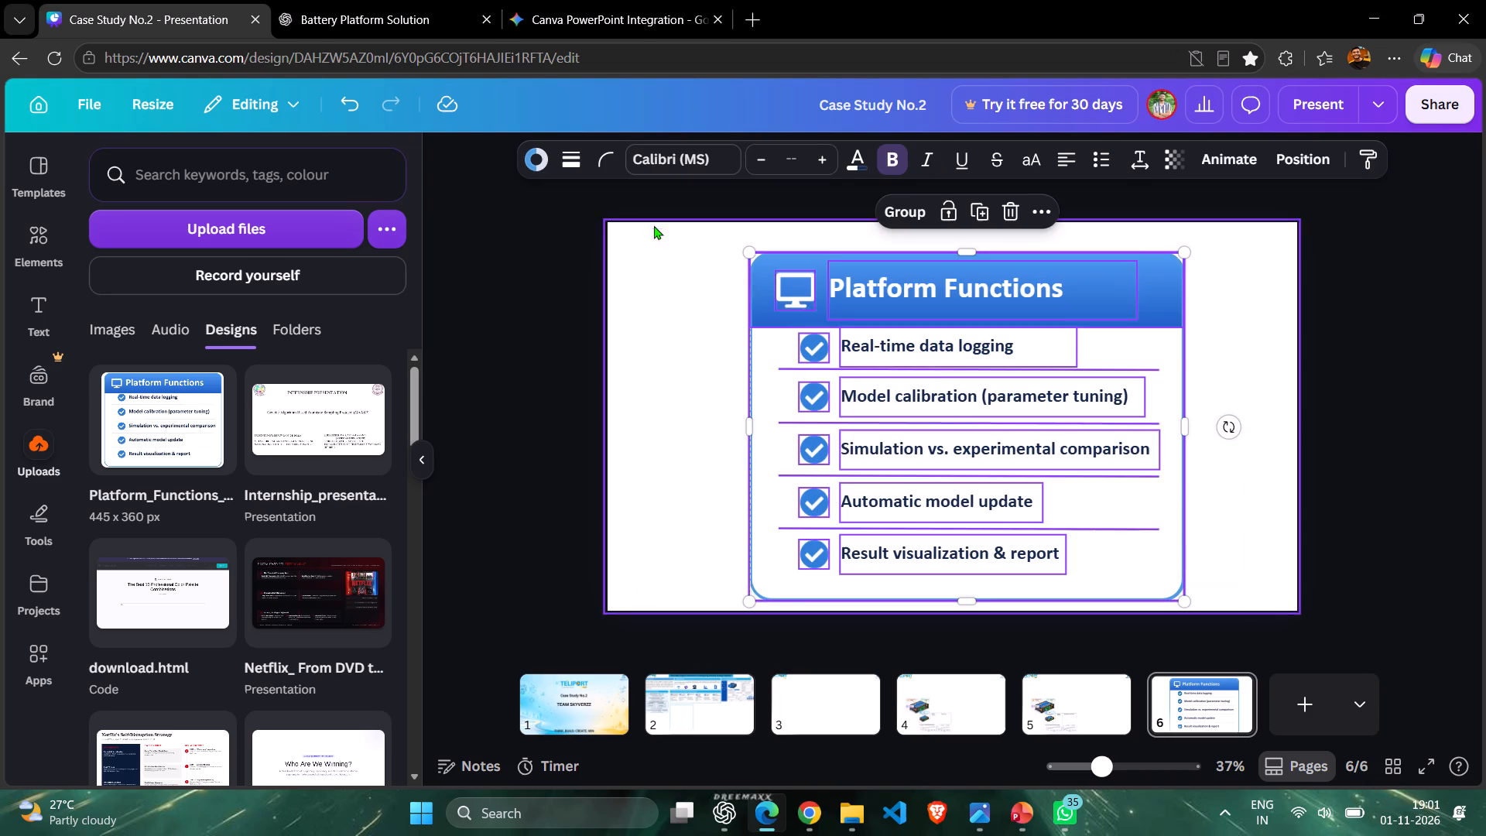
drag(1186, 600, 1087, 534)
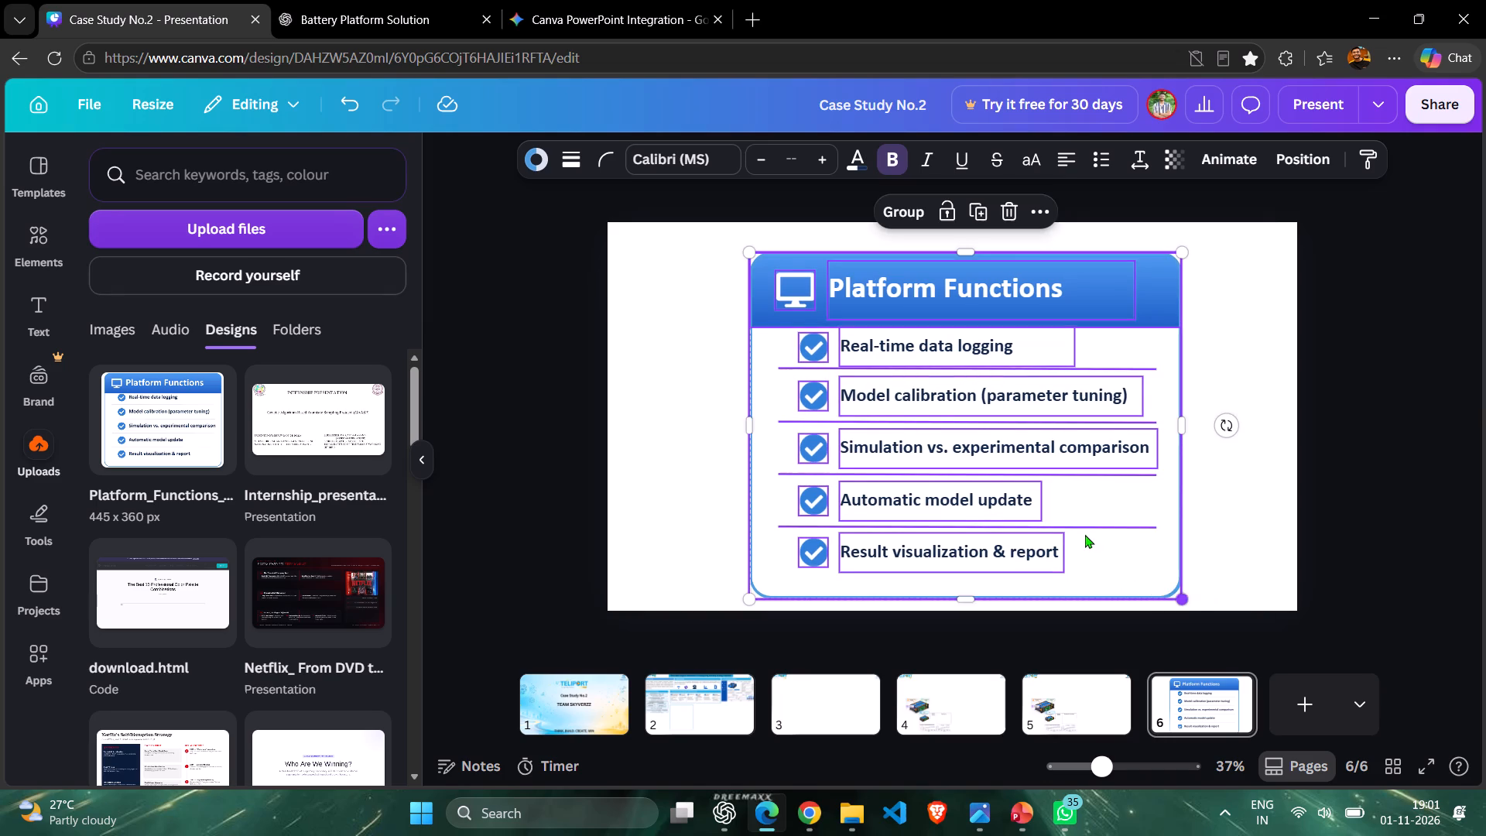
drag(1187, 595, 1128, 564)
drag(1179, 599, 1136, 574)
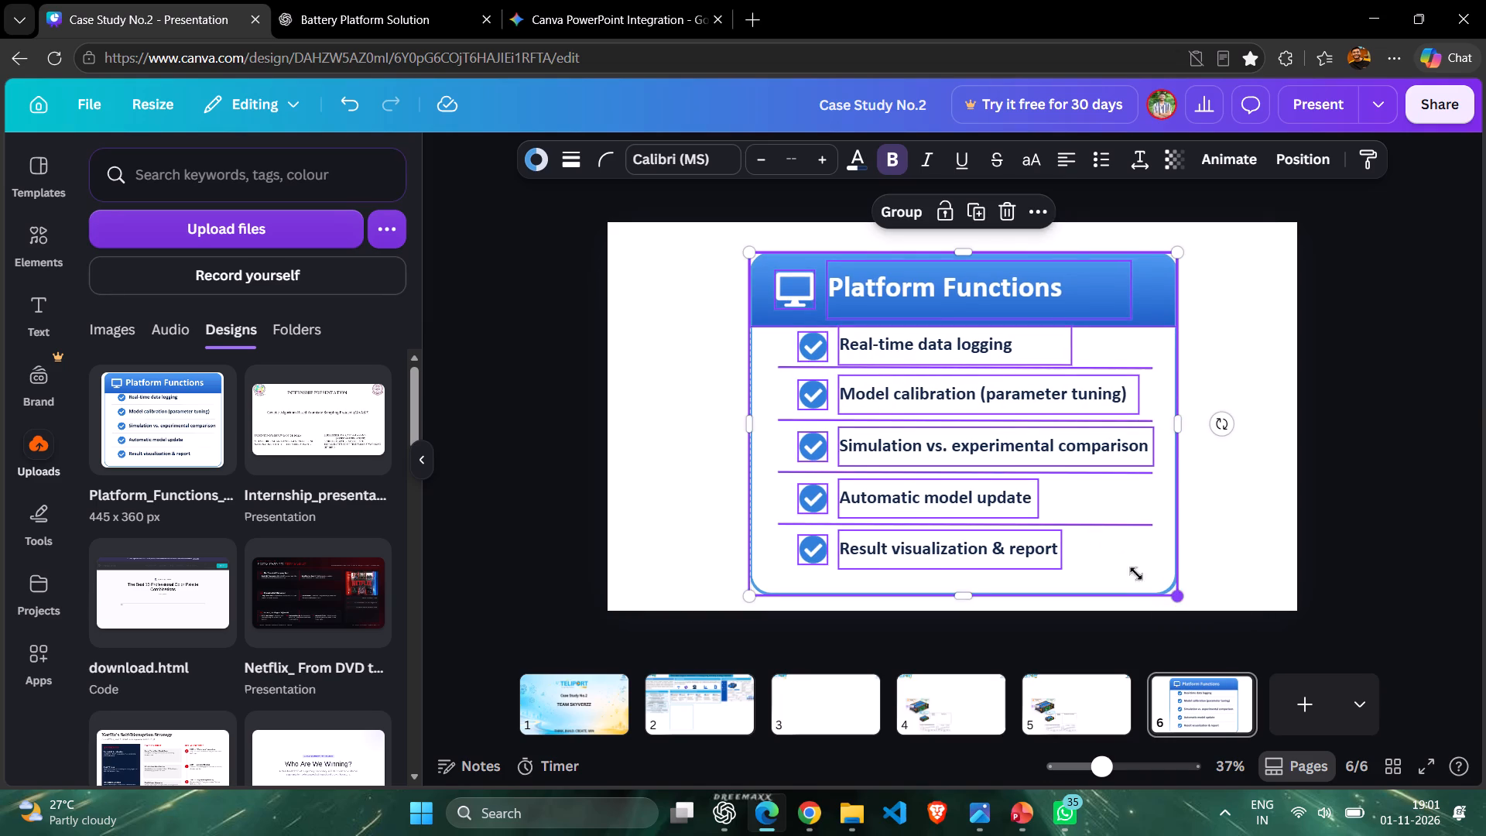
drag(1136, 574, 1100, 548)
click(1251, 368)
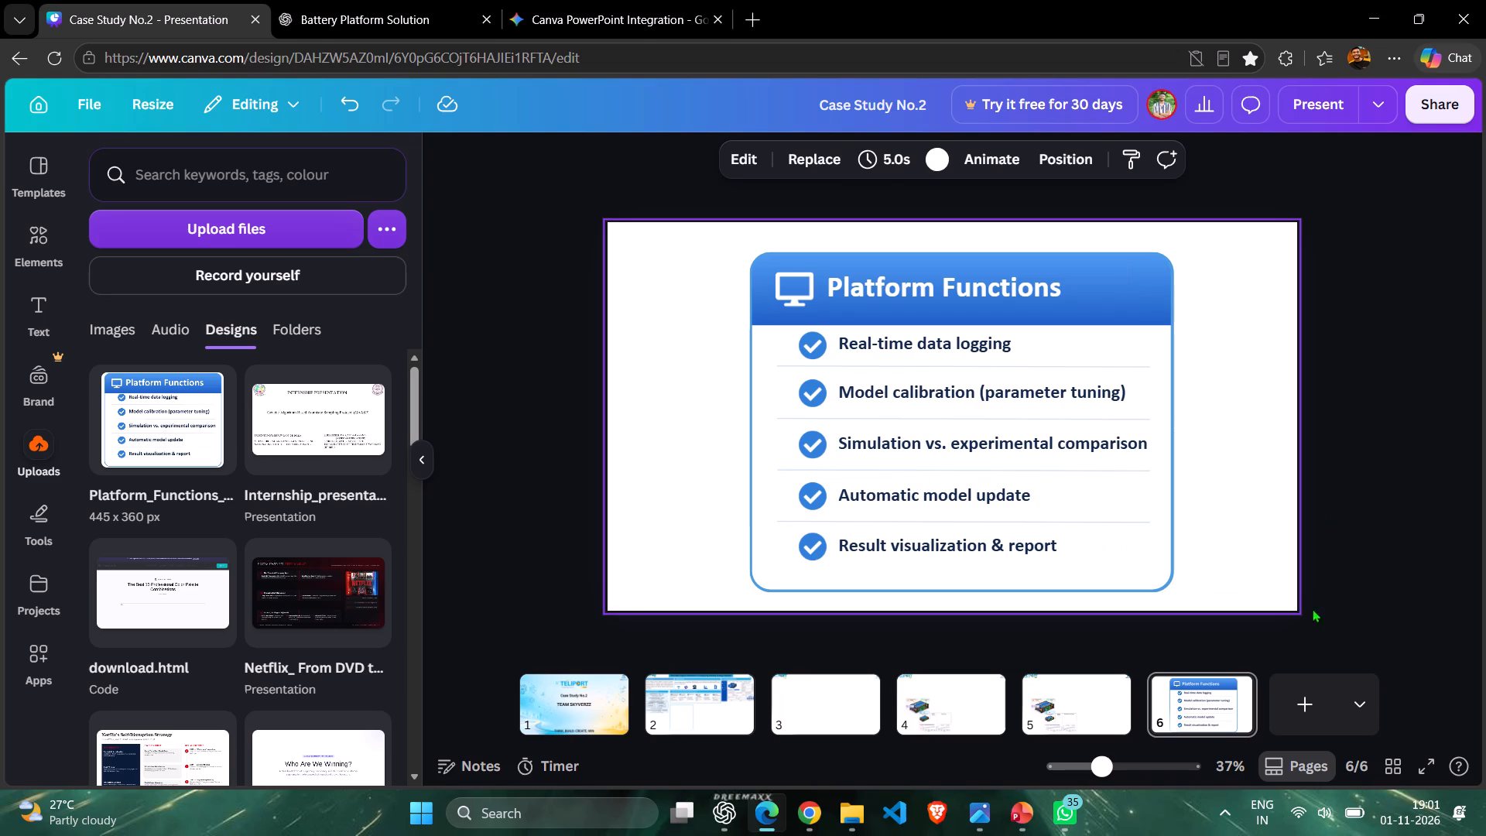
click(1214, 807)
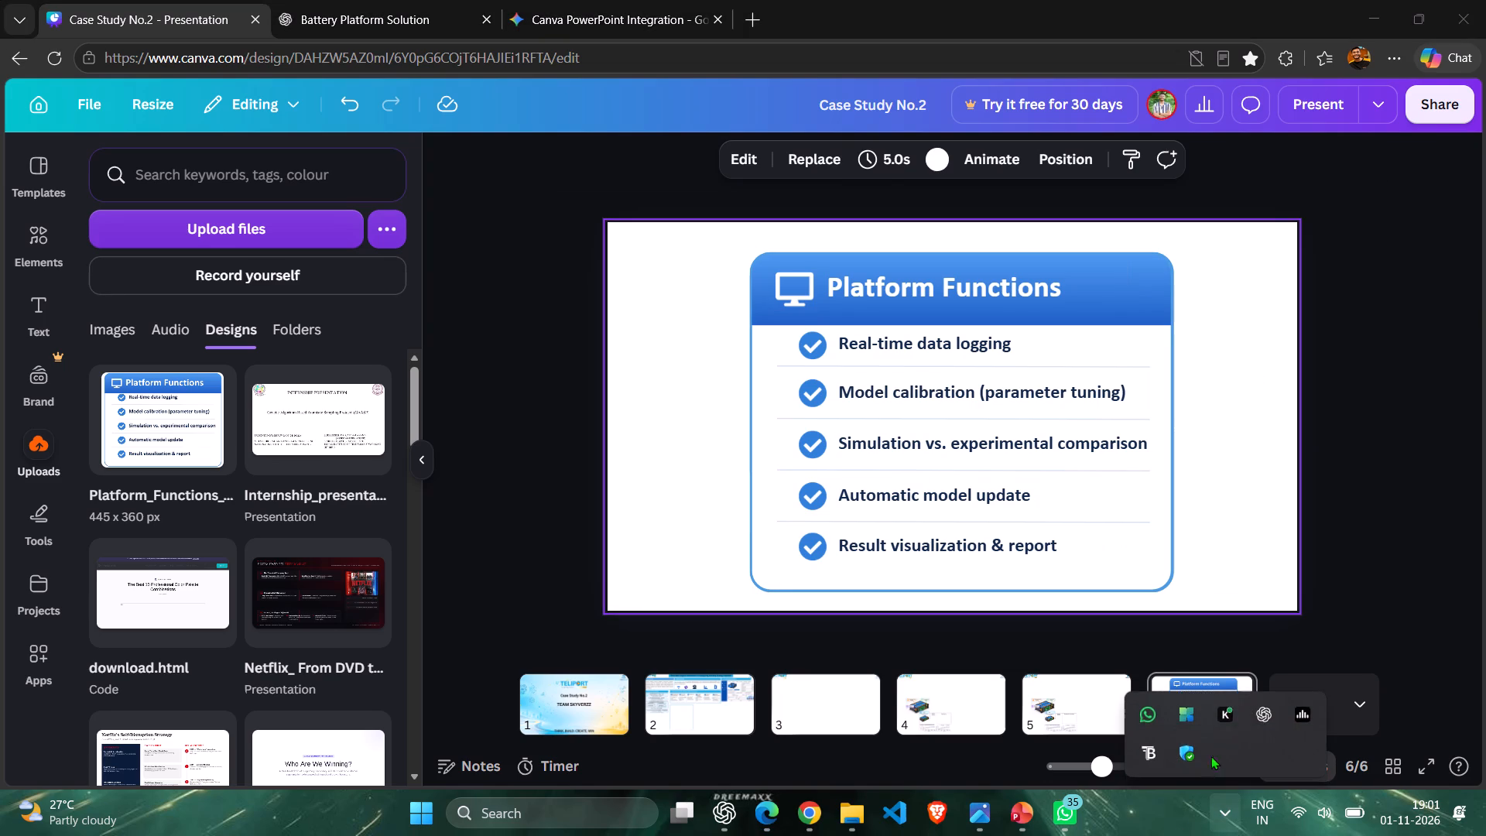
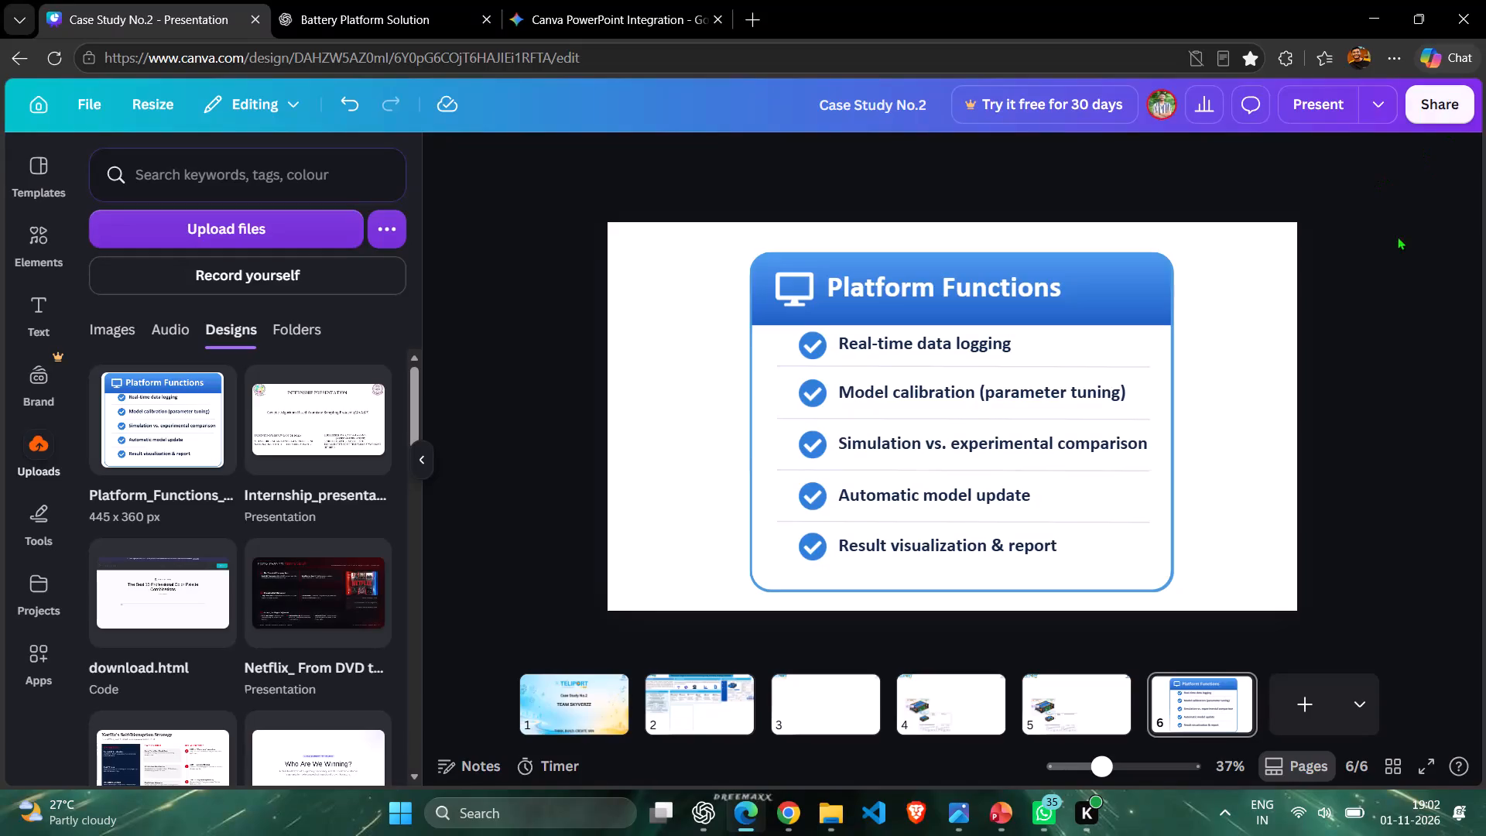
Select all the Platform Functions card's elements on page 6 and reduce the font size of all its text together by several points.
click(1120, 685)
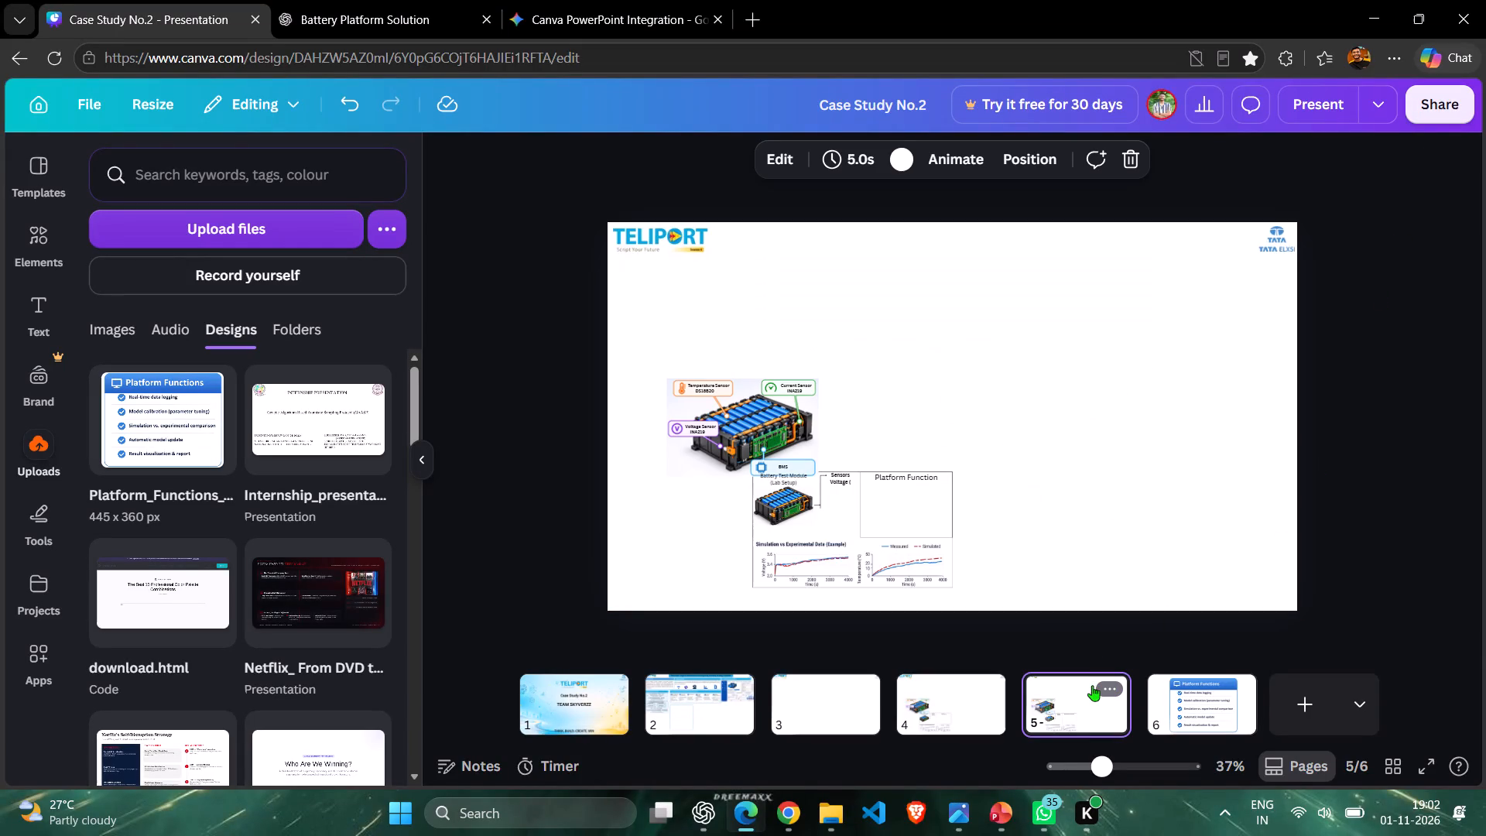
click(1199, 679)
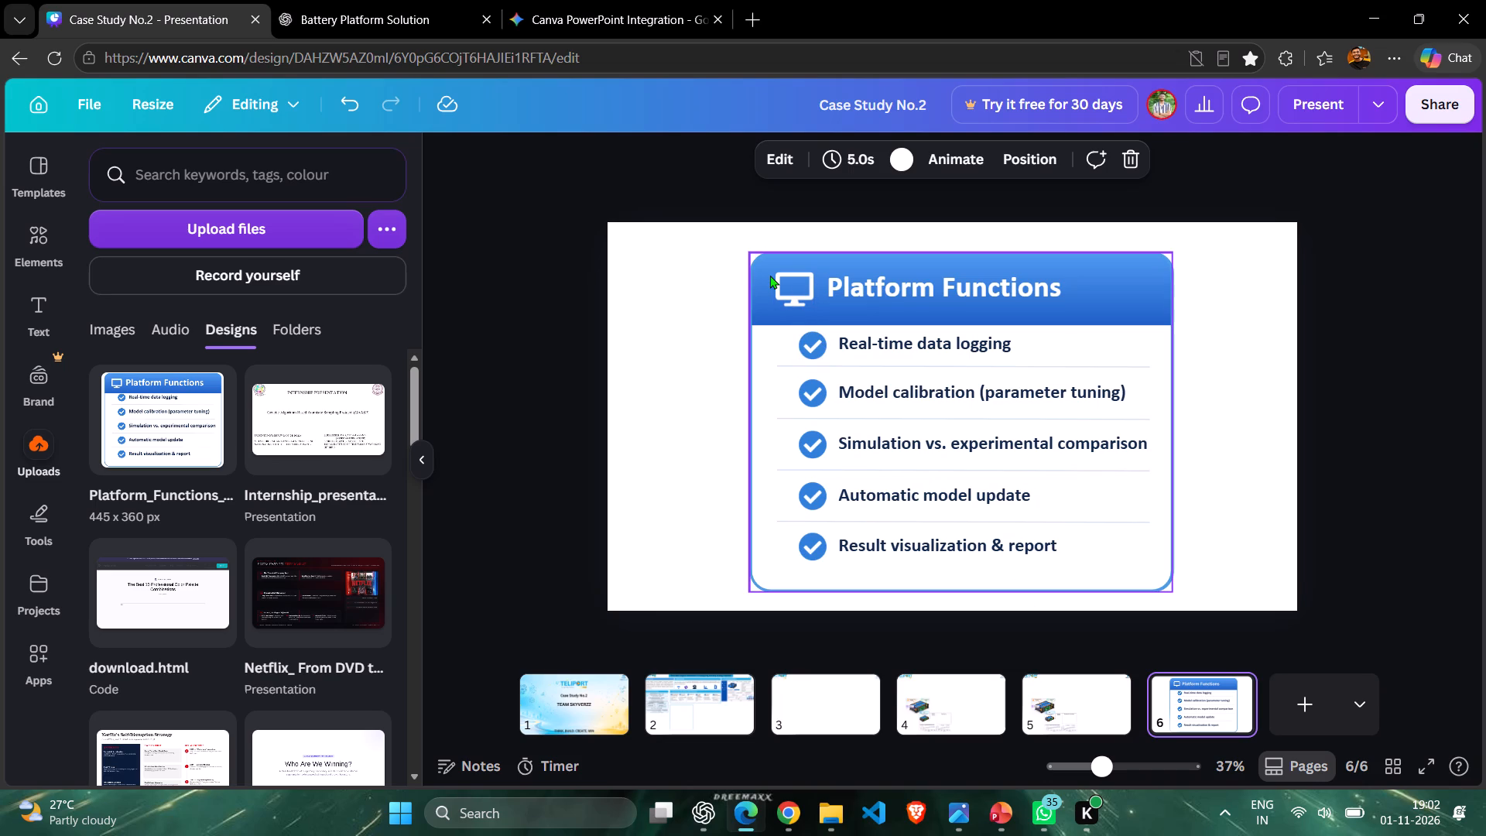
drag(659, 236, 1255, 543)
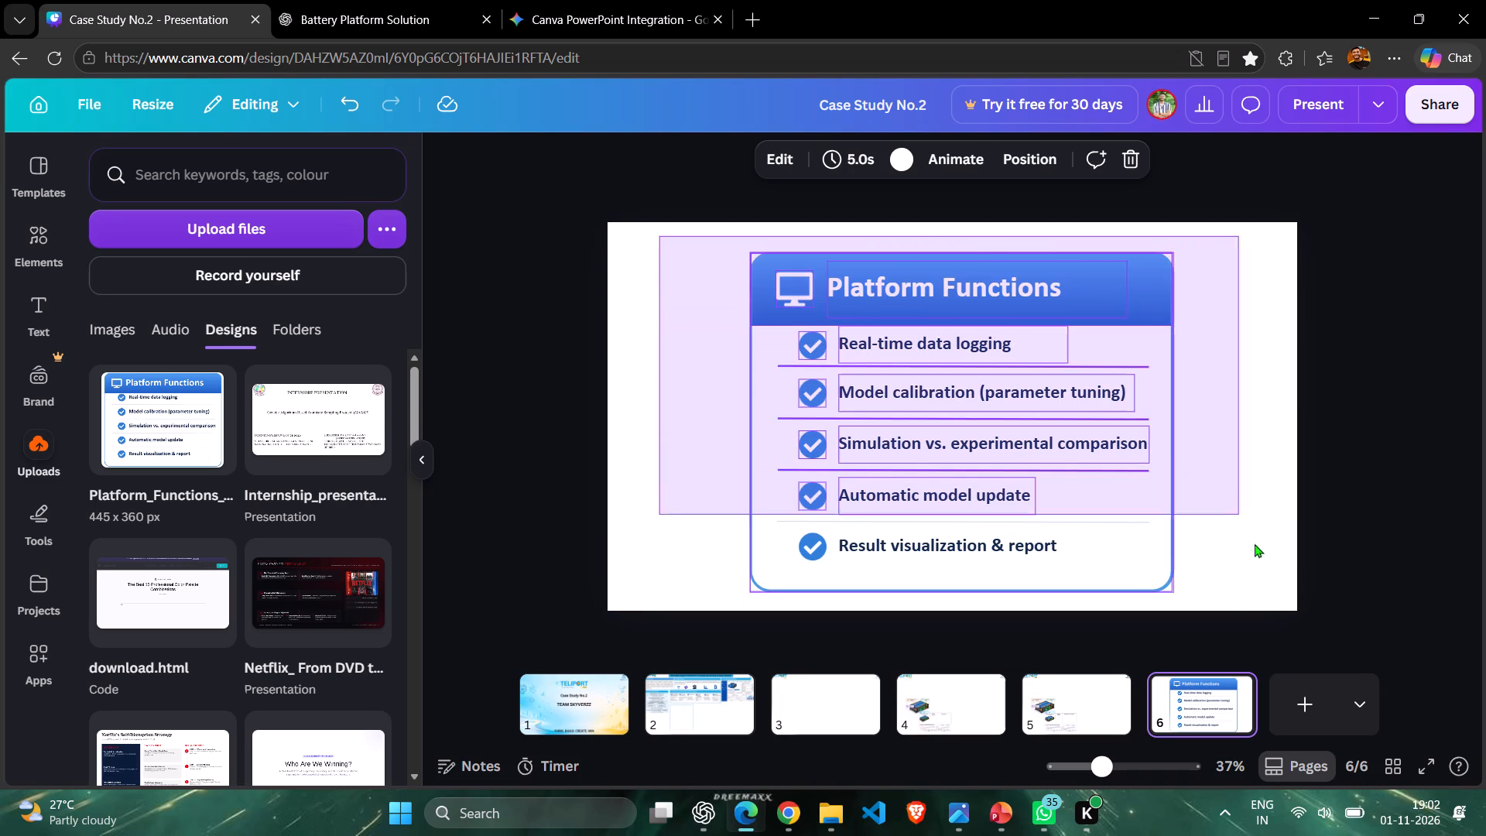
drag(1255, 543, 1248, 620)
click(775, 164)
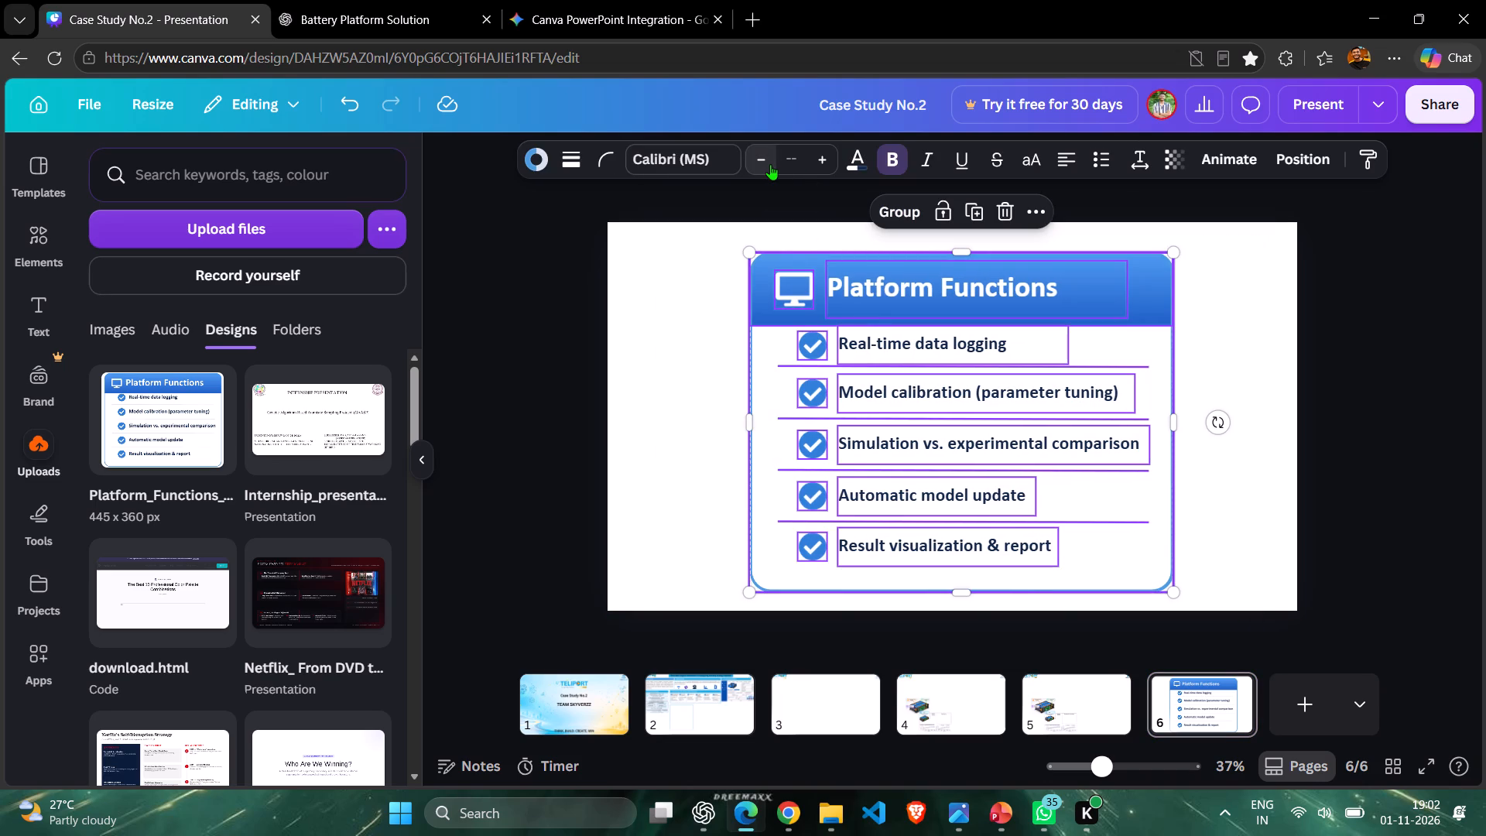
double_click(770, 164)
triple_click(765, 164)
click(765, 164)
click(765, 164)
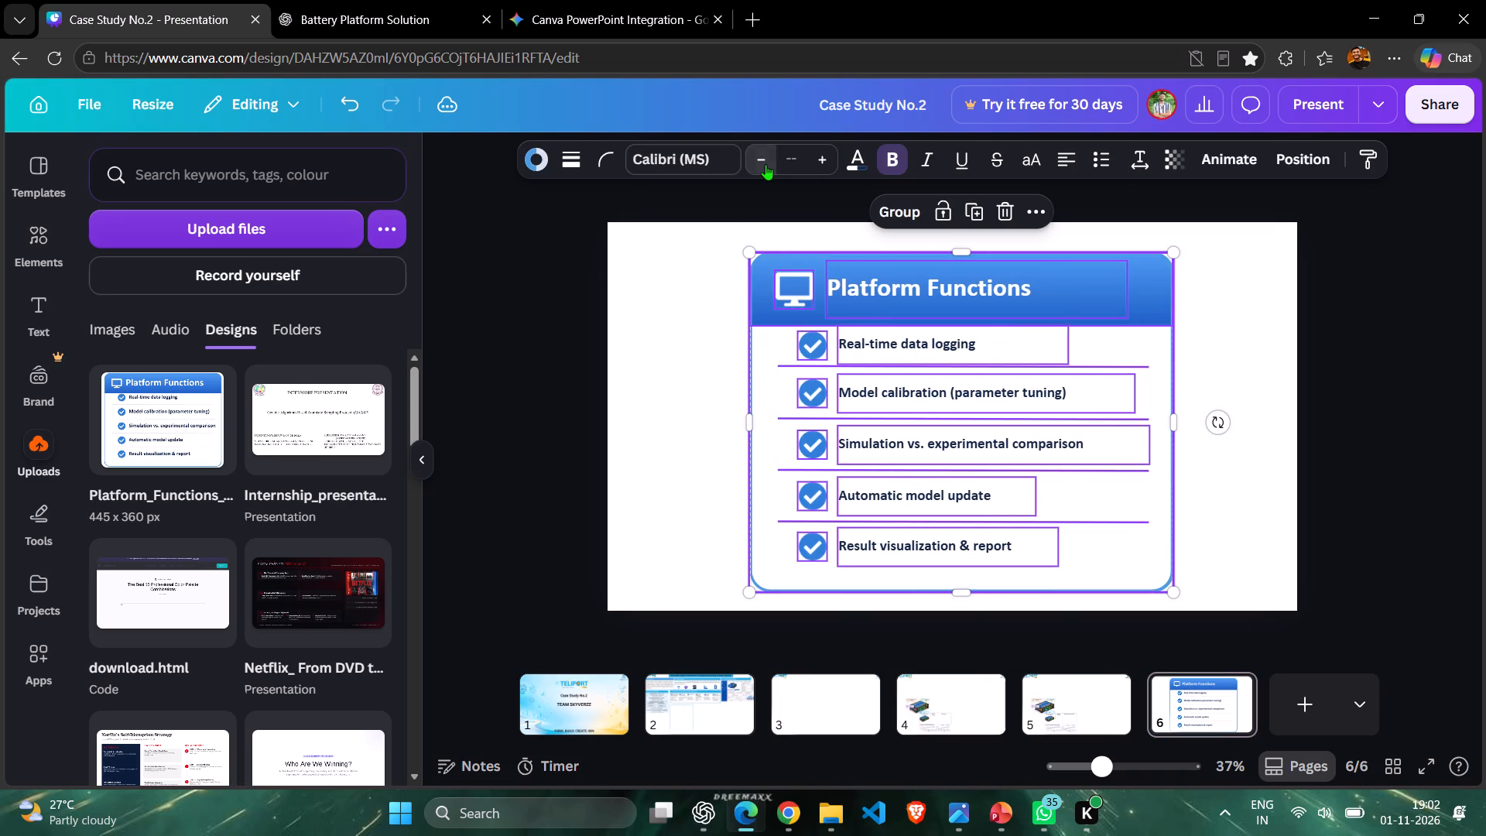
click(765, 164)
click(765, 164)
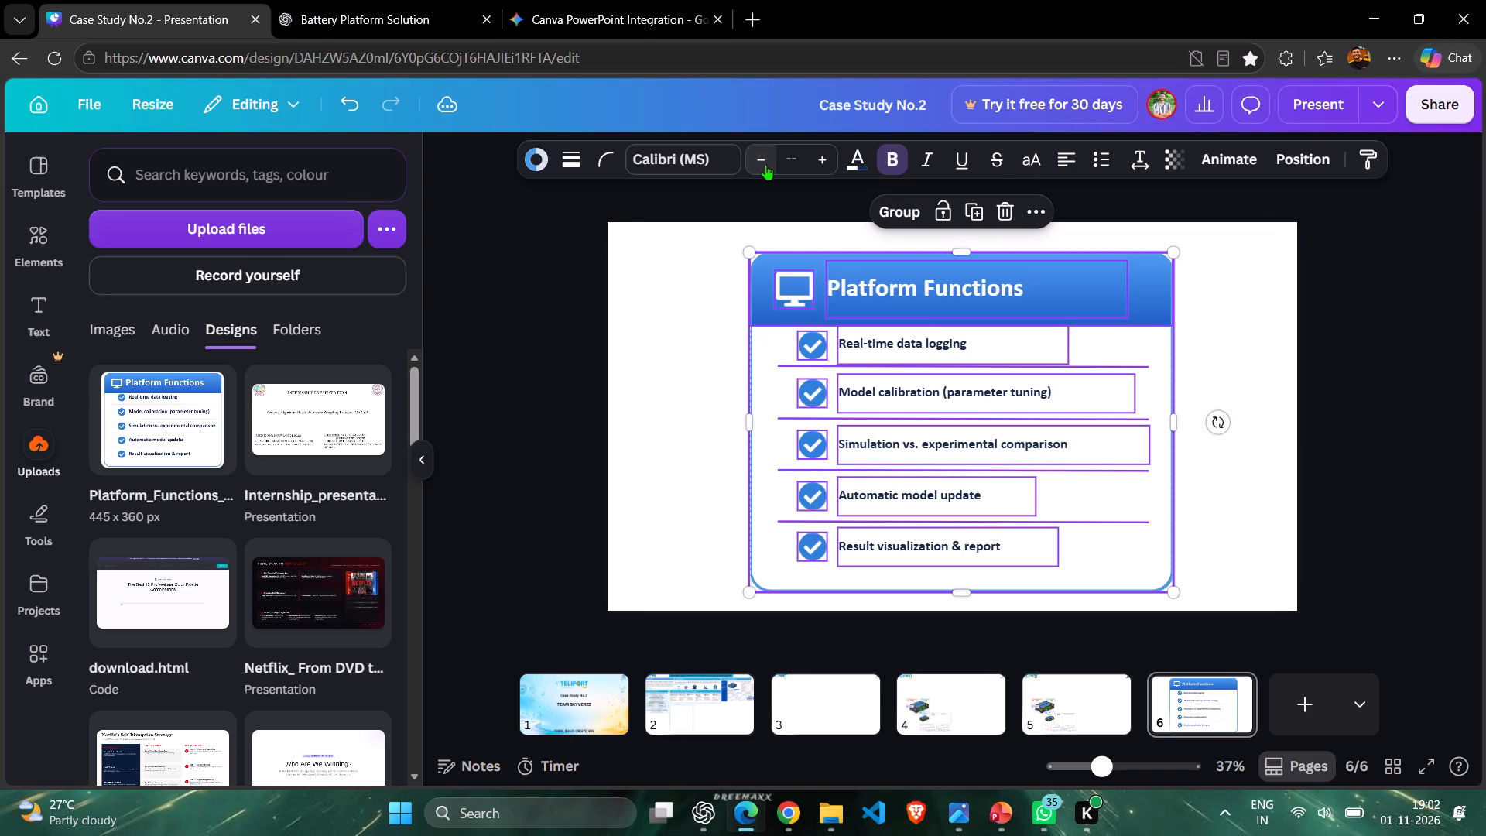
click(765, 164)
click(765, 164)
Shrink the monitor icon in the card's blue header and place it just before the Platform Functions title, vertically centred with it.
click(789, 287)
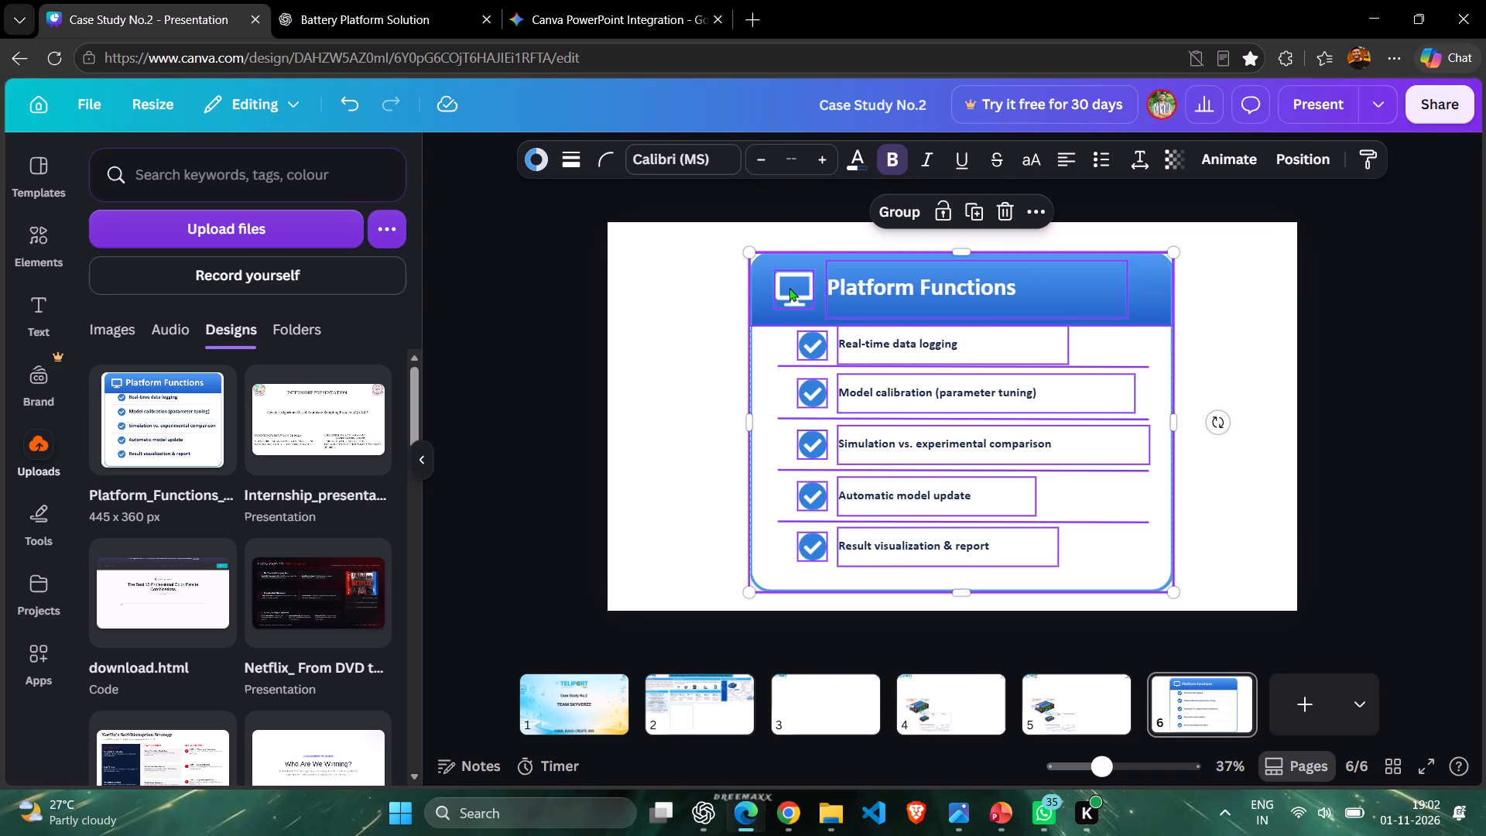
drag(799, 283, 806, 283)
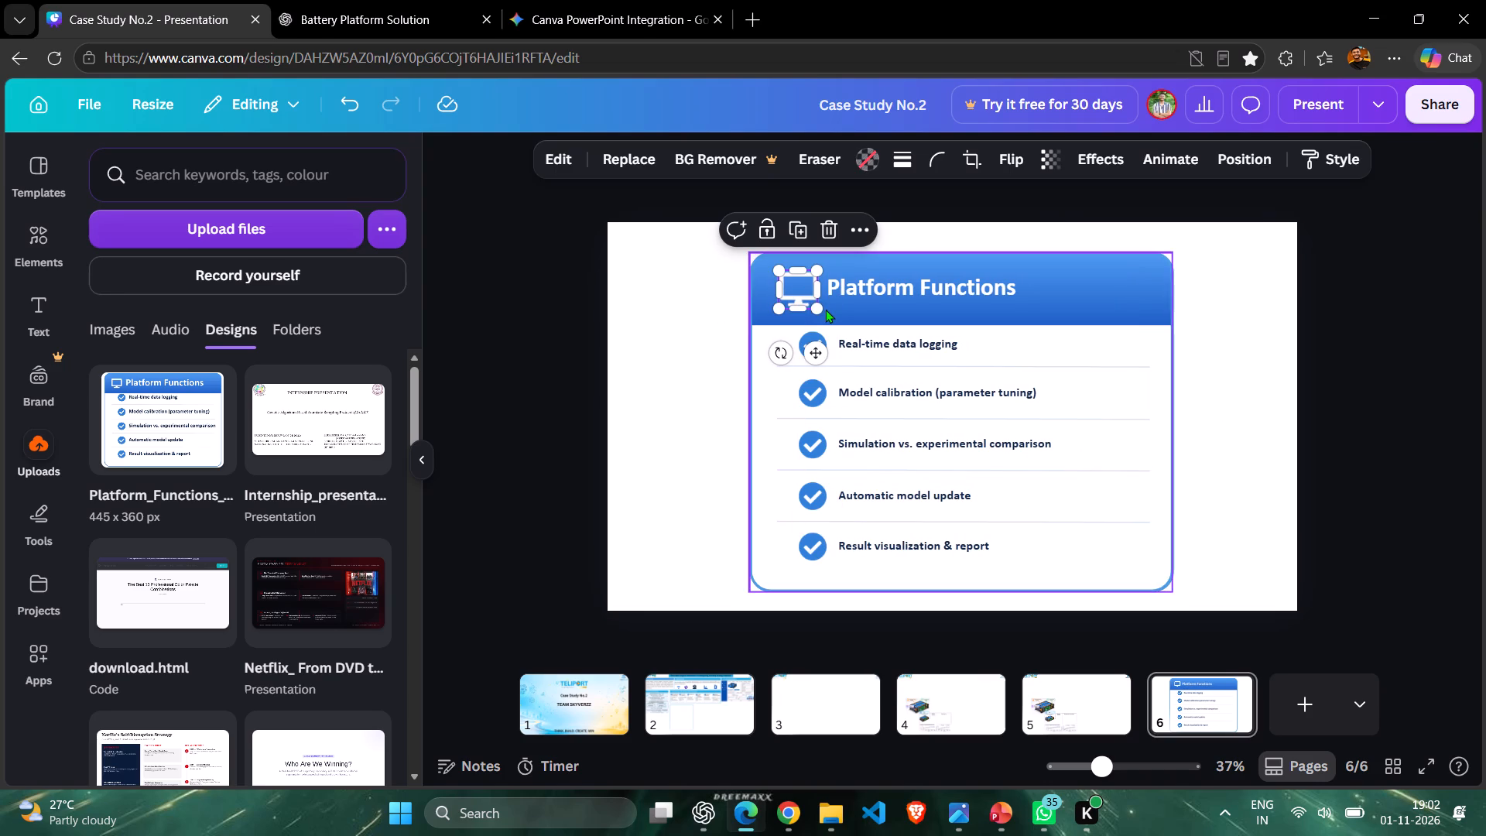
drag(820, 309, 802, 299)
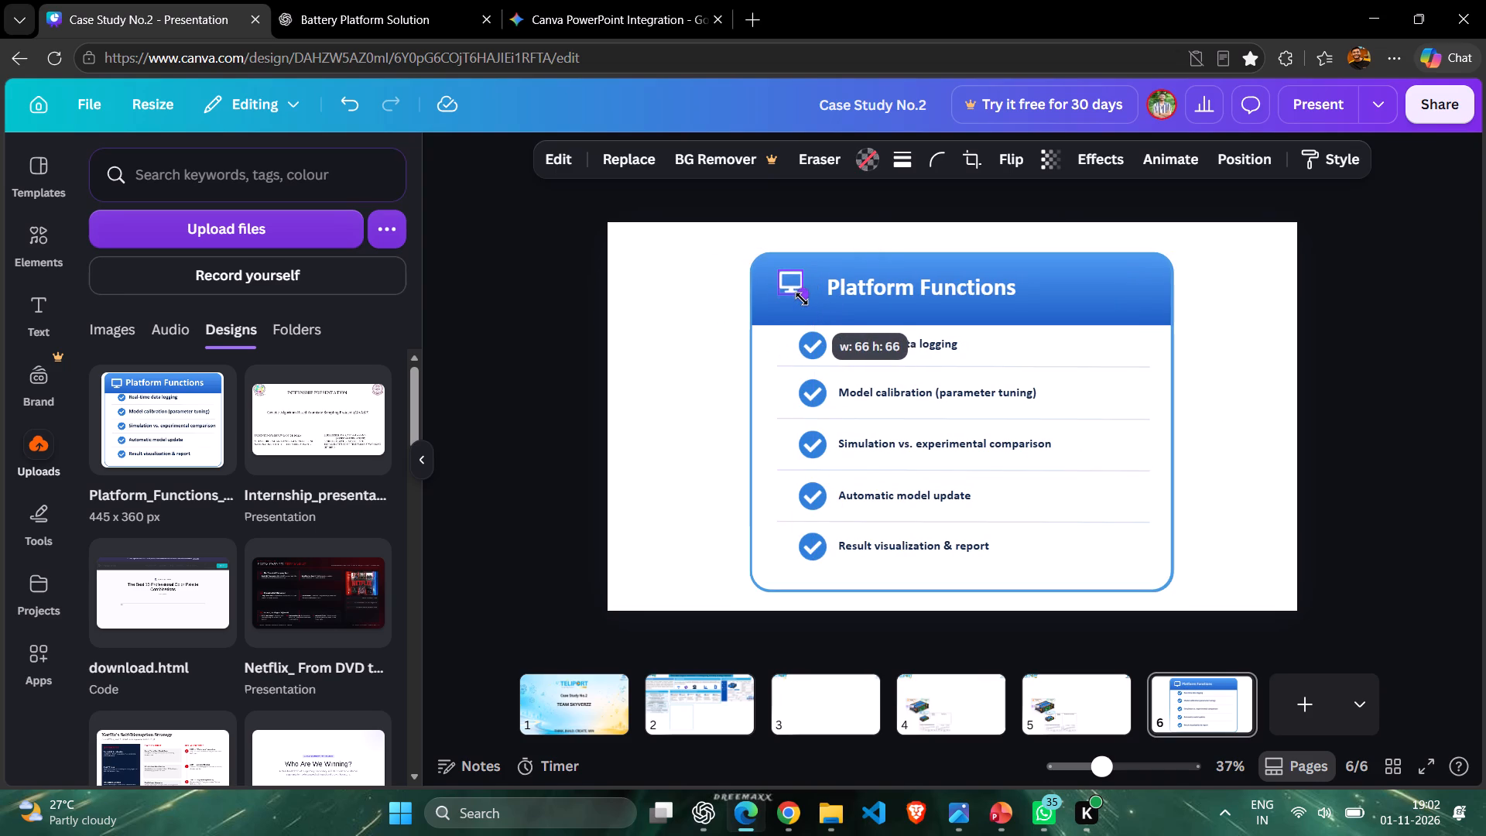
drag(802, 299, 805, 299)
drag(789, 284, 810, 293)
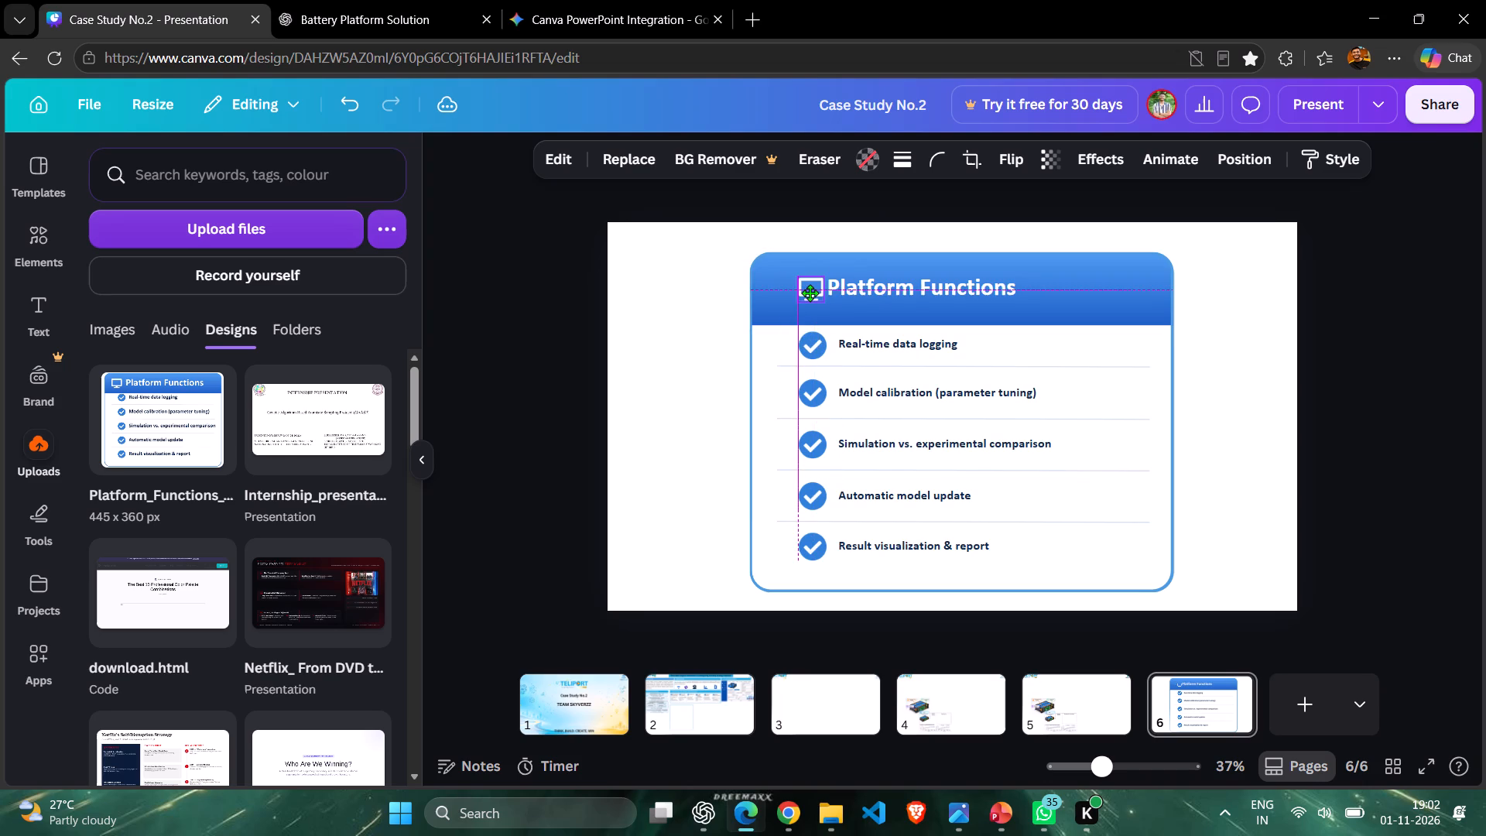
drag(810, 293, 801, 291)
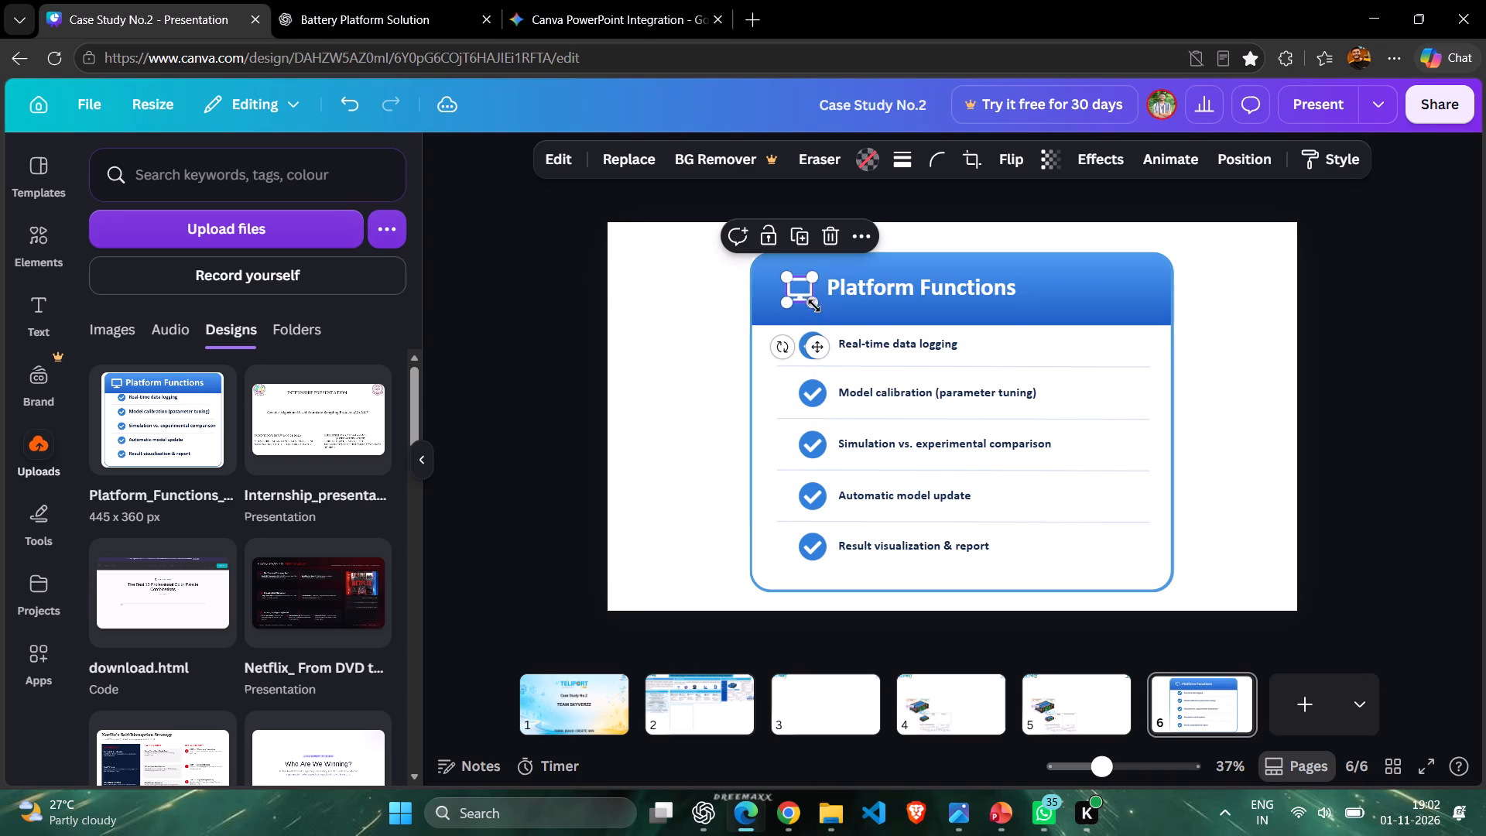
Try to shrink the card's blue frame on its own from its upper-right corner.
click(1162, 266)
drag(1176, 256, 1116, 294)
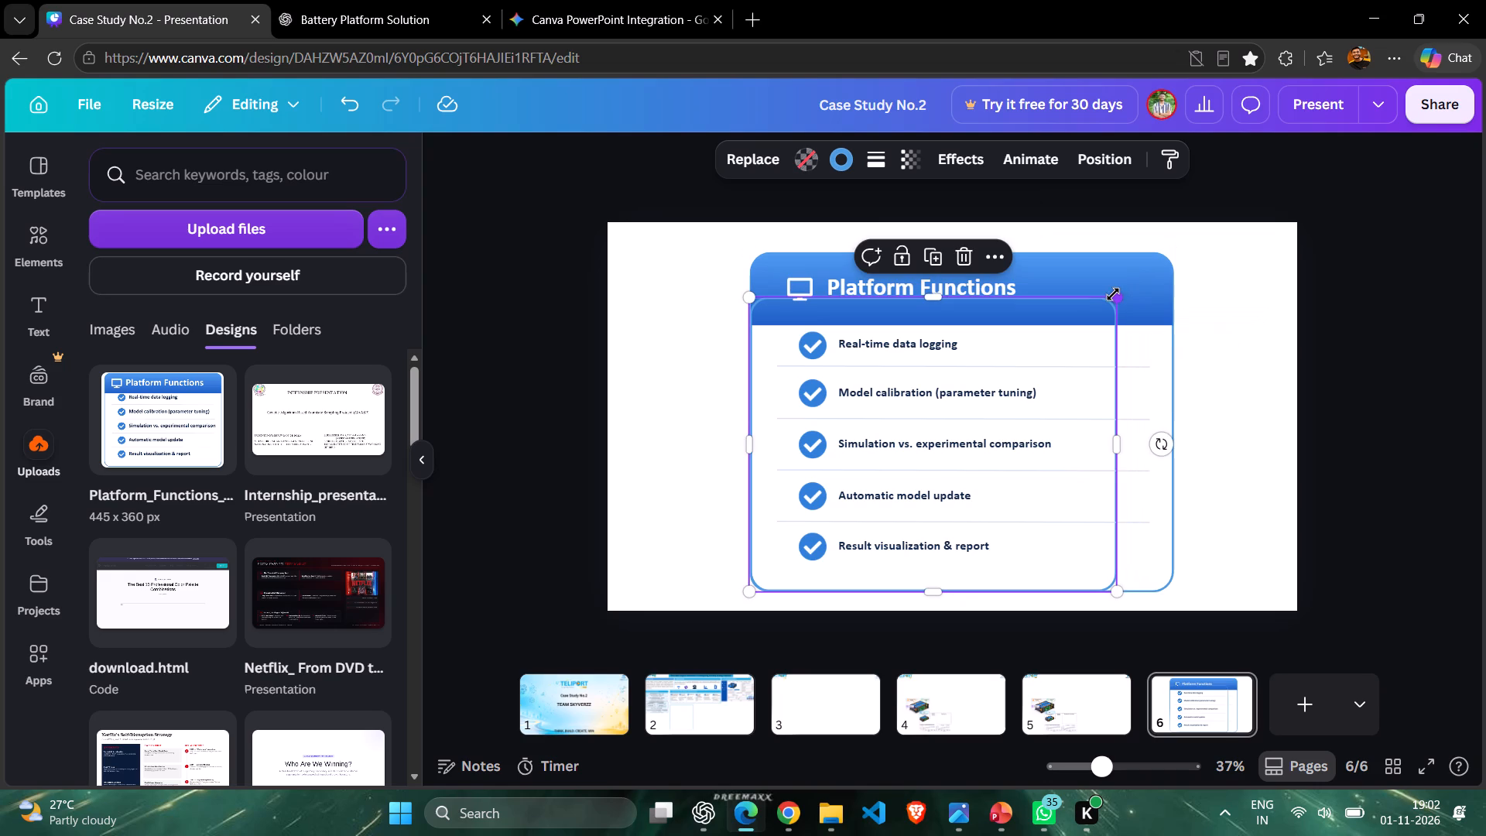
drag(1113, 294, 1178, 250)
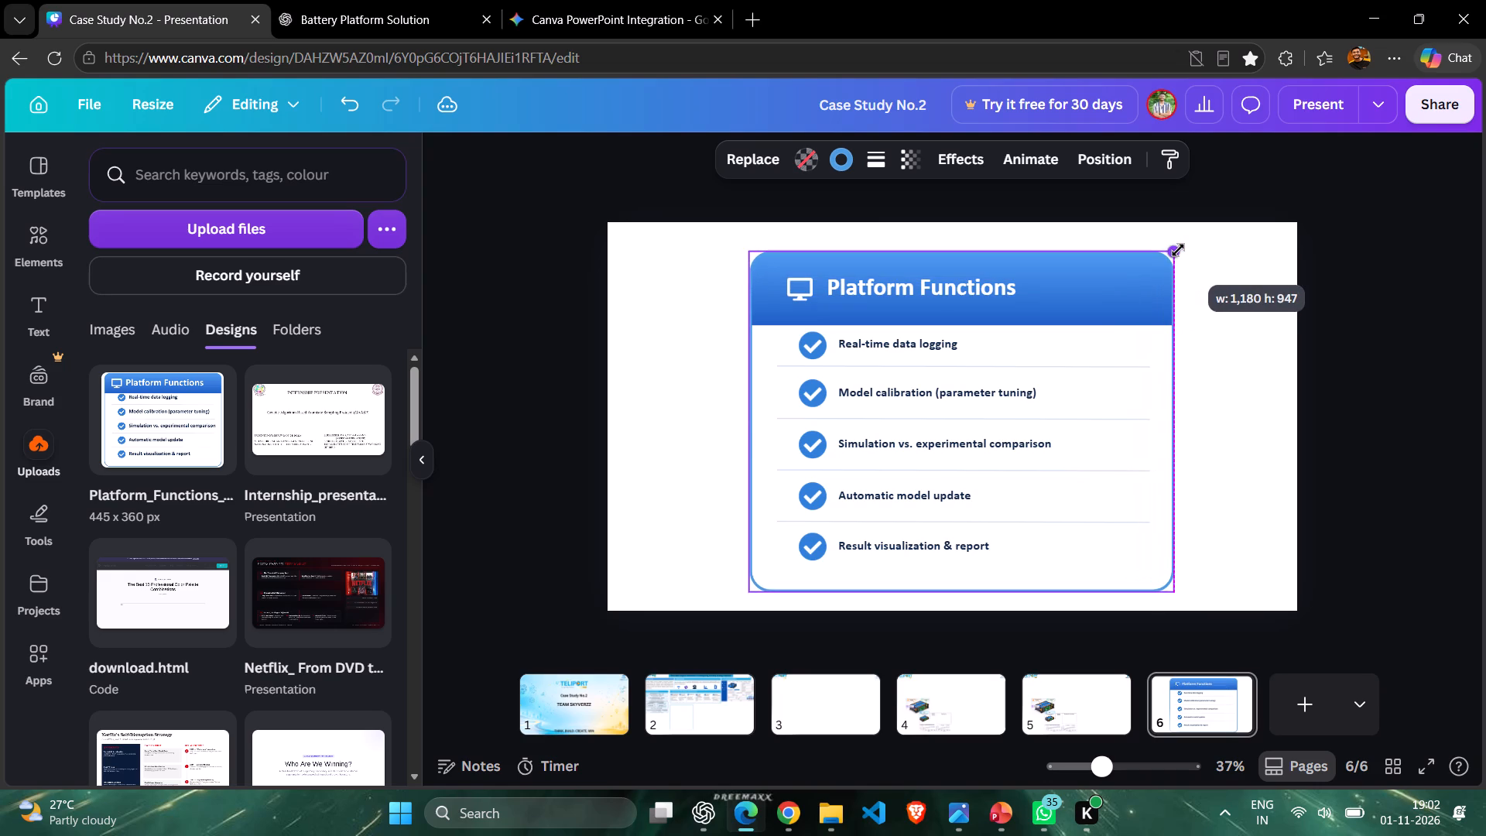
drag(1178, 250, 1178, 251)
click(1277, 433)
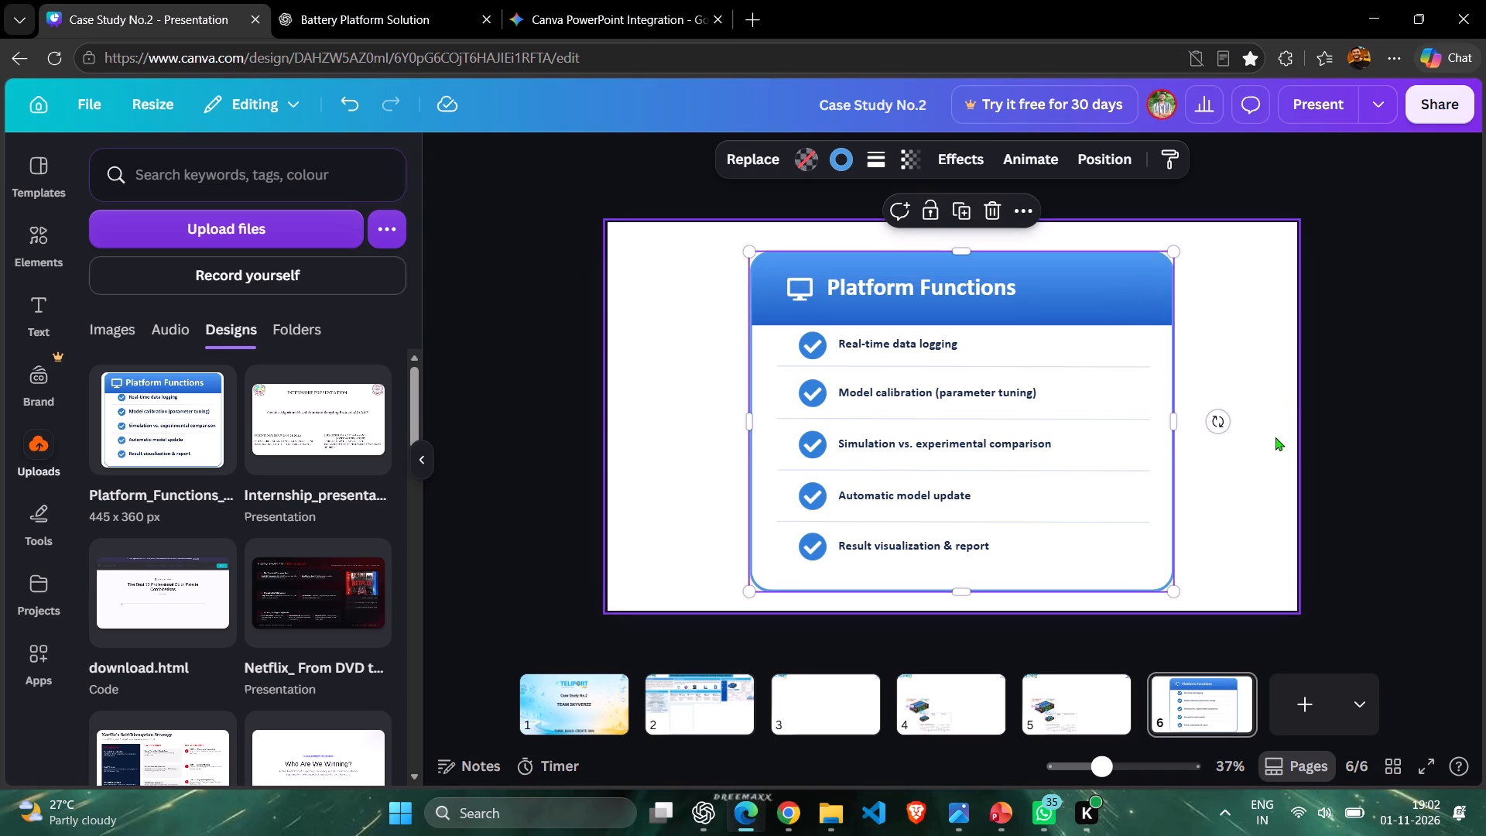
Select all the card's elements and shrink them together from the lower-right corner to about 813 by 653.
drag(1218, 595, 688, 233)
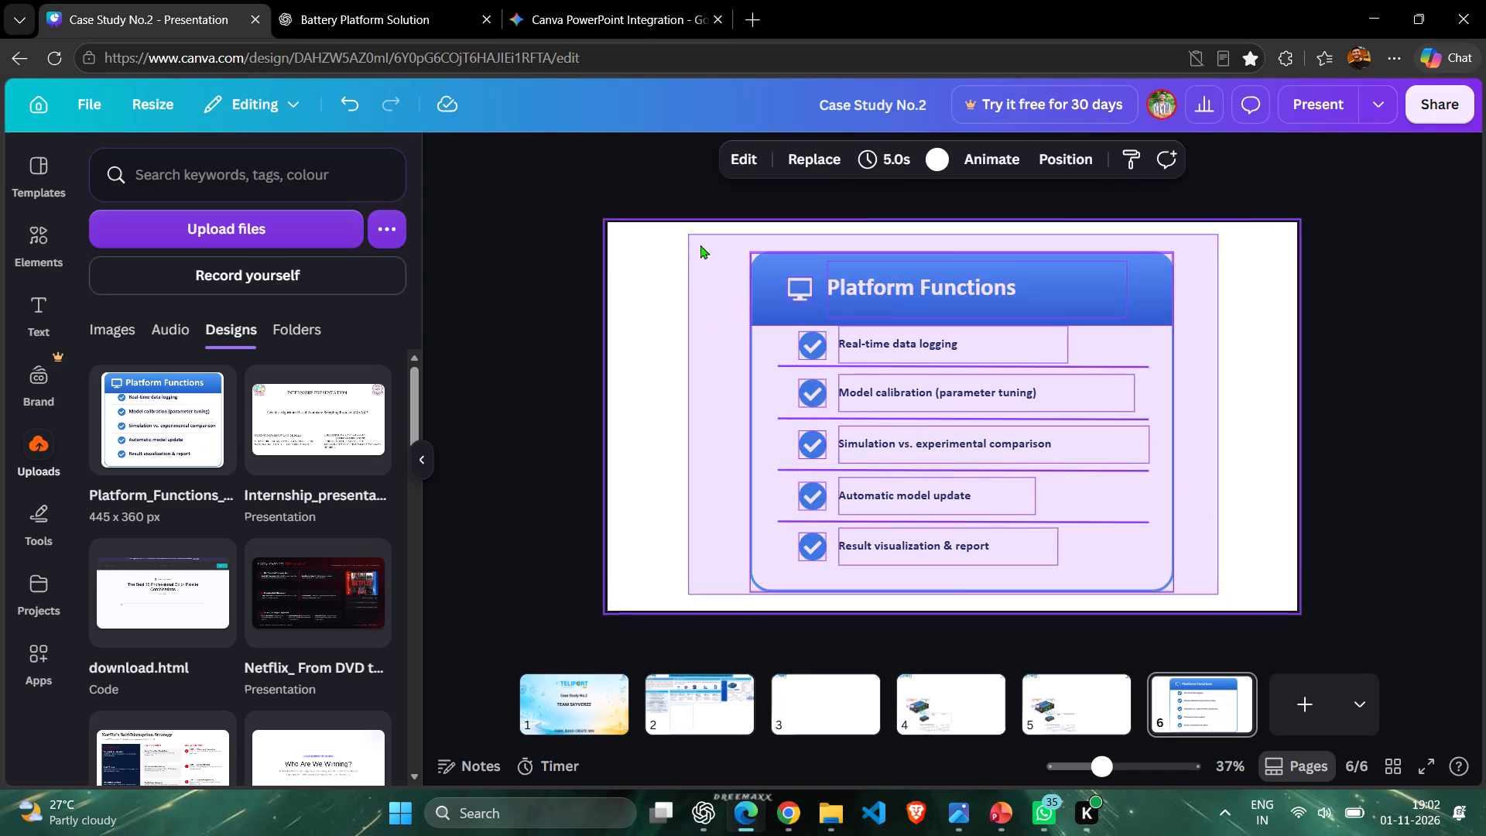
drag(1167, 587, 1000, 464)
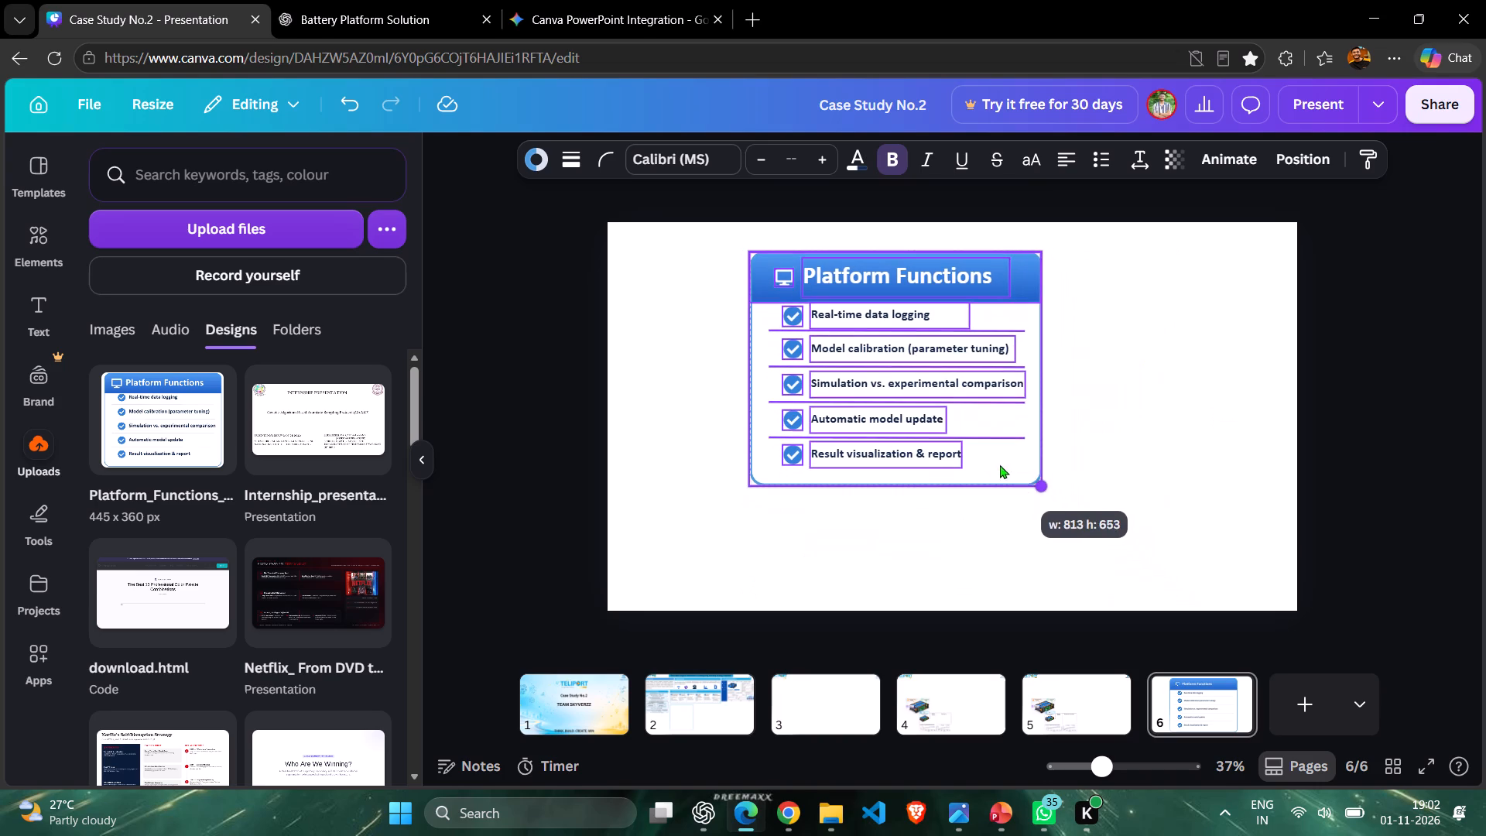
drag(1000, 464, 981, 446)
click(1008, 560)
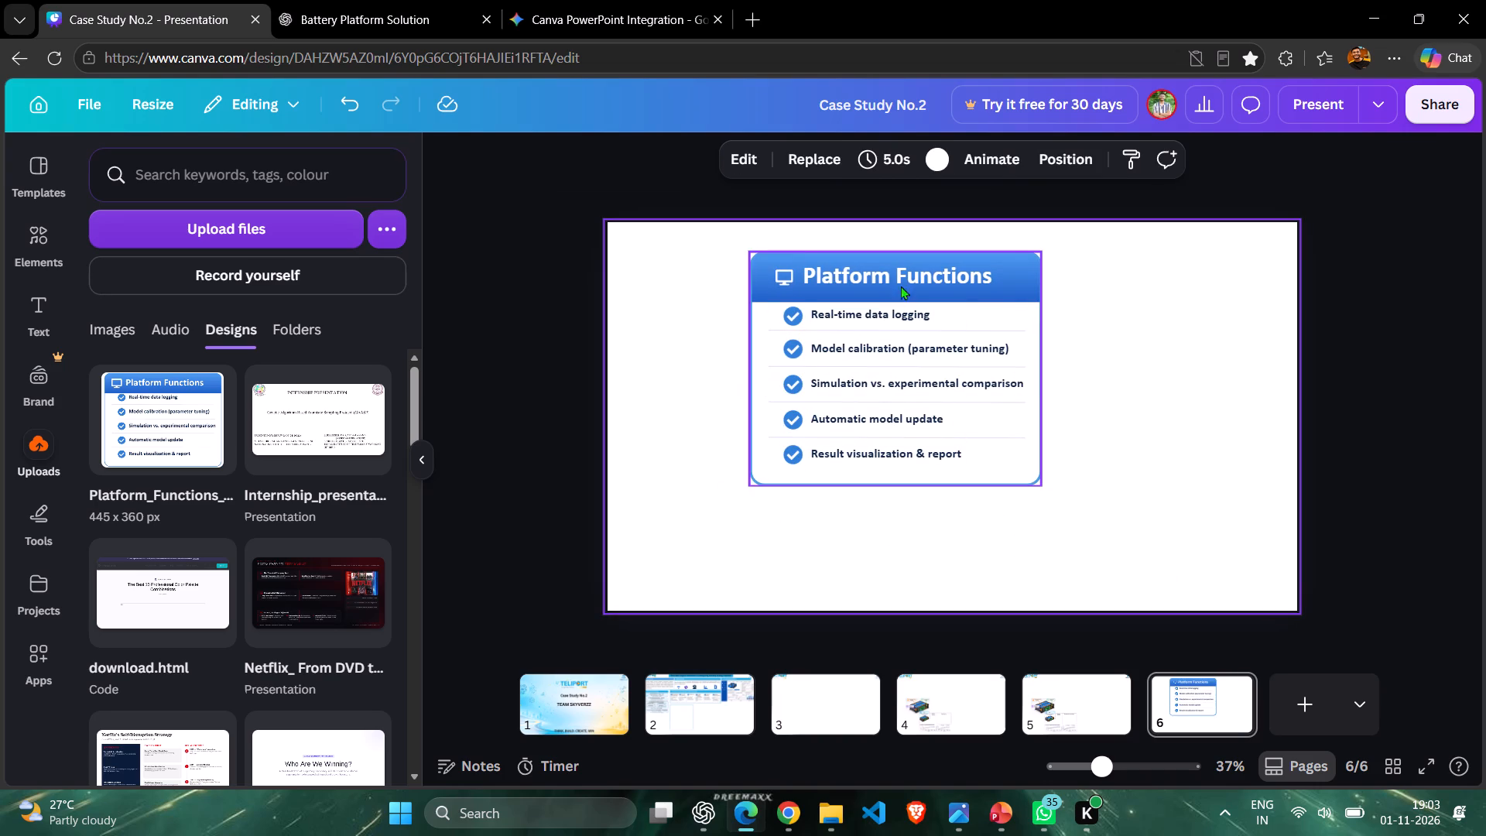
Reduce all the card's text by a few font sizes and shrink the whole card slightly from its lower-right corner.
click(916, 266)
click(673, 290)
drag(701, 235, 706, 235)
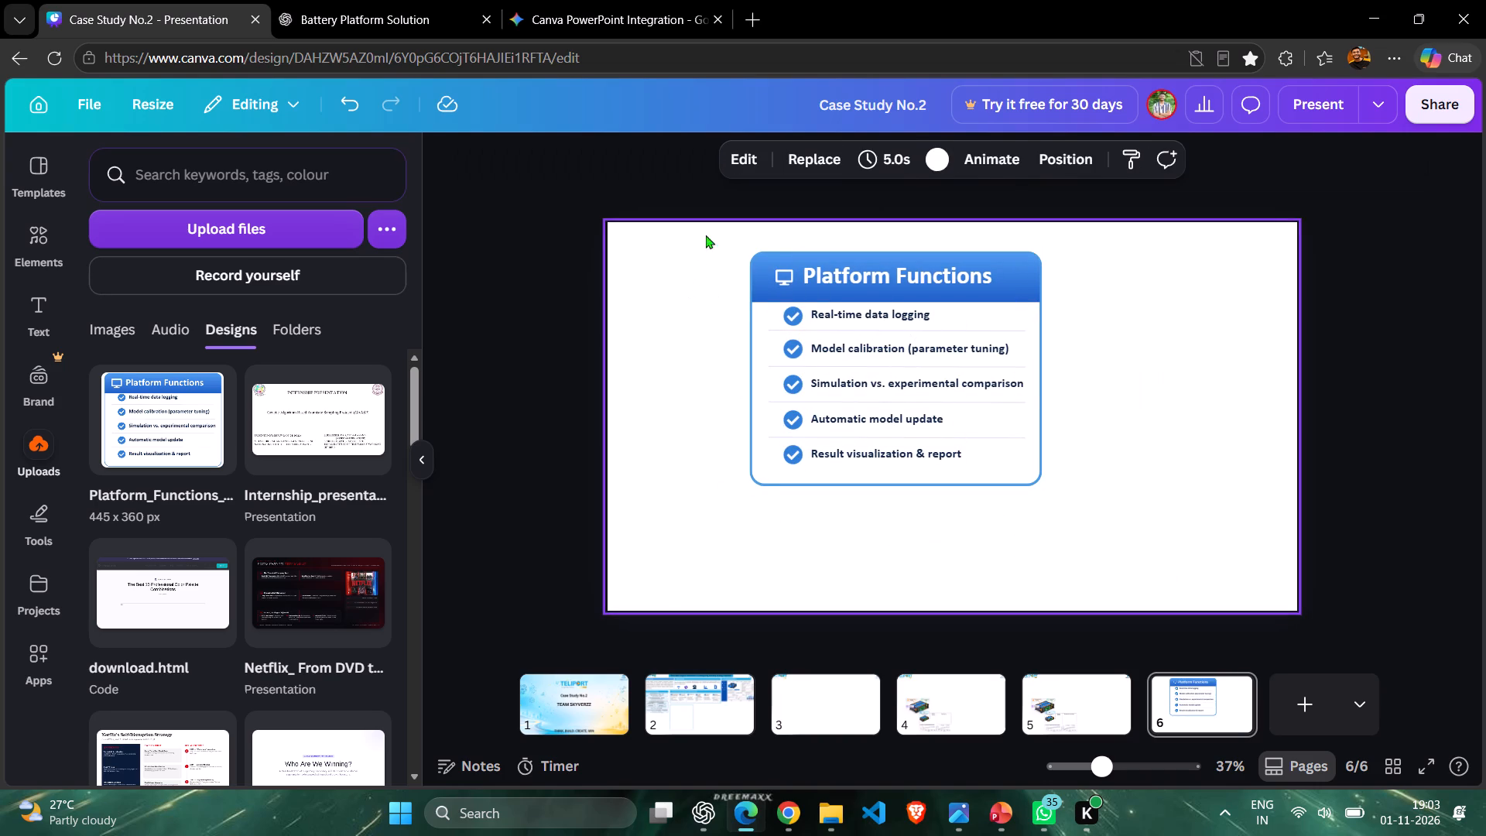
drag(706, 235, 1146, 529)
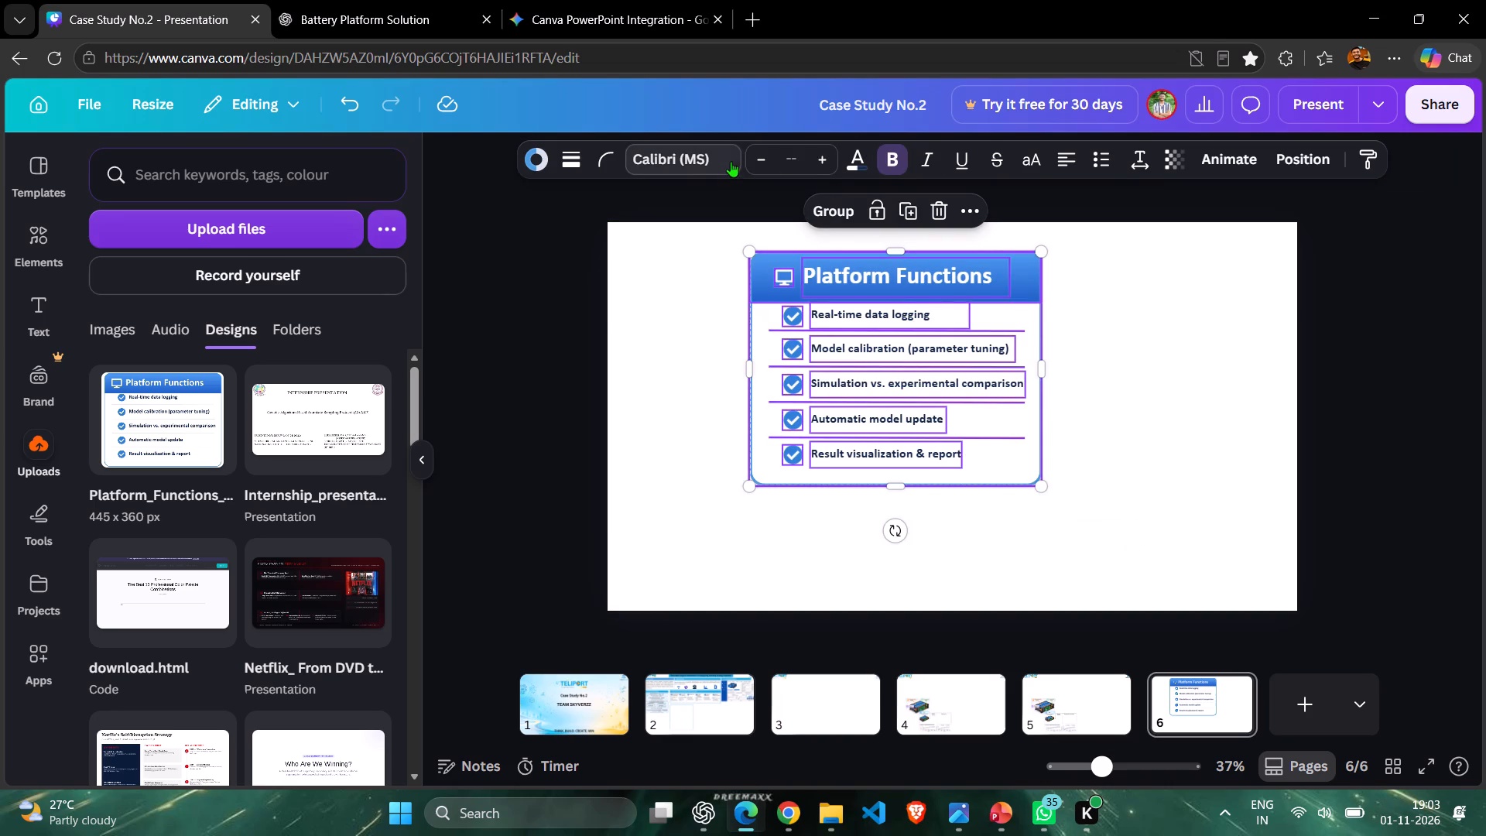
triple_click(756, 153)
click(756, 153)
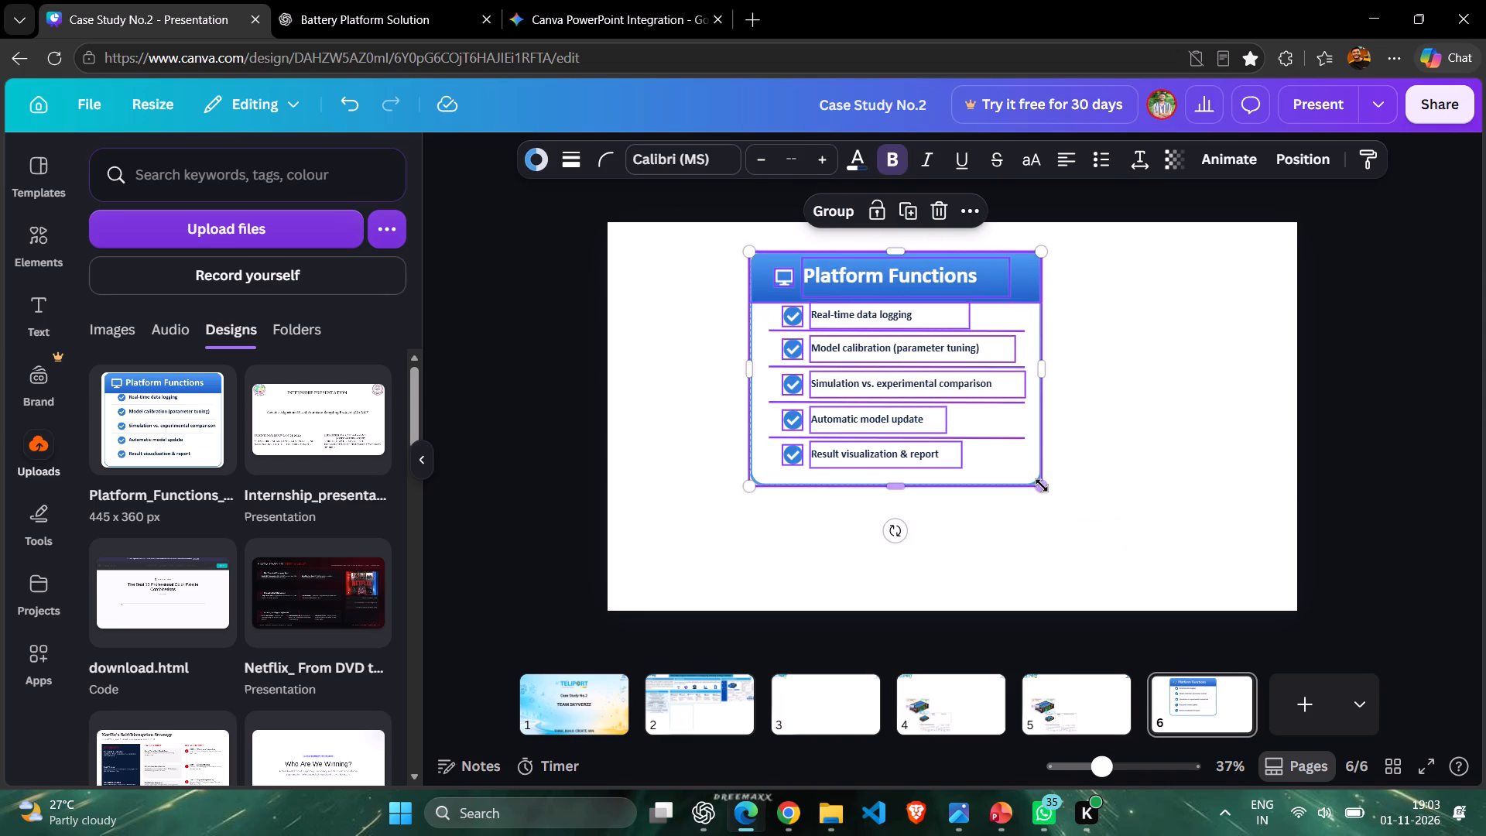
drag(1042, 485, 952, 441)
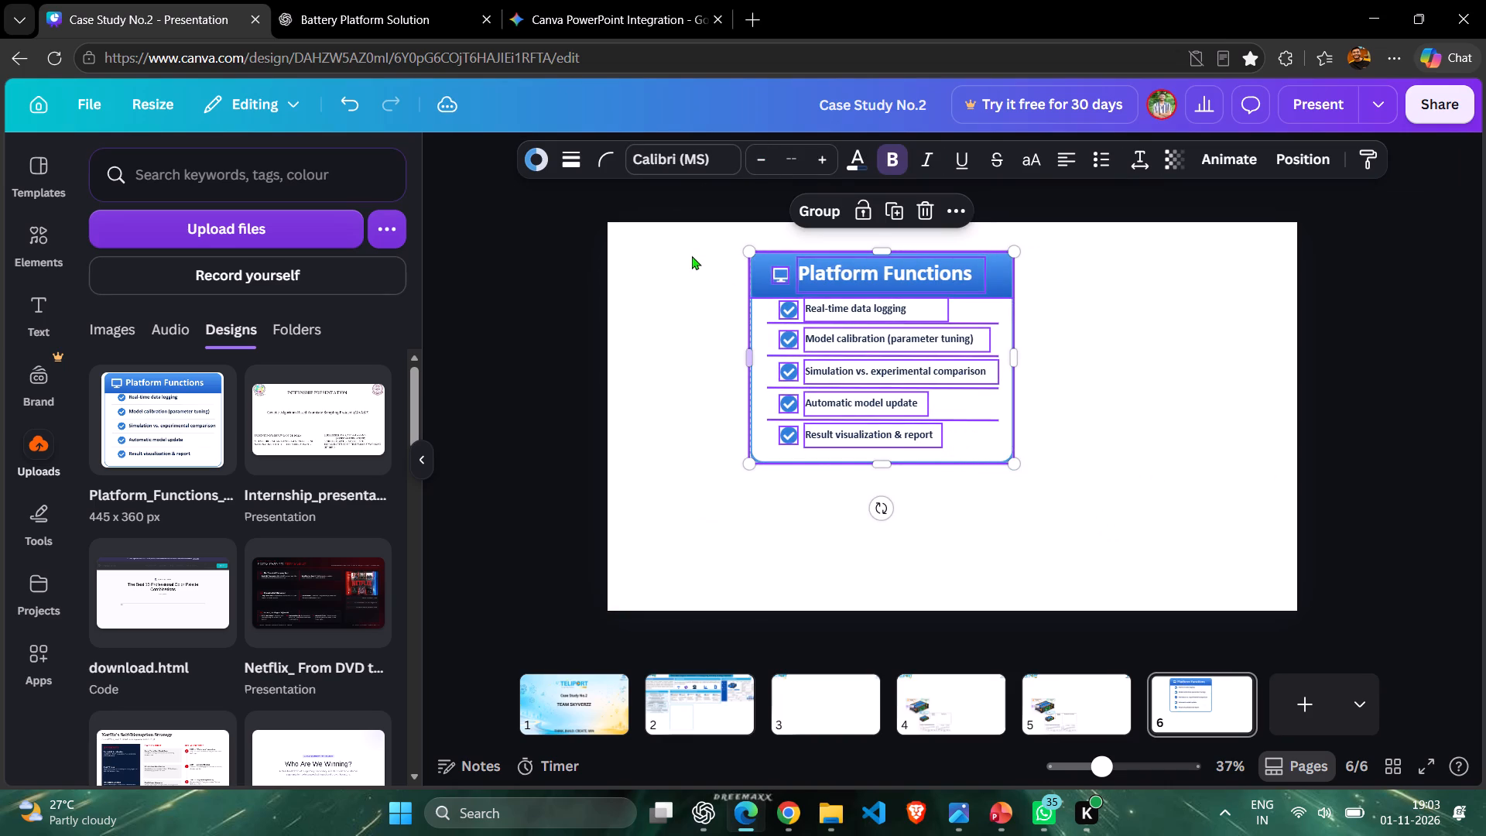
Reduce the card's text size further and shrink the whole card slightly from its lower-right and both upper corners.
triple_click(766, 155)
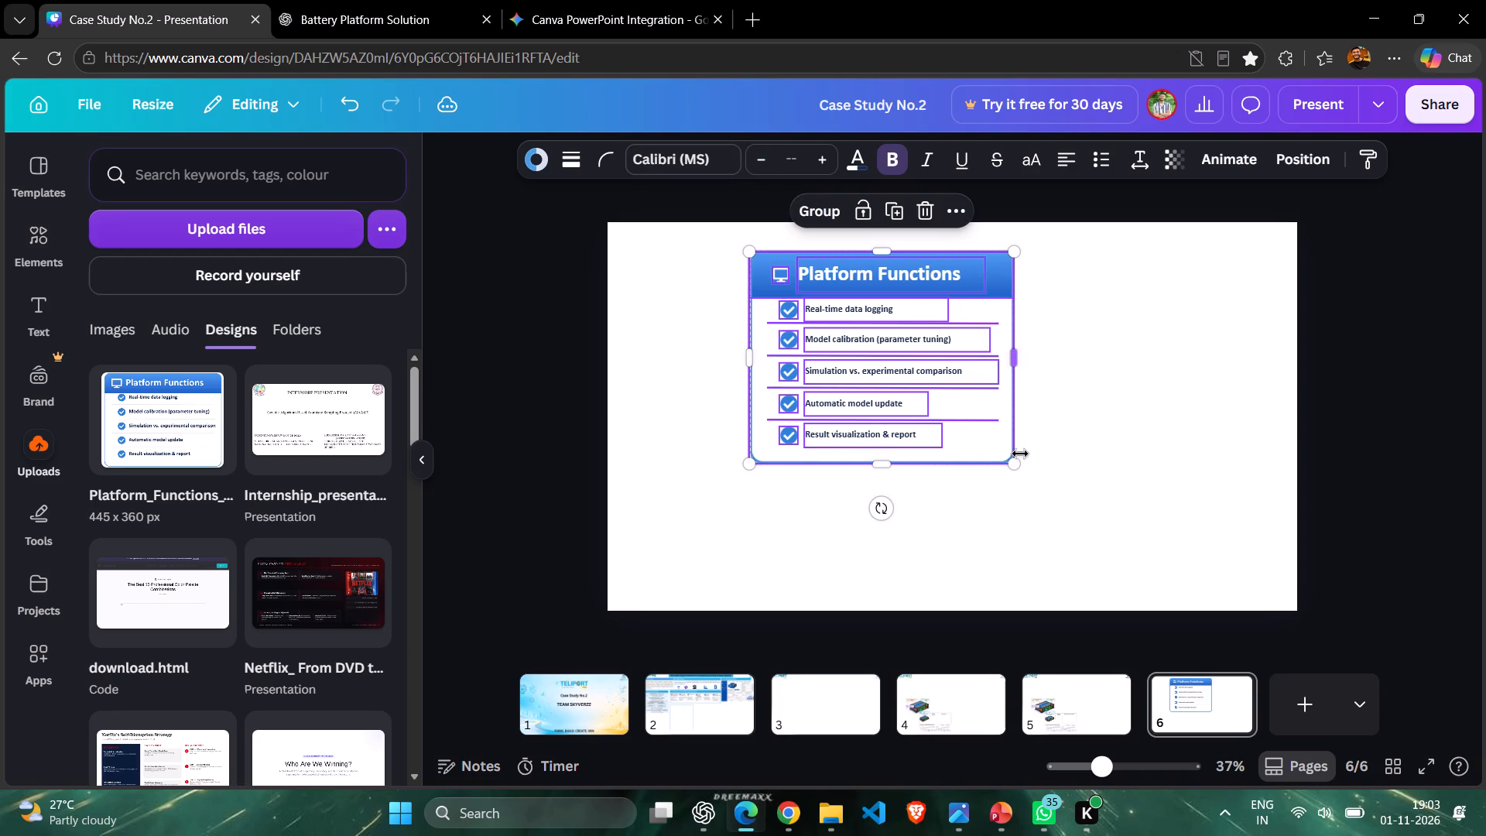
drag(1013, 465, 931, 409)
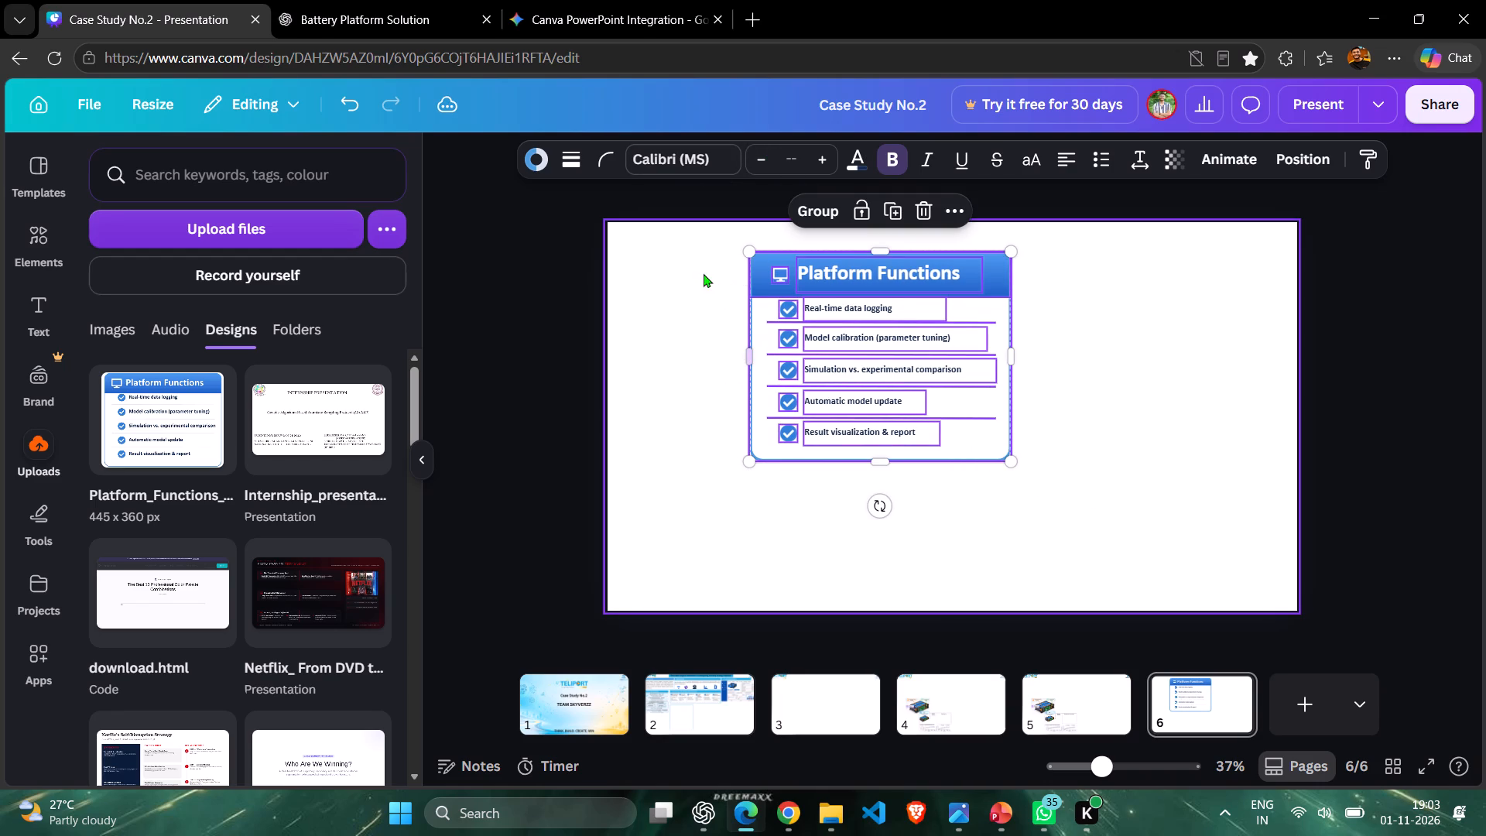
drag(756, 248, 788, 269)
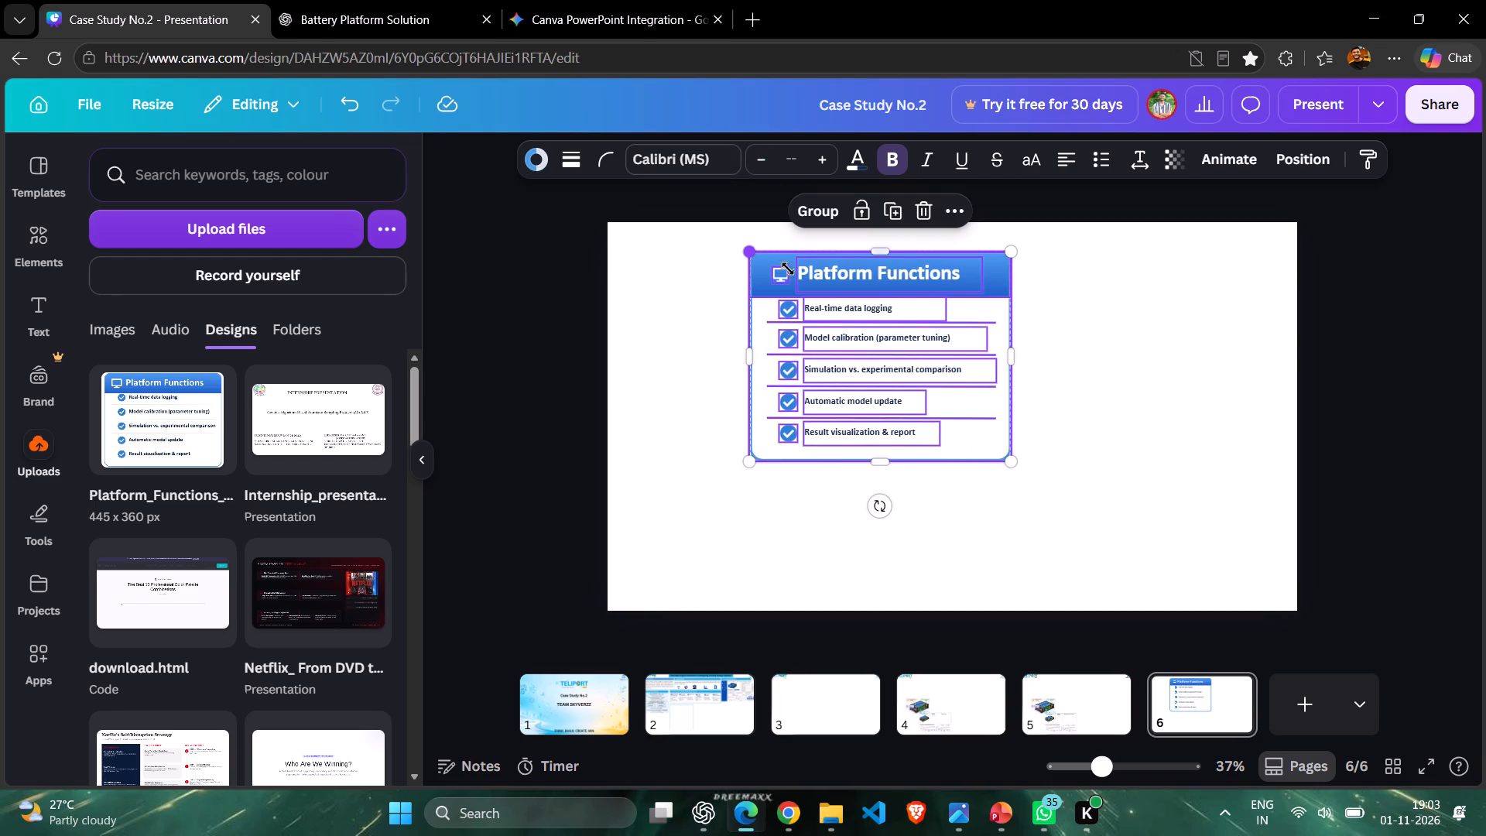
drag(788, 269, 841, 296)
drag(1015, 248, 1001, 279)
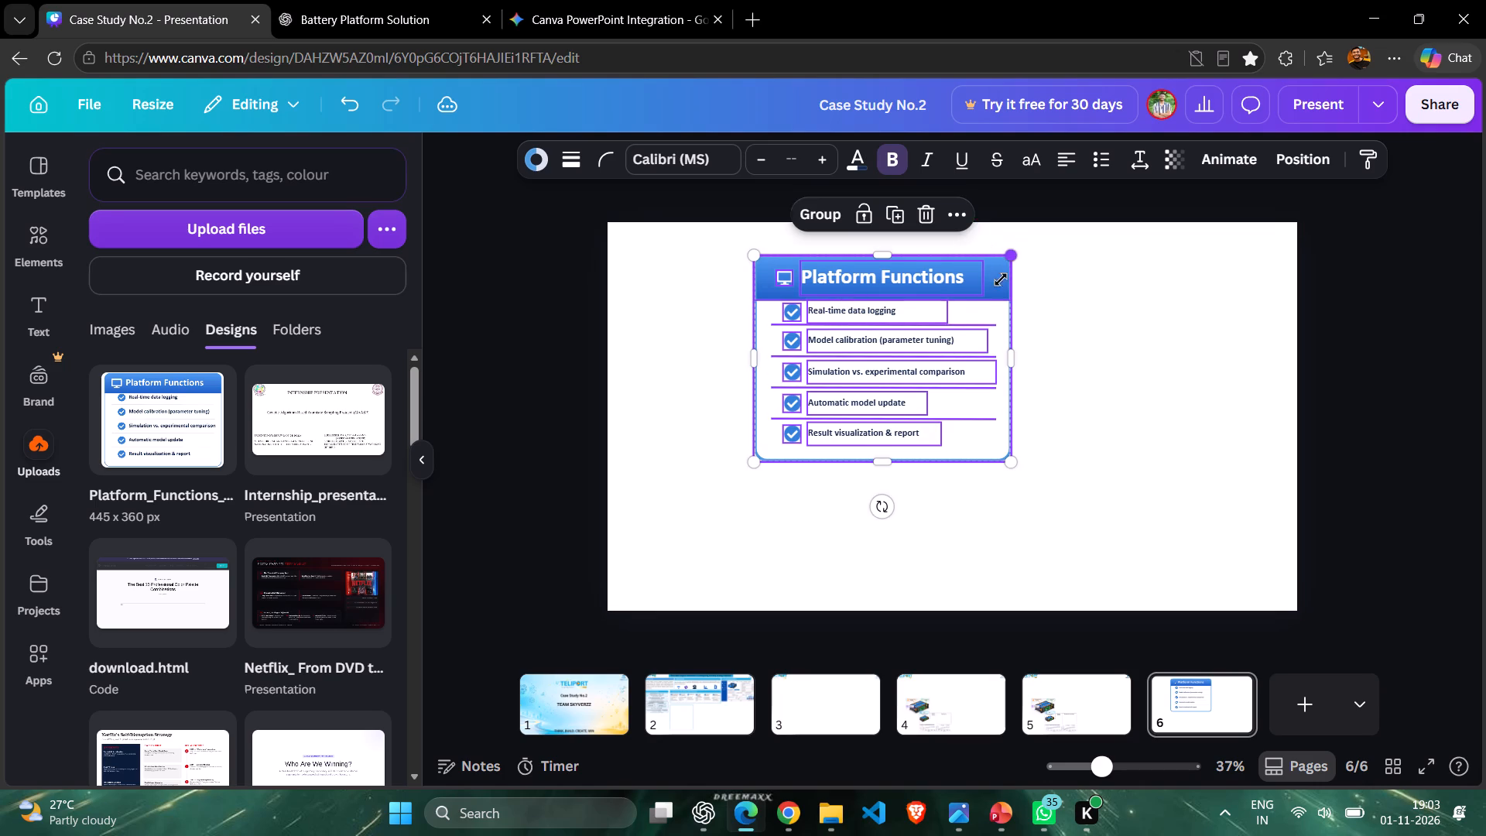
drag(1001, 279, 985, 297)
click(663, 367)
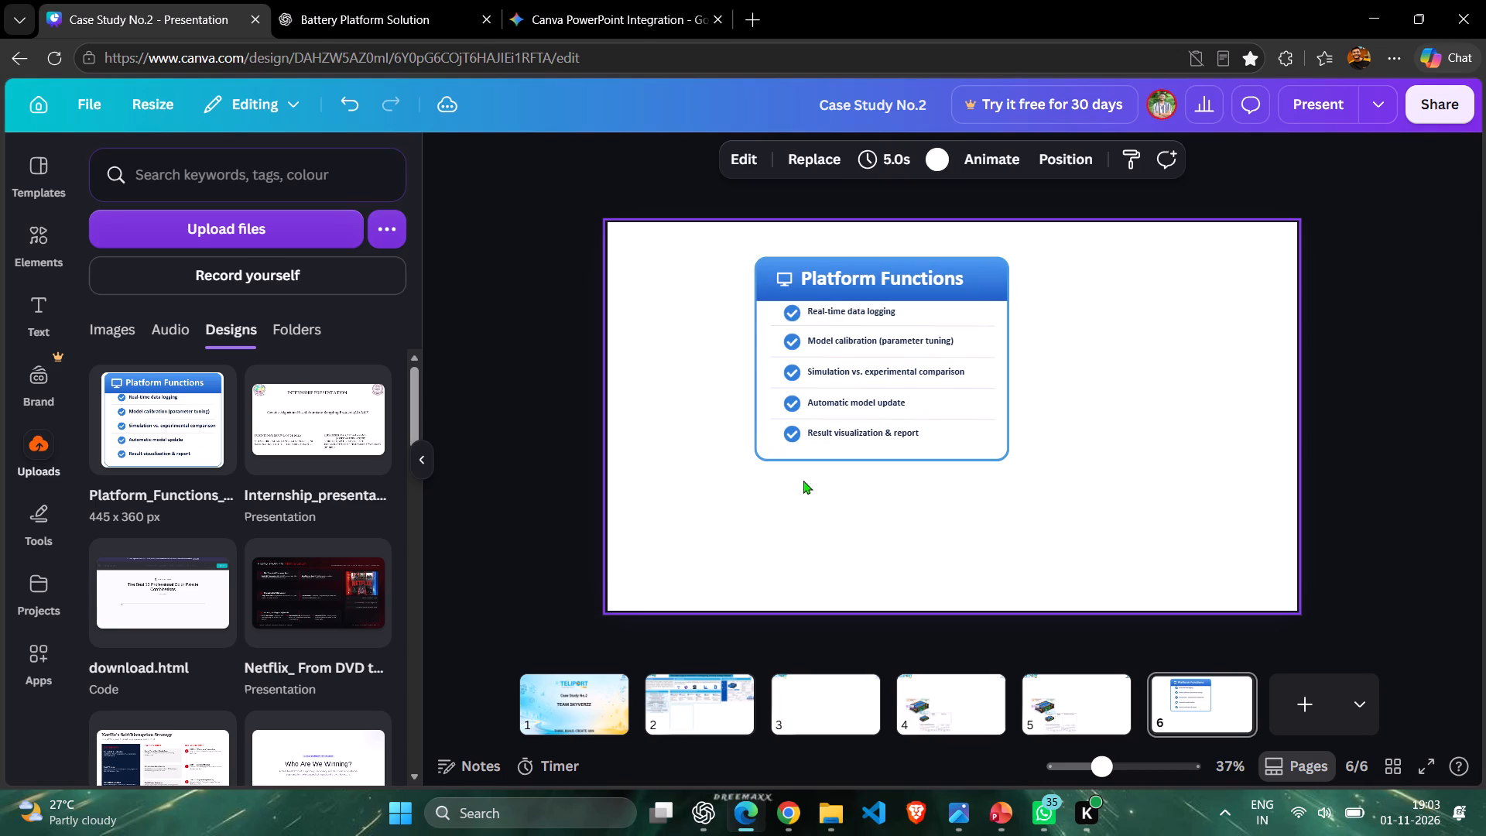
After checking page 5, reduce all the card's text on page 6 by several sizes and shrink the card slightly.
click(1044, 701)
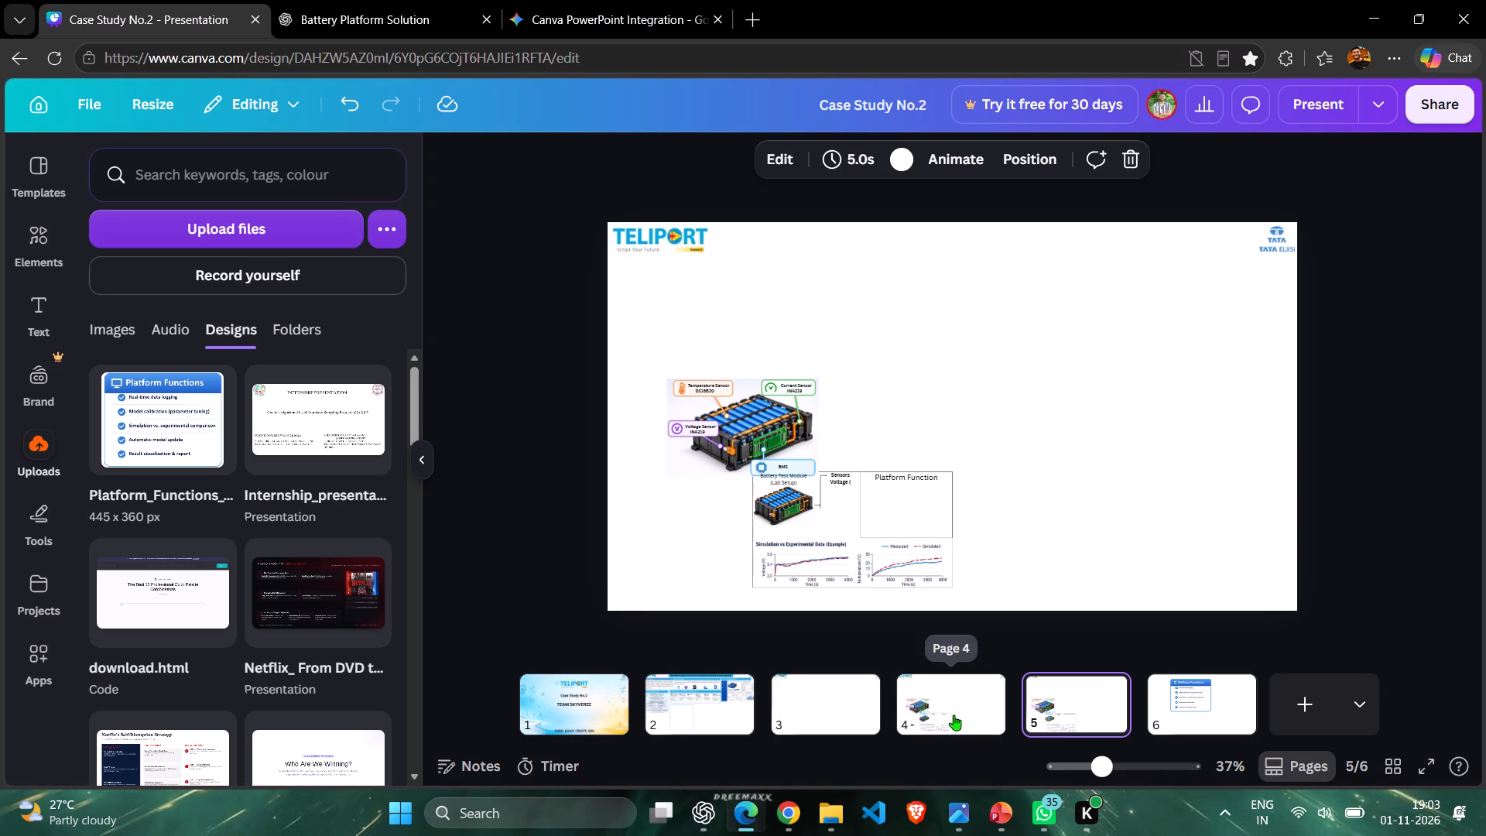
click(1190, 699)
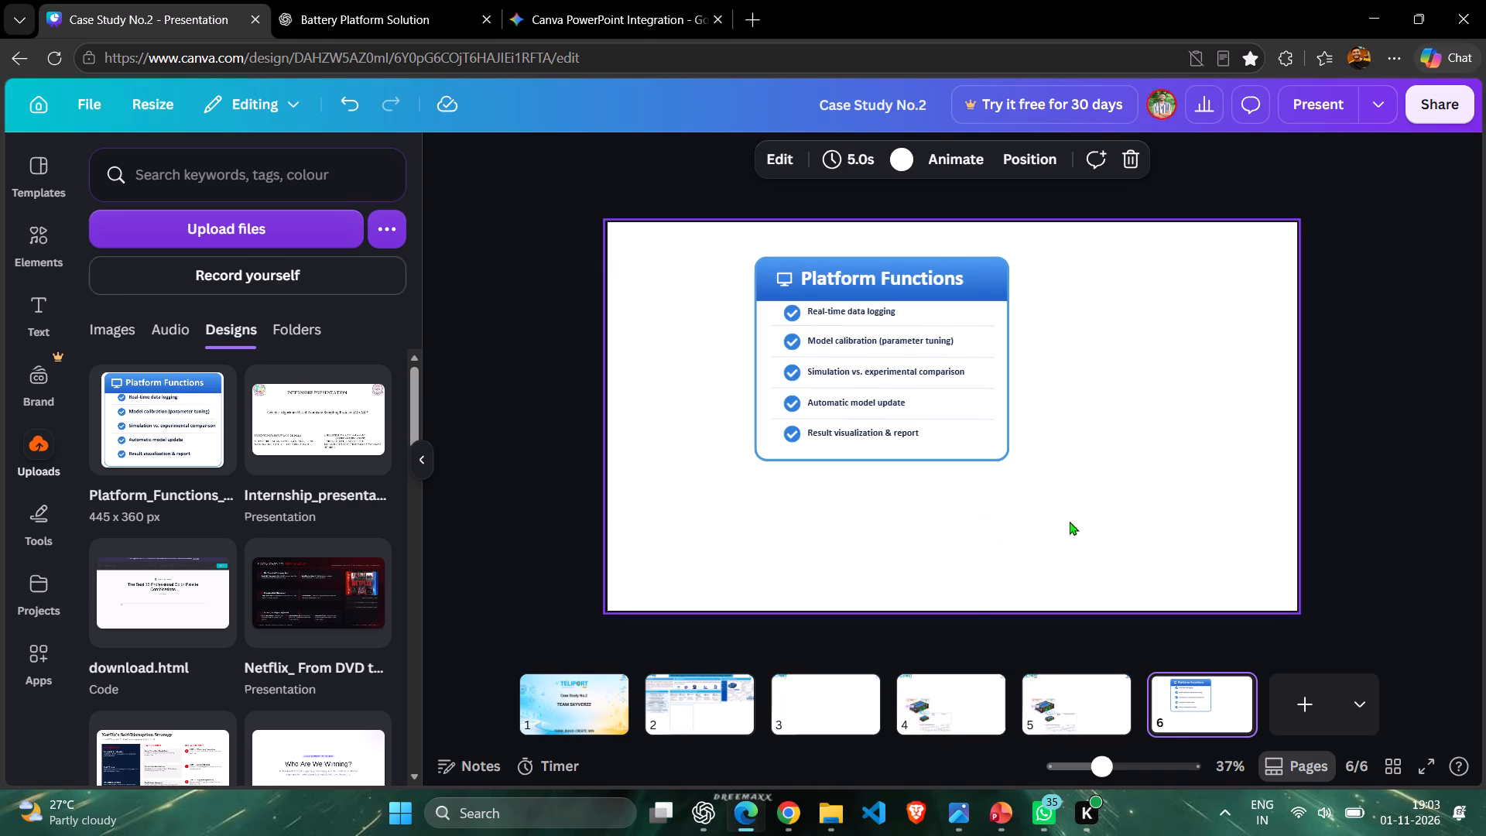
drag(1070, 521, 687, 218)
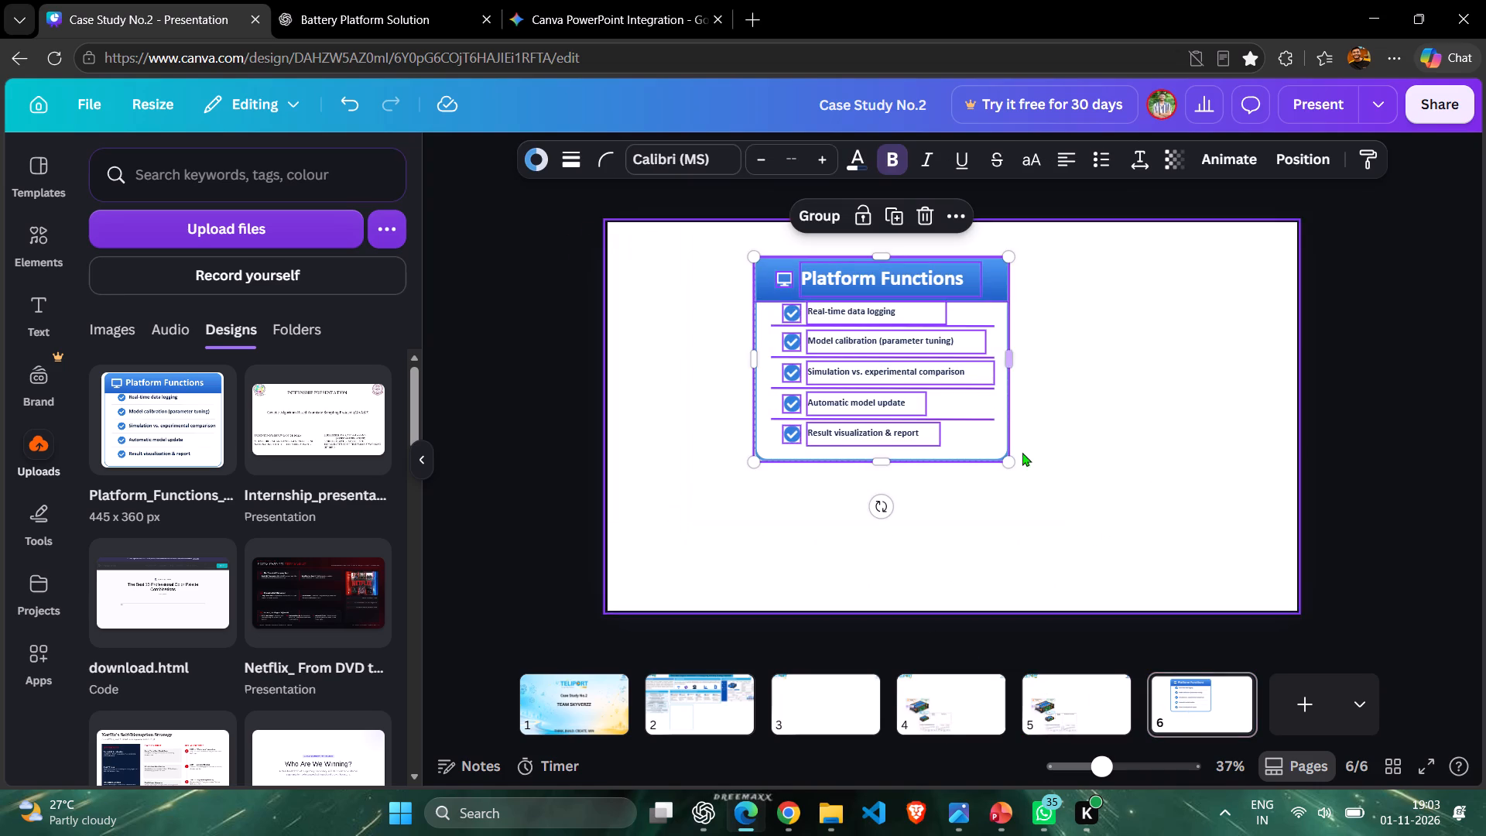
triple_click(762, 166)
double_click(762, 166)
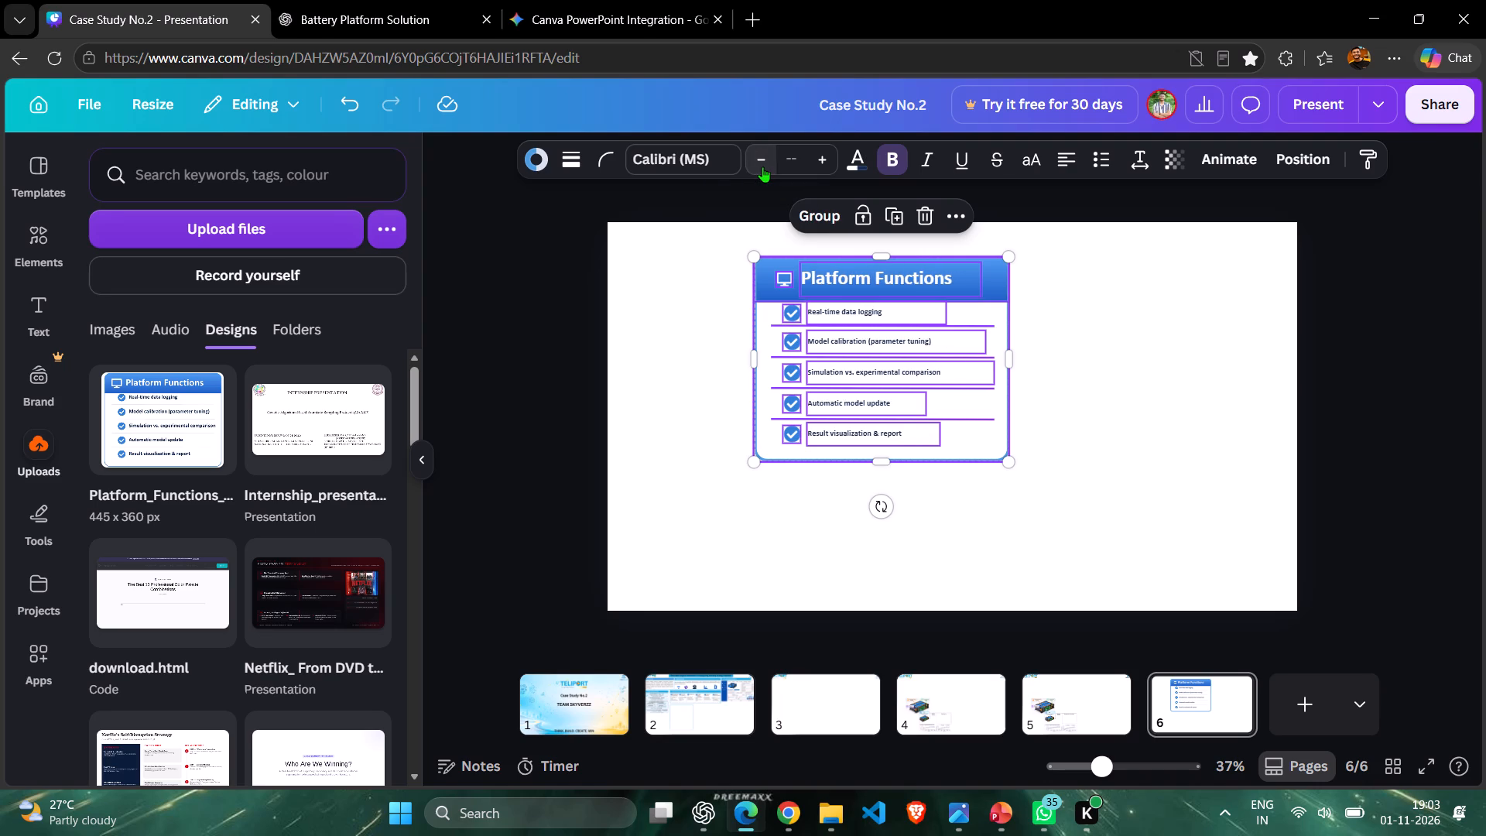
click(813, 159)
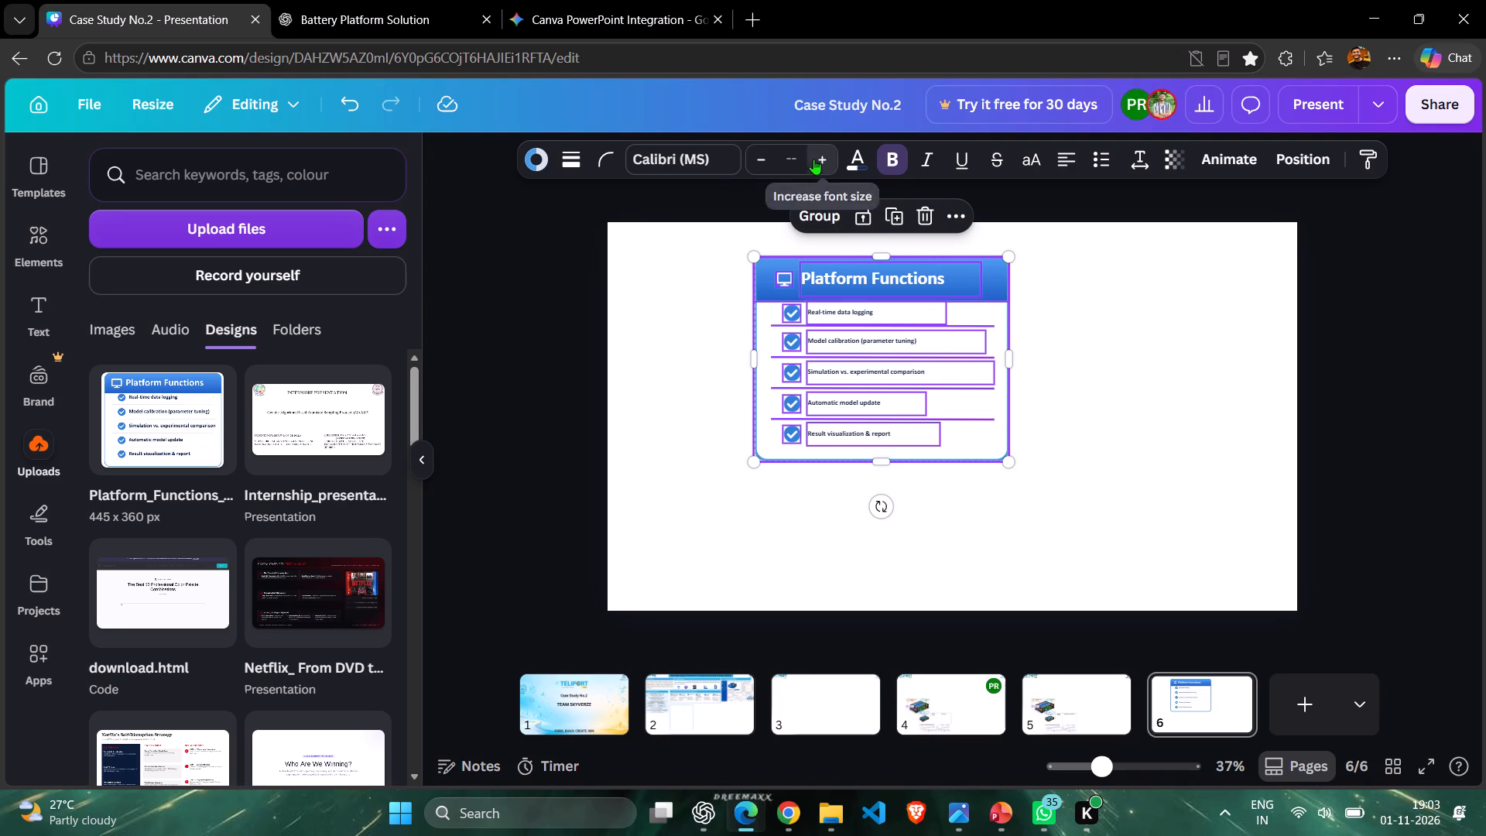
drag(1004, 463, 897, 392)
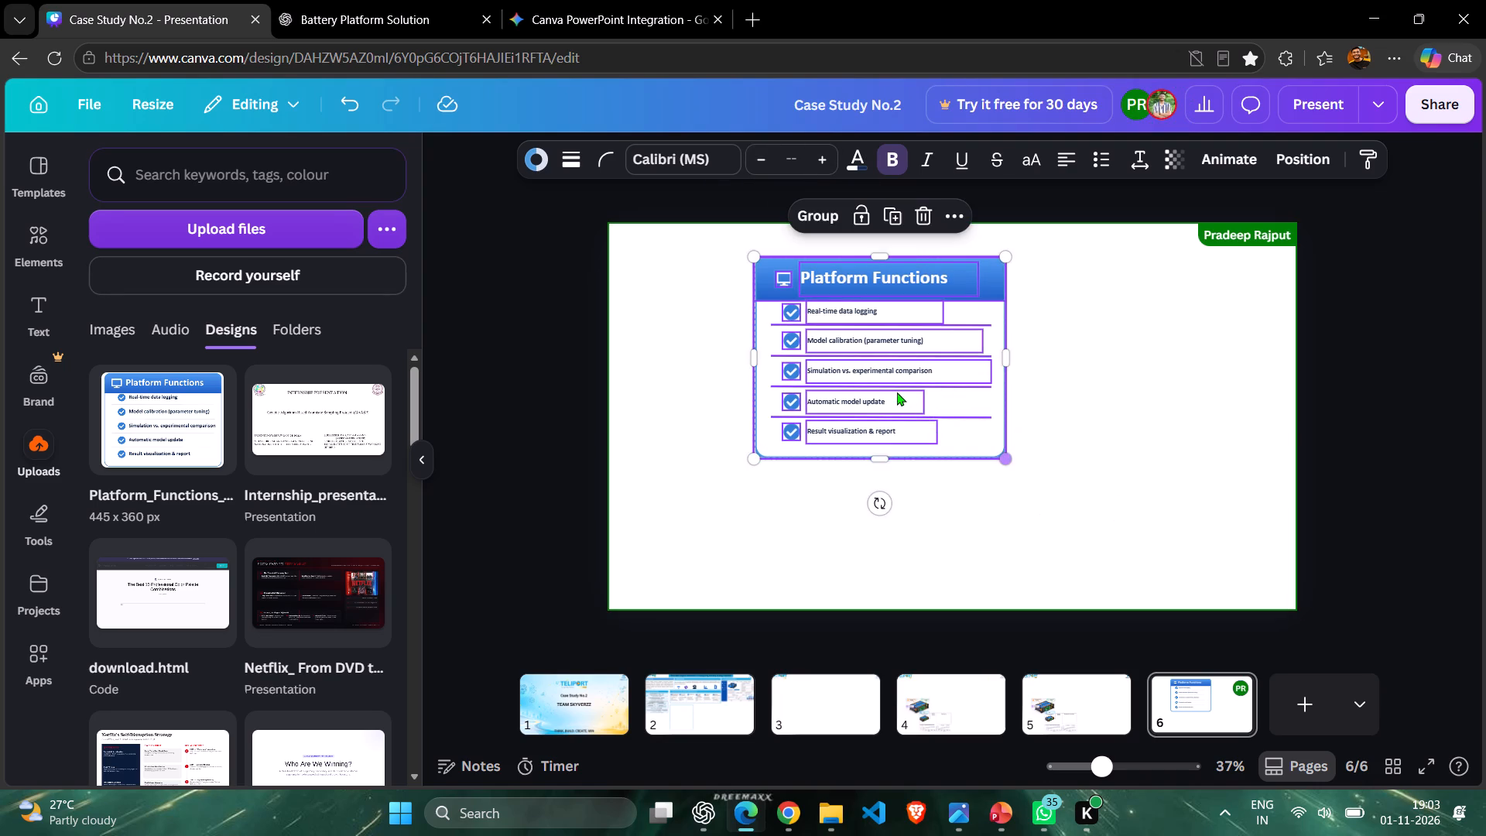
click(1056, 415)
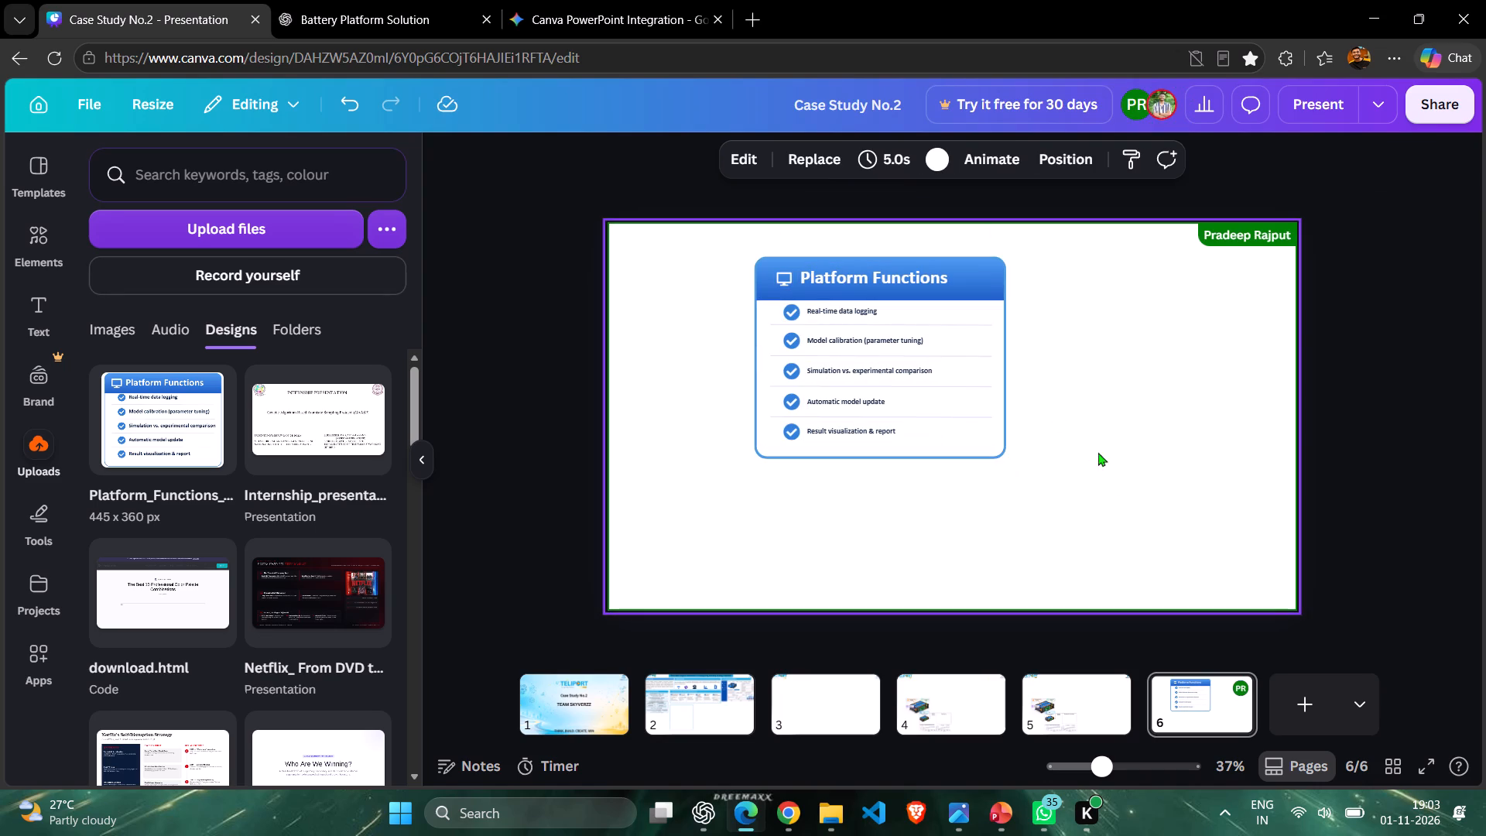
Select all the card's elements again and shrink them together slightly from the lower-right corner.
drag(1098, 454, 701, 244)
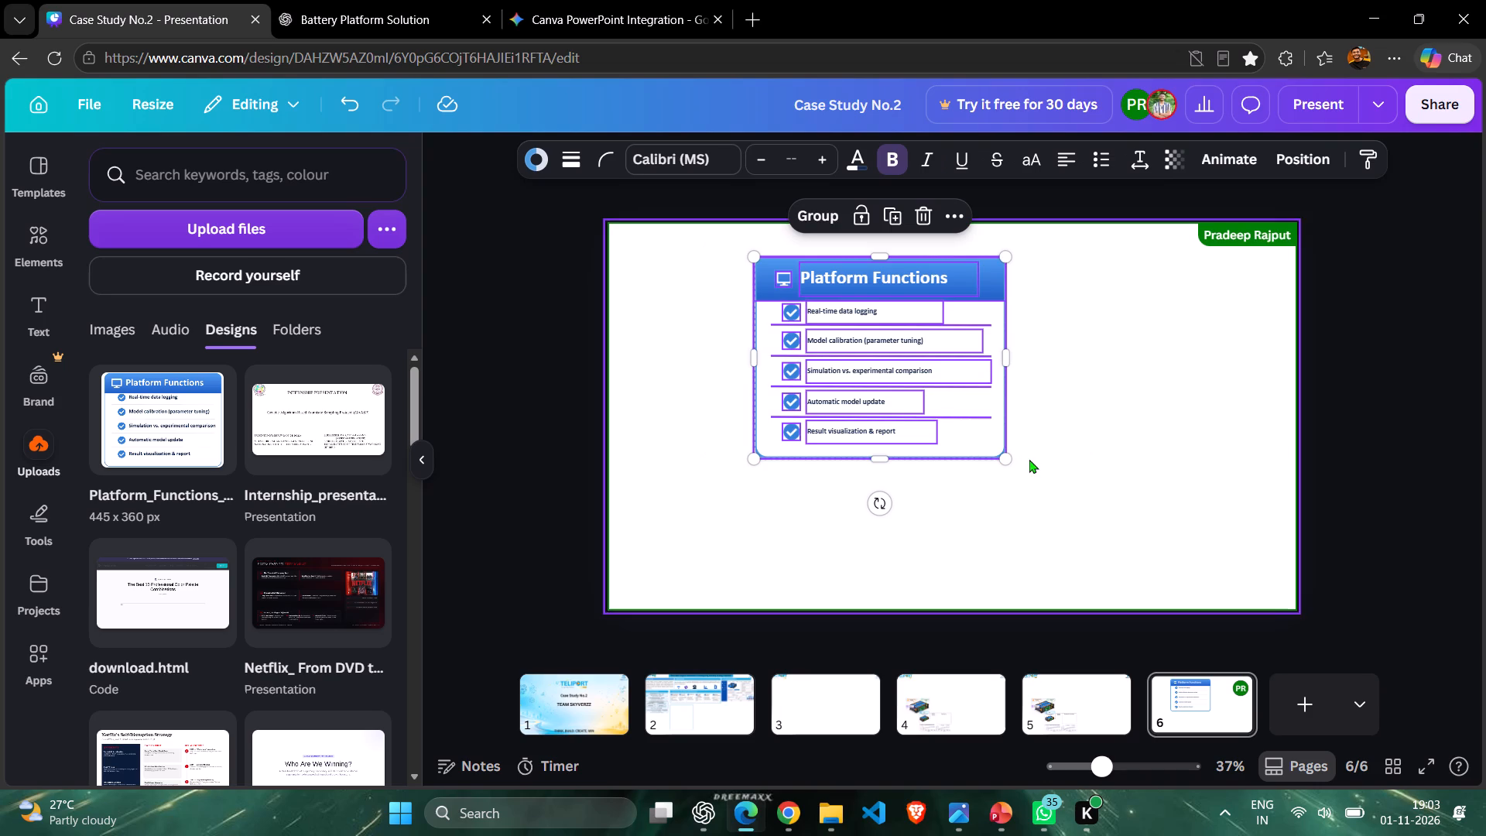
drag(998, 454, 933, 393)
click(1073, 372)
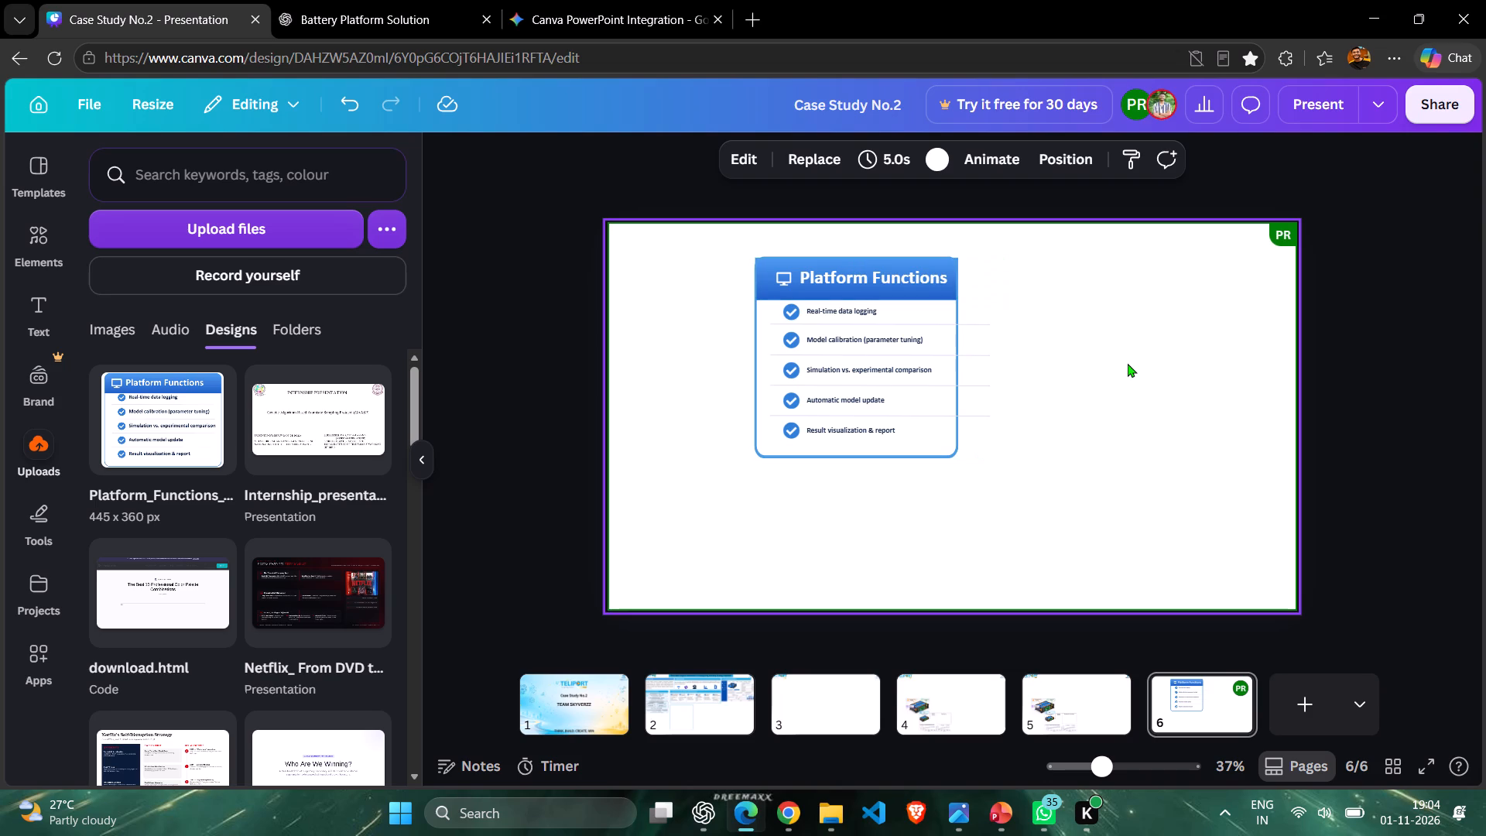
Review the battery diagram layout on page 4, and examine the Platform Functions card on page 6 up close.
click(970, 708)
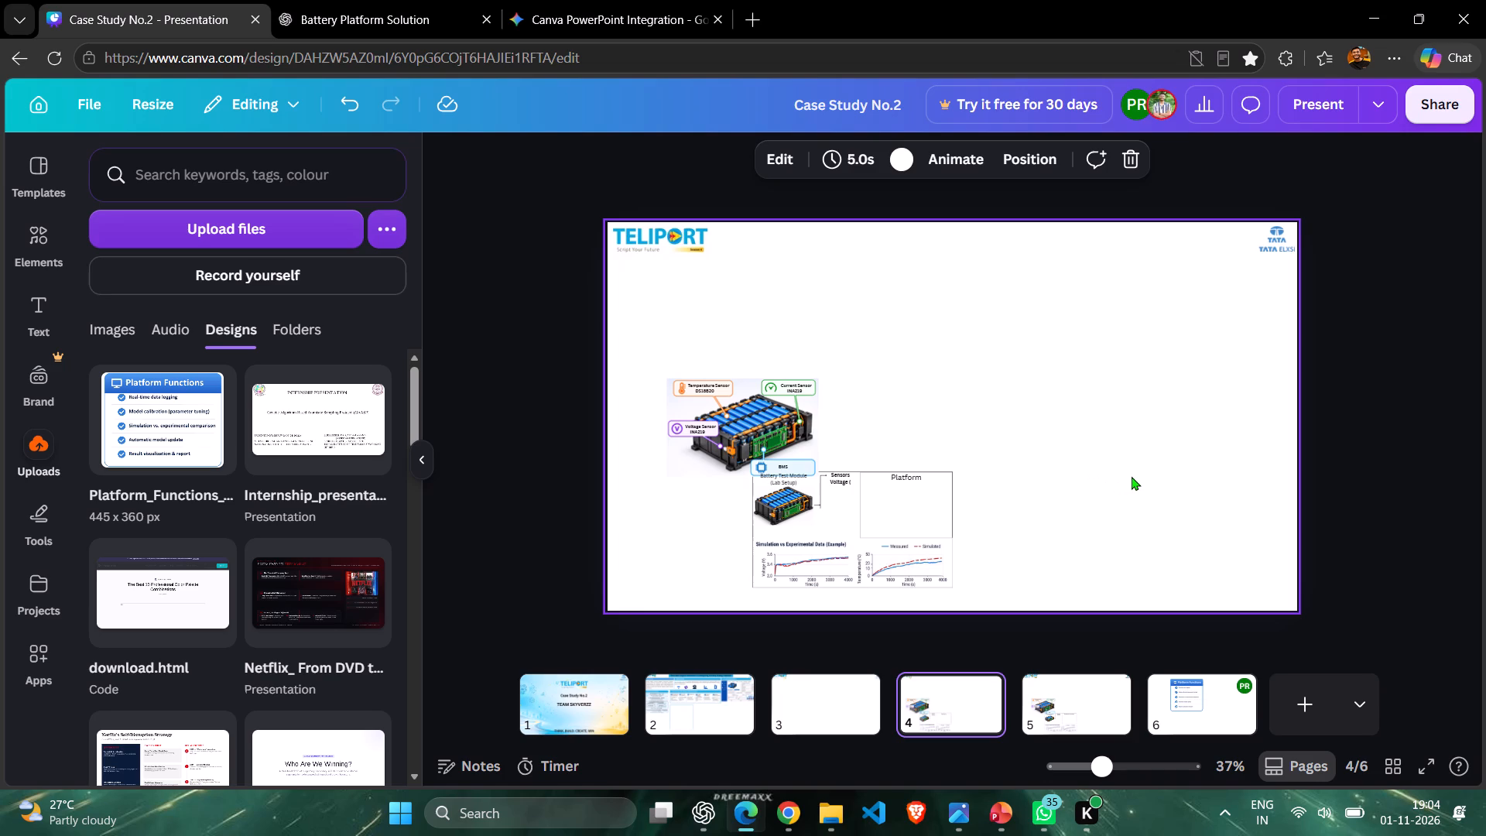
scroll(1133, 476, down, 1)
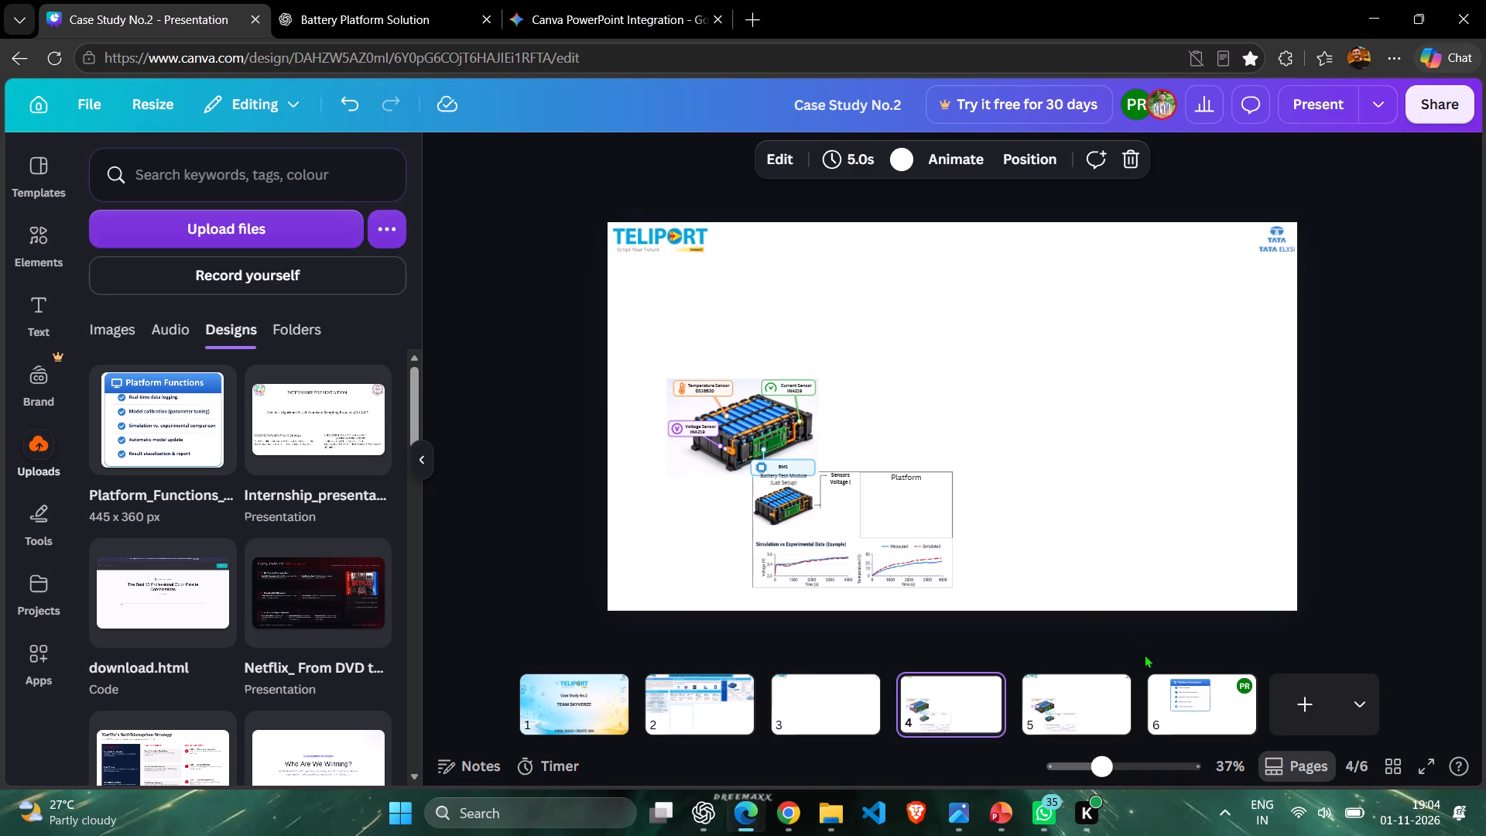
click(1221, 710)
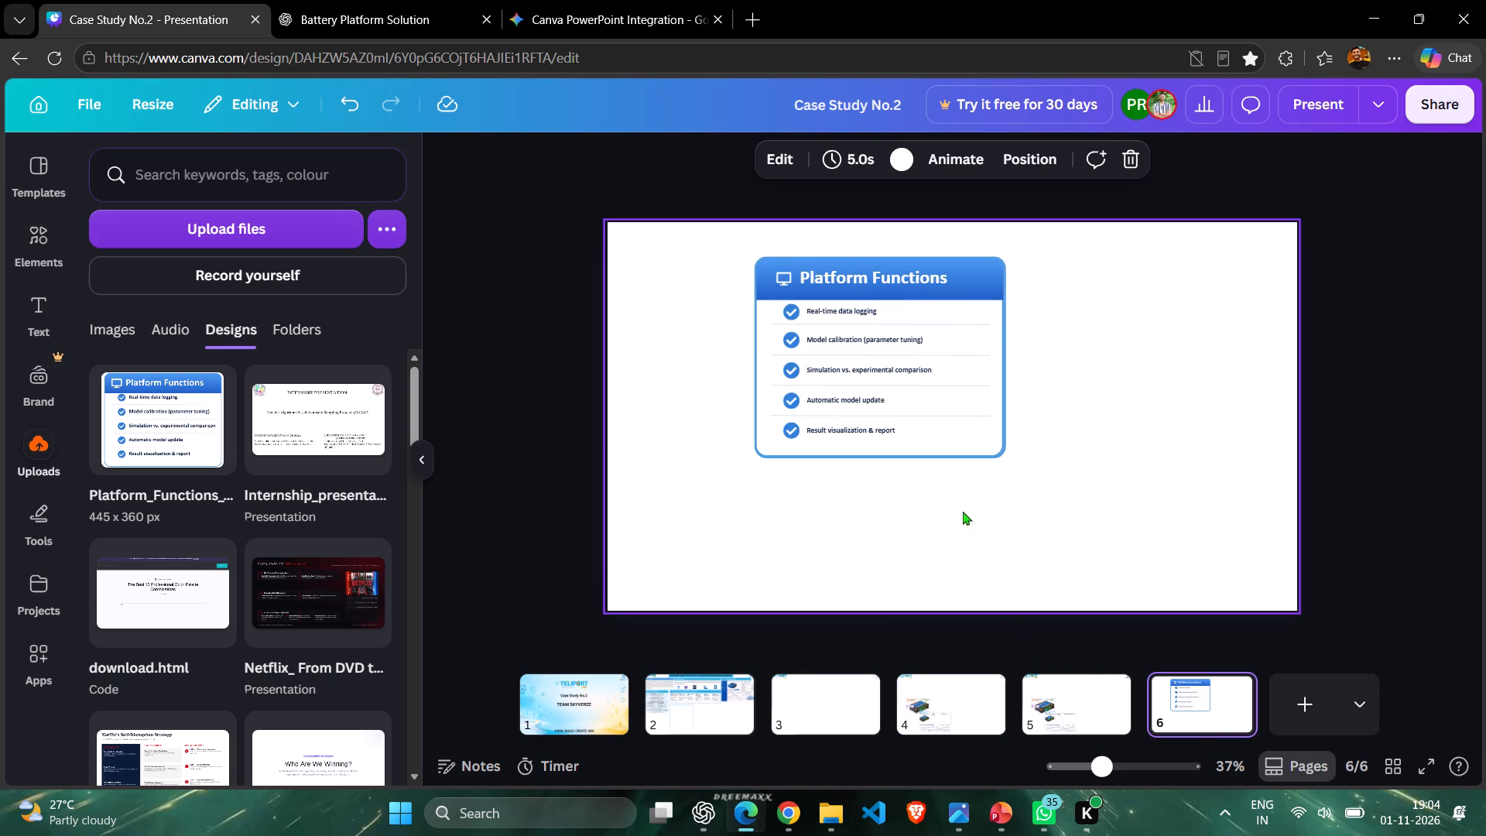
click(899, 367)
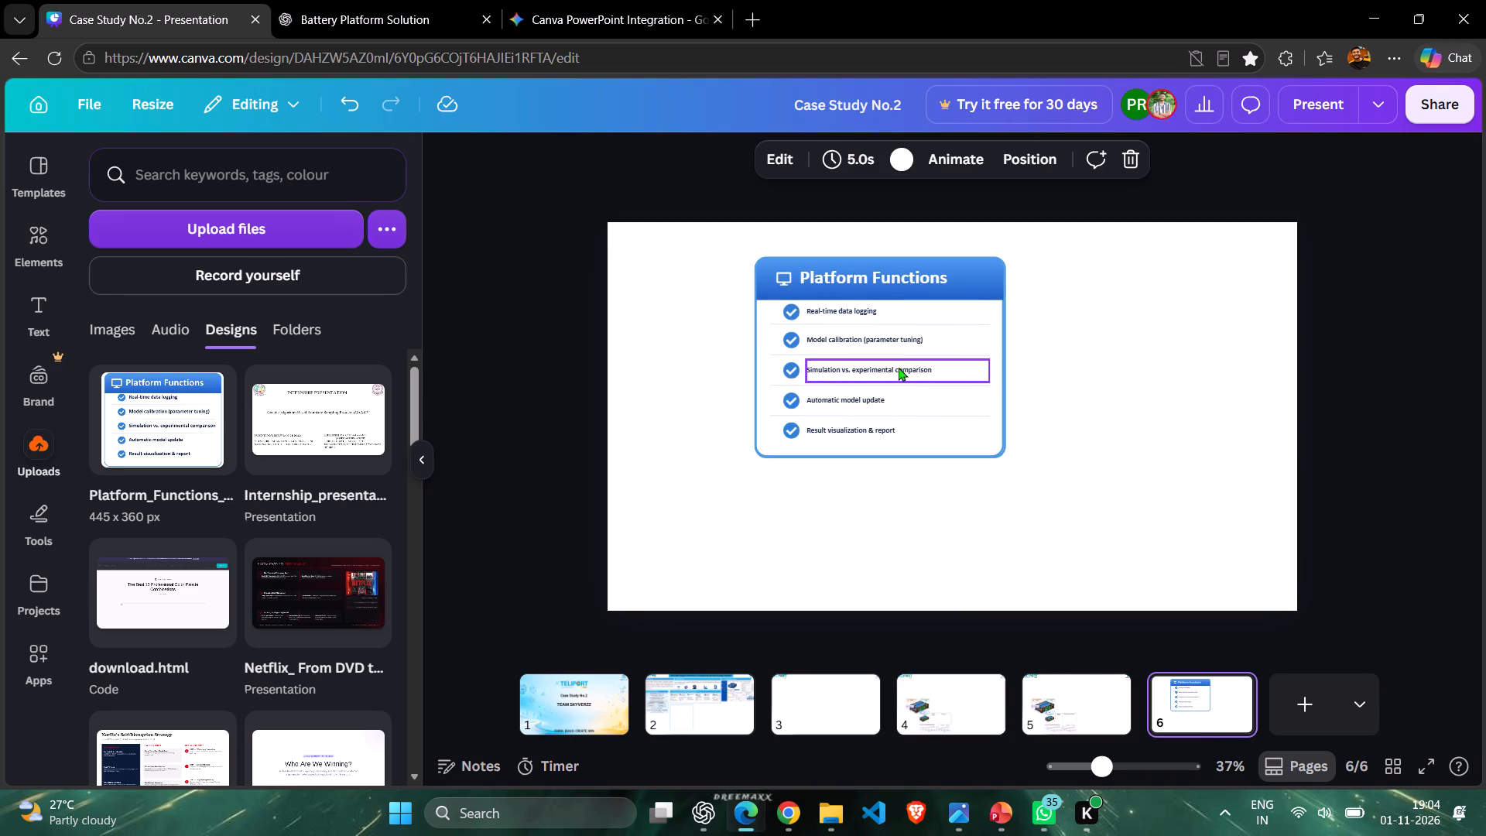
click(1089, 440)
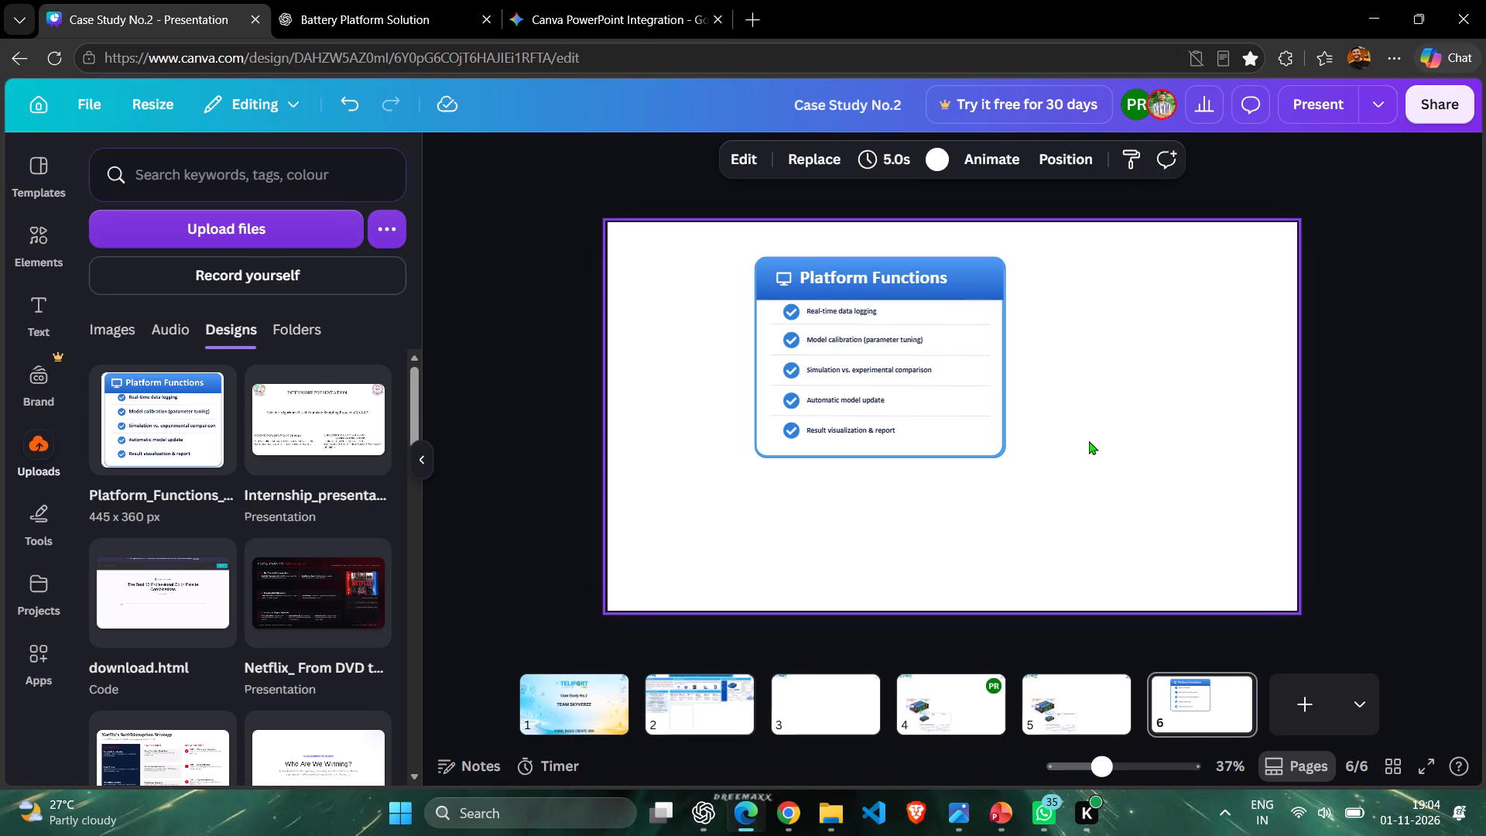
scroll(1057, 448, up, 2)
ctrl+scroll(1058, 450, up, 5)
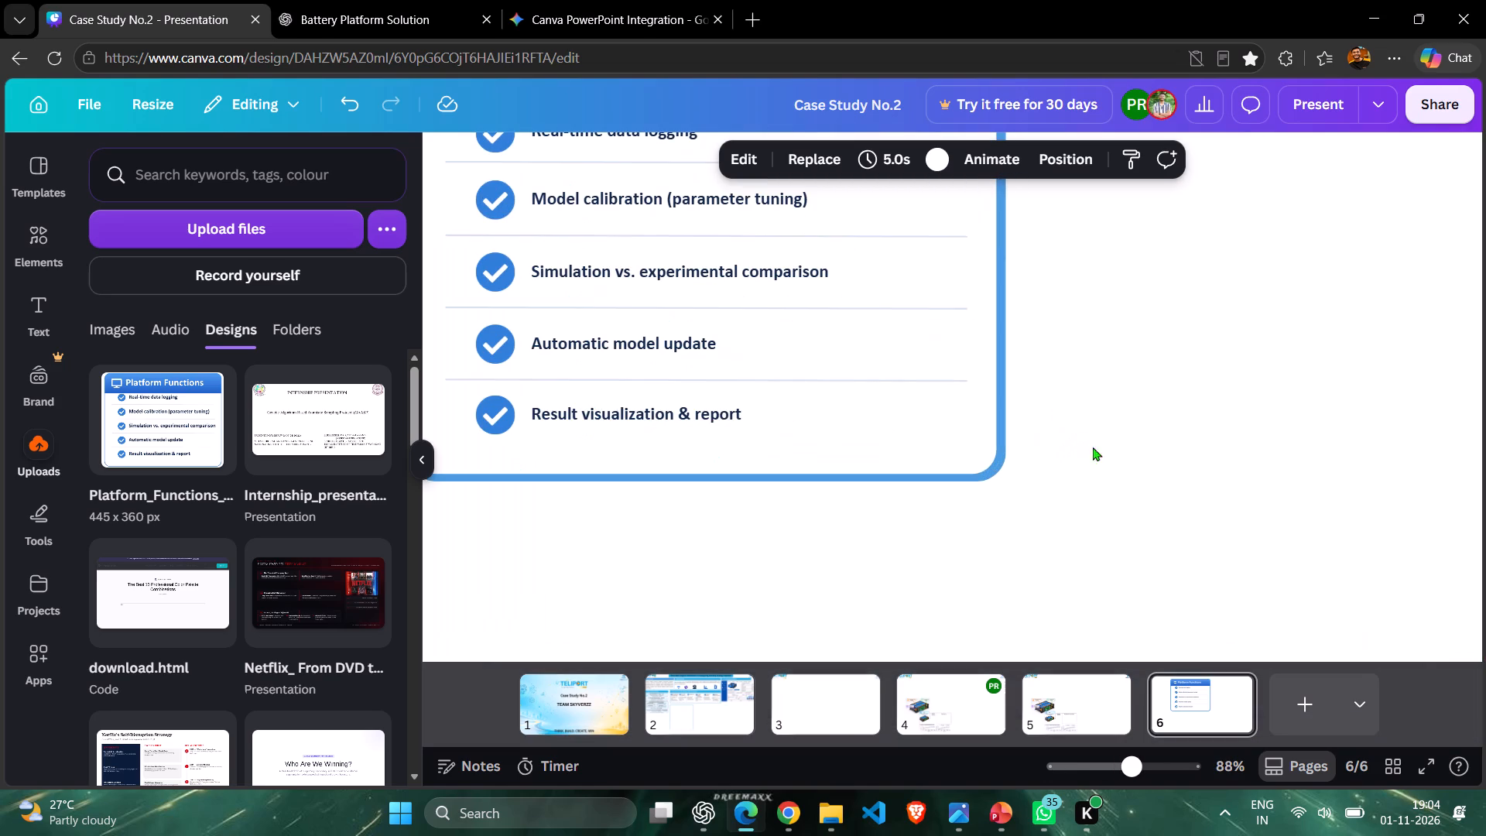
middle_click(1128, 466)
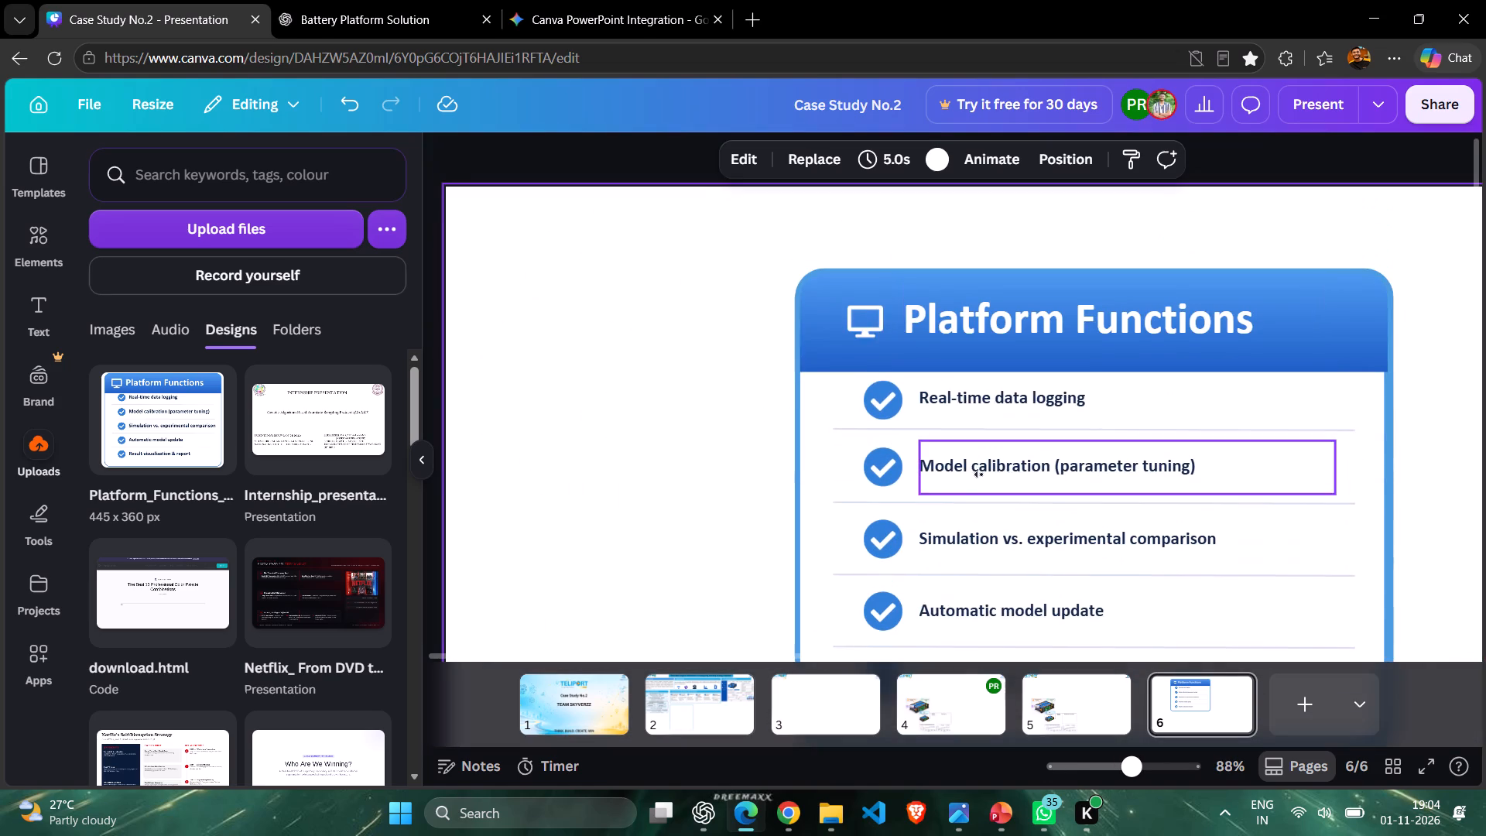
middle_drag(1002, 550, 1012, 552)
click(671, 500)
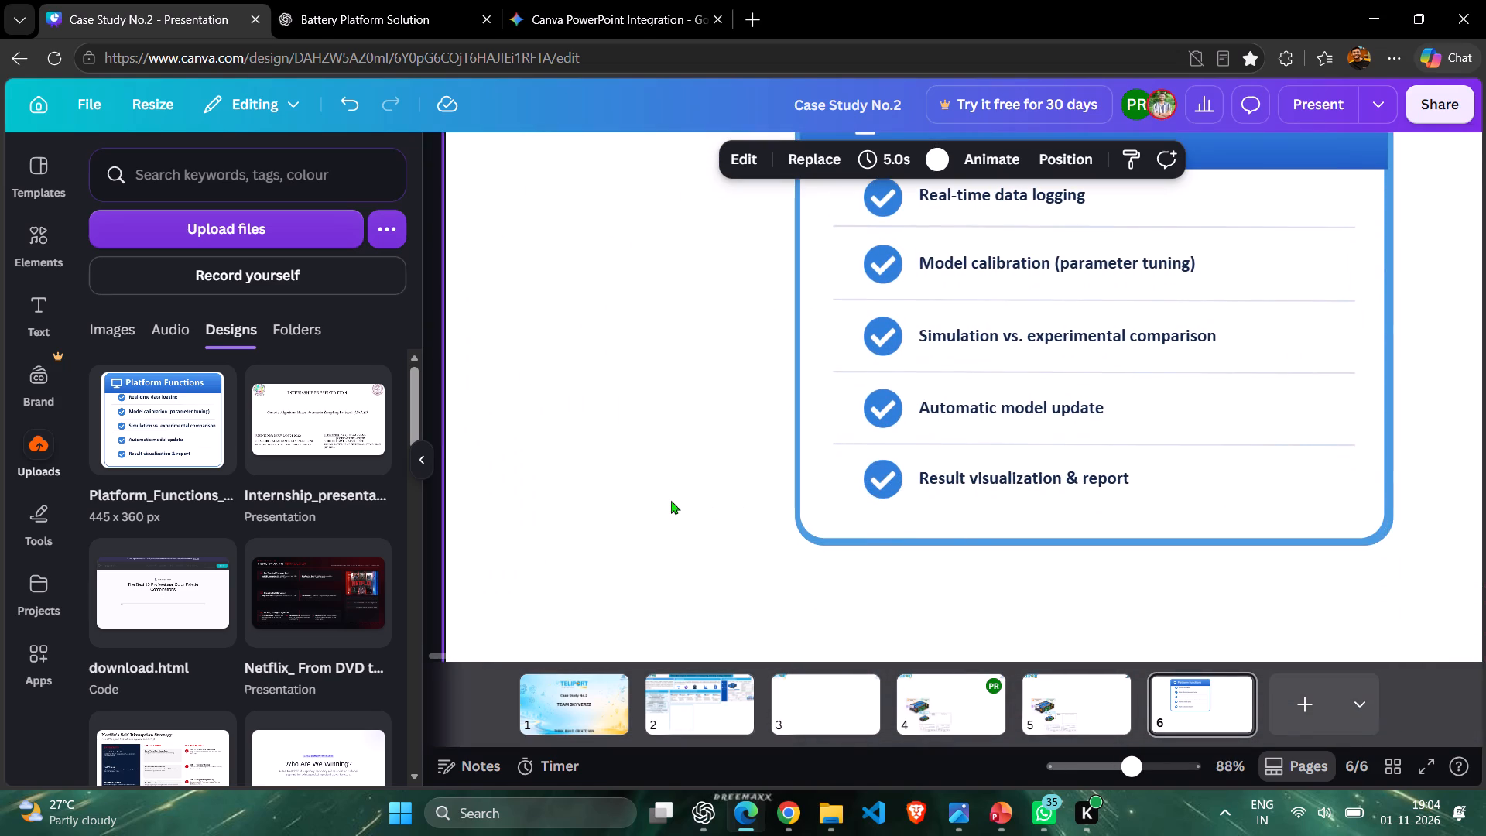
ctrl+scroll(671, 500, down, 2)
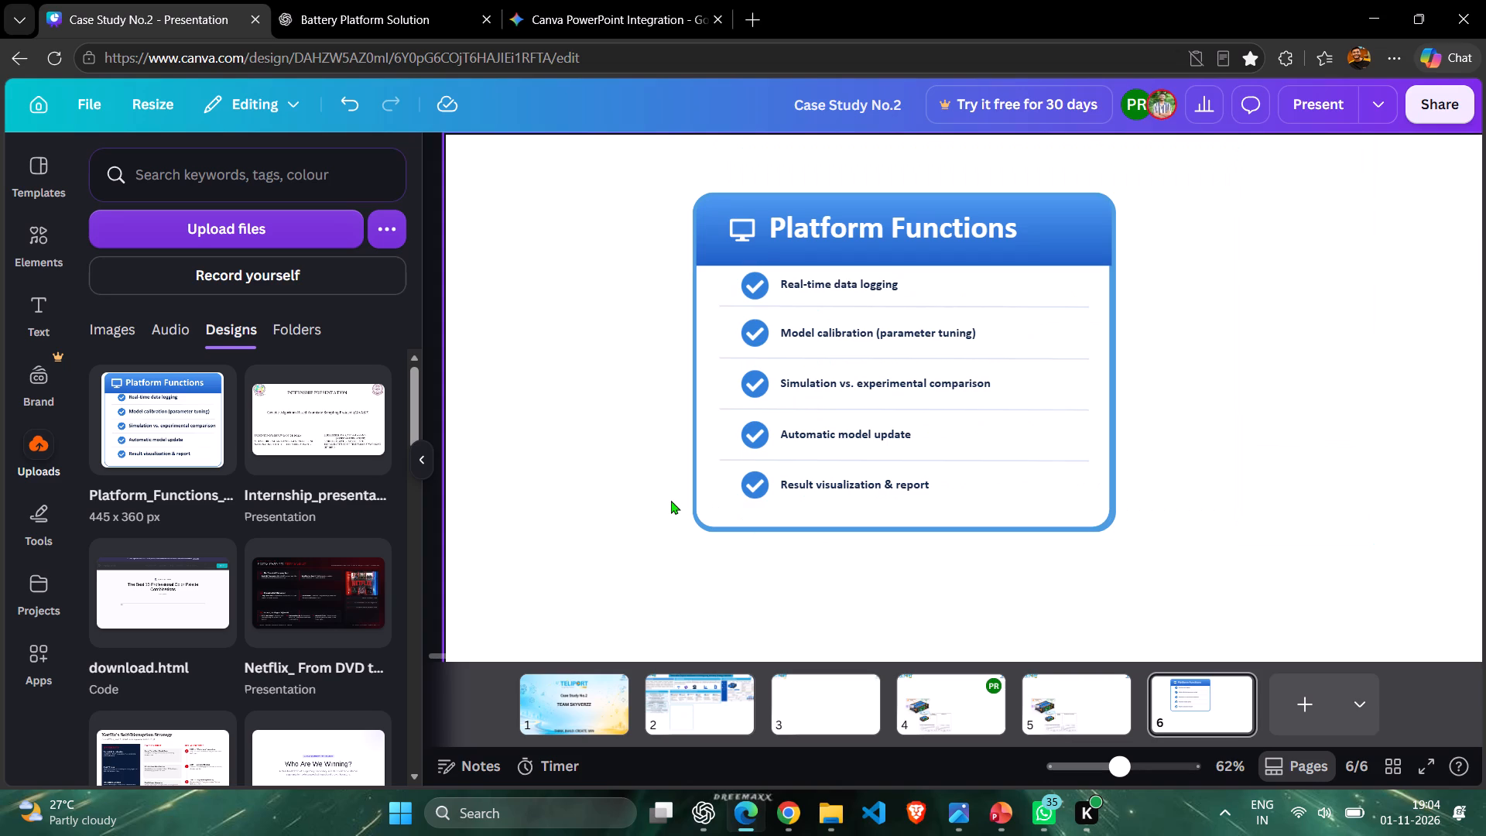
Narrow the card's blue outline, header banner and white background from their right edges to a matching width of about 562.
click(1097, 338)
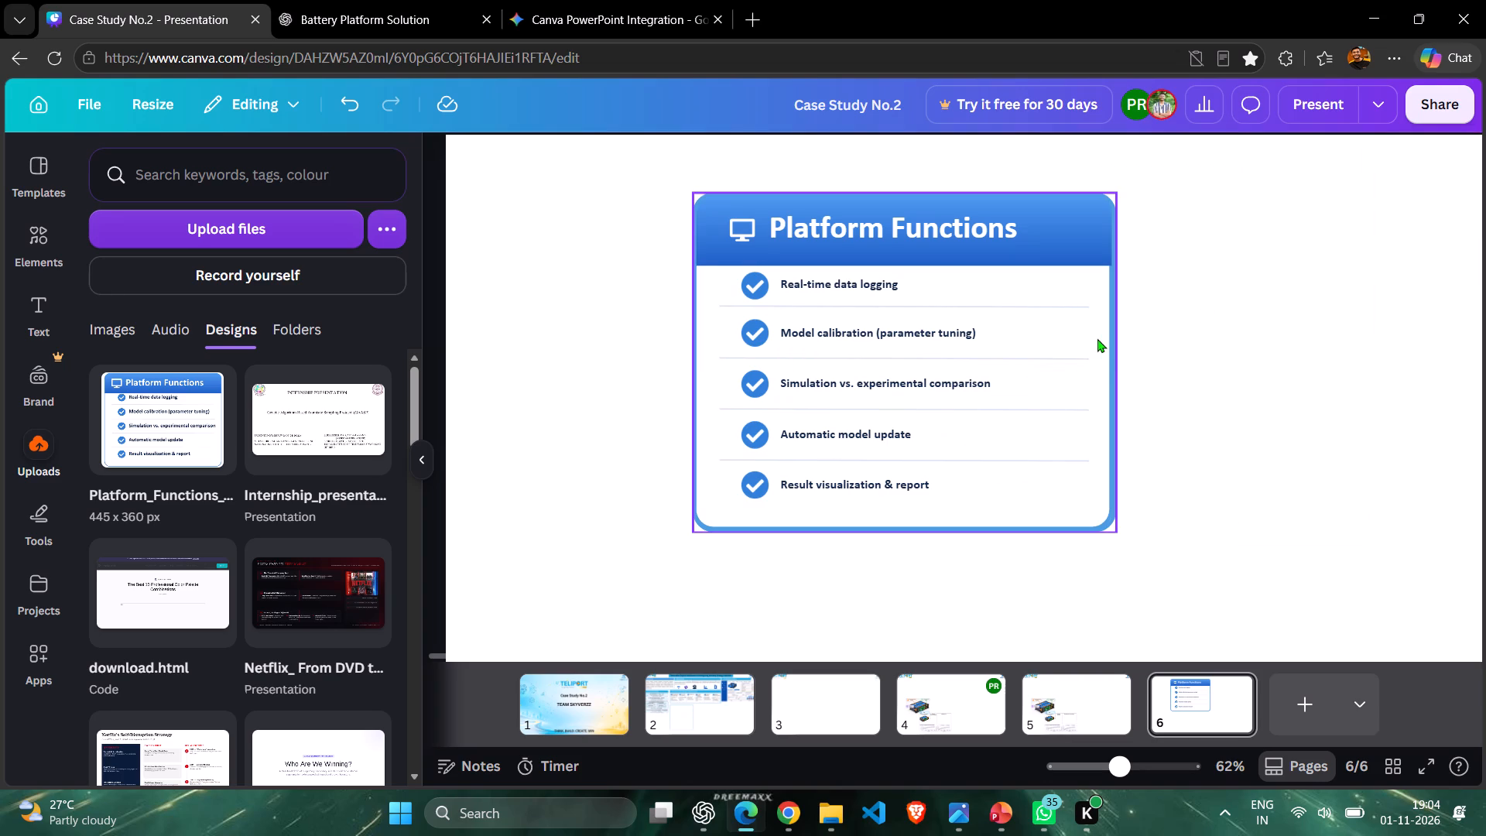
drag(1118, 368, 1035, 387)
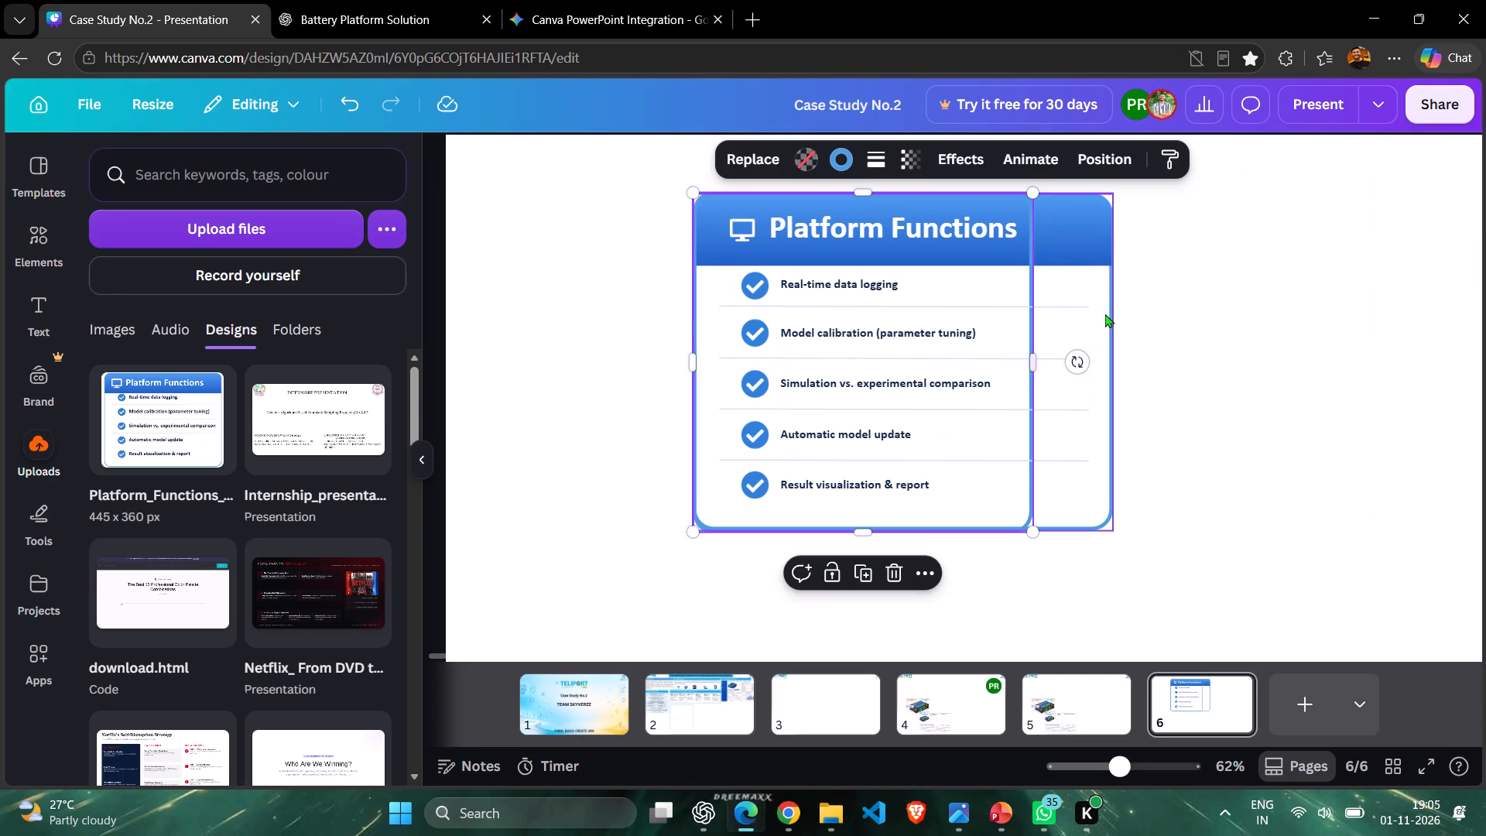
click(1086, 237)
click(1121, 220)
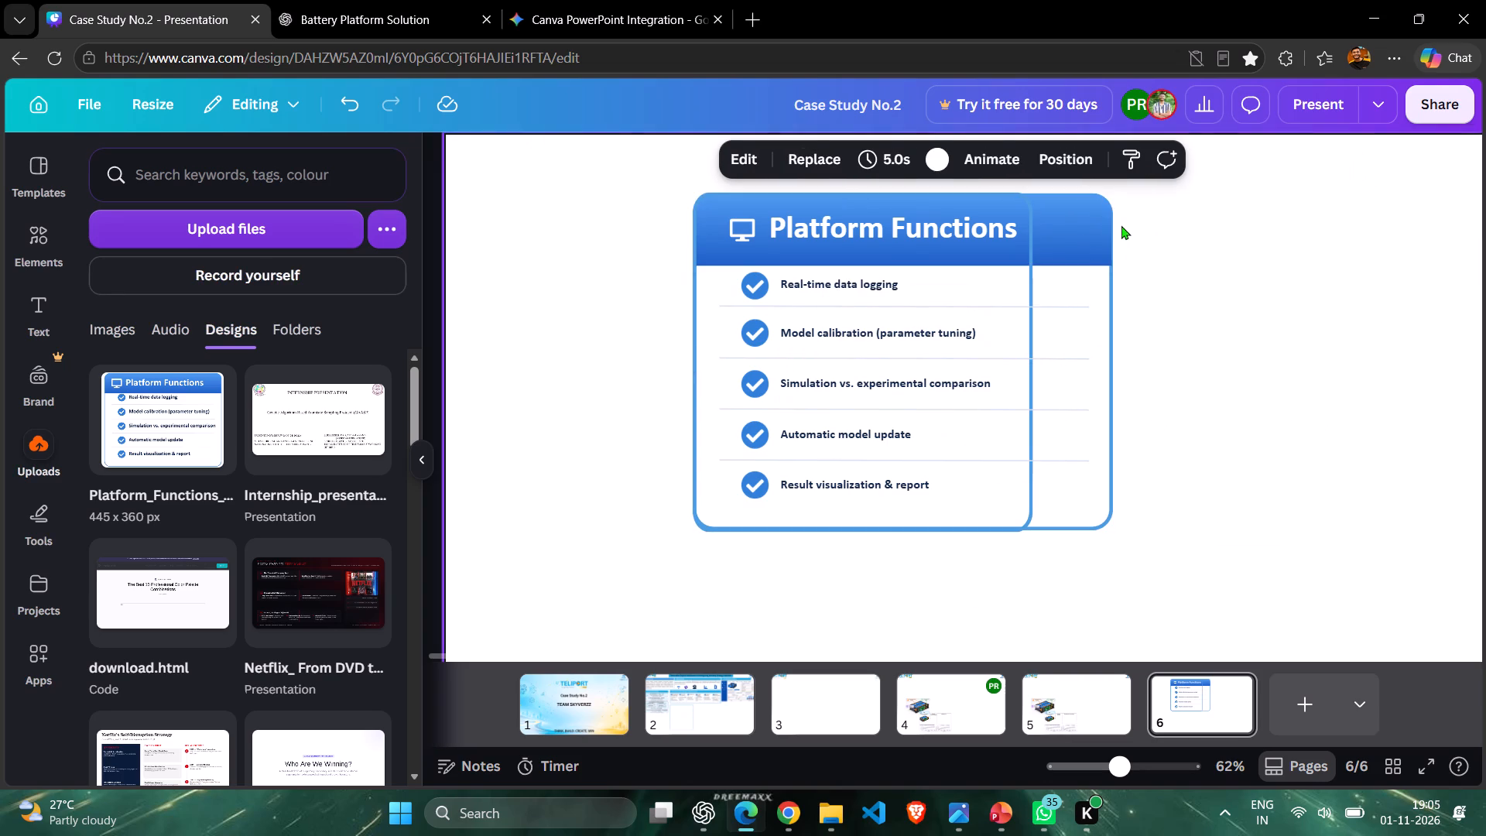
click(1100, 231)
drag(1108, 231, 1026, 249)
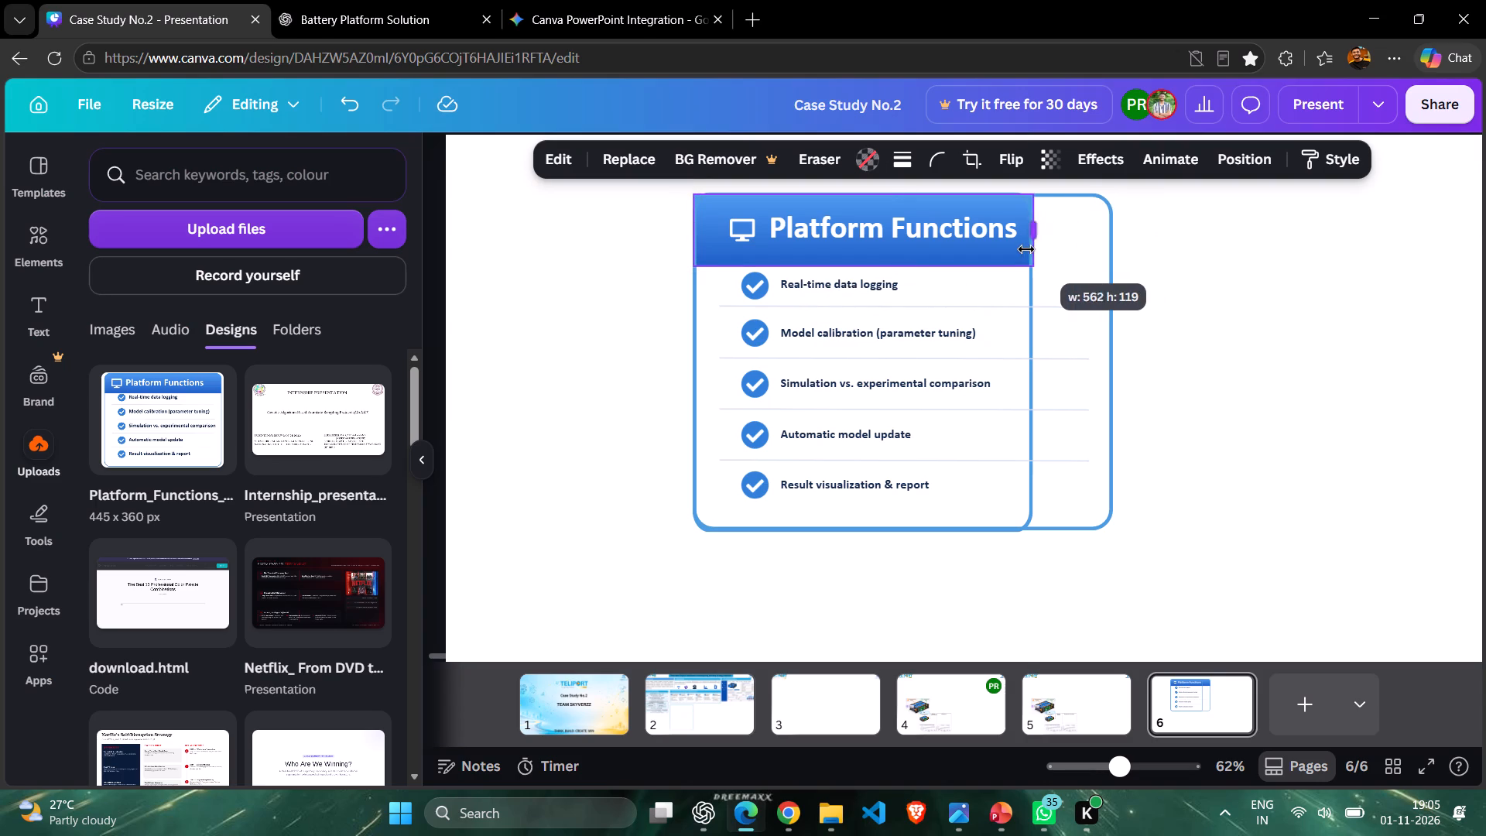
drag(1026, 249, 1026, 258)
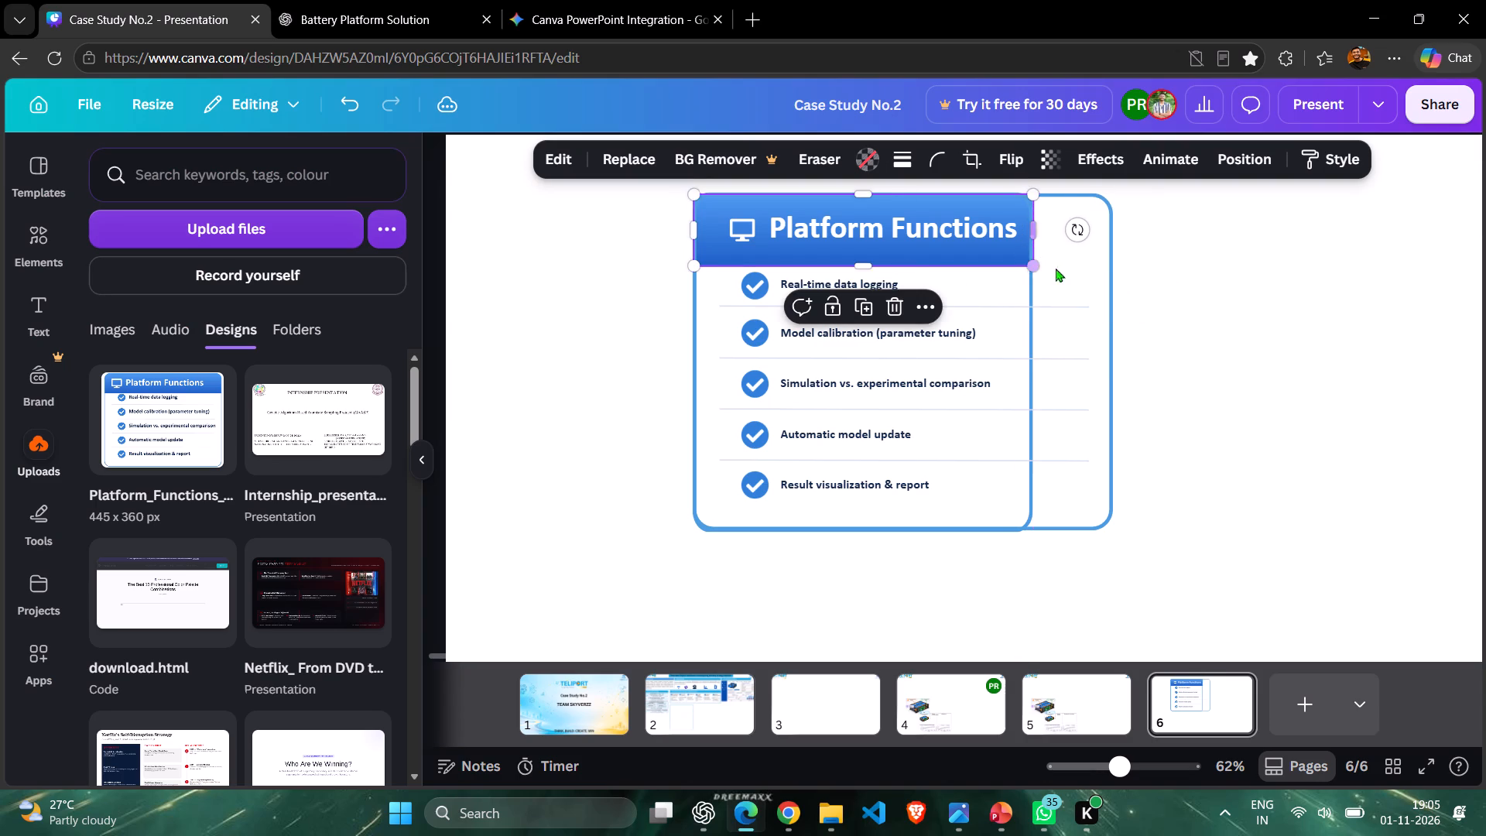
click(1079, 279)
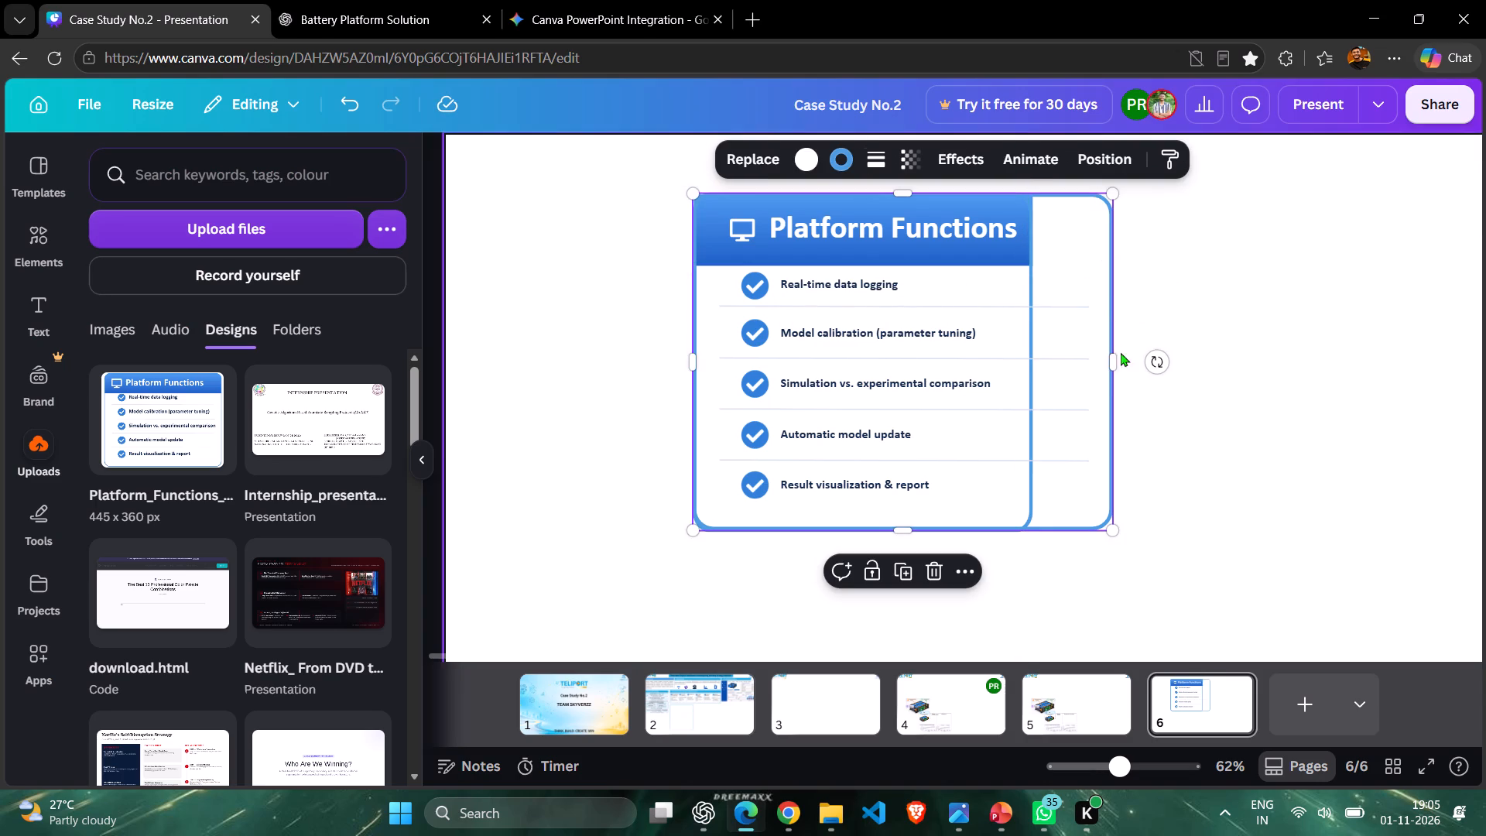
drag(1114, 357, 1033, 364)
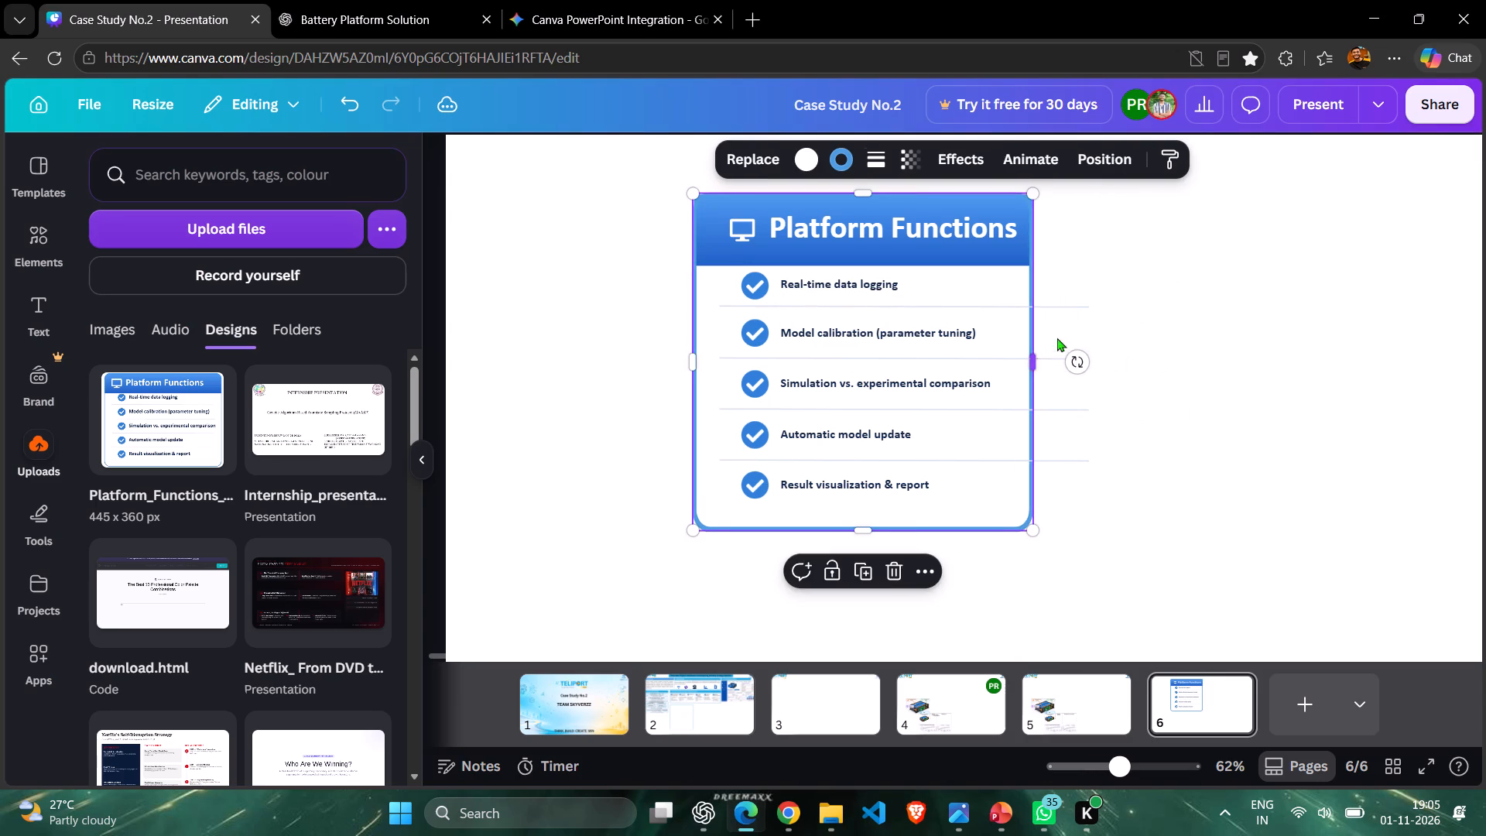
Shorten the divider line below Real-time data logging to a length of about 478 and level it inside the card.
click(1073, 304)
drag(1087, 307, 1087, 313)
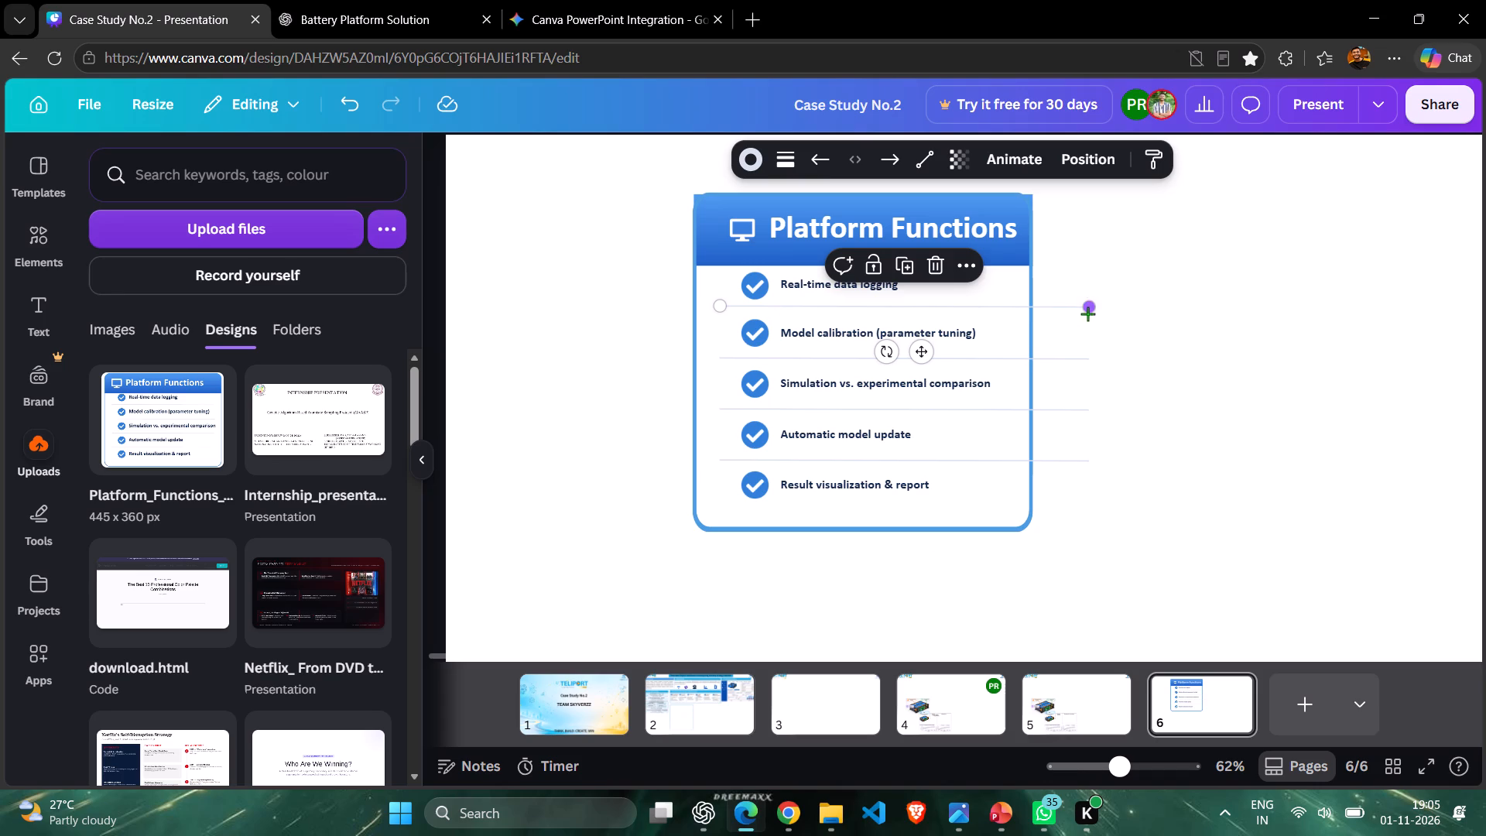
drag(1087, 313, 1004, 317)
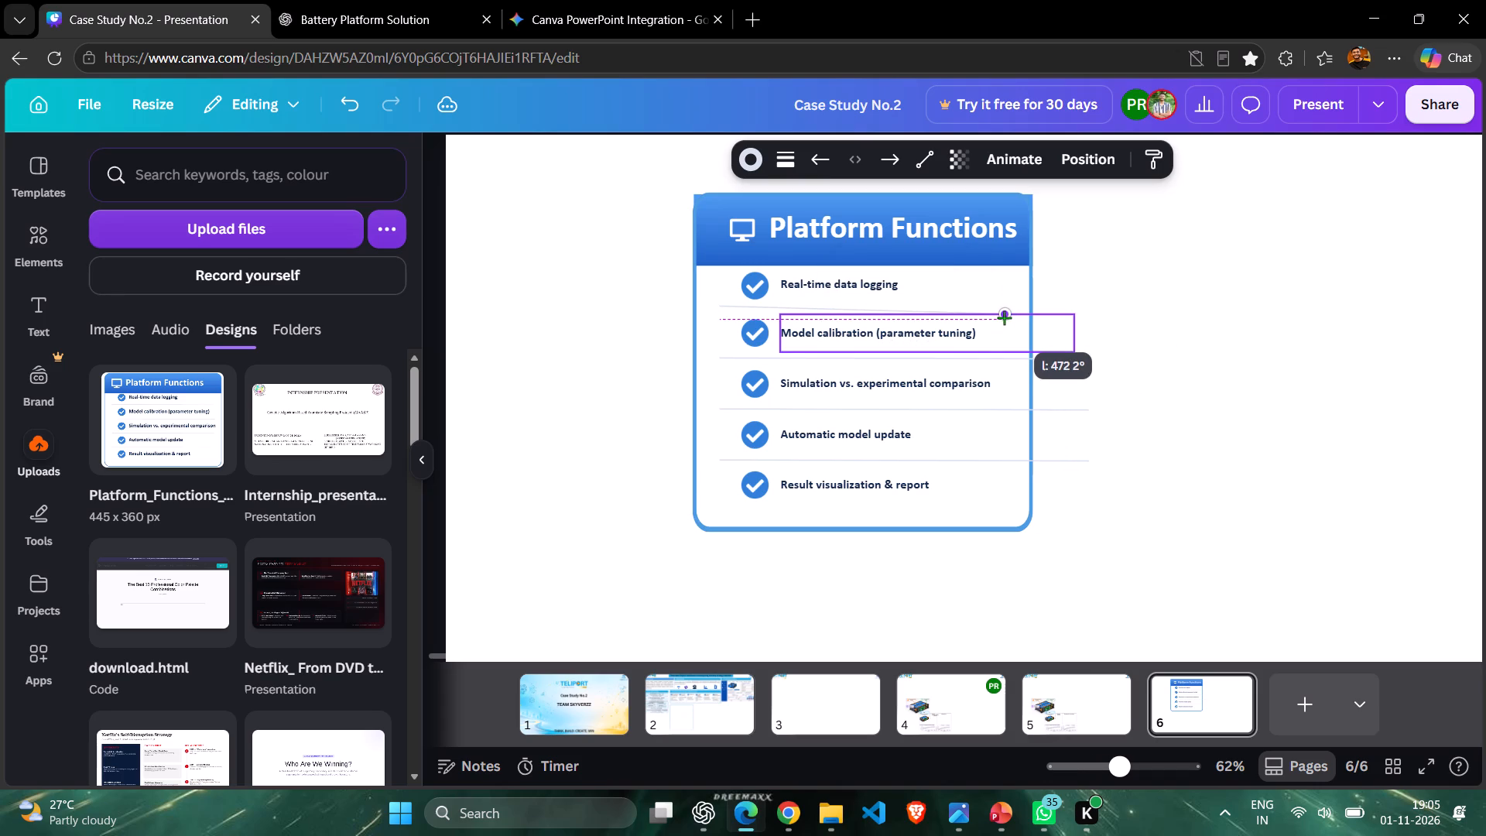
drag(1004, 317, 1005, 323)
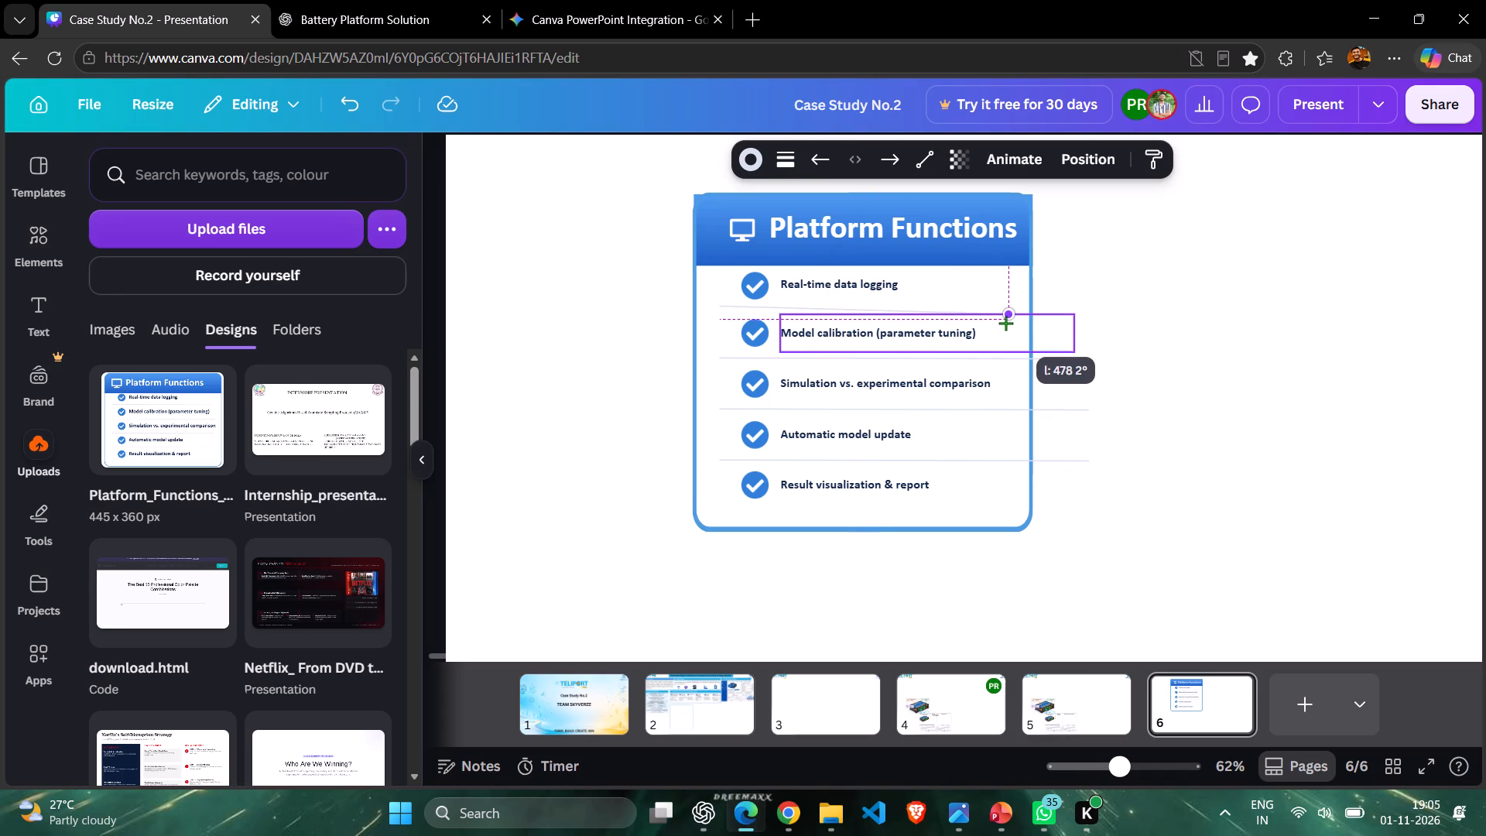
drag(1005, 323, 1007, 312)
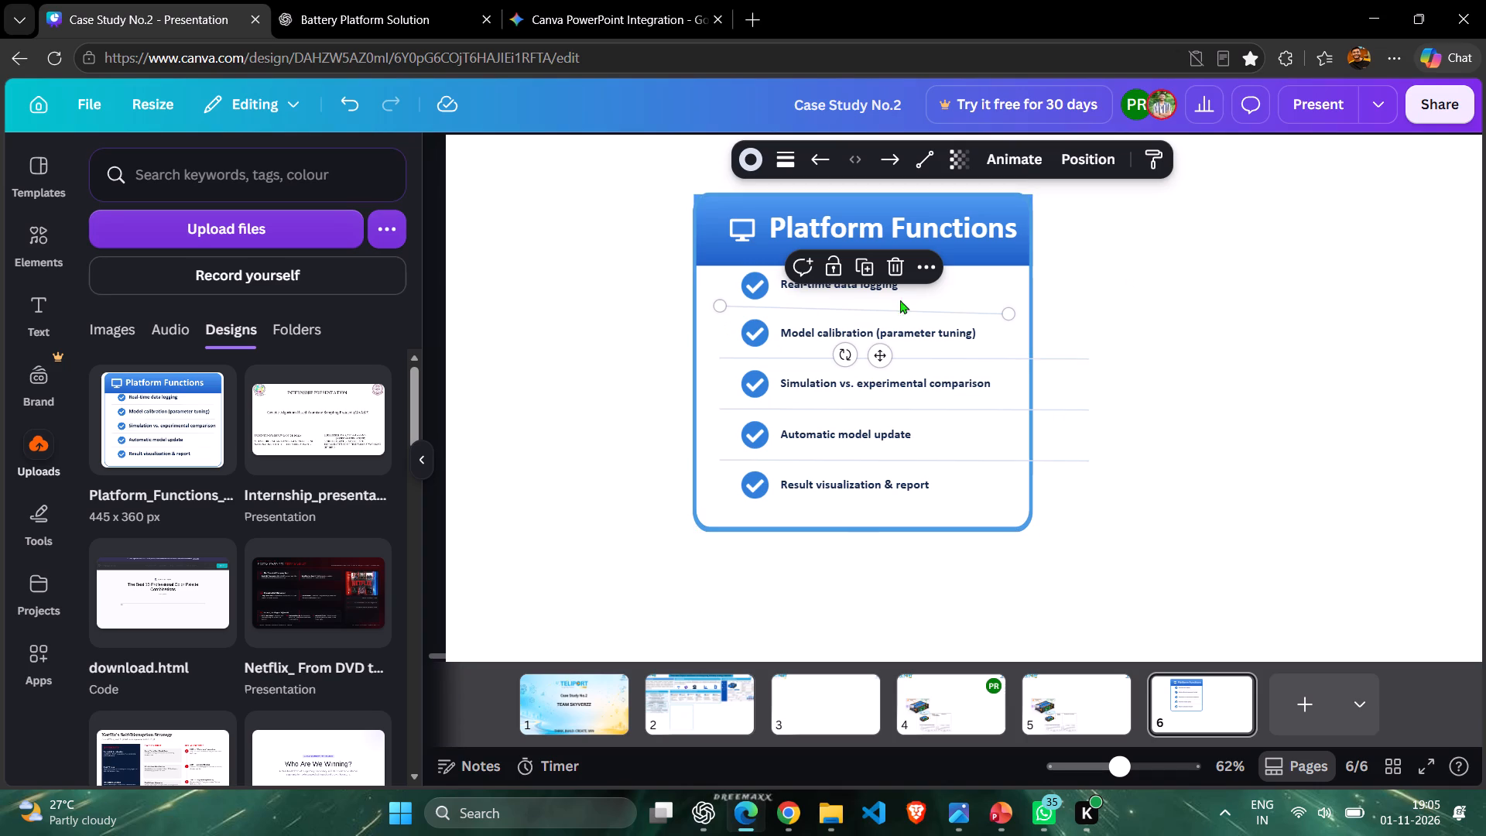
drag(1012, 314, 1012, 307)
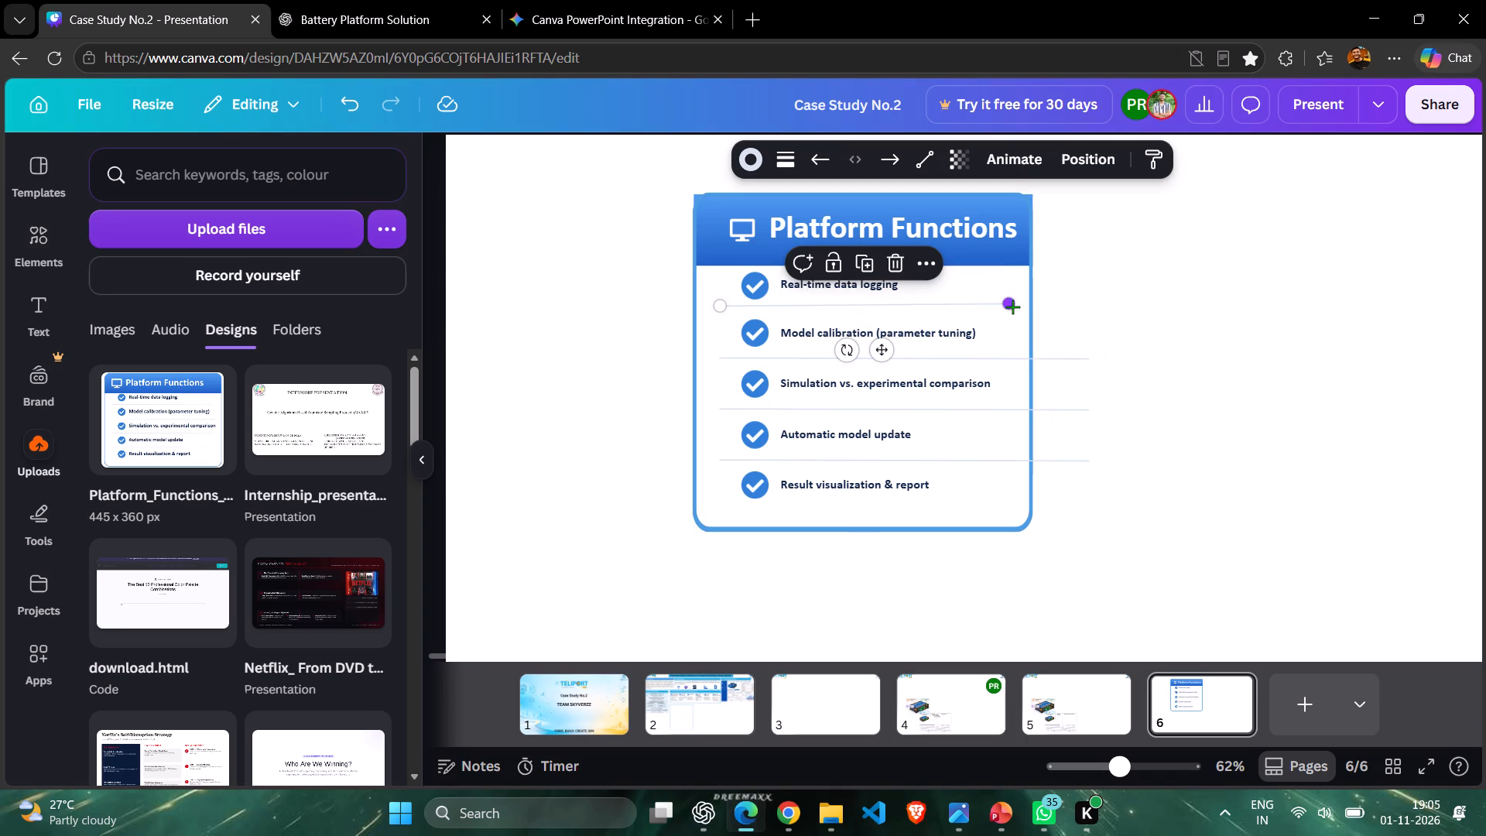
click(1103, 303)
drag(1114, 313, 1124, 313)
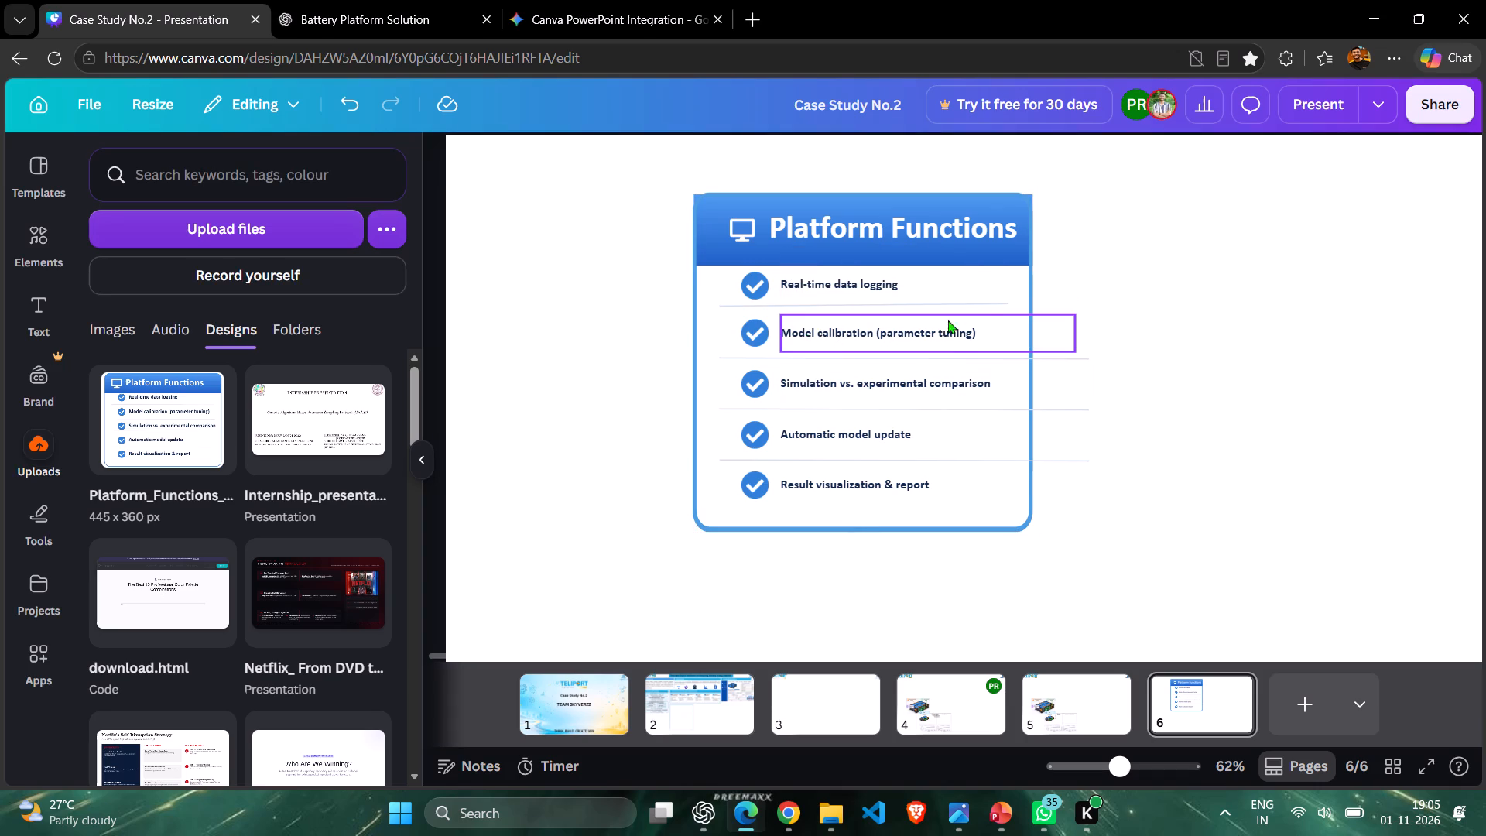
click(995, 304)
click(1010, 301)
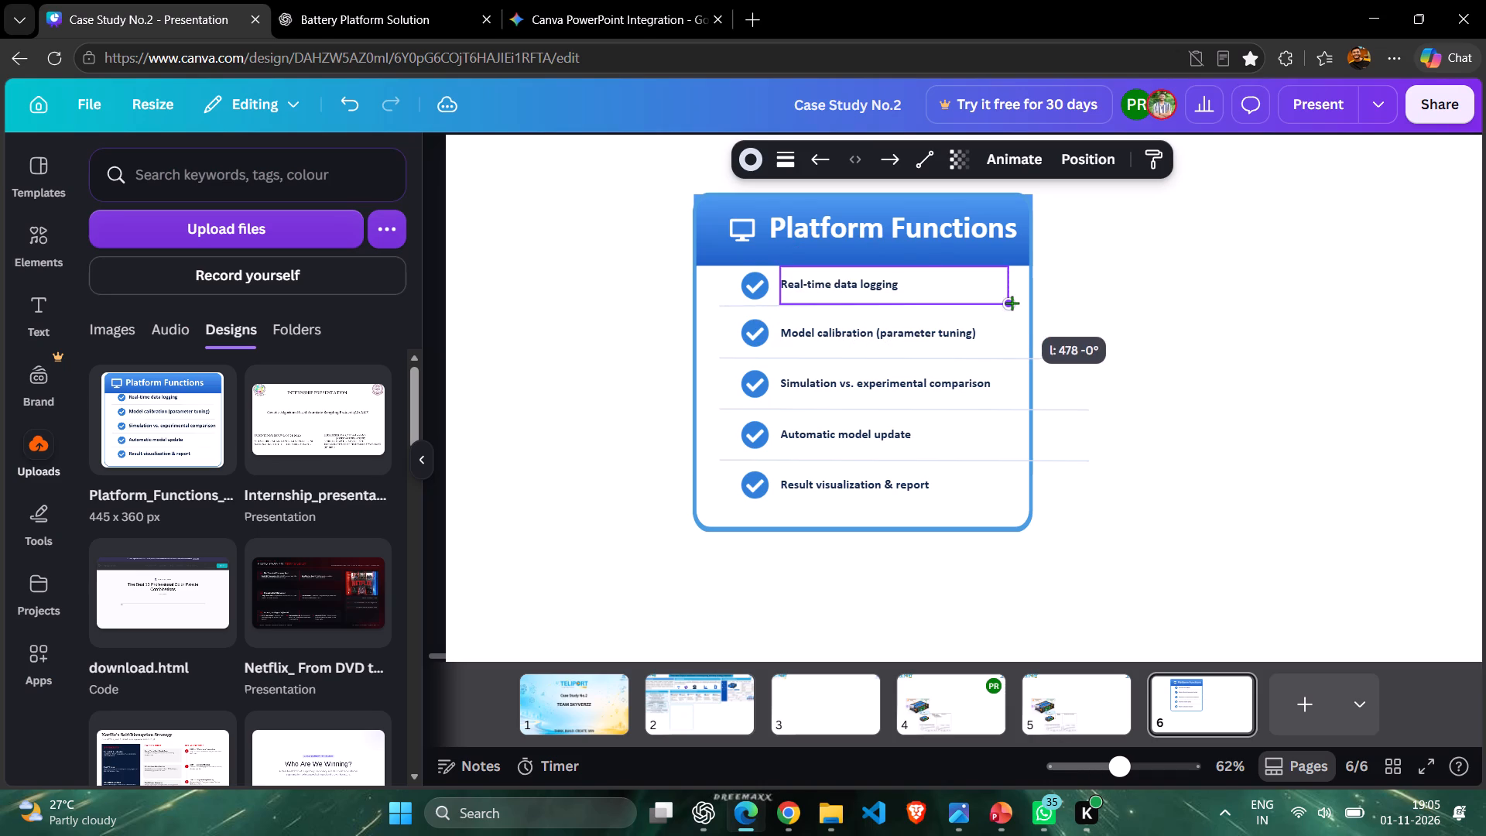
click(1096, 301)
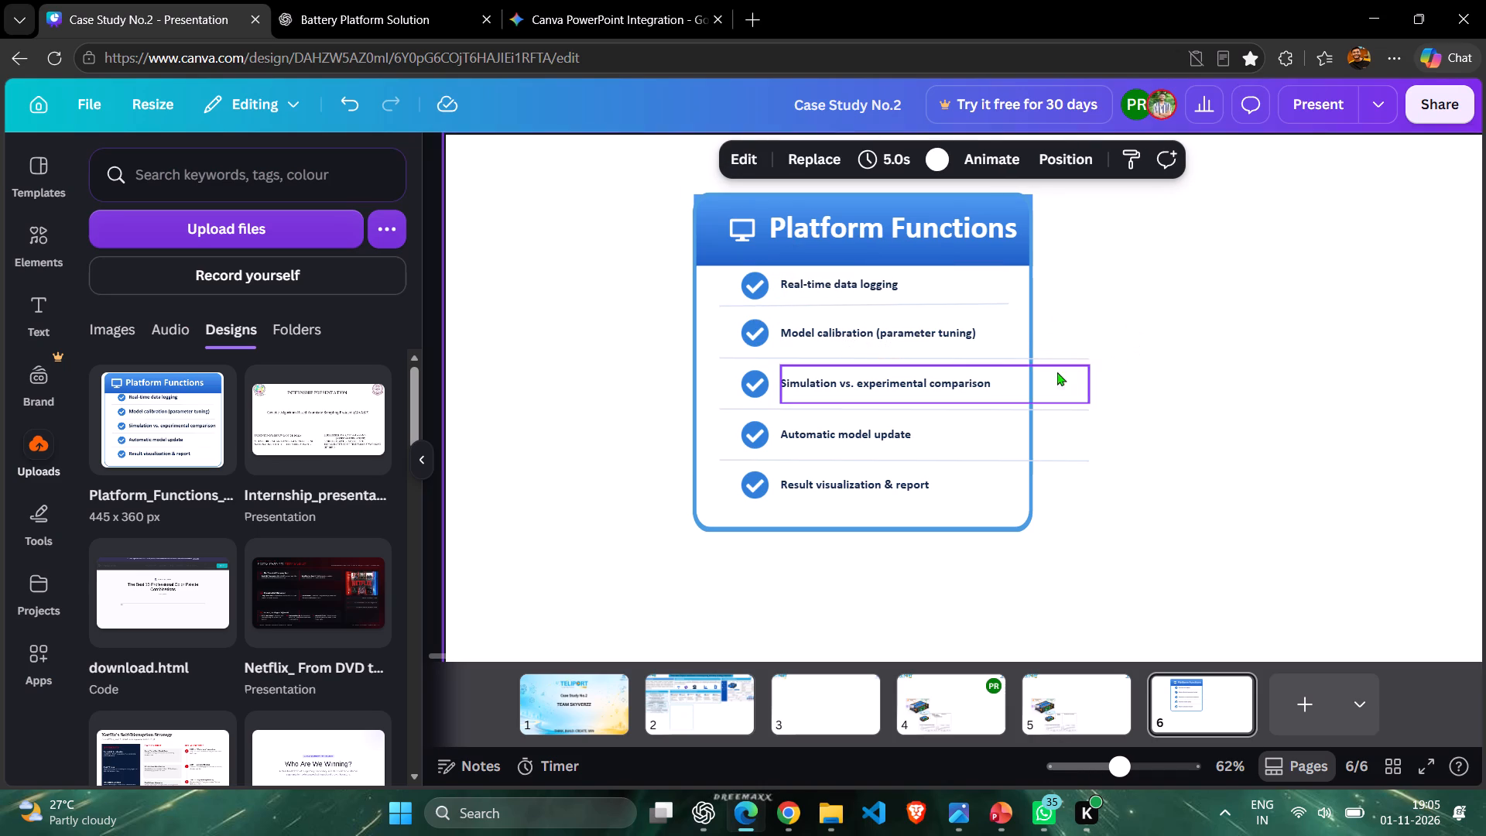
Delete all four divider lines between the card's list items.
click(983, 312)
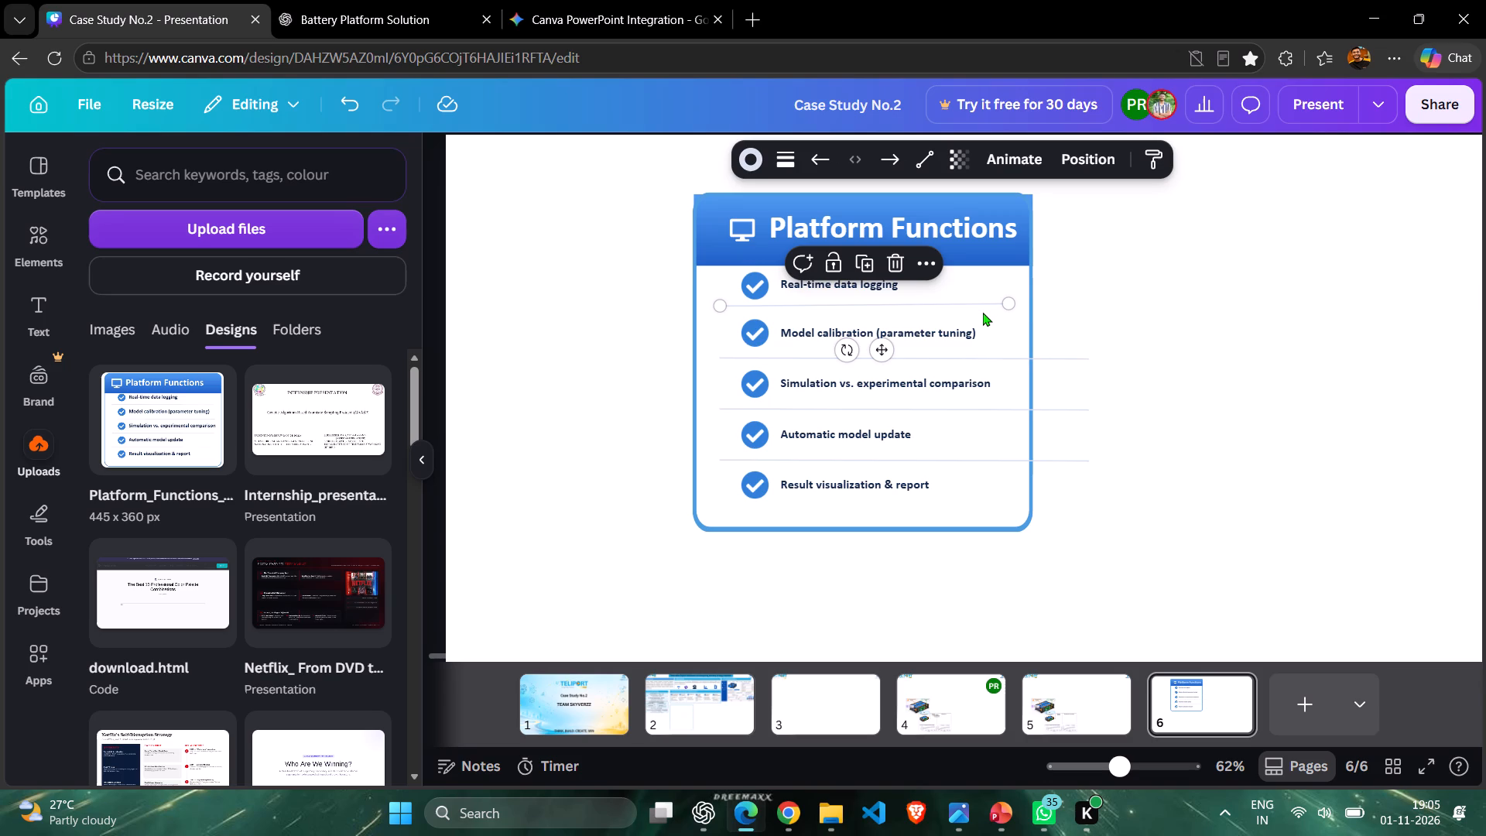
key(Delete)
click(981, 363)
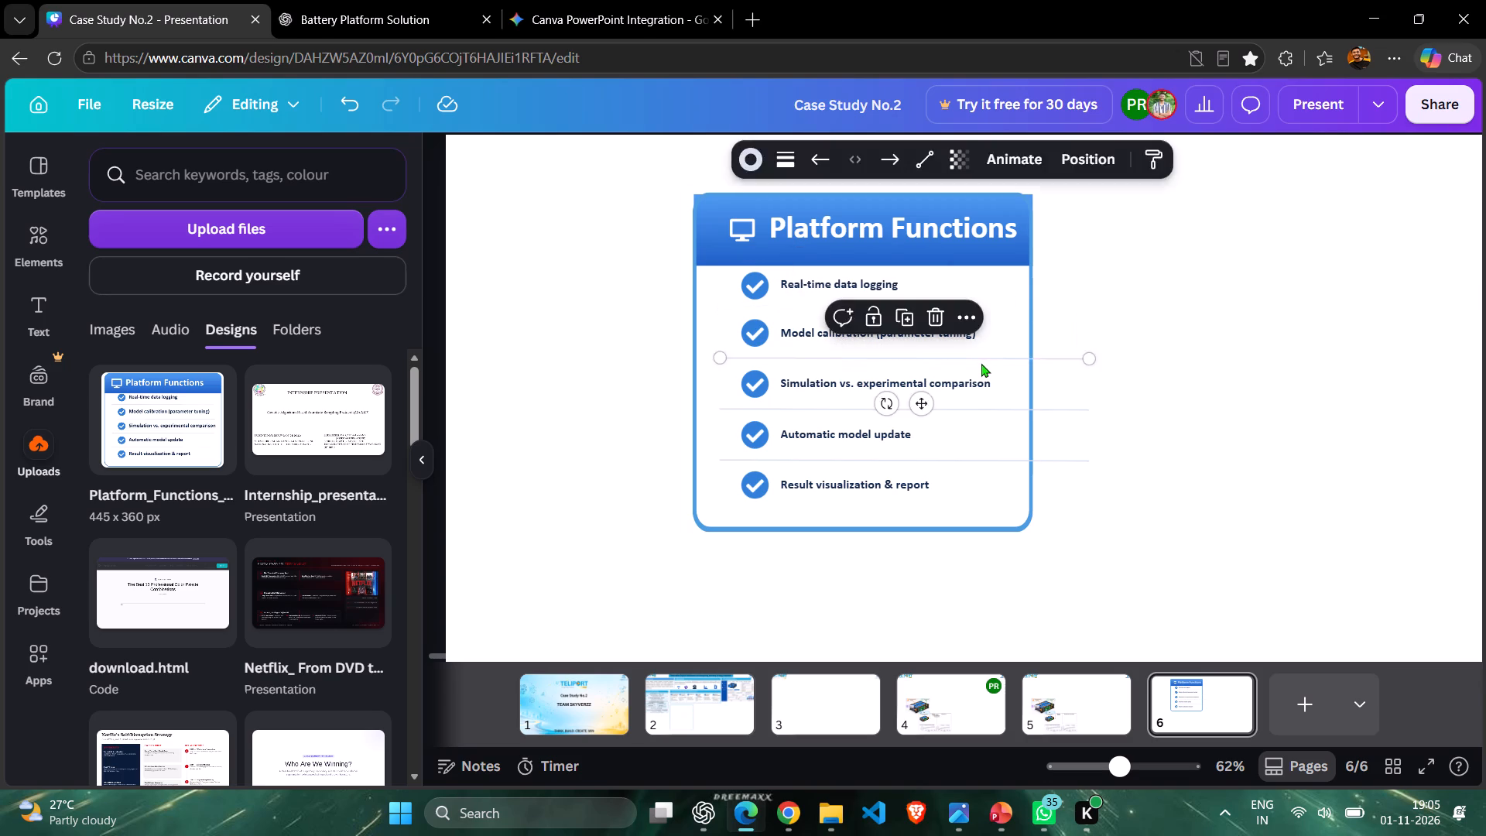
key(Delete)
click(1016, 416)
key(Delete)
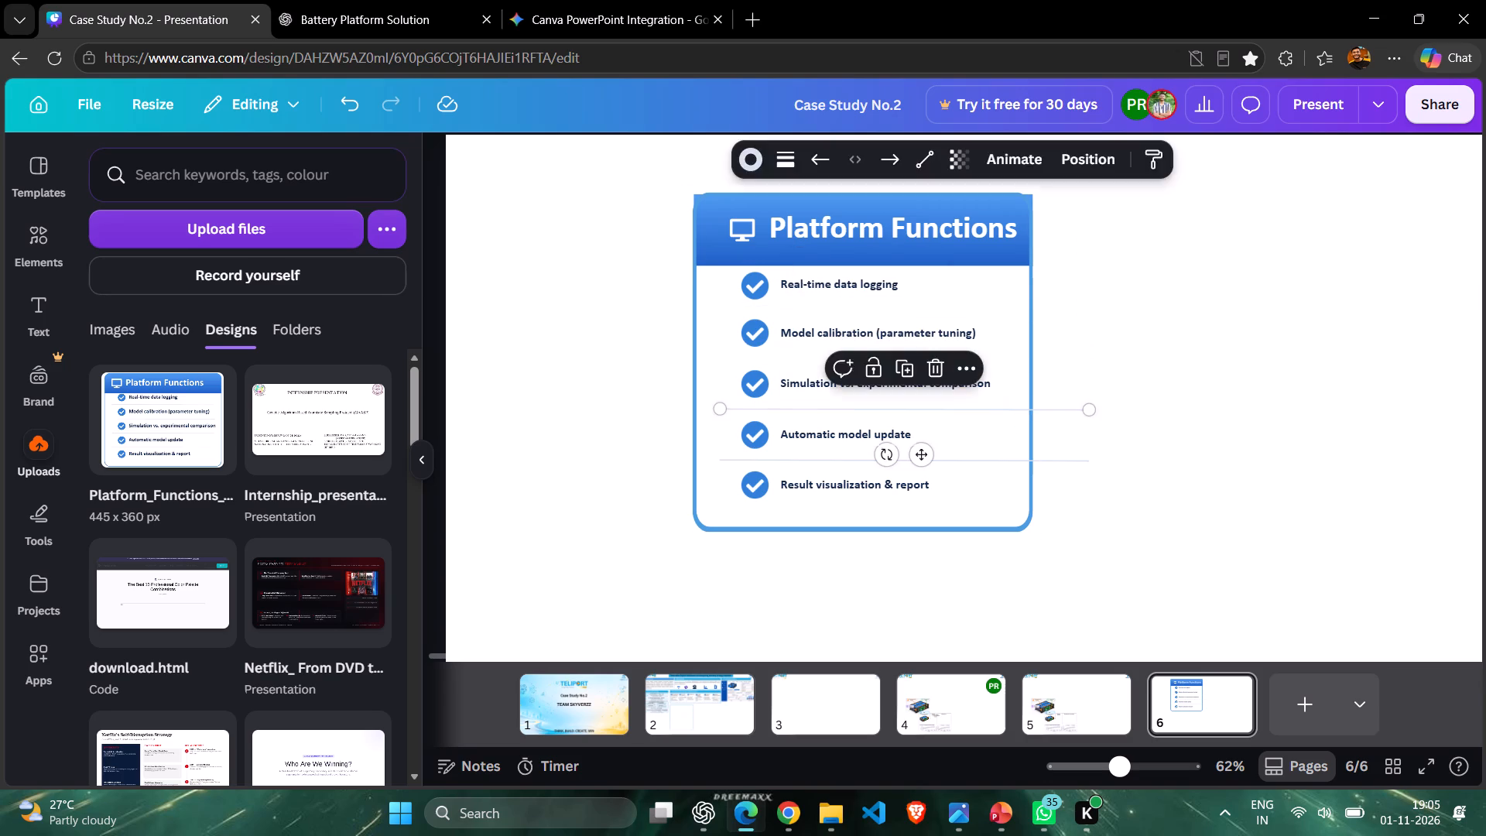
click(996, 456)
key(Delete)
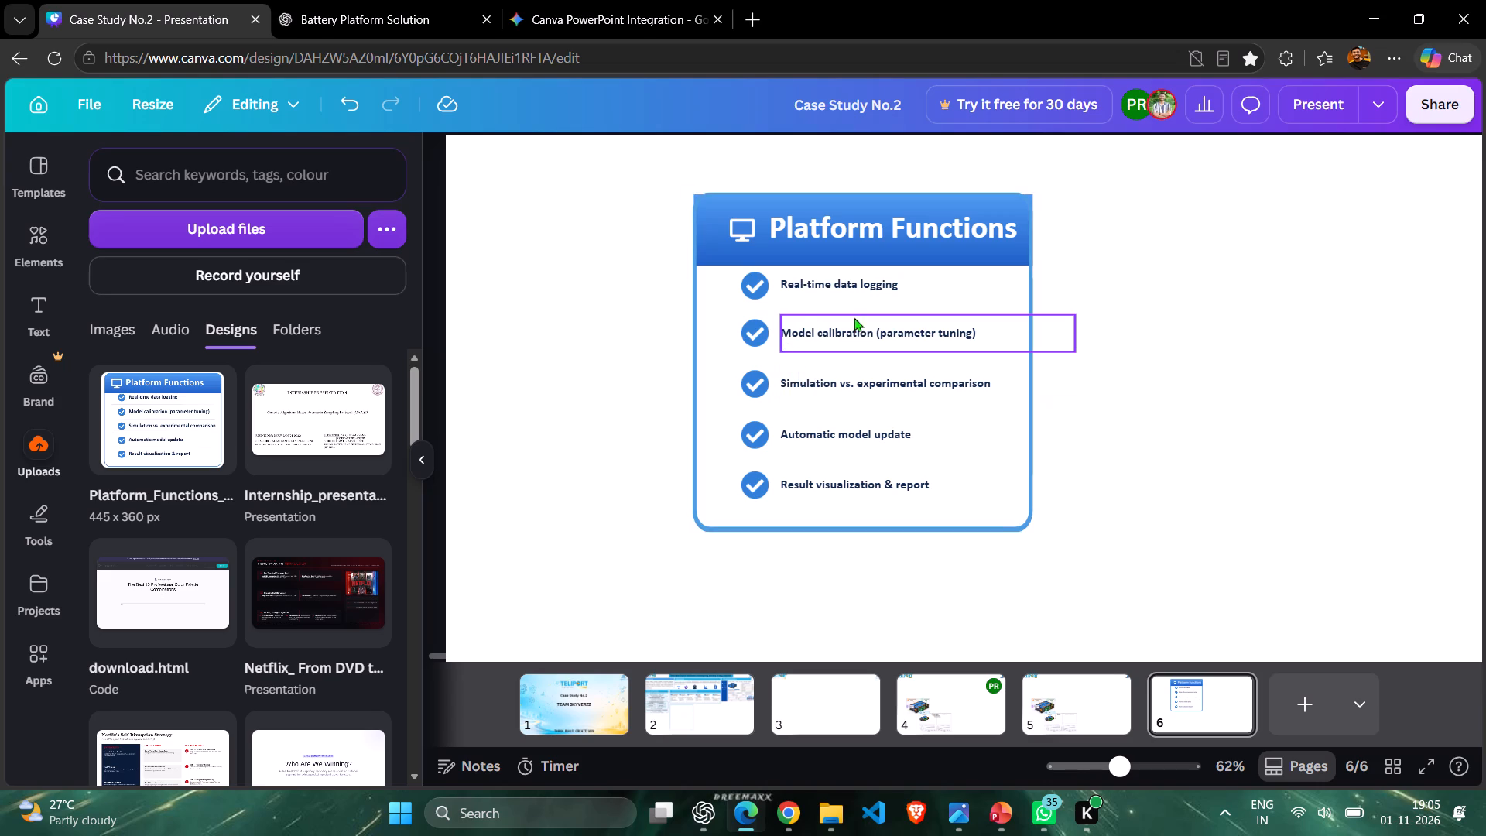
Narrow the Model calibration and Simulation vs. experimental comparison text boxes to fit inside the card's right edge.
click(1012, 329)
drag(1075, 341, 1022, 345)
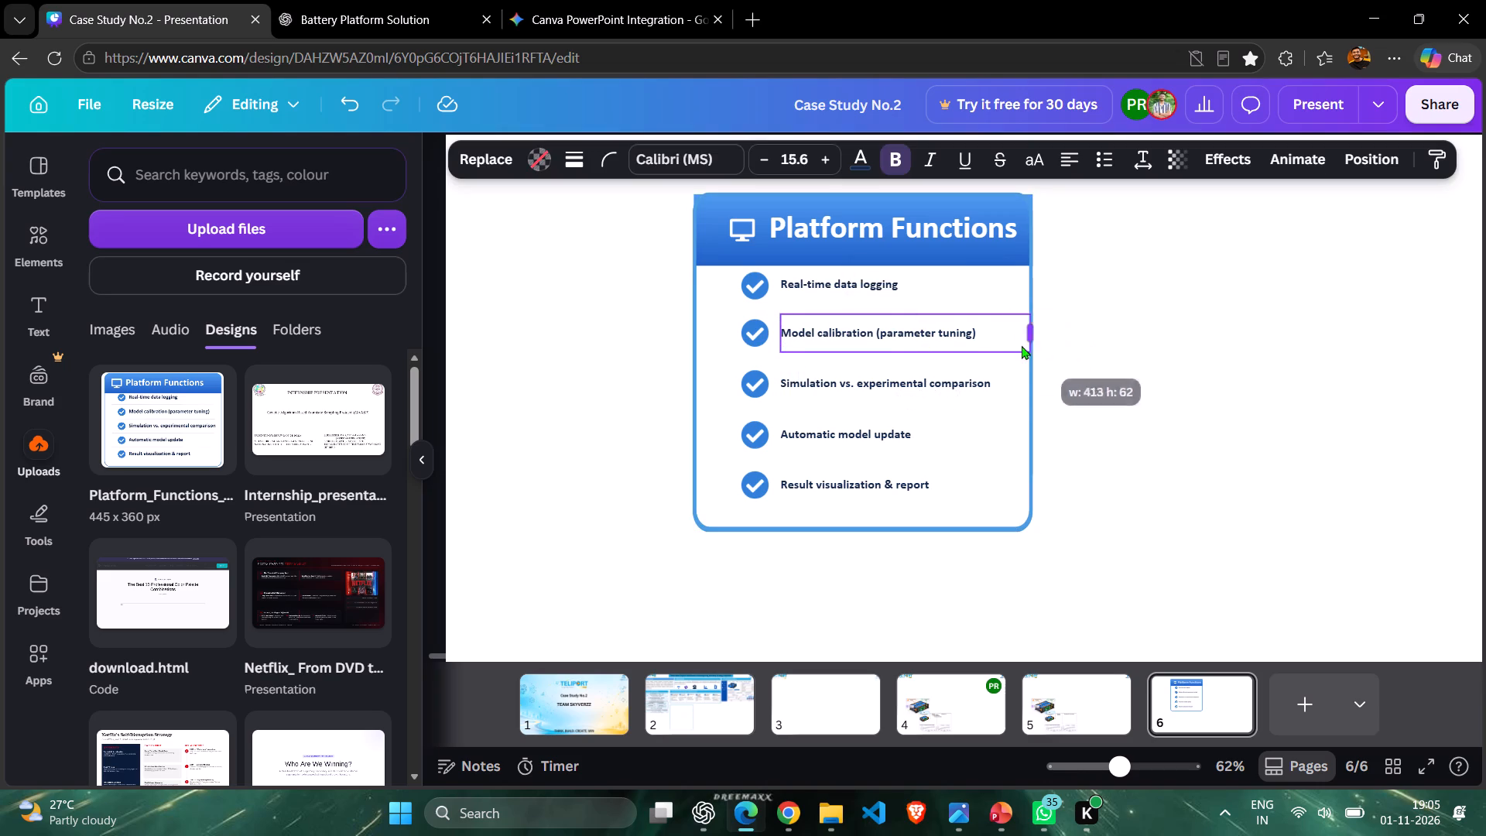
drag(1022, 345, 990, 346)
click(971, 382)
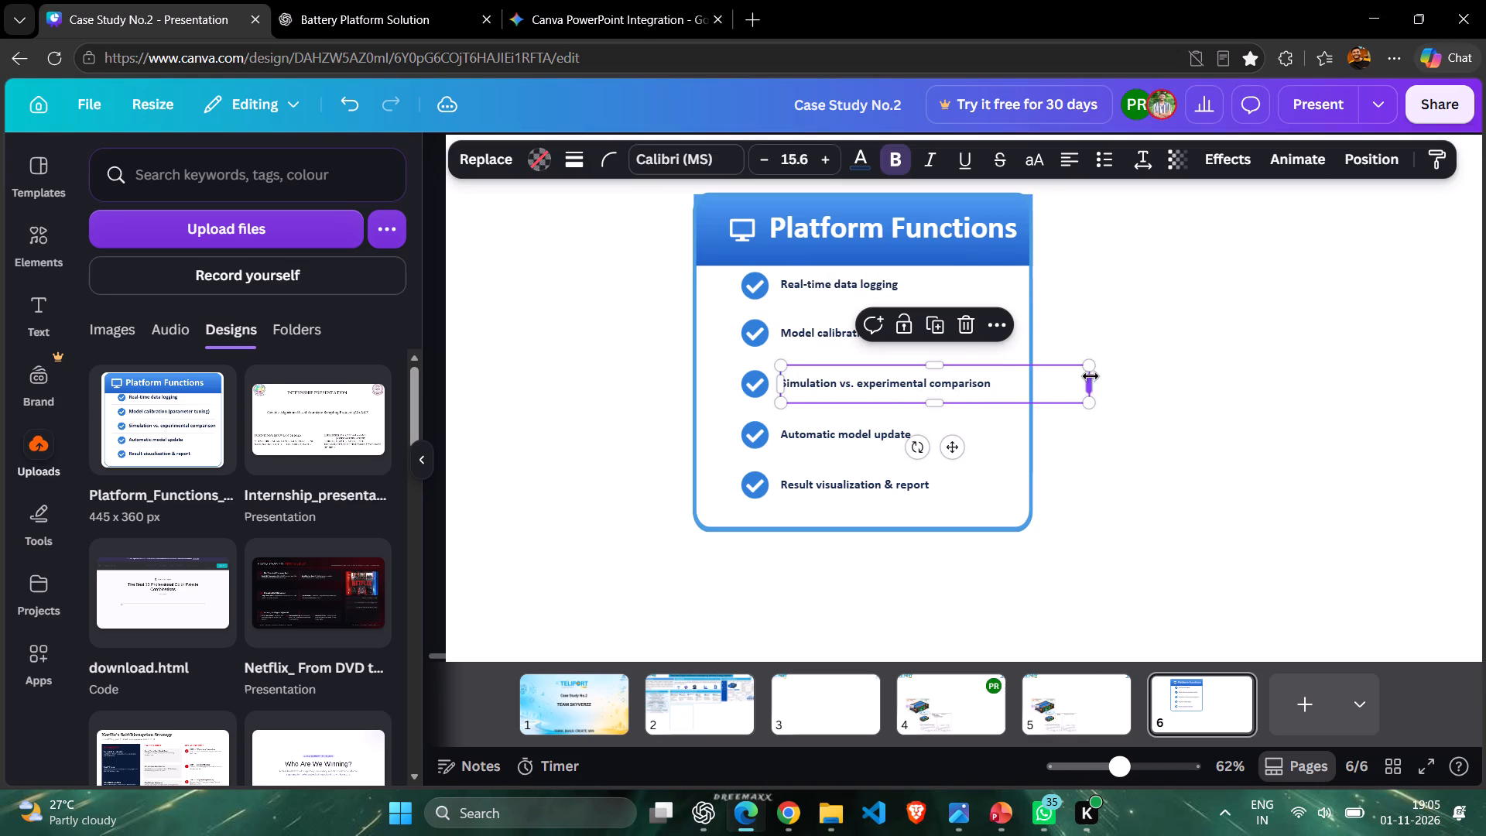
drag(1091, 376, 1005, 392)
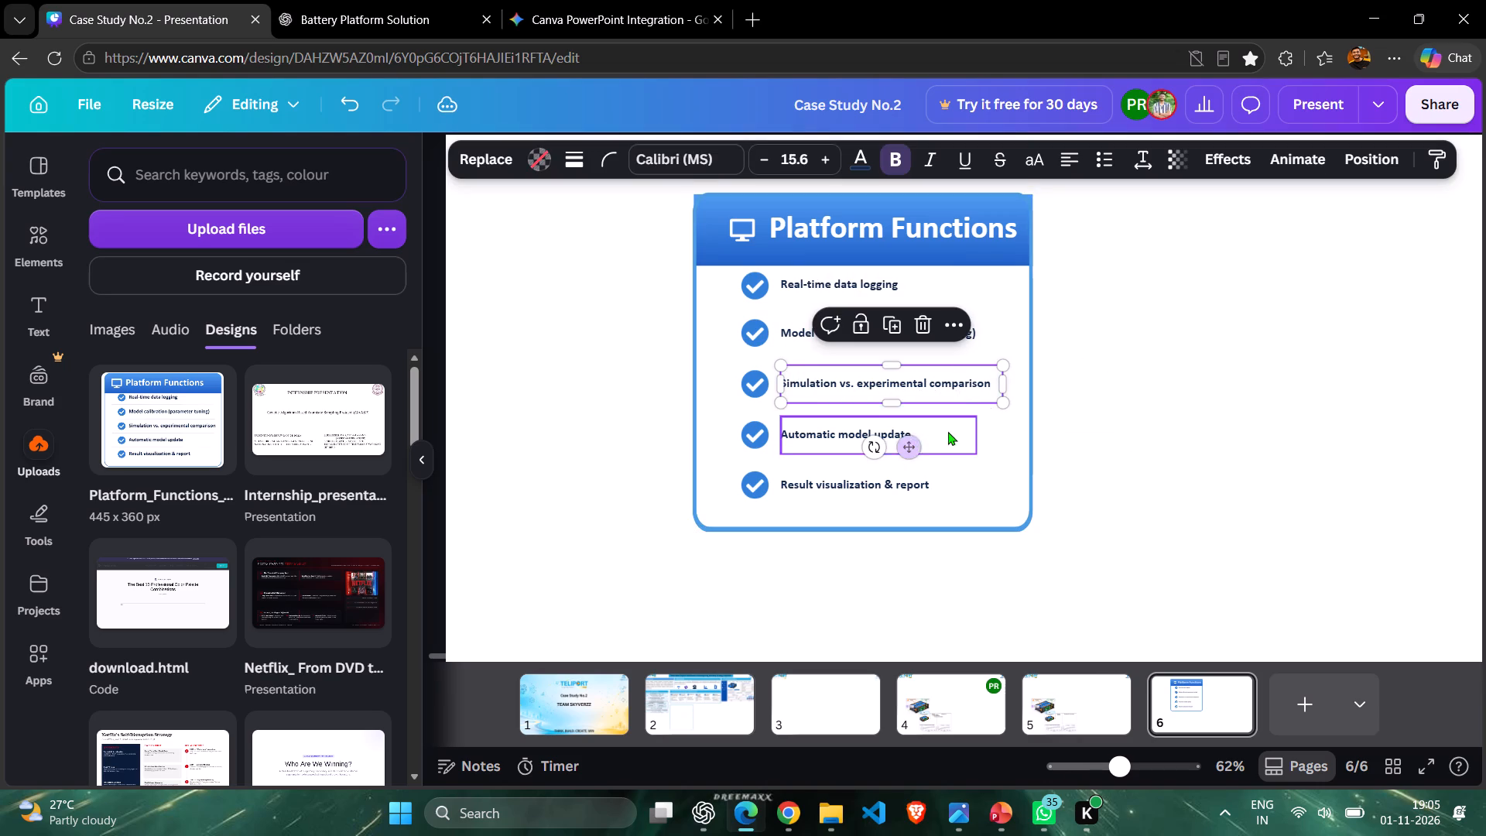
click(950, 431)
click(947, 491)
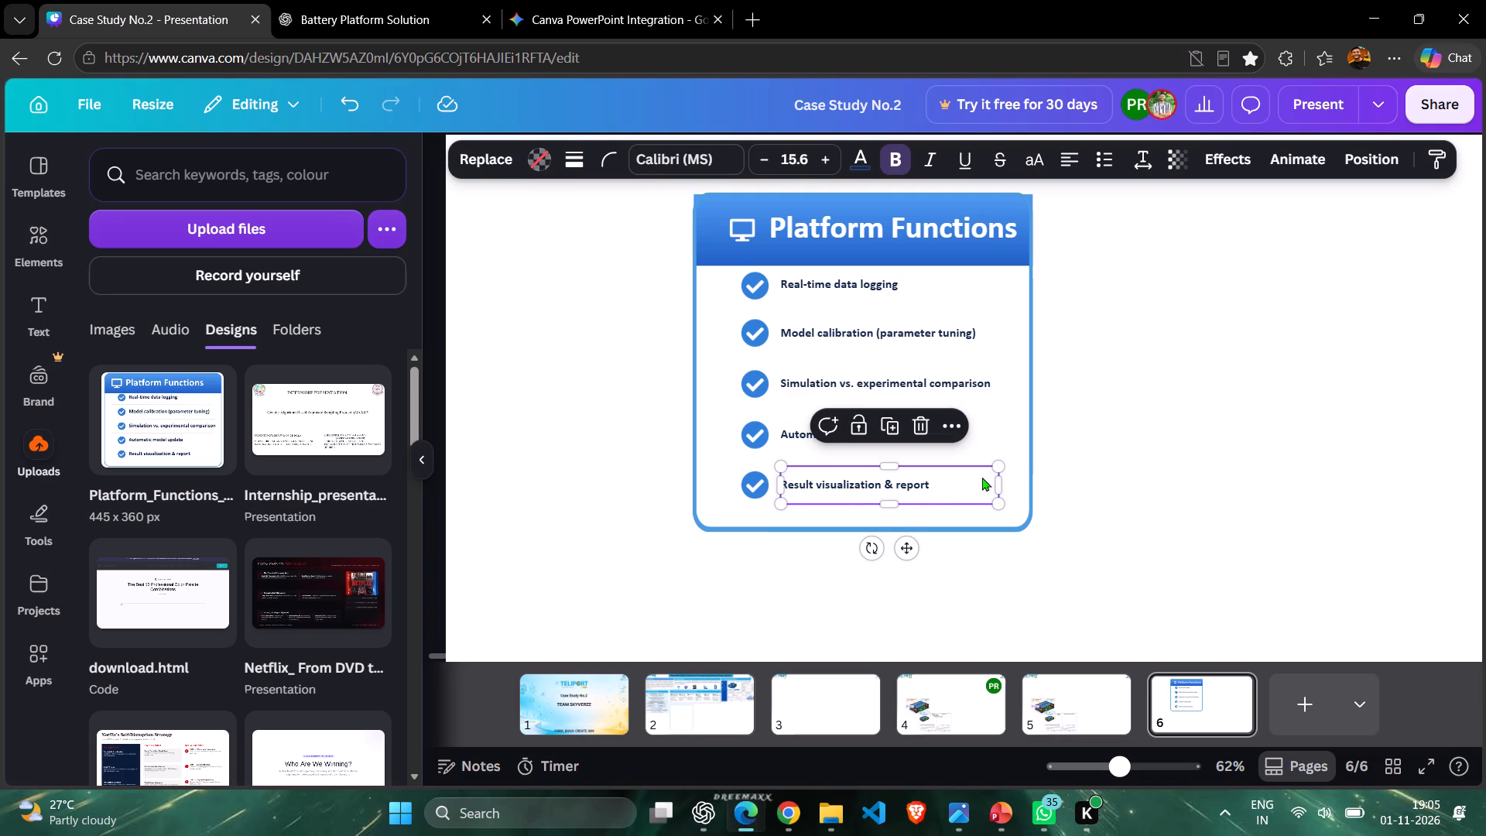
click(1089, 465)
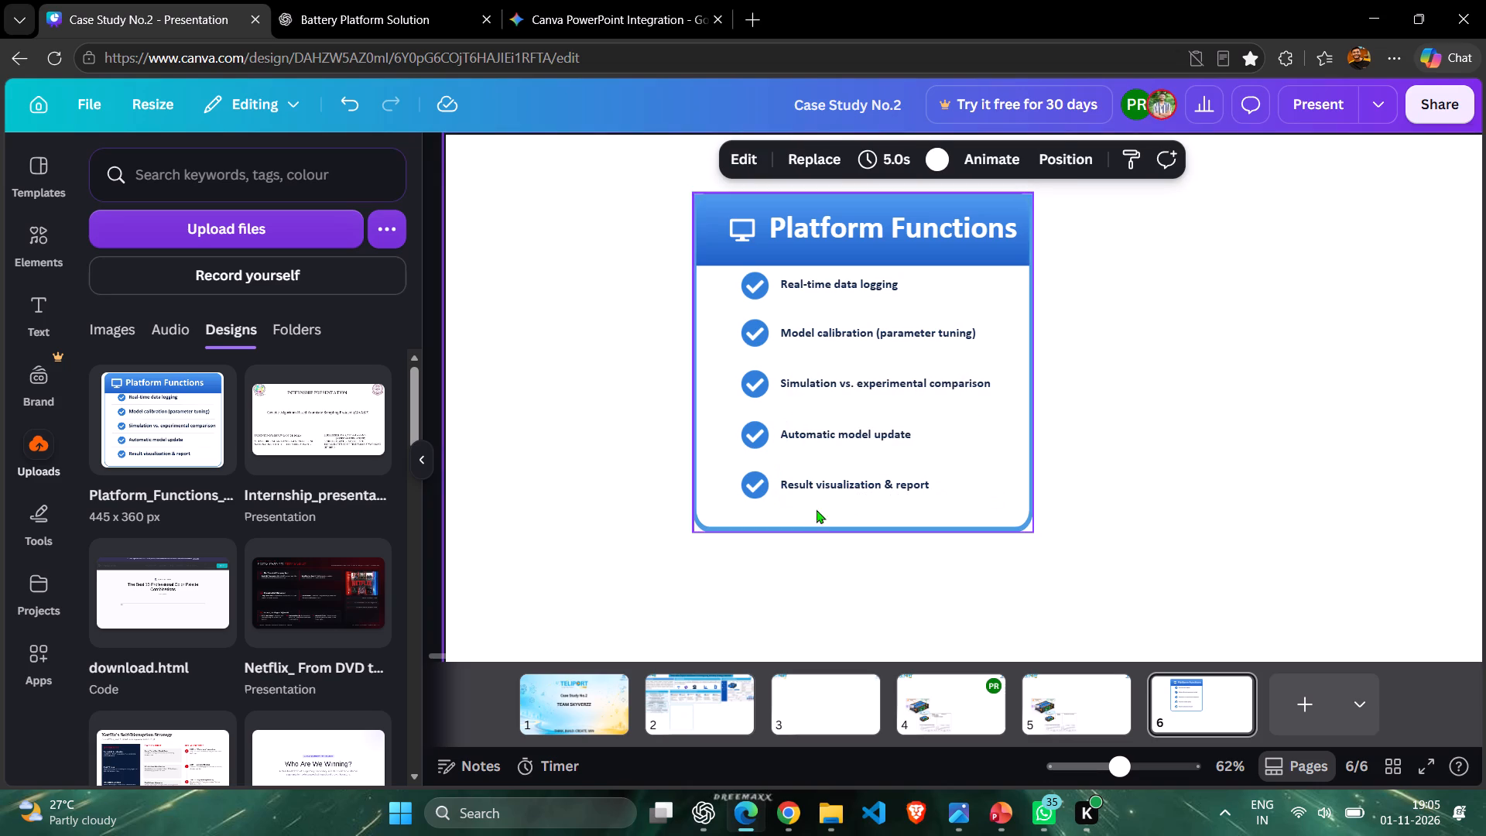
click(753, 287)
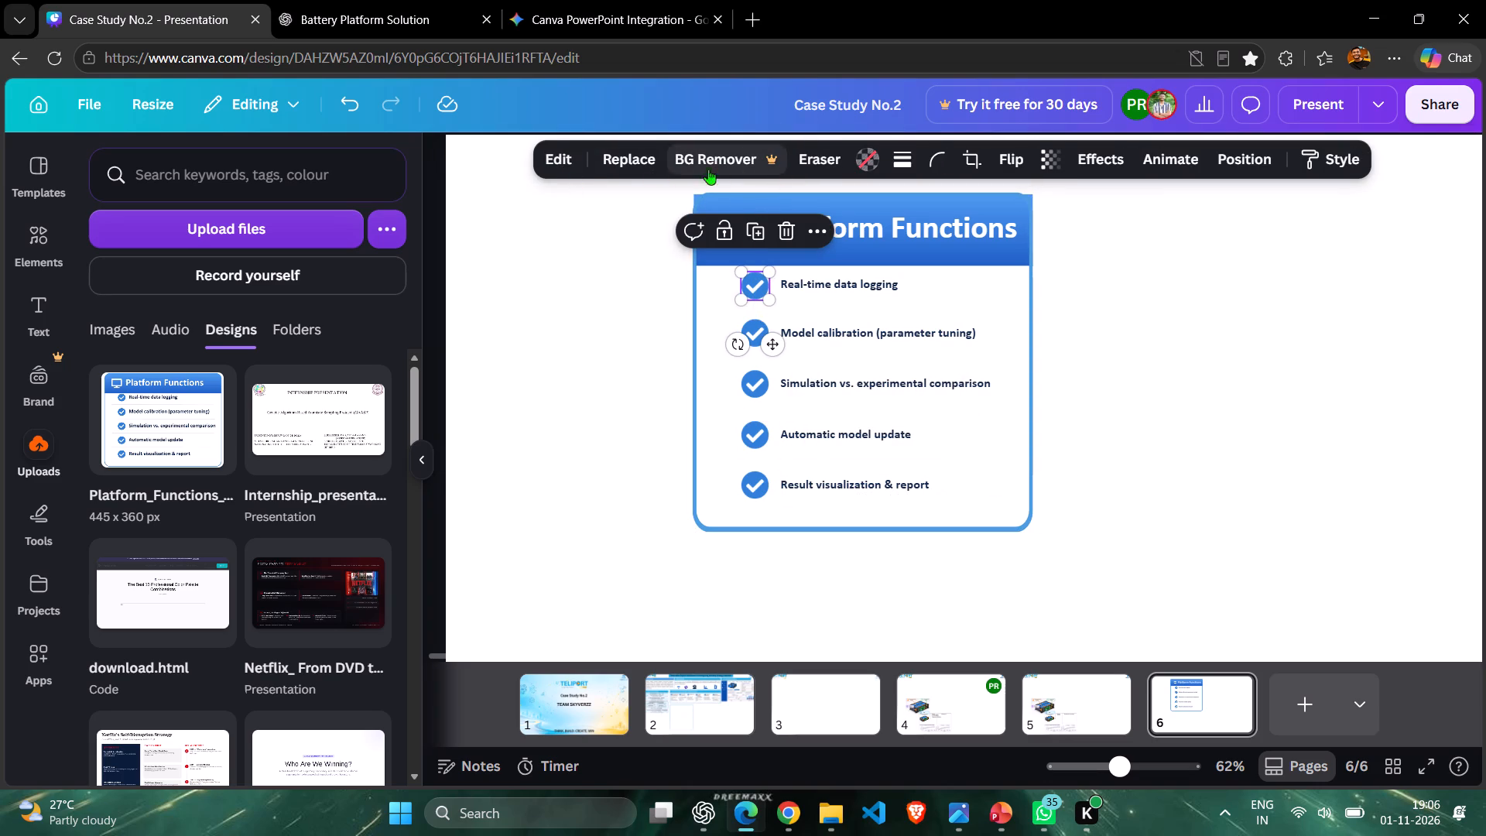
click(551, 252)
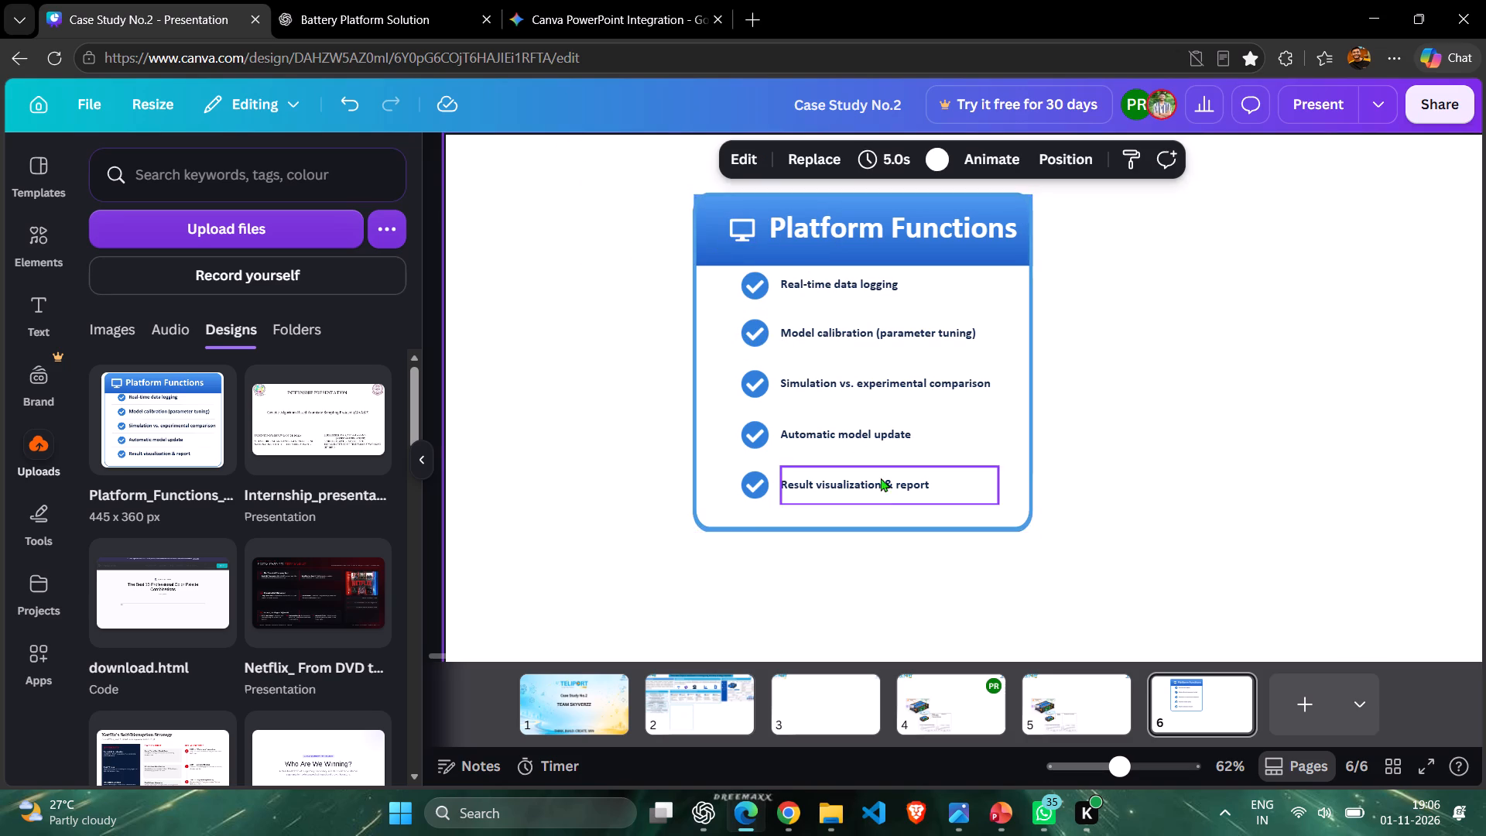
Move the unfilled blue outline off the Platform Functions card into the blank area beside it.
click(693, 527)
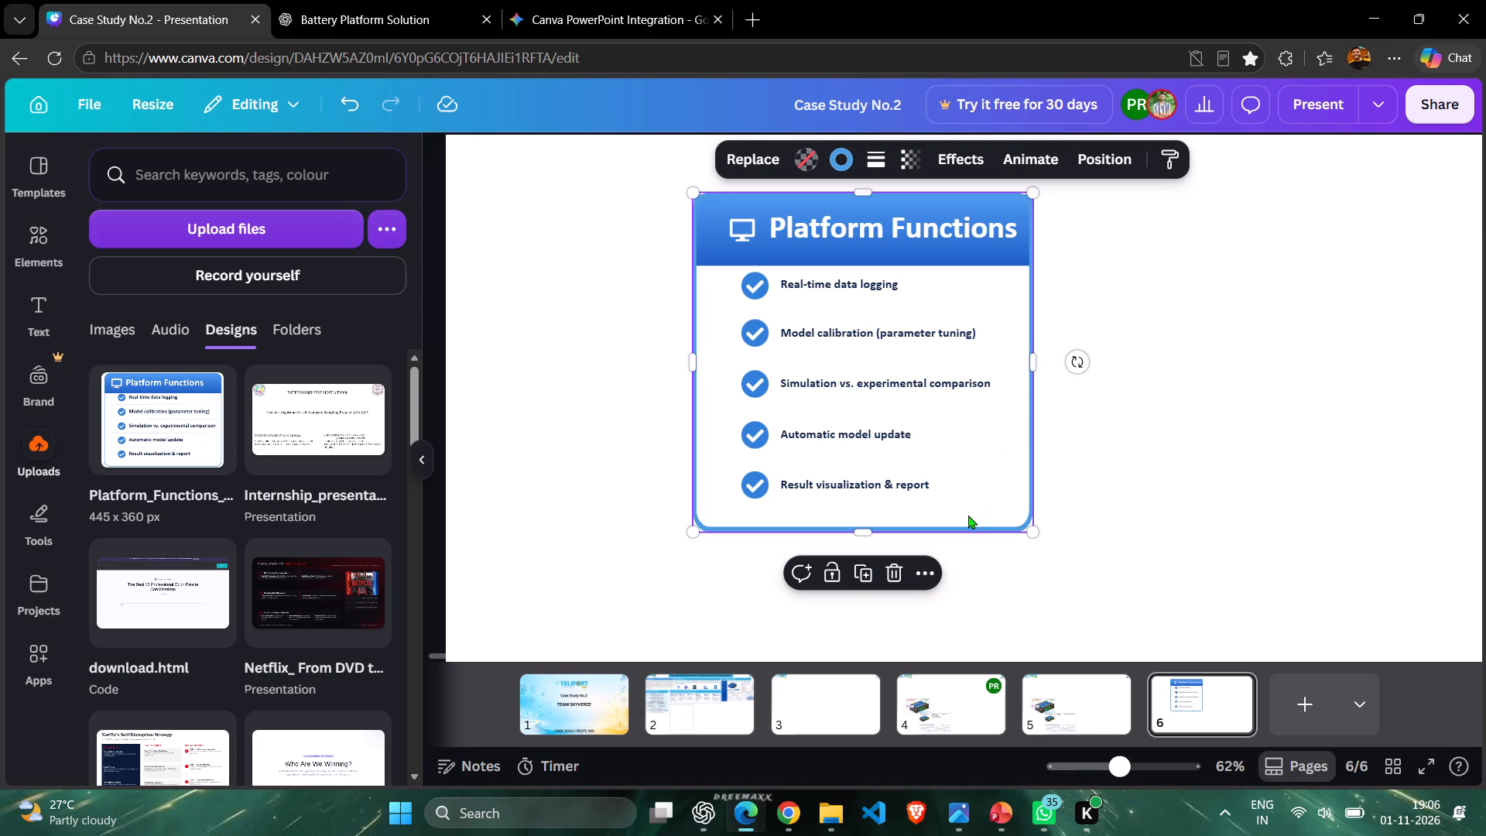
drag(968, 515, 1375, 520)
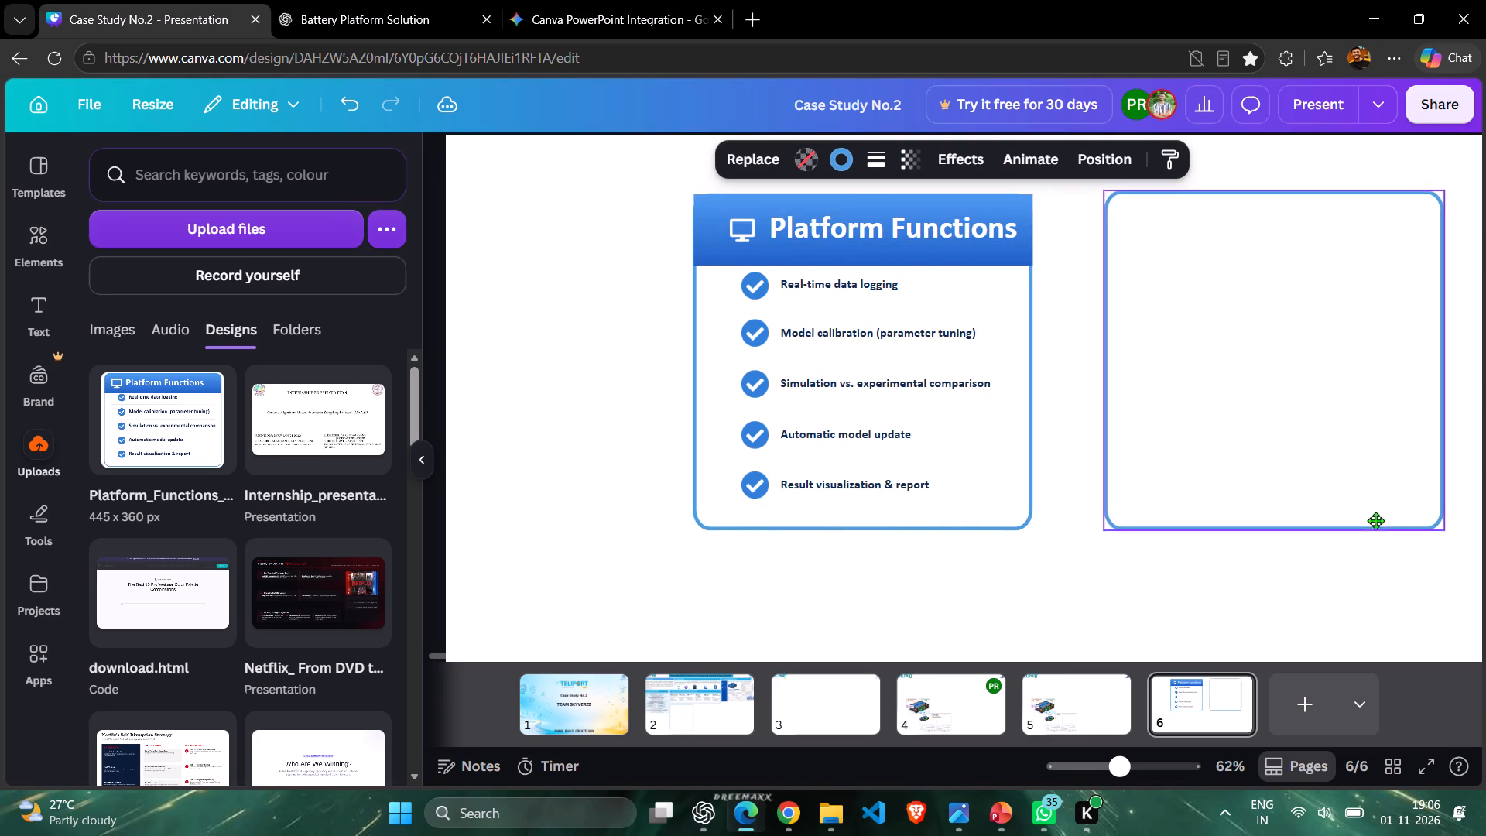
drag(1375, 520, 1383, 537)
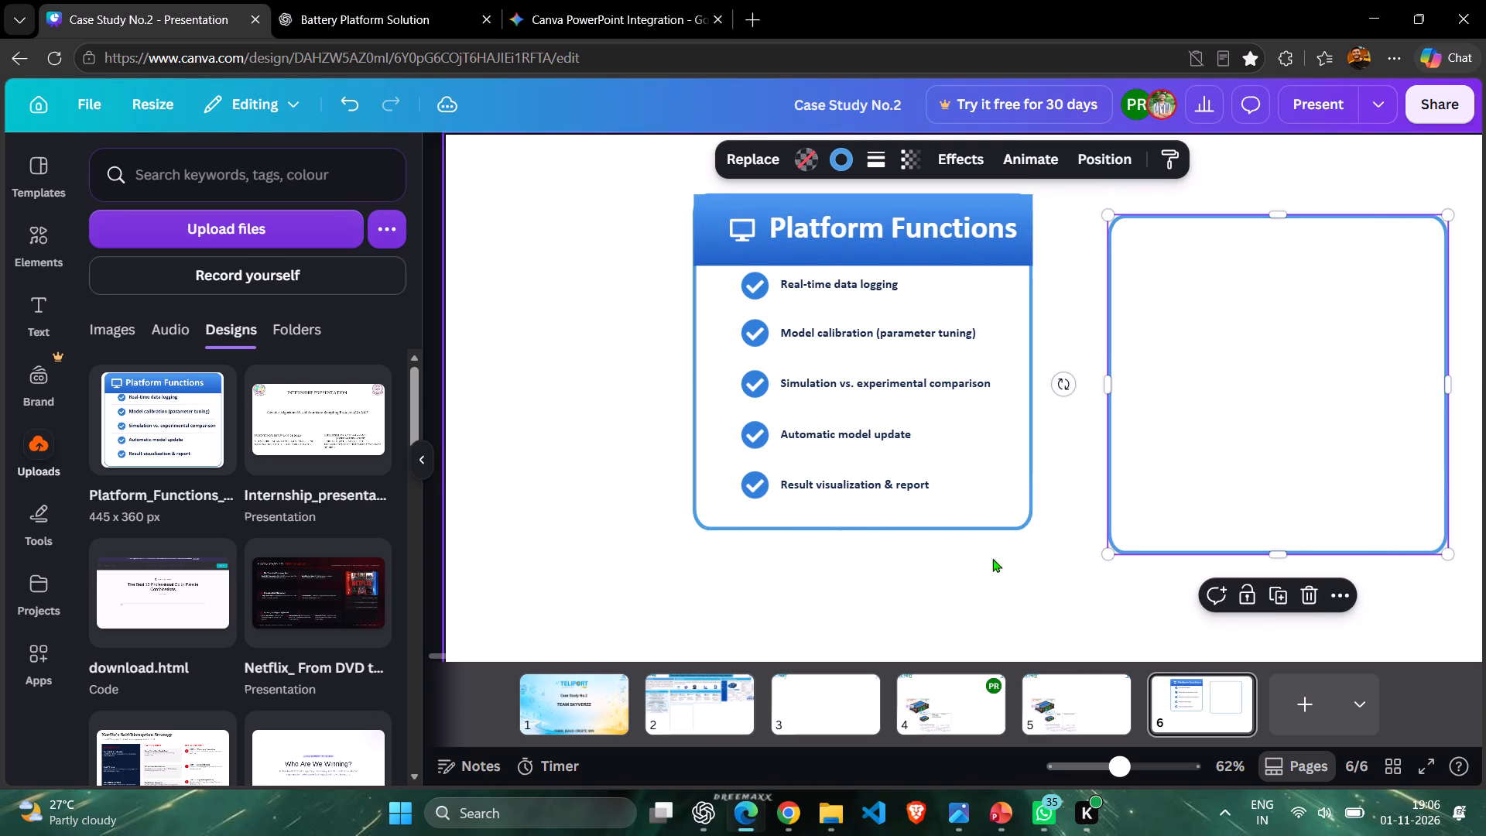
click(971, 512)
click(971, 509)
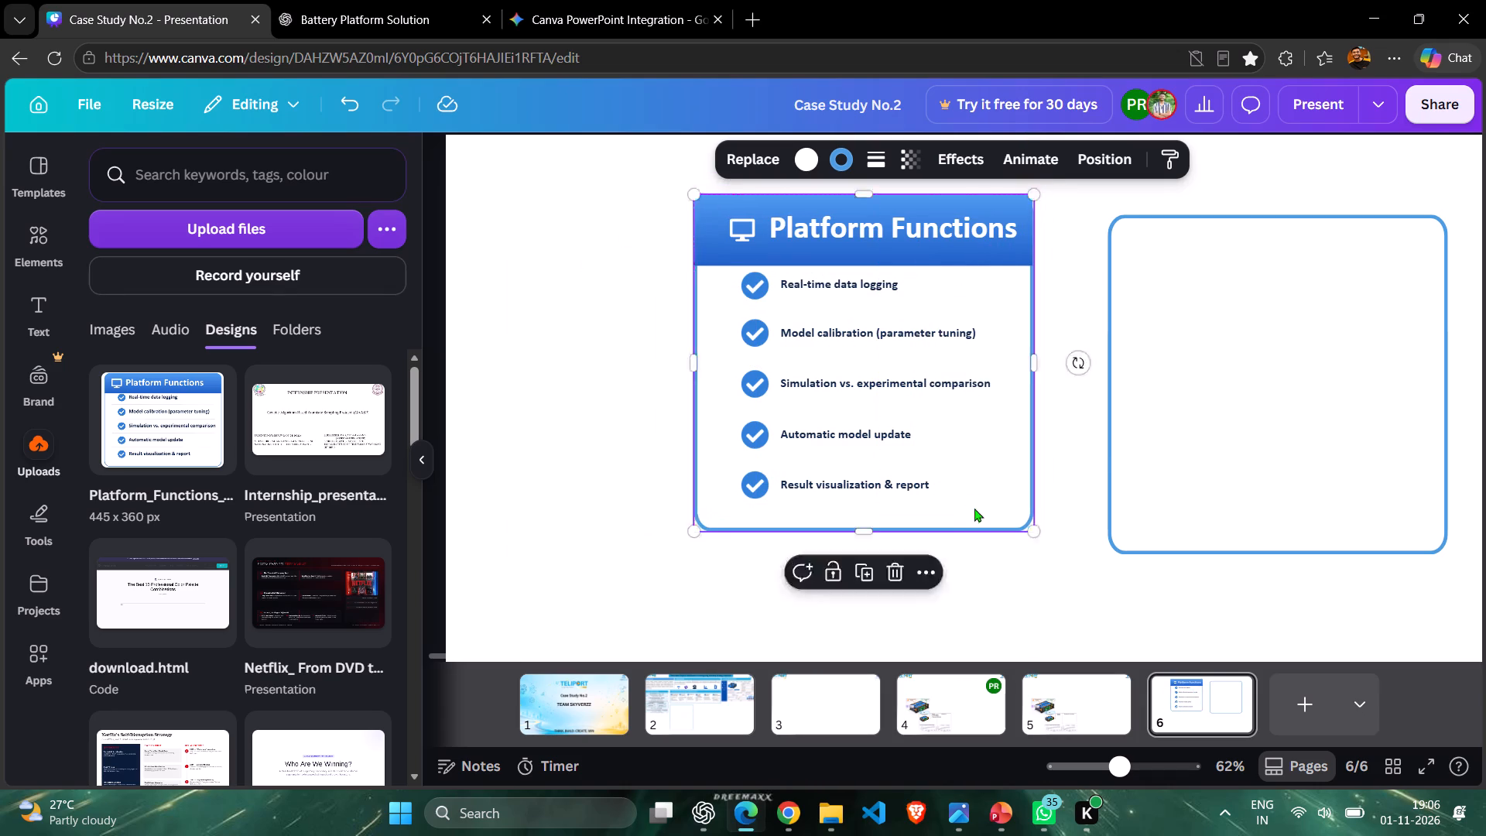
click(613, 487)
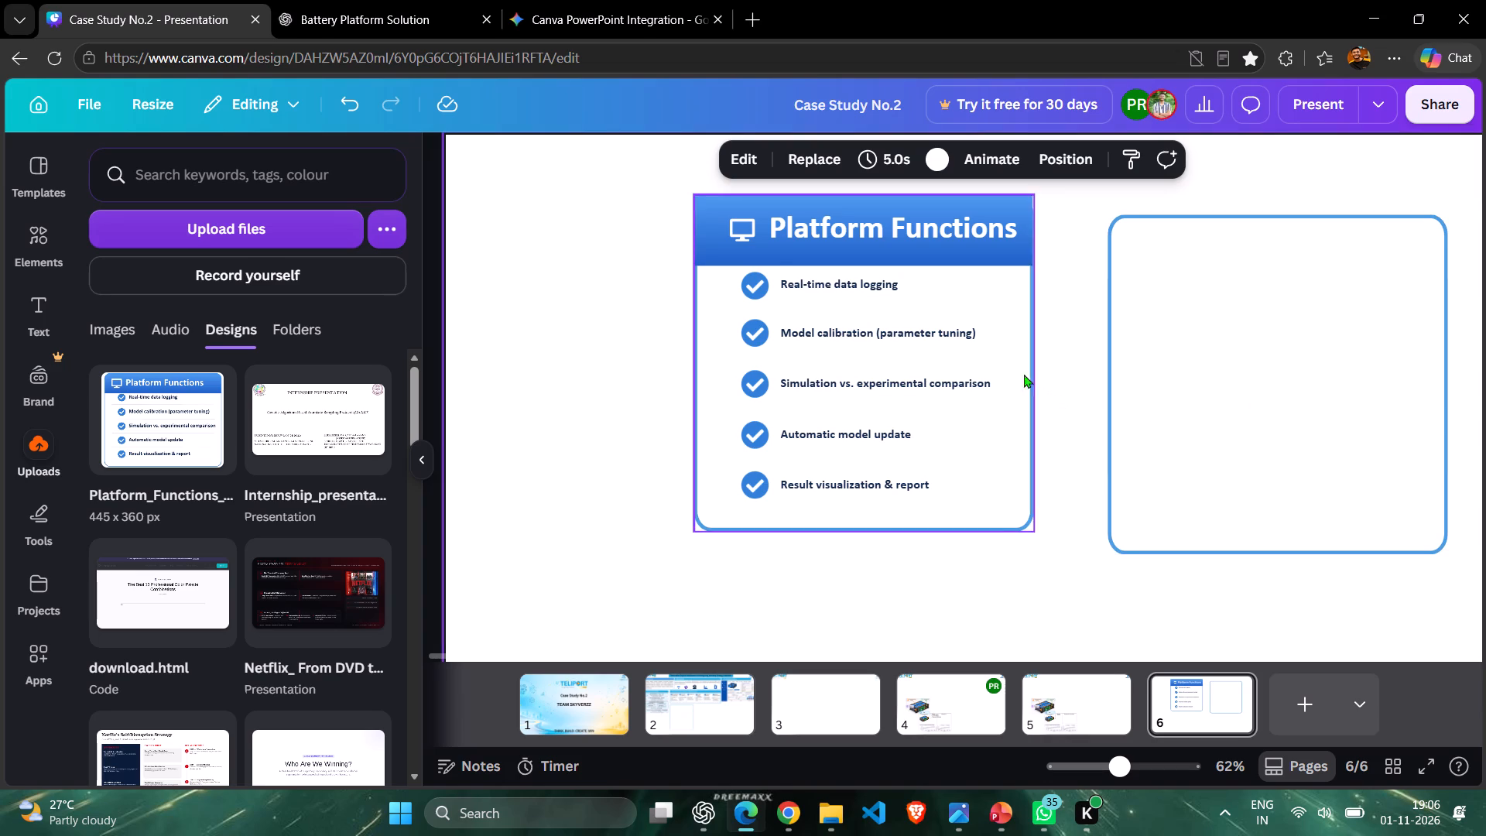
Round the corners of the card's blue header banner to 23.
click(713, 218)
click(942, 161)
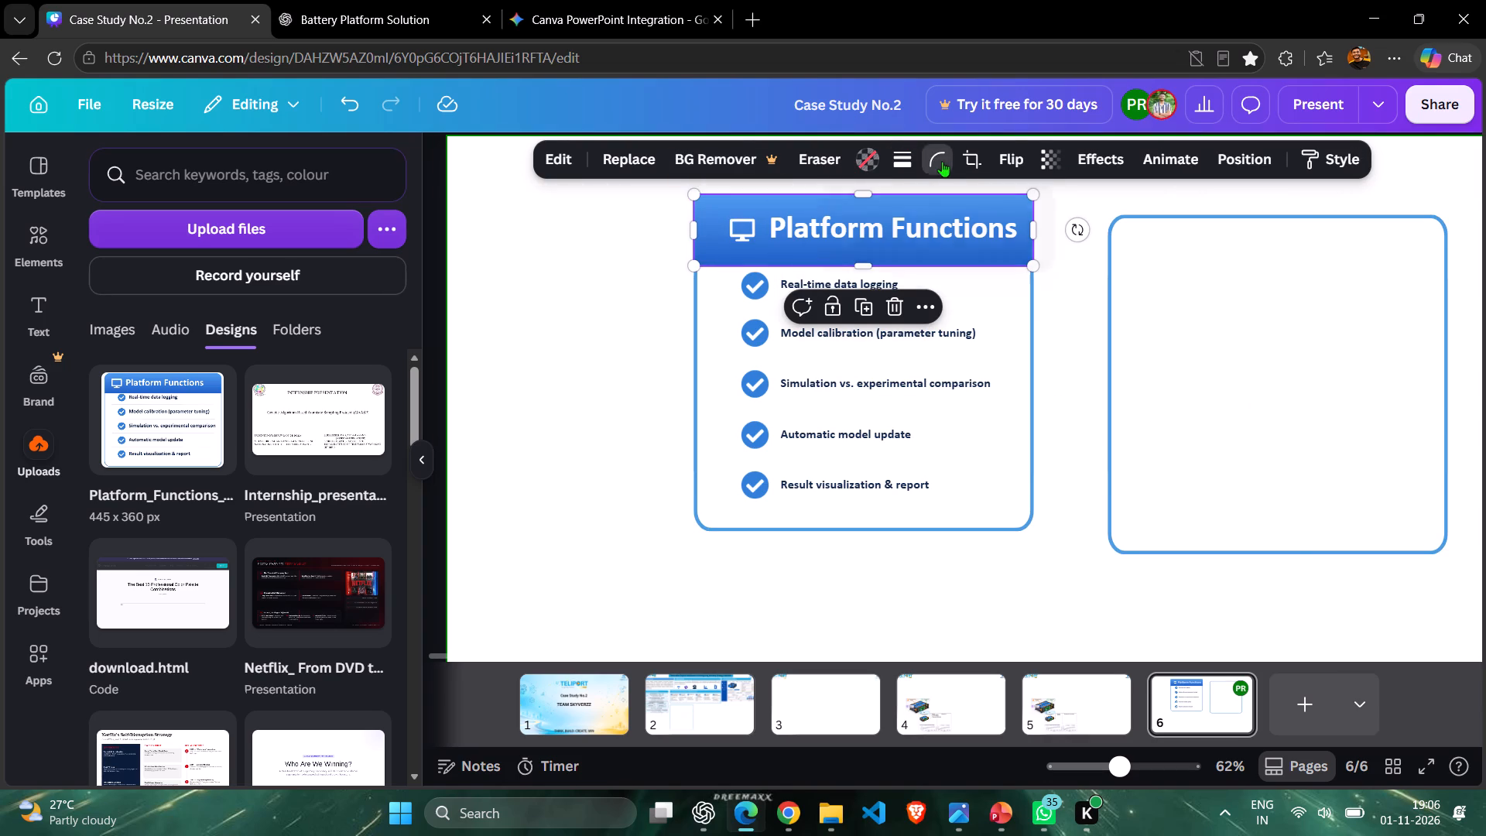
drag(823, 232, 855, 232)
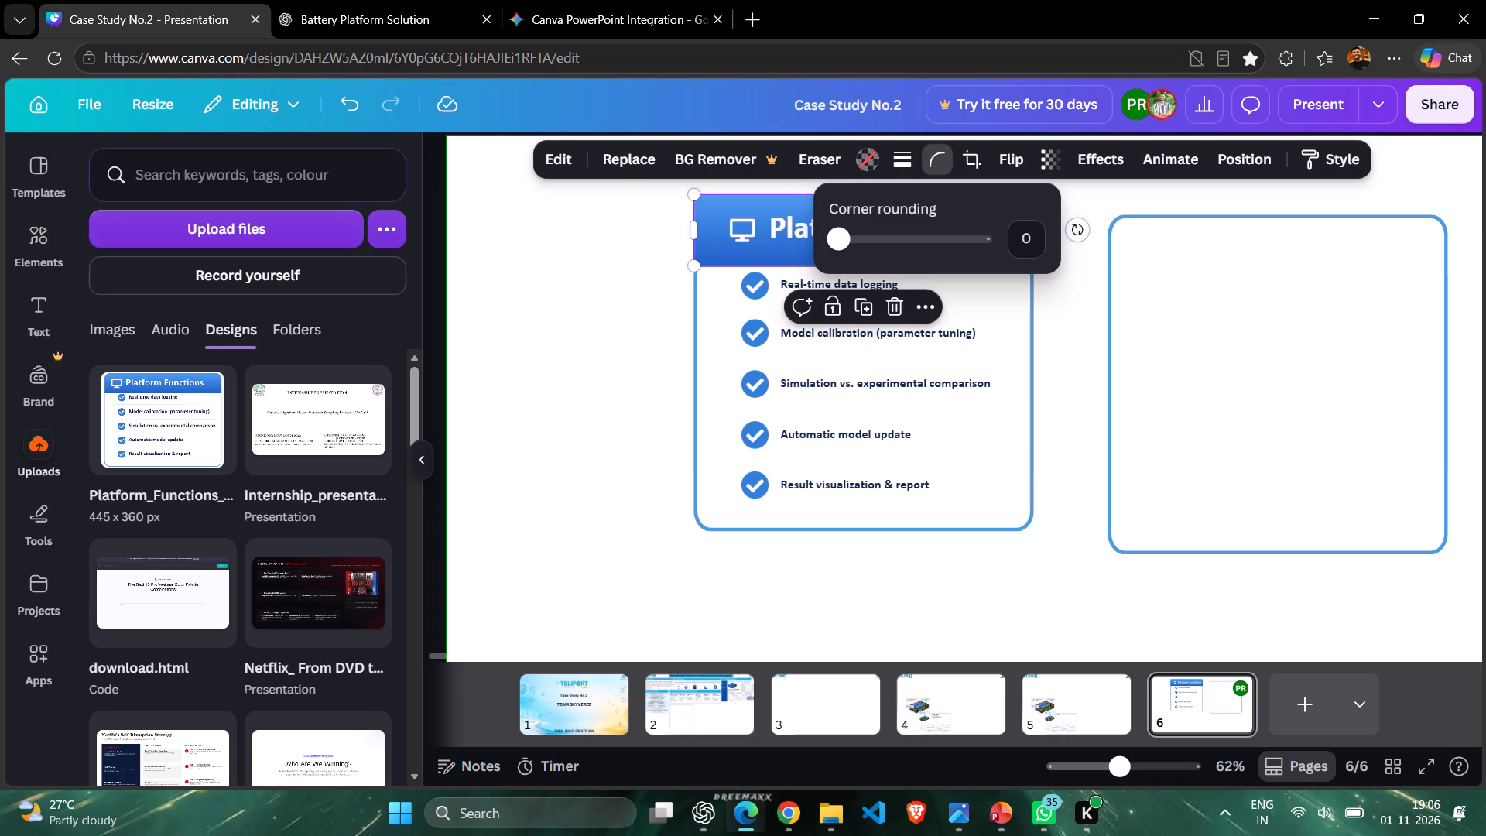
drag(855, 232, 847, 249)
drag(841, 249, 860, 249)
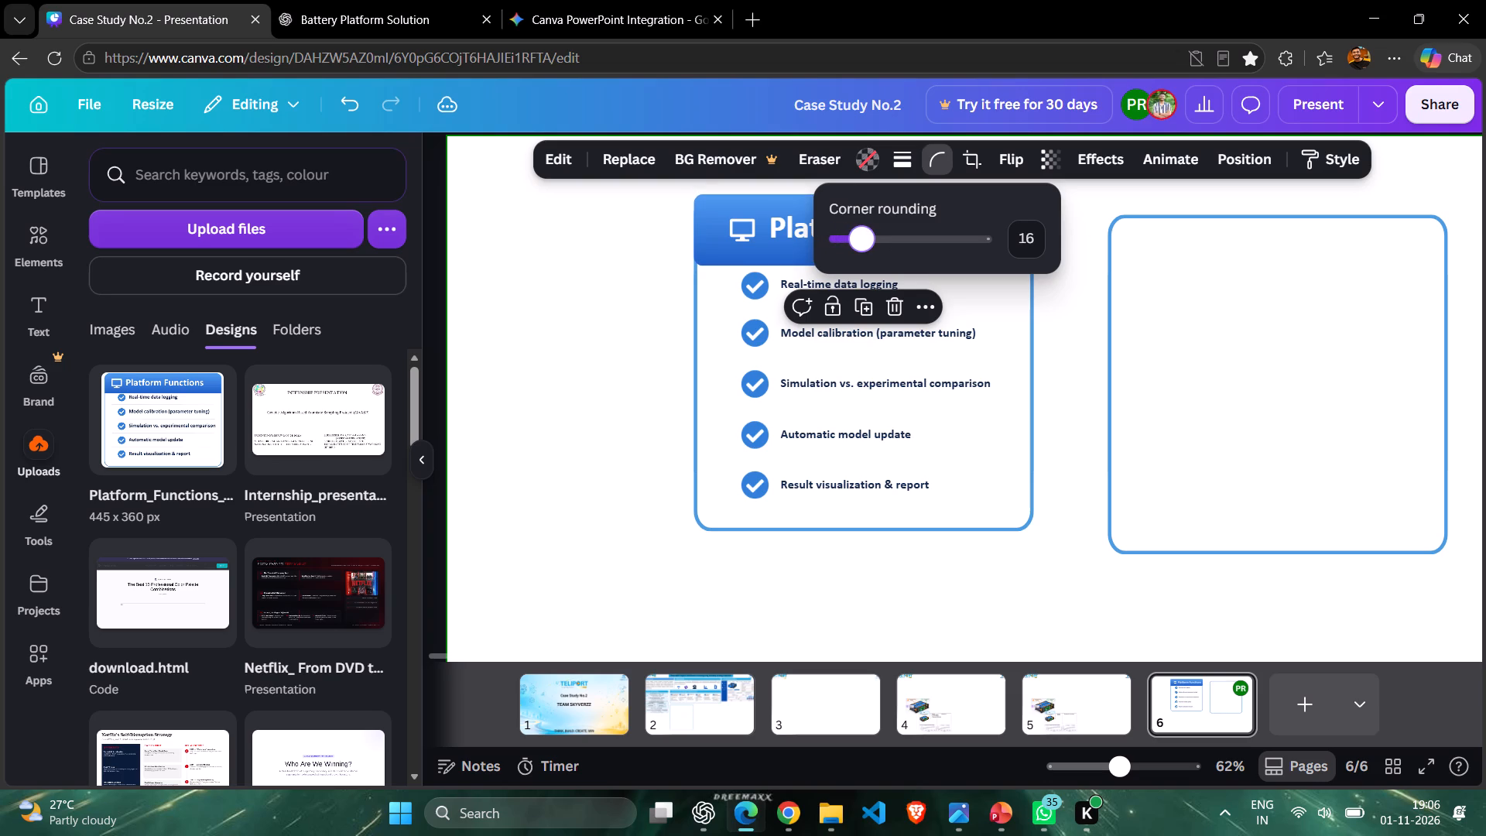
drag(860, 249, 871, 249)
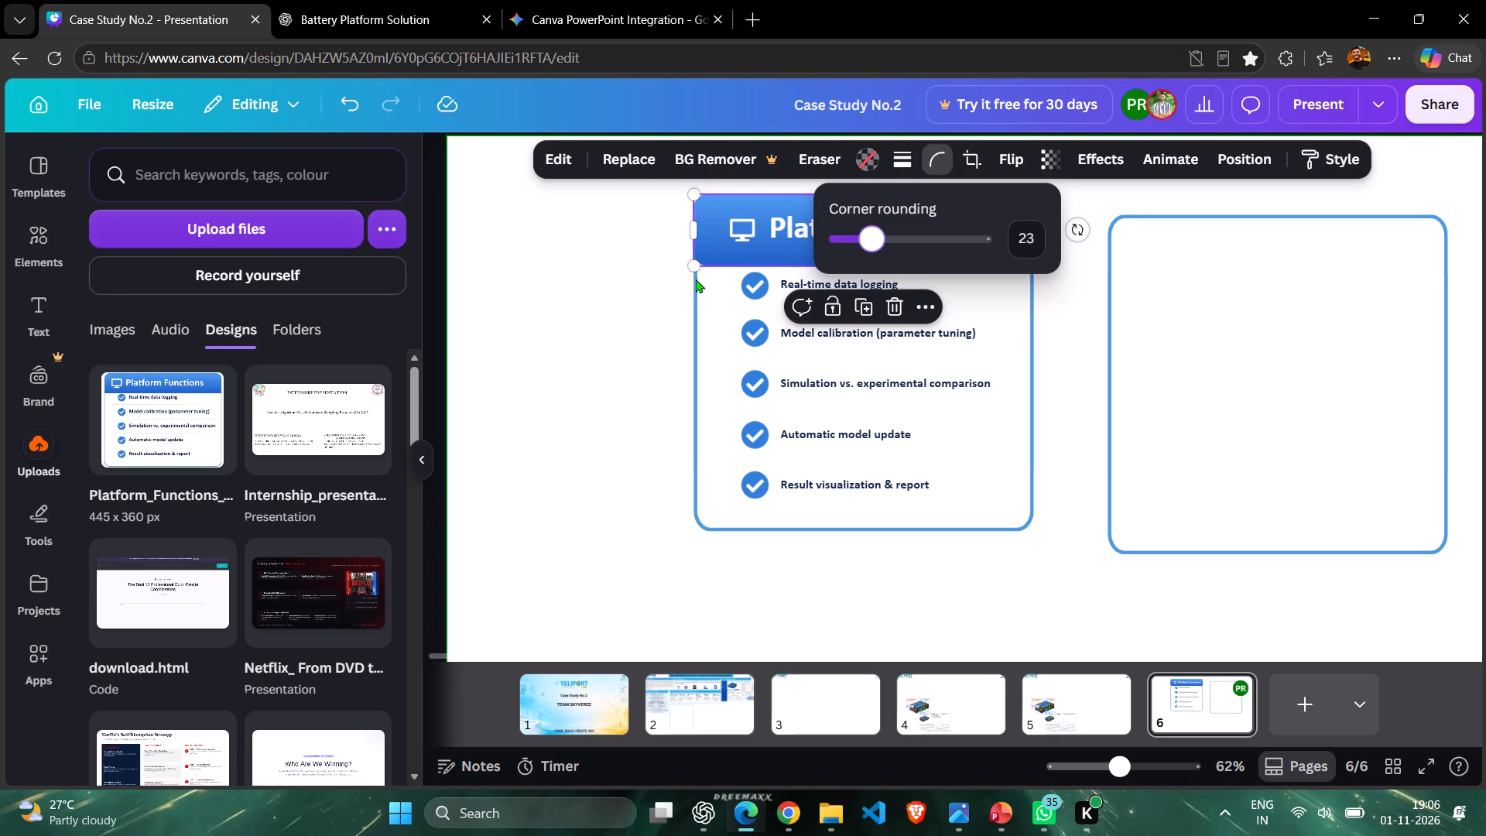
click(632, 306)
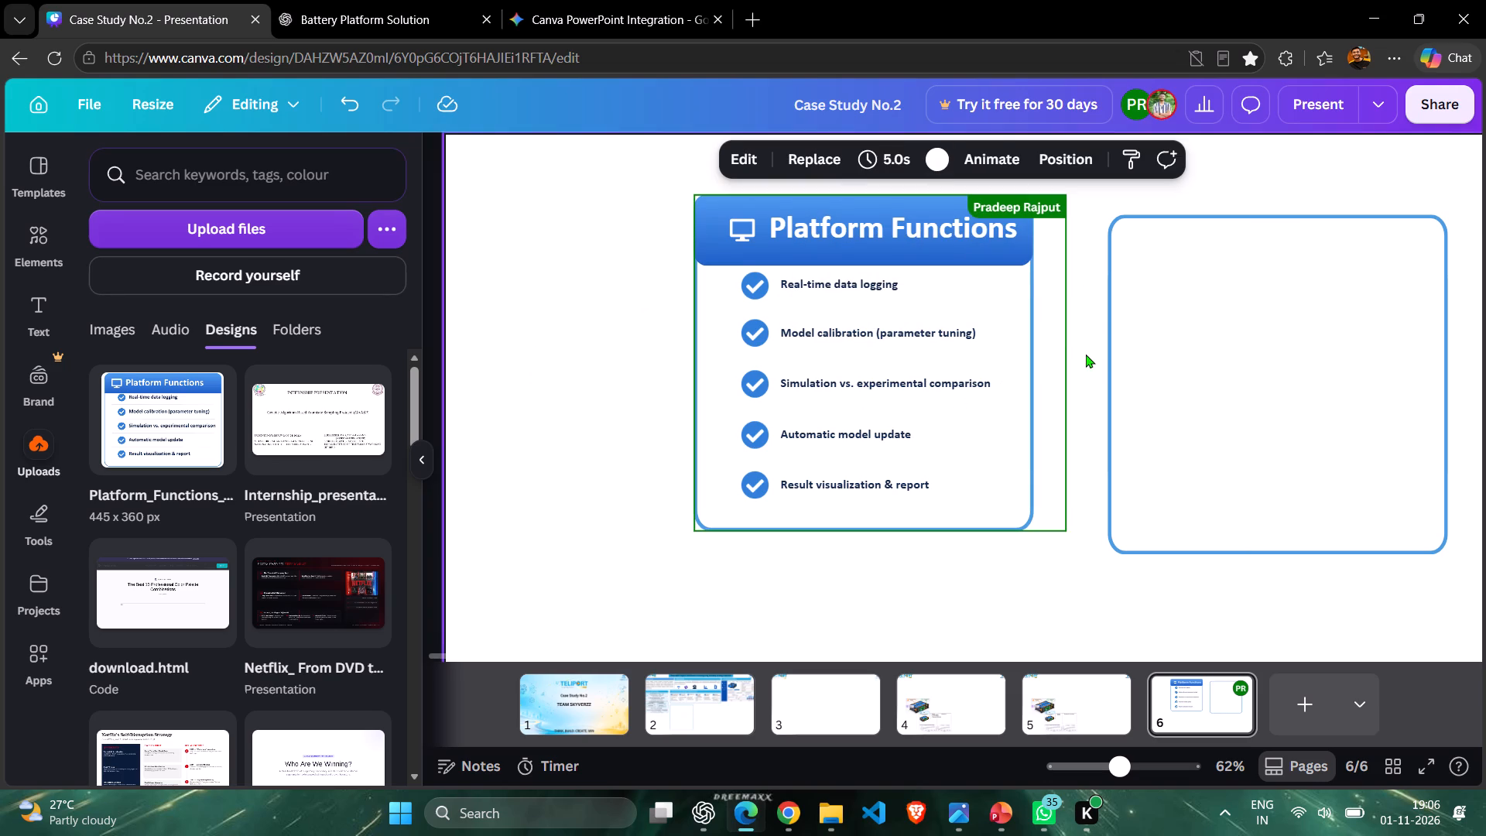
Delete the spare empty blue outline lying beside the card.
click(1367, 274)
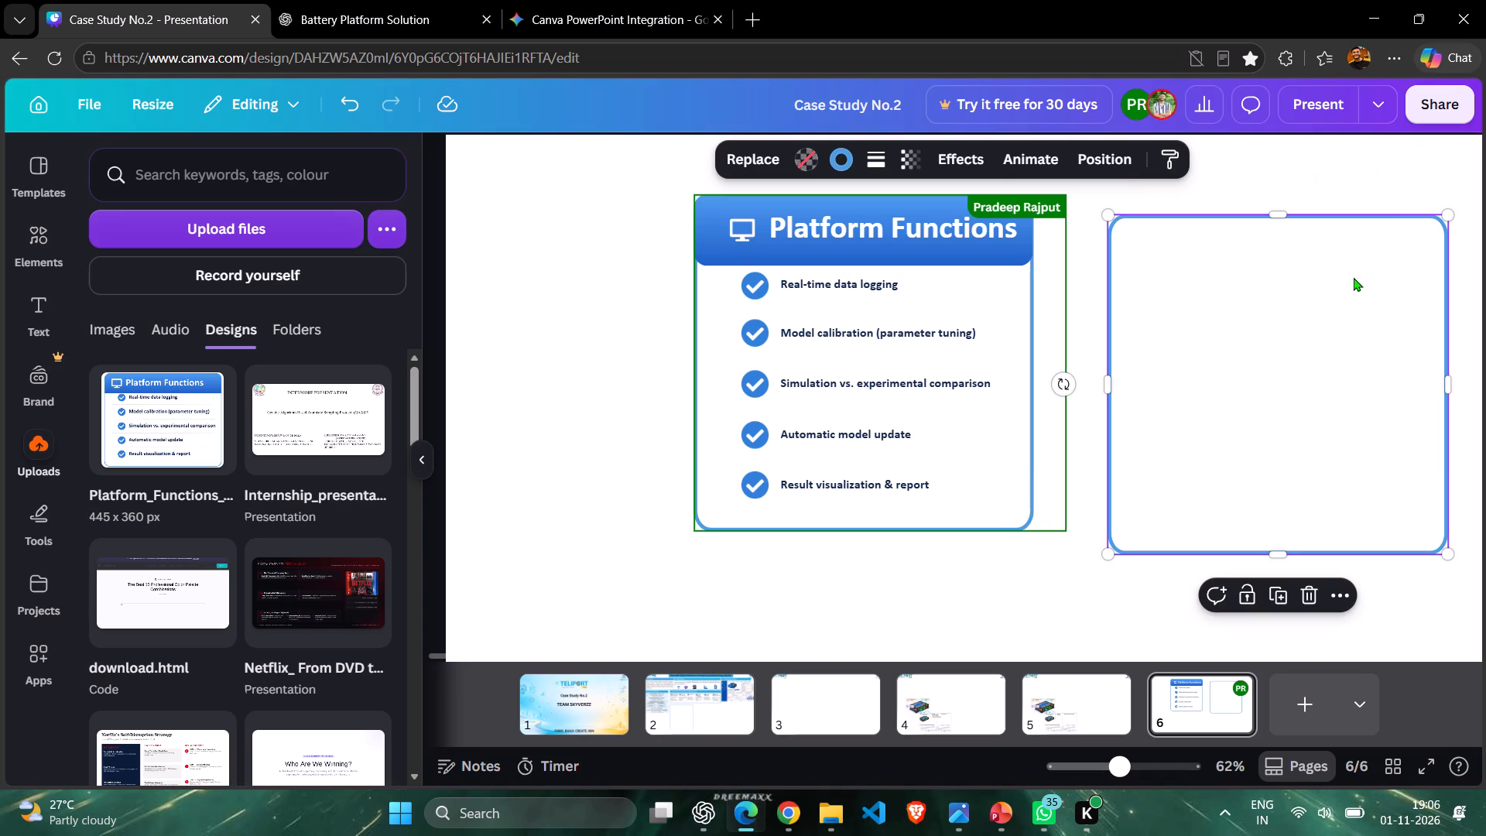
key(Delete)
click(1303, 351)
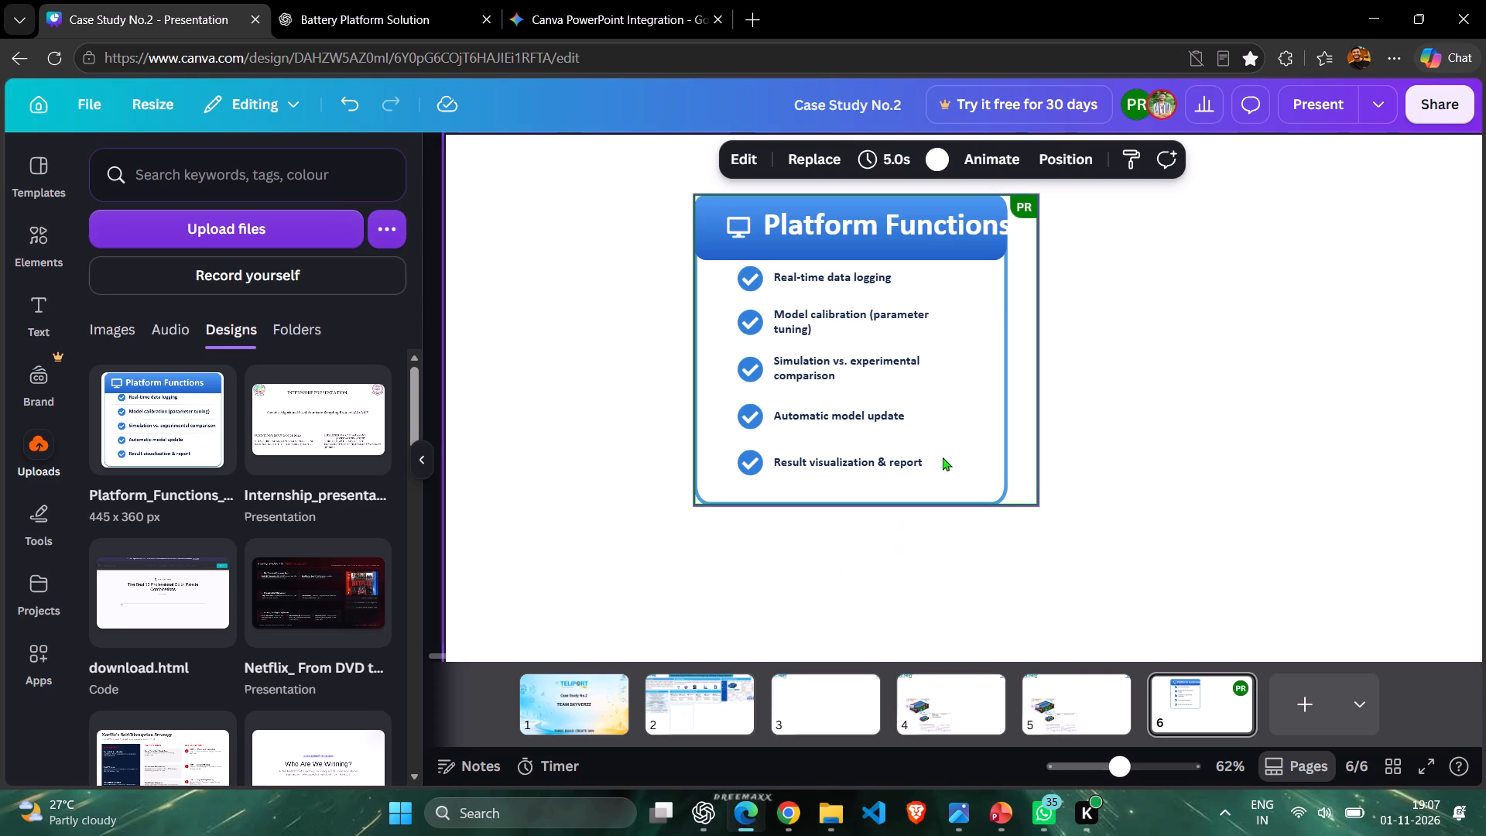
Narrow the Platform Functions title's text box so it fits inside the card's header banner.
click(868, 228)
click(868, 228)
click(863, 226)
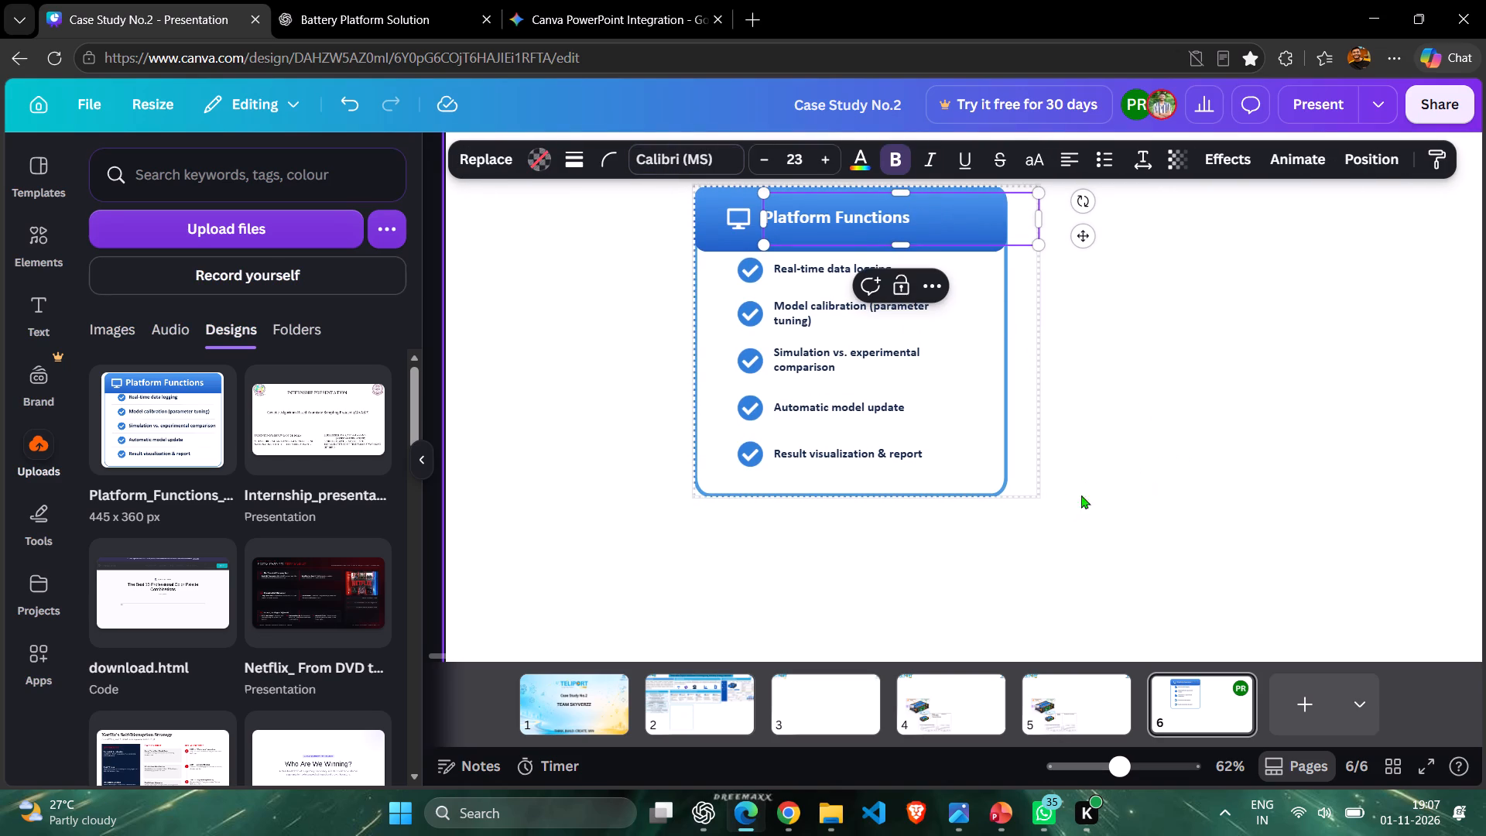
drag(1044, 218, 946, 216)
click(1083, 361)
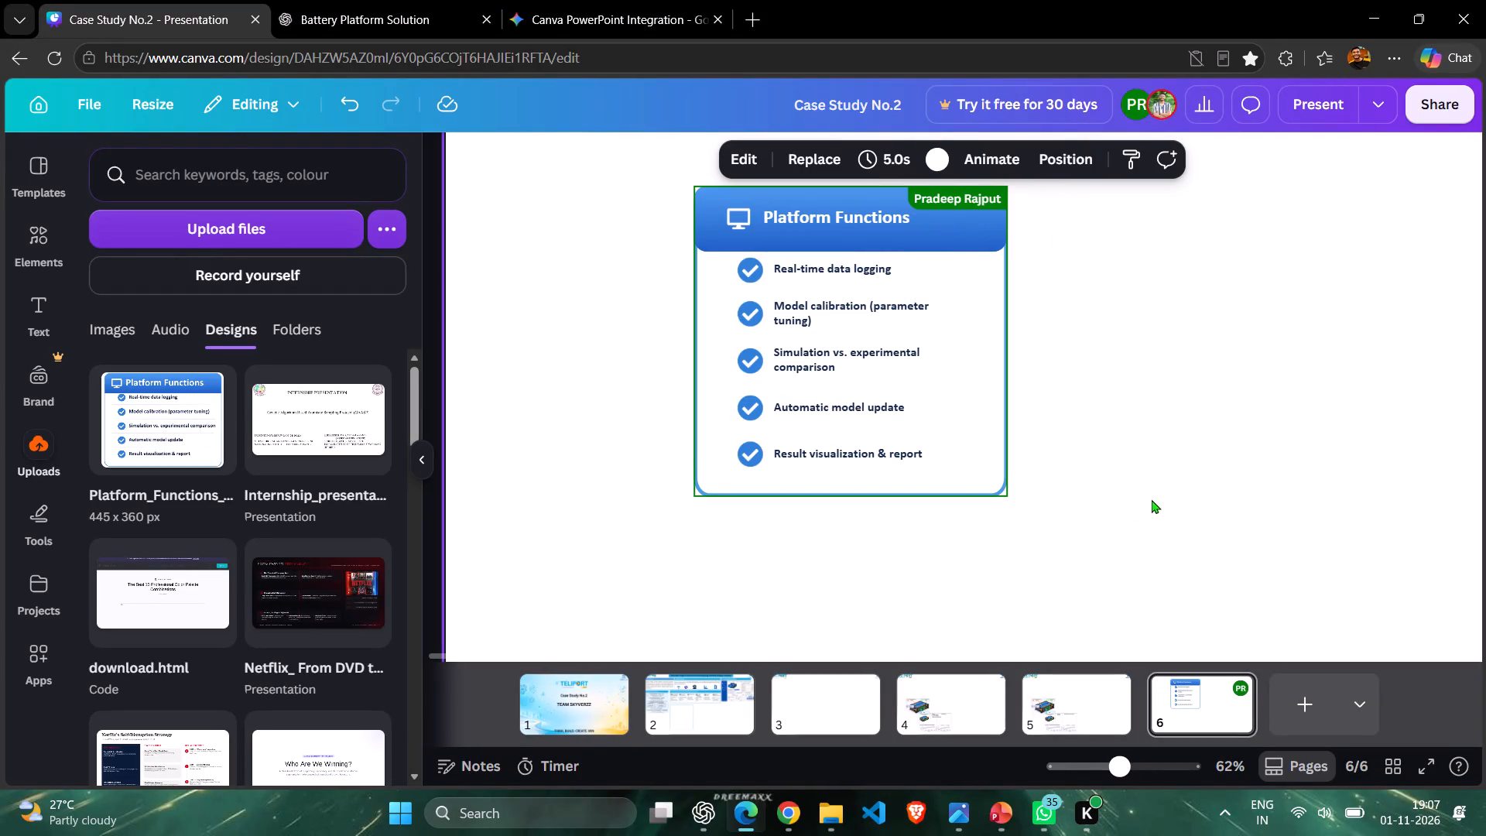
Narrow the Real-time data logging text box from its right edge to fit closely around its text.
click(882, 305)
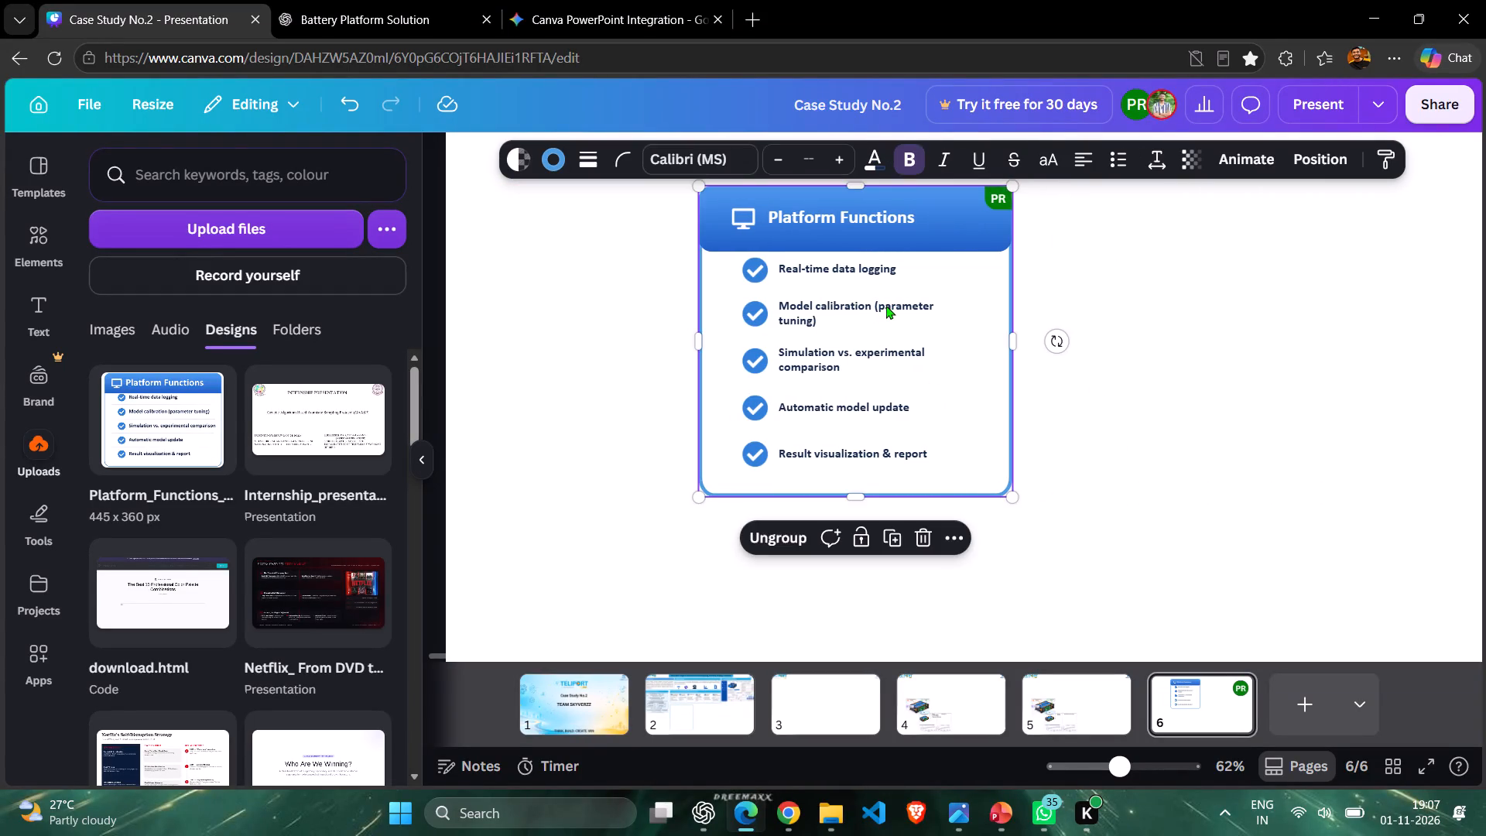
click(888, 305)
click(893, 363)
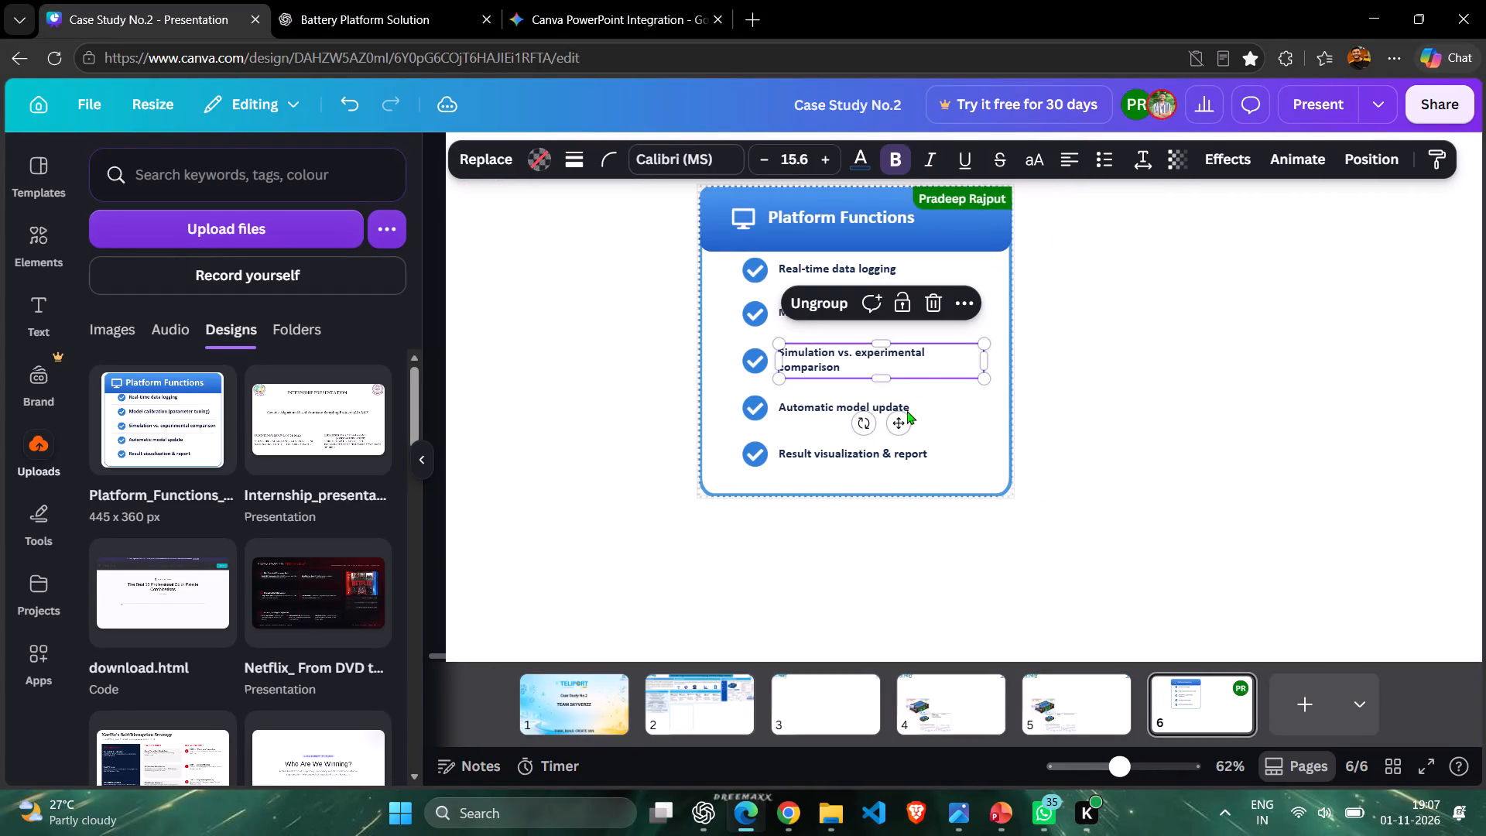
click(907, 410)
click(922, 457)
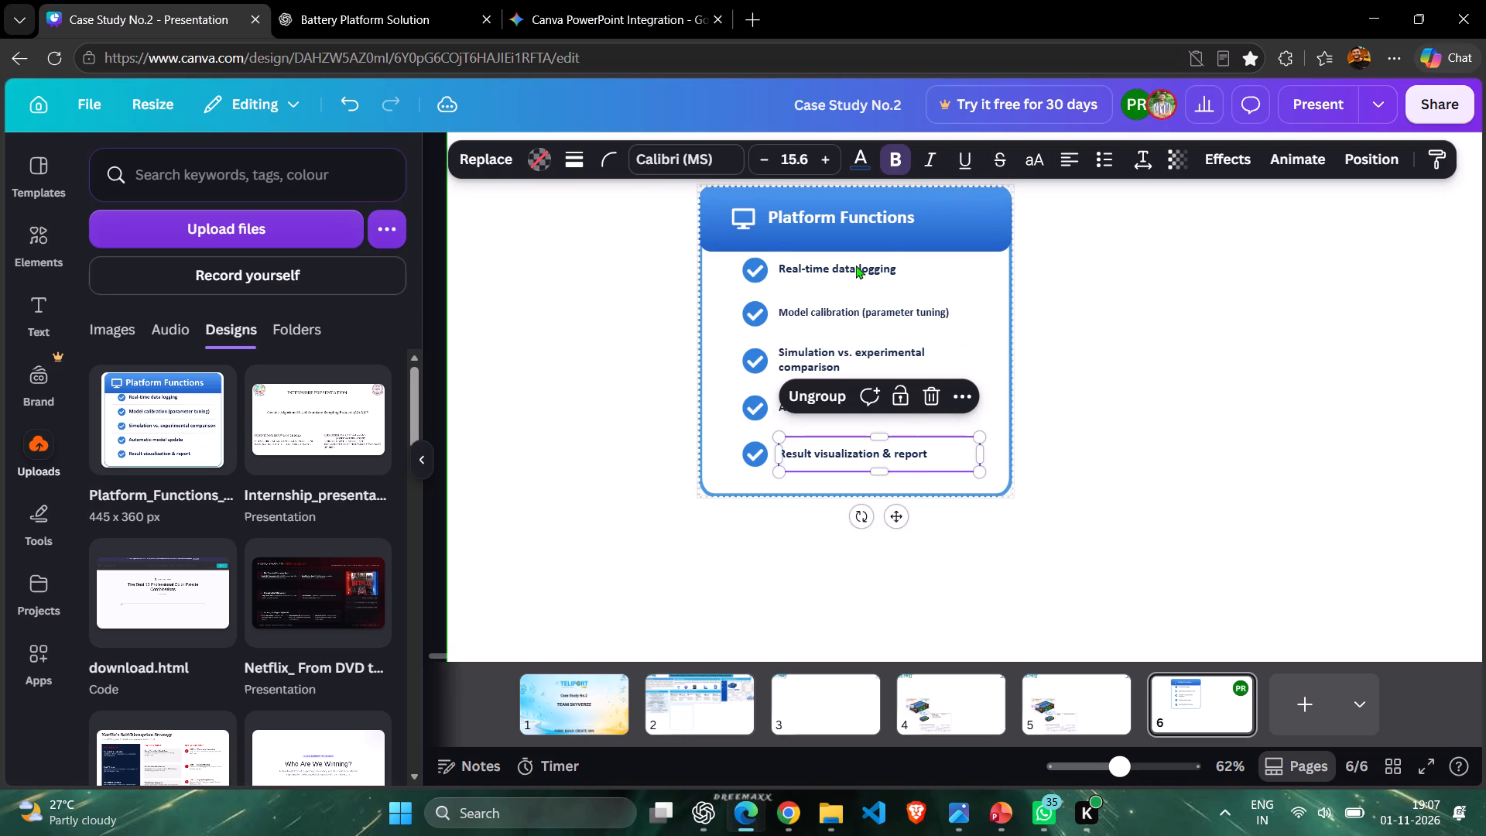
click(856, 265)
drag(988, 270, 933, 279)
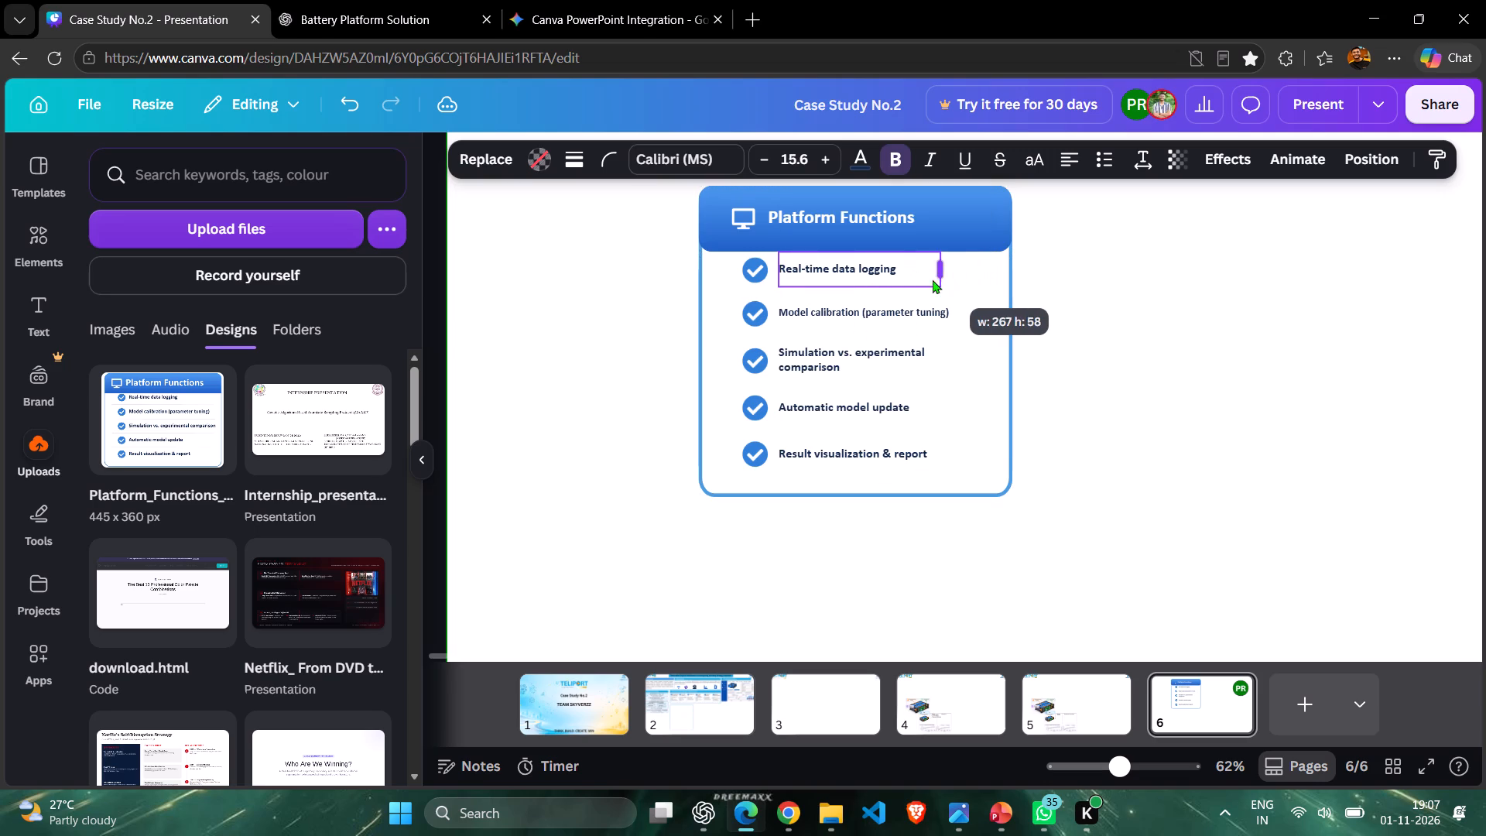
drag(933, 279, 916, 283)
Shrink the card's white outlined background to a height of about 493 and narrow it to just past the list texts.
click(1003, 458)
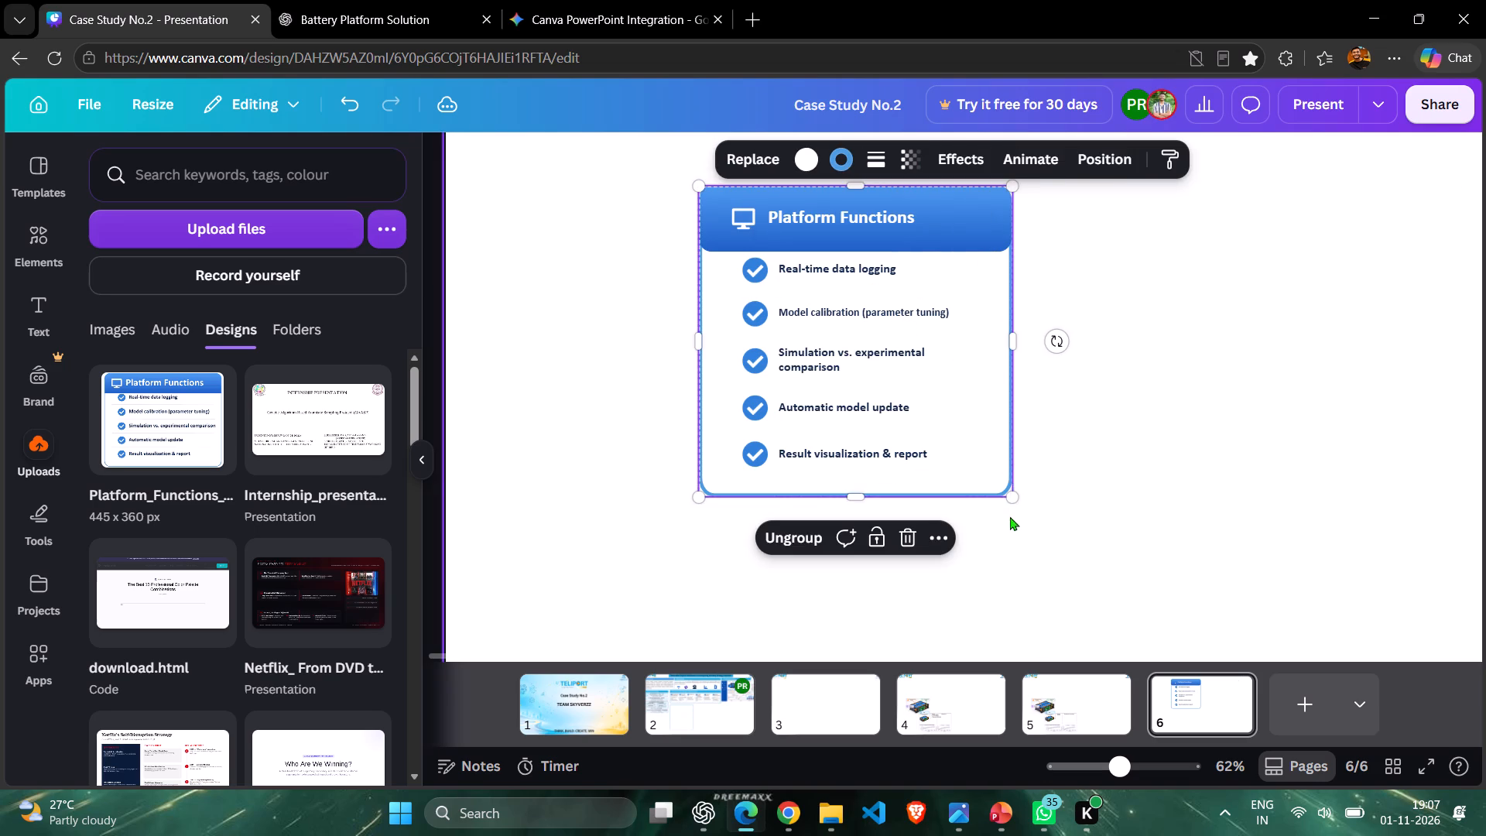
drag(1013, 499, 996, 490)
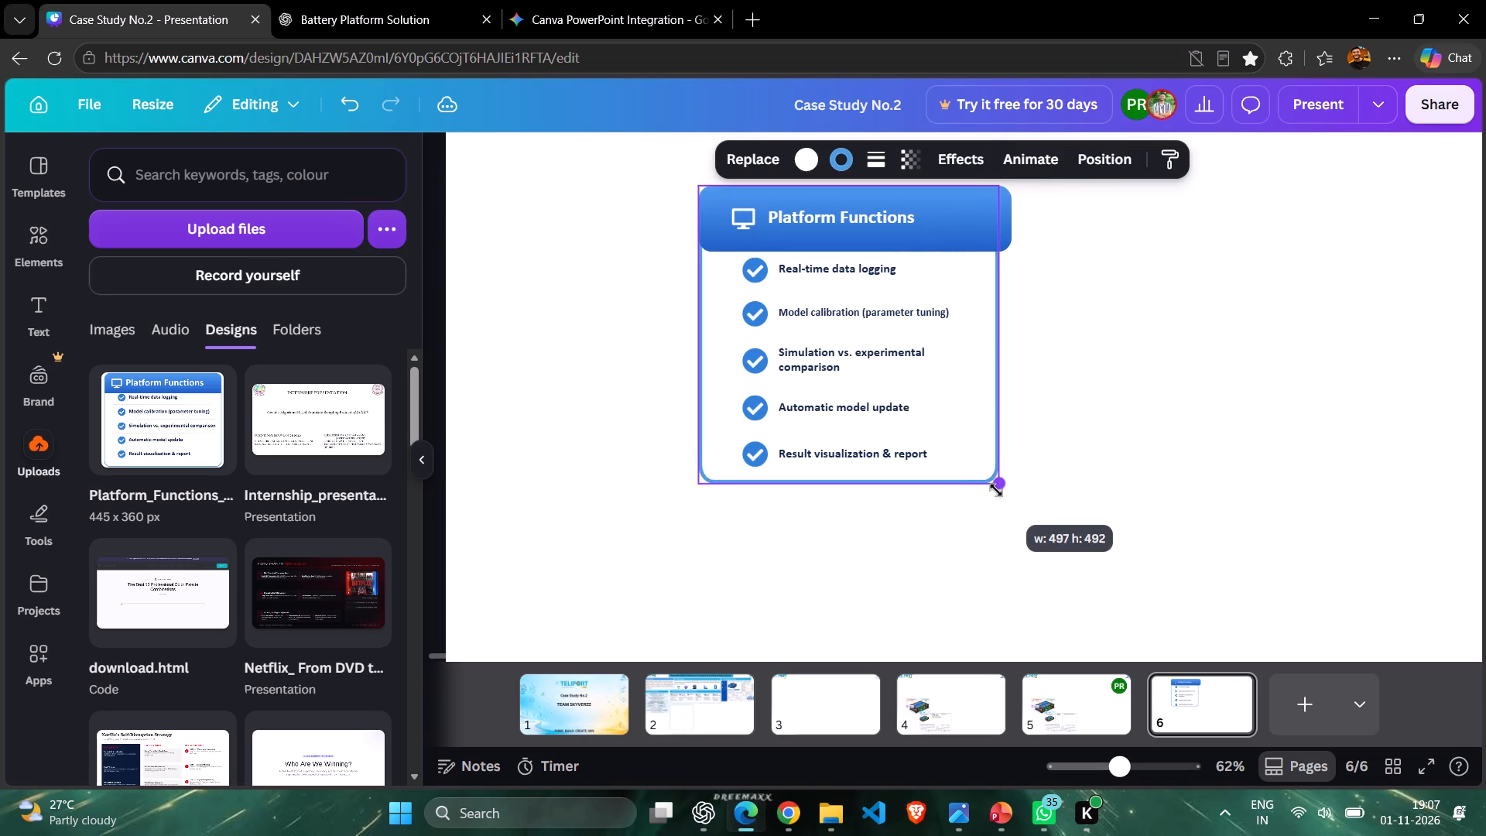
drag(996, 490, 987, 499)
drag(1002, 327, 967, 327)
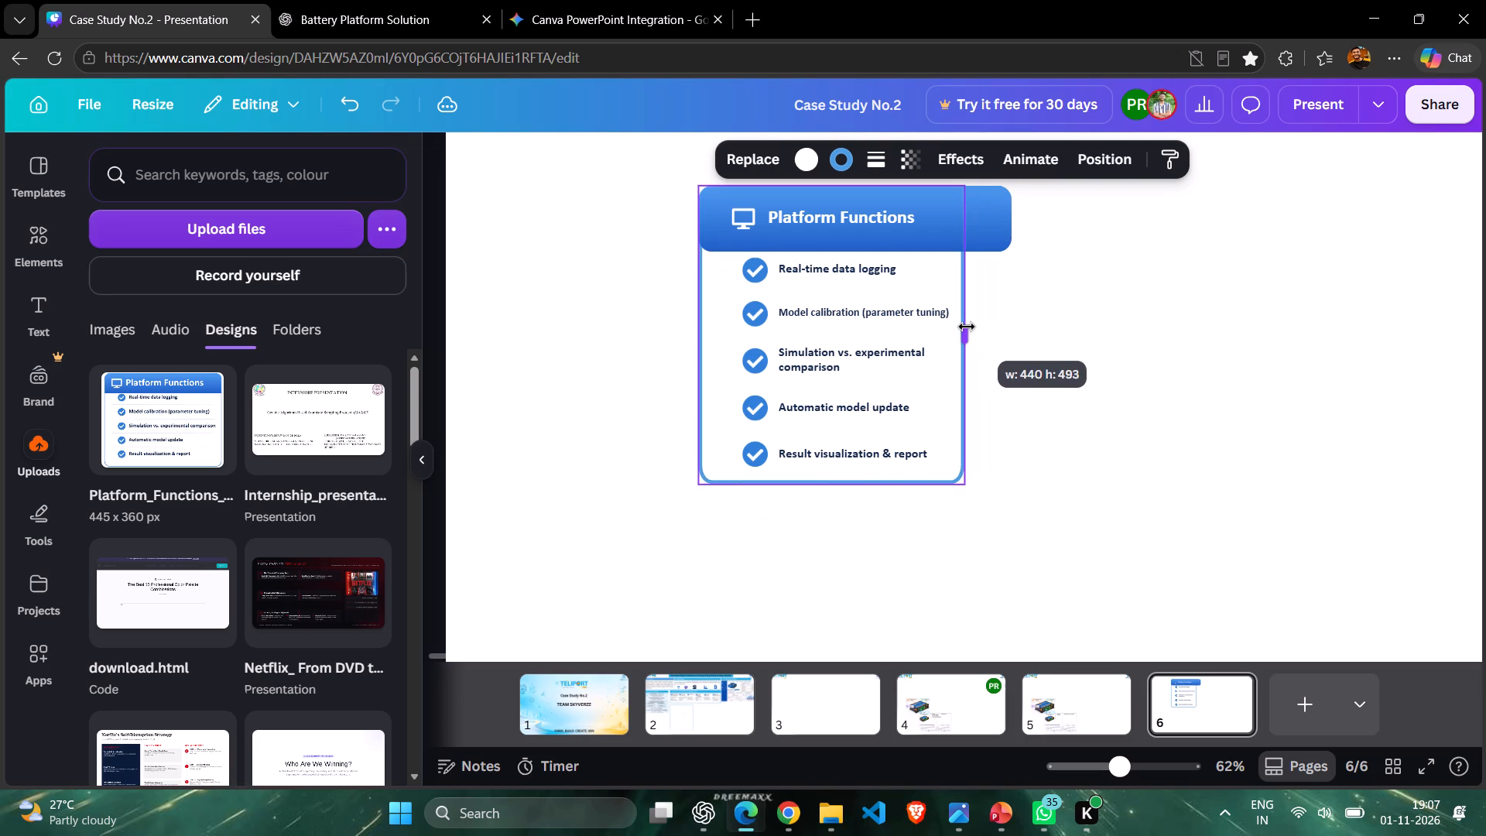
drag(967, 327, 972, 324)
Narrow the header banner from its right edge to line up with the card's white background.
click(970, 220)
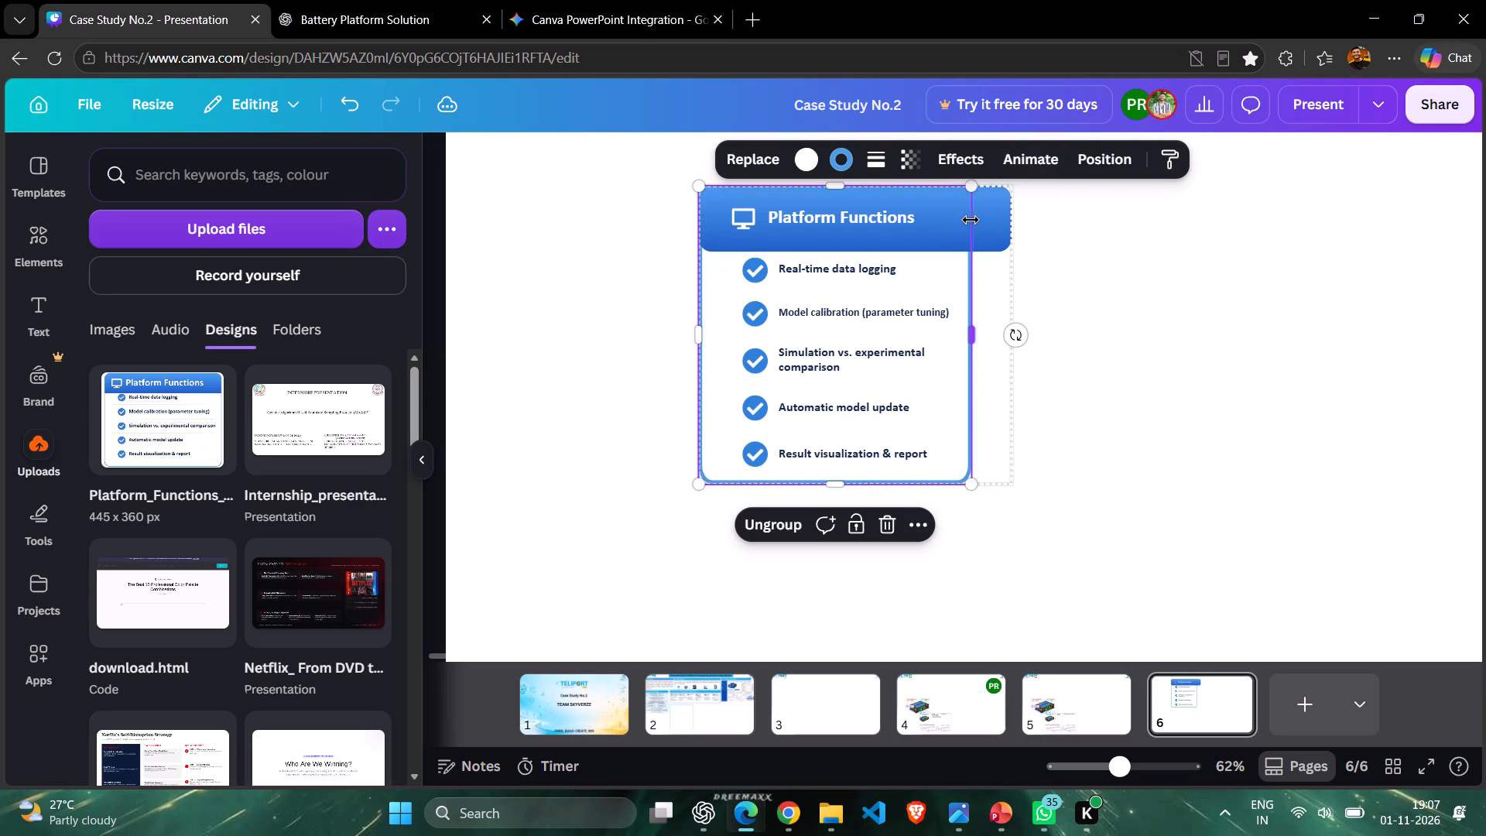
click(981, 219)
drag(1010, 217, 971, 218)
drag(1081, 269, 1084, 276)
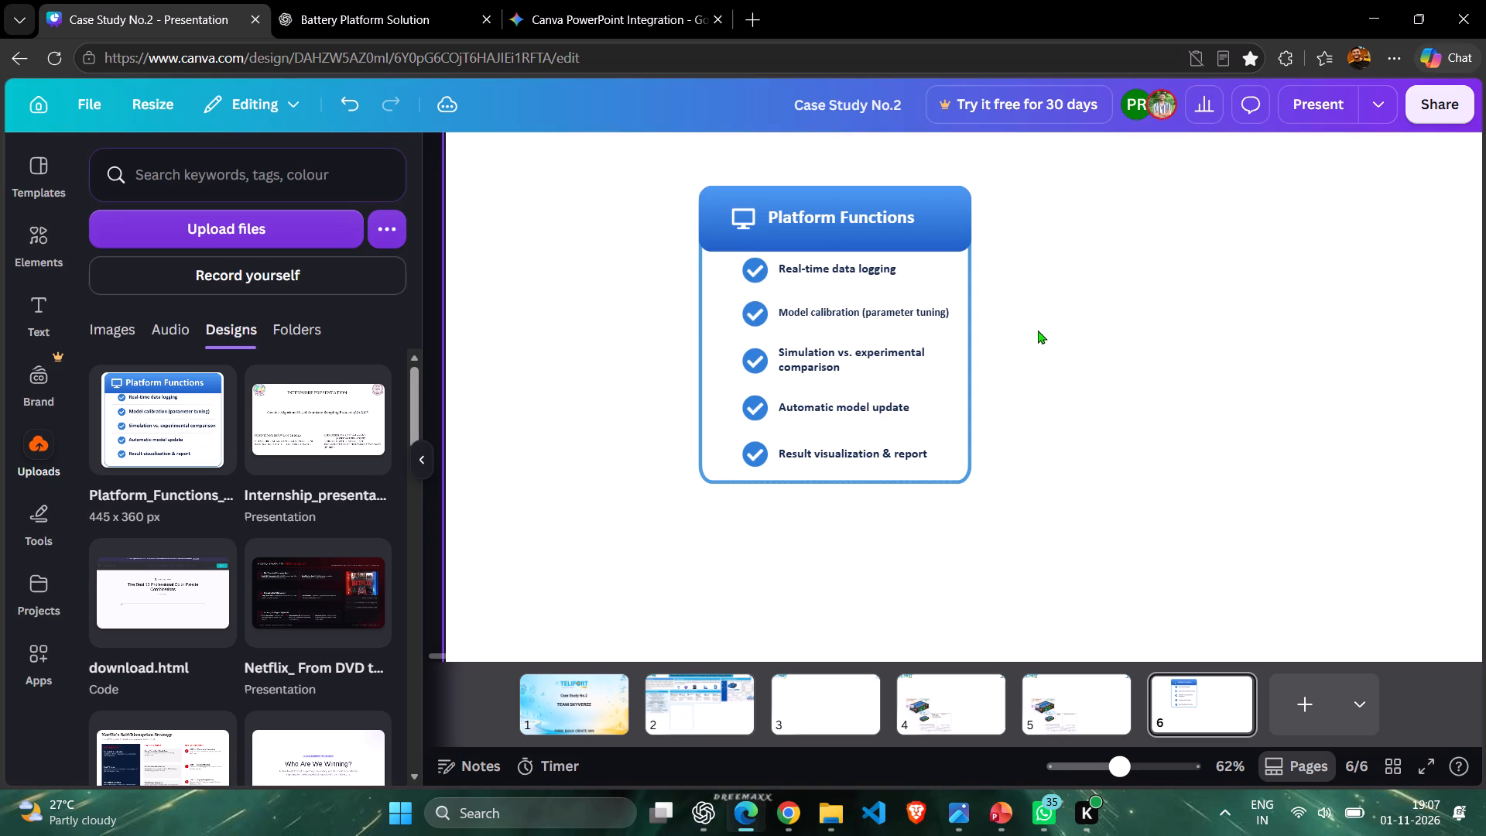
Narrow the whole grouped card from its left edge to a width of about 414.
click(700, 362)
drag(703, 329, 727, 329)
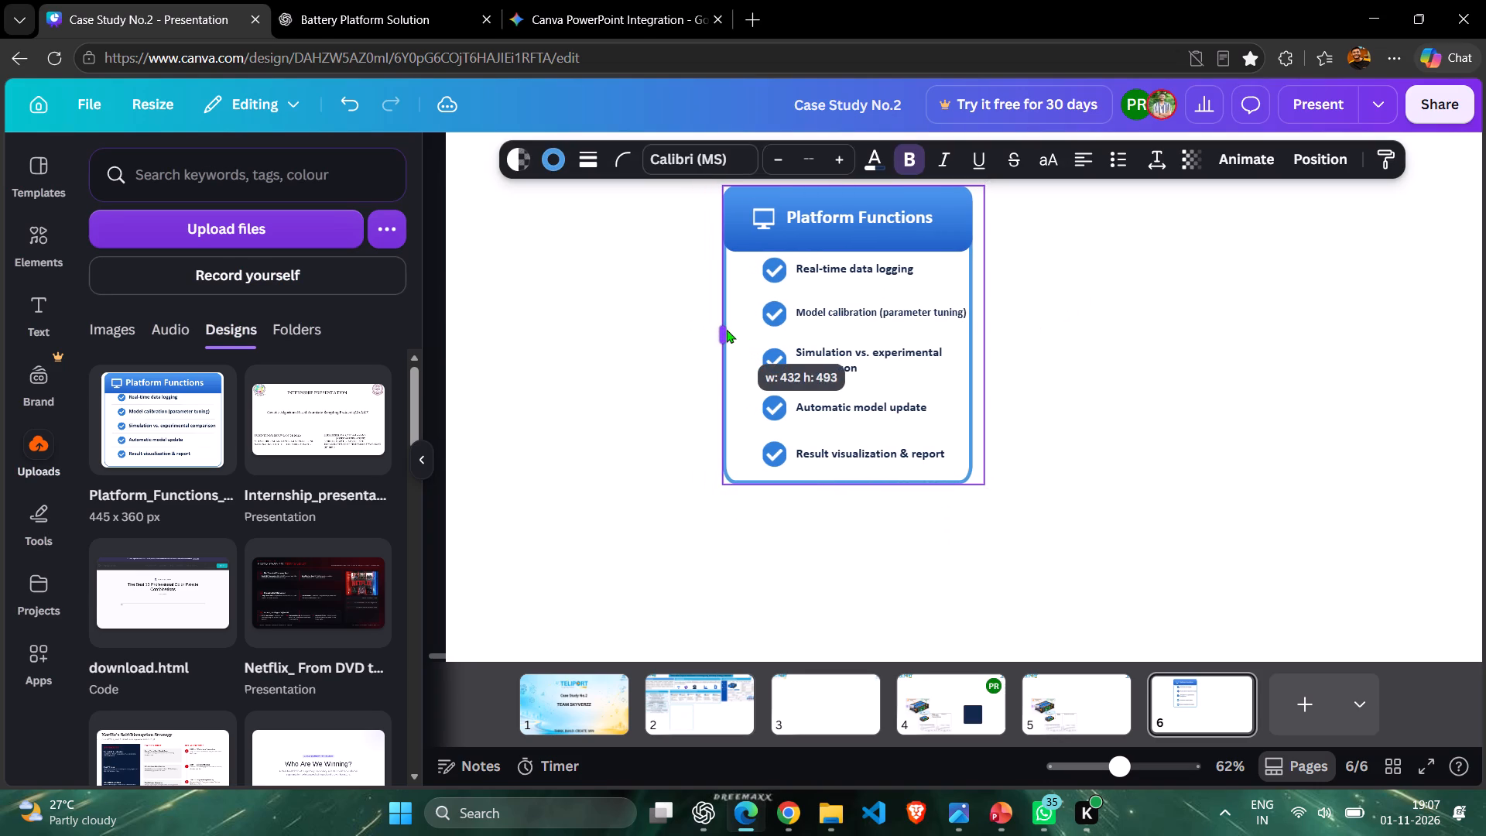
drag(727, 329, 737, 327)
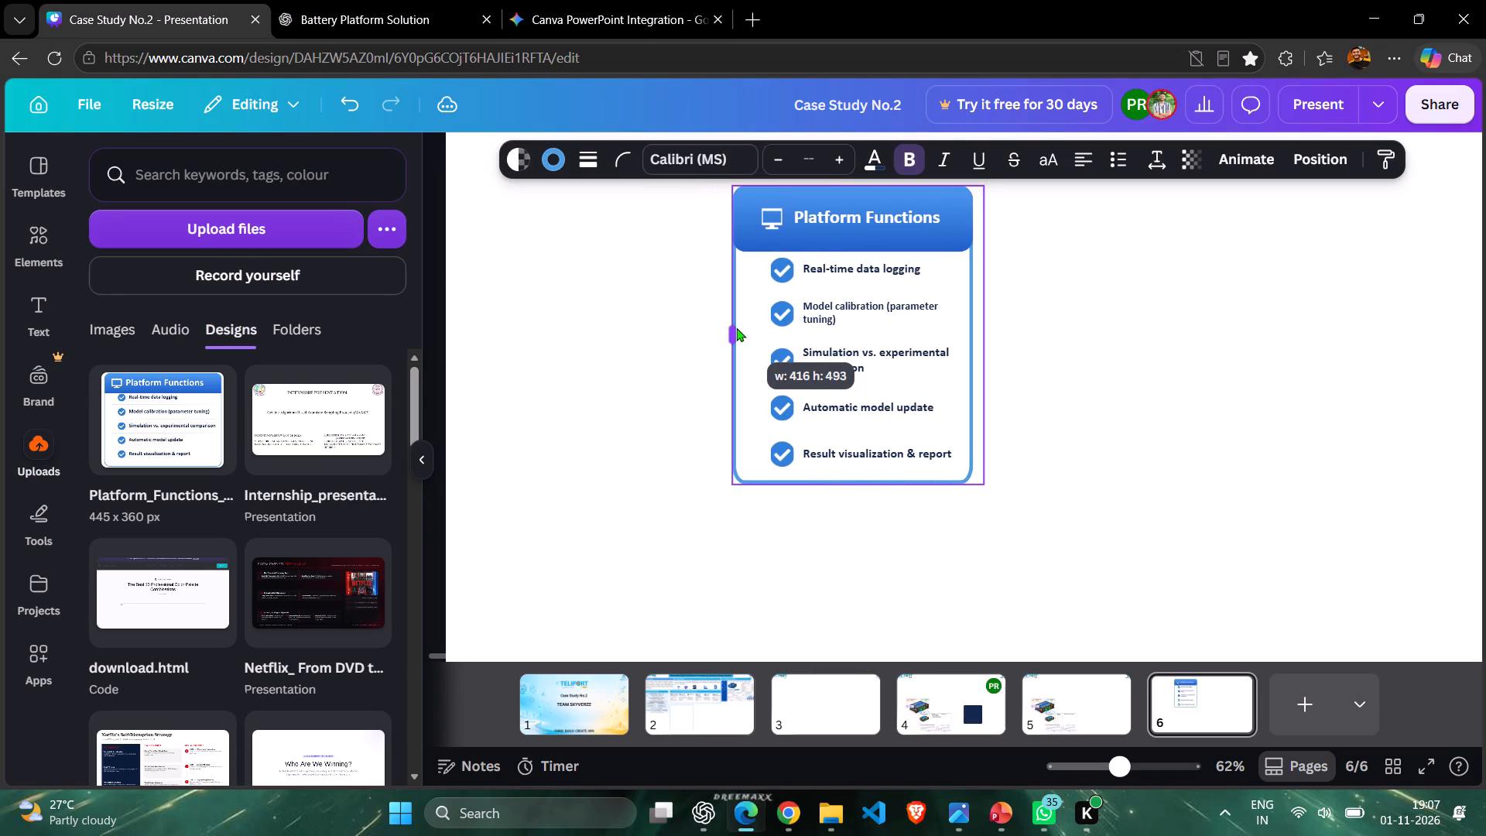
drag(737, 327, 738, 321)
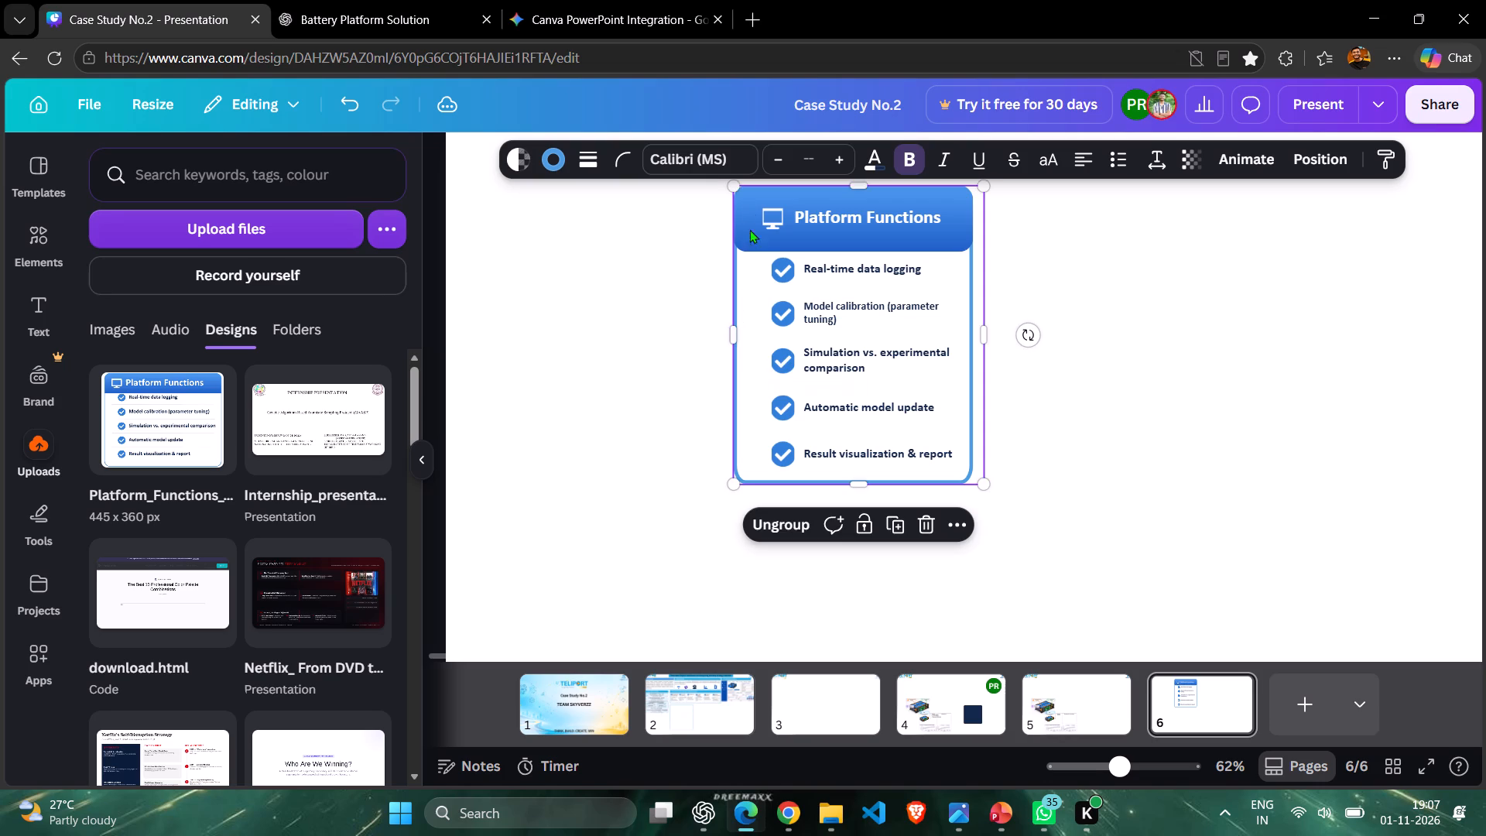
Reduce the grouped card's height from its bottom edge to about 426.
drag(734, 181, 777, 222)
drag(731, 189, 739, 206)
drag(847, 481, 847, 440)
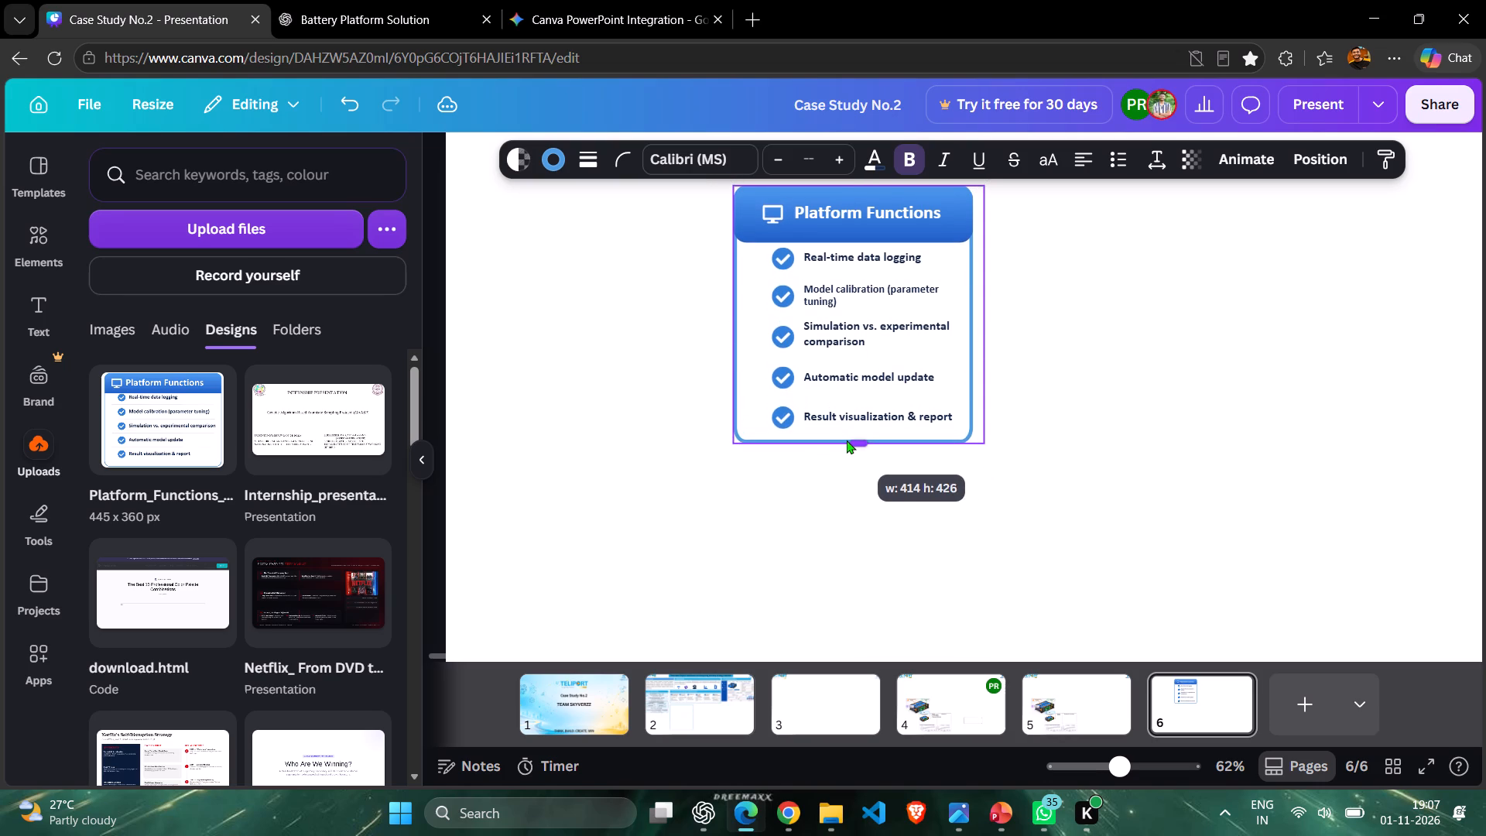
drag(847, 440, 849, 440)
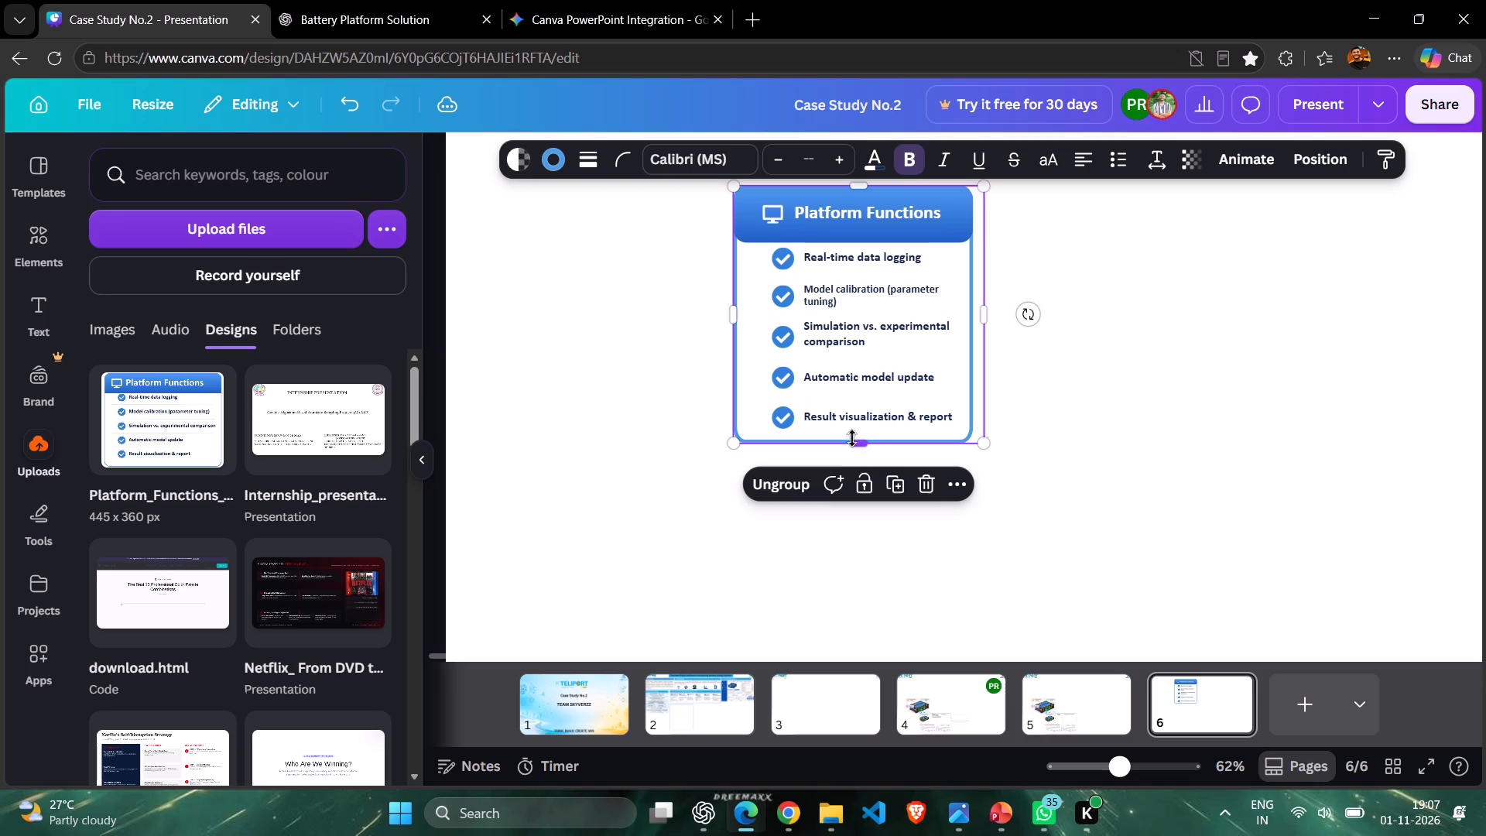
drag(1051, 376, 1051, 385)
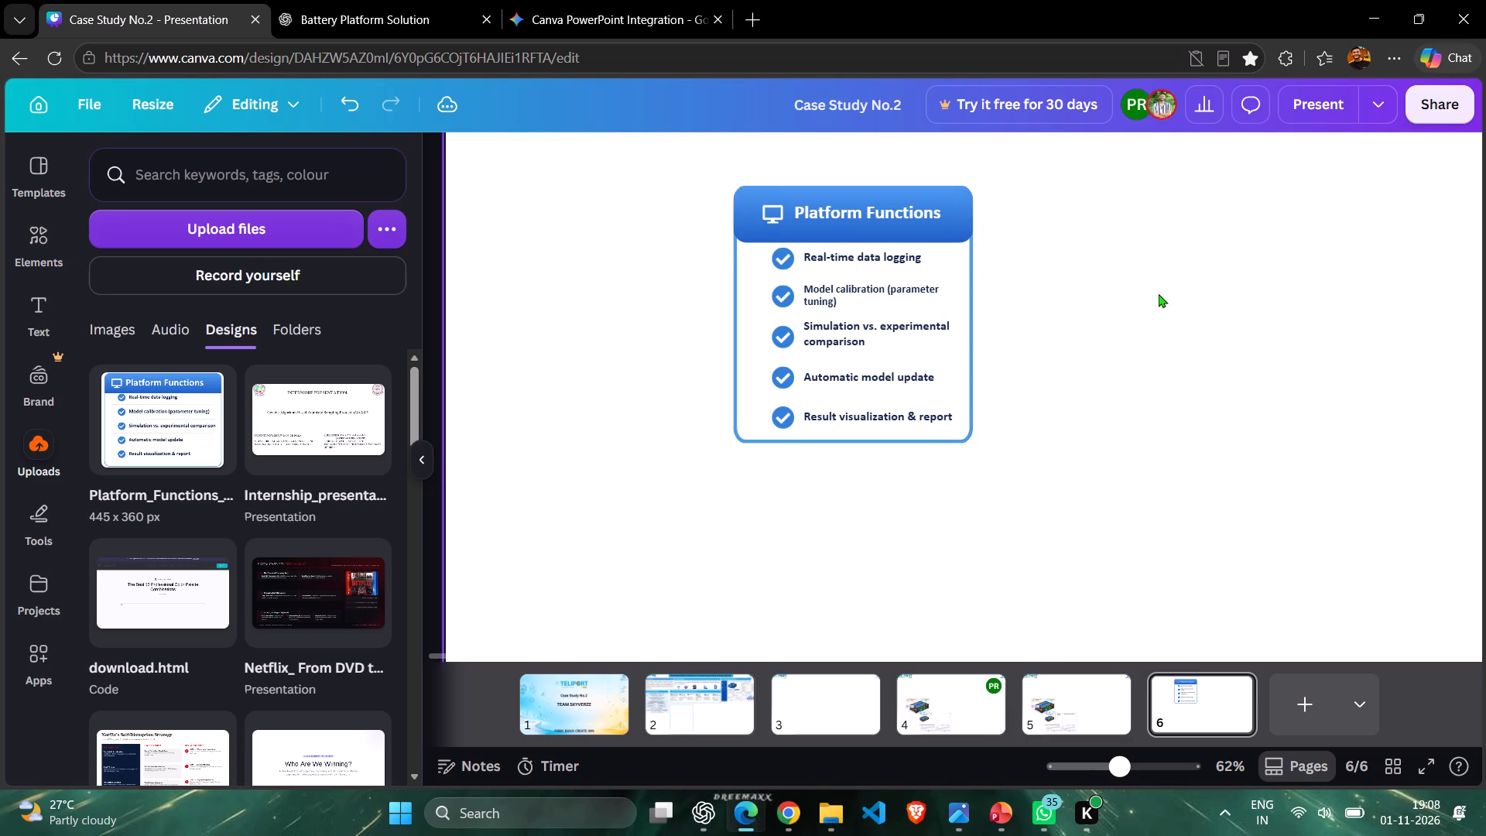
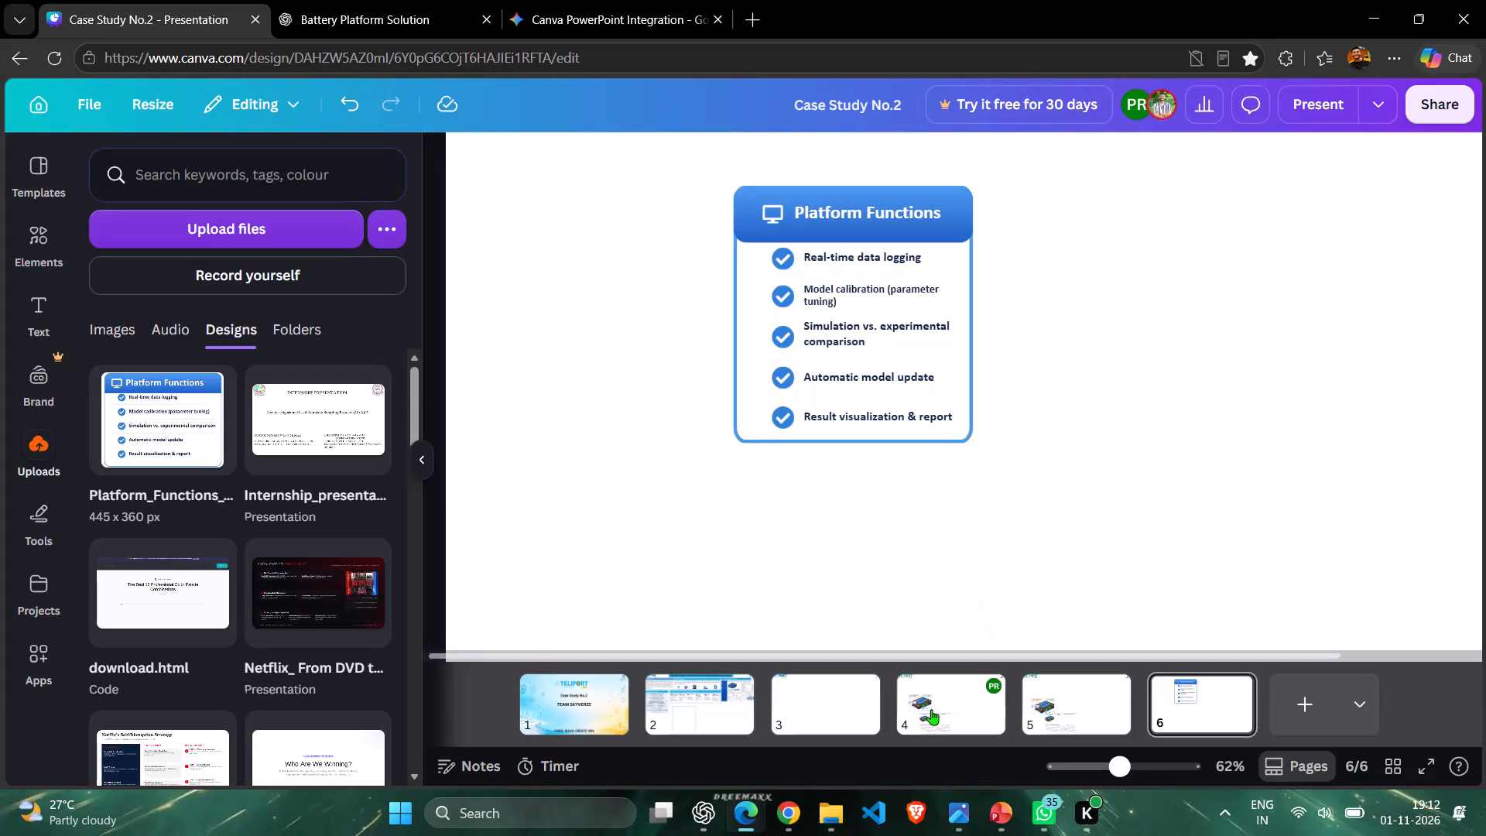
On page 4, insert the missing "i" in the ESP32 block's caption so it reads "Data Acquisition".
click(931, 709)
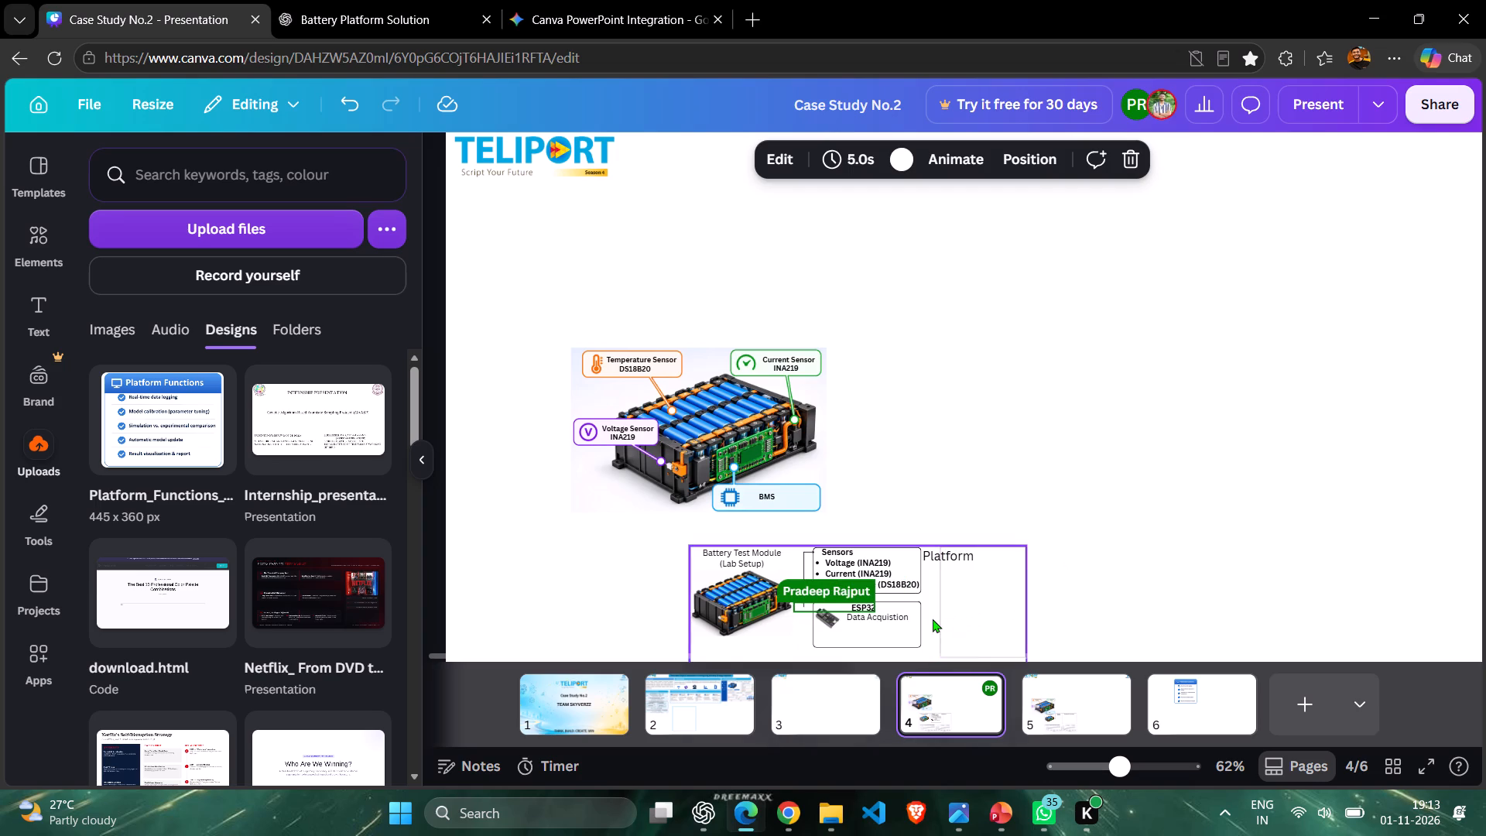
double_click(892, 615)
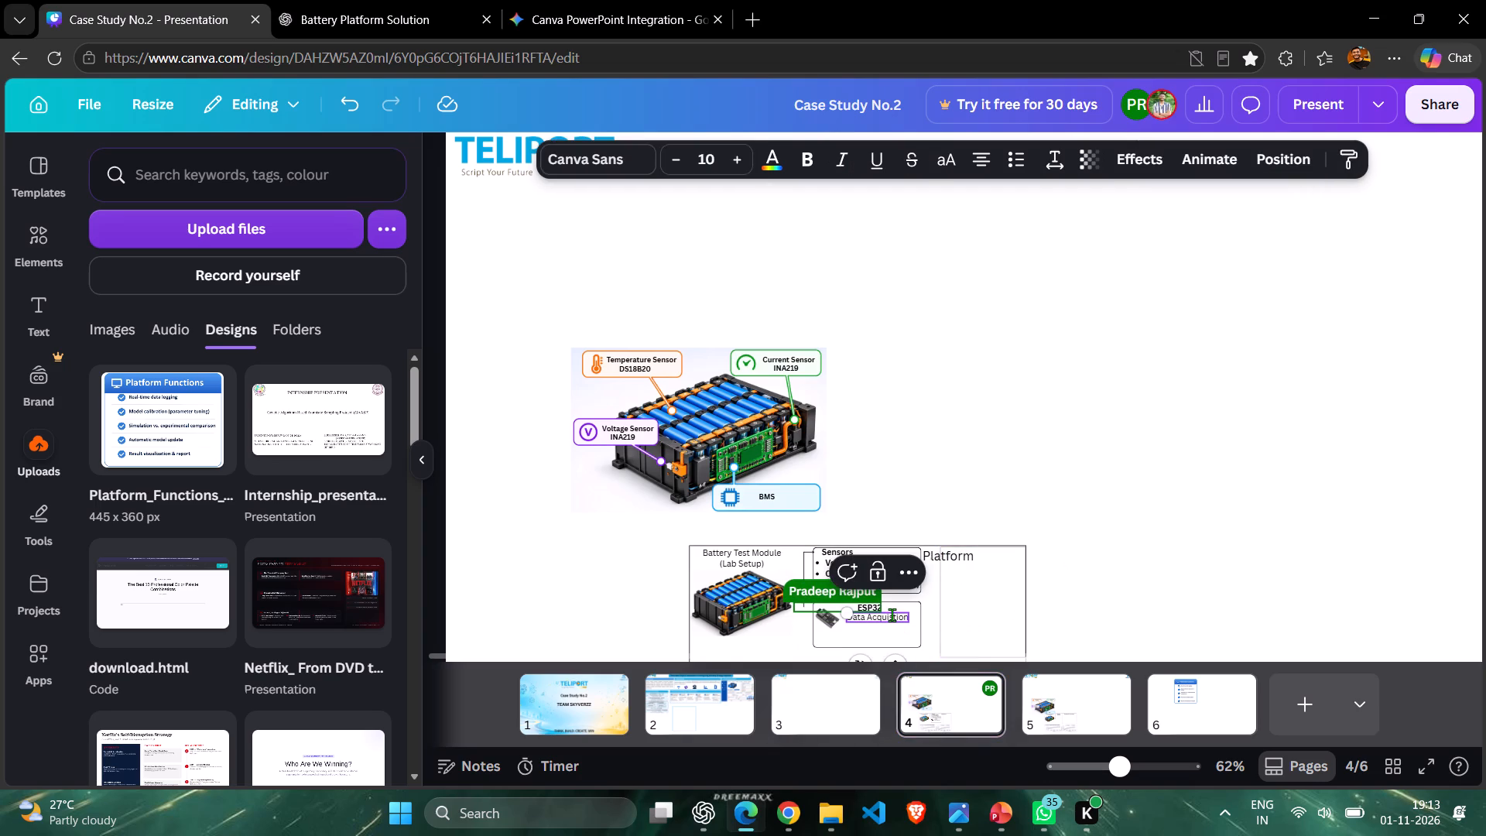
click(892, 615)
click(892, 615)
click(892, 615)
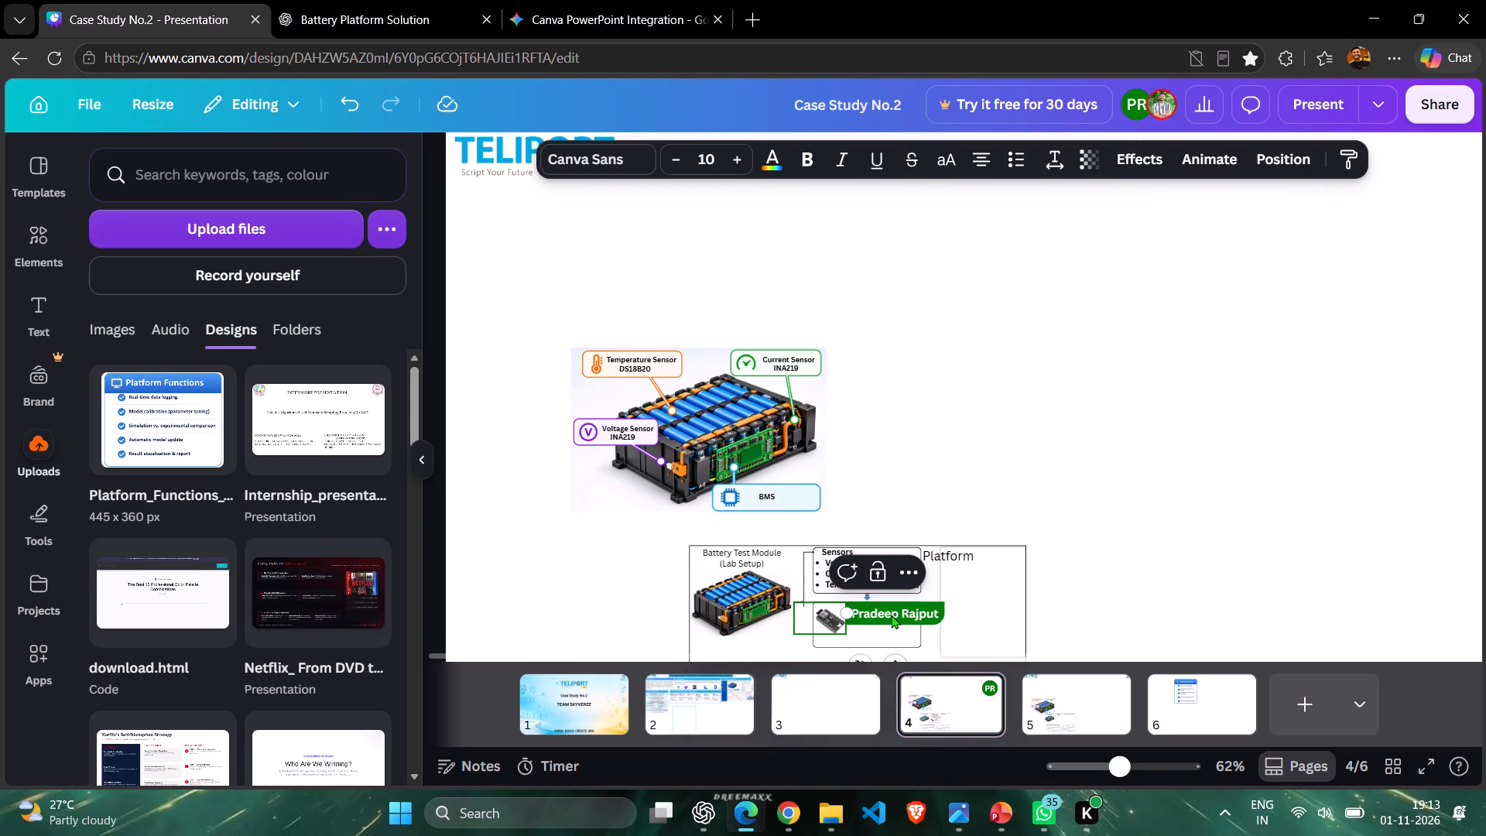
key(i)
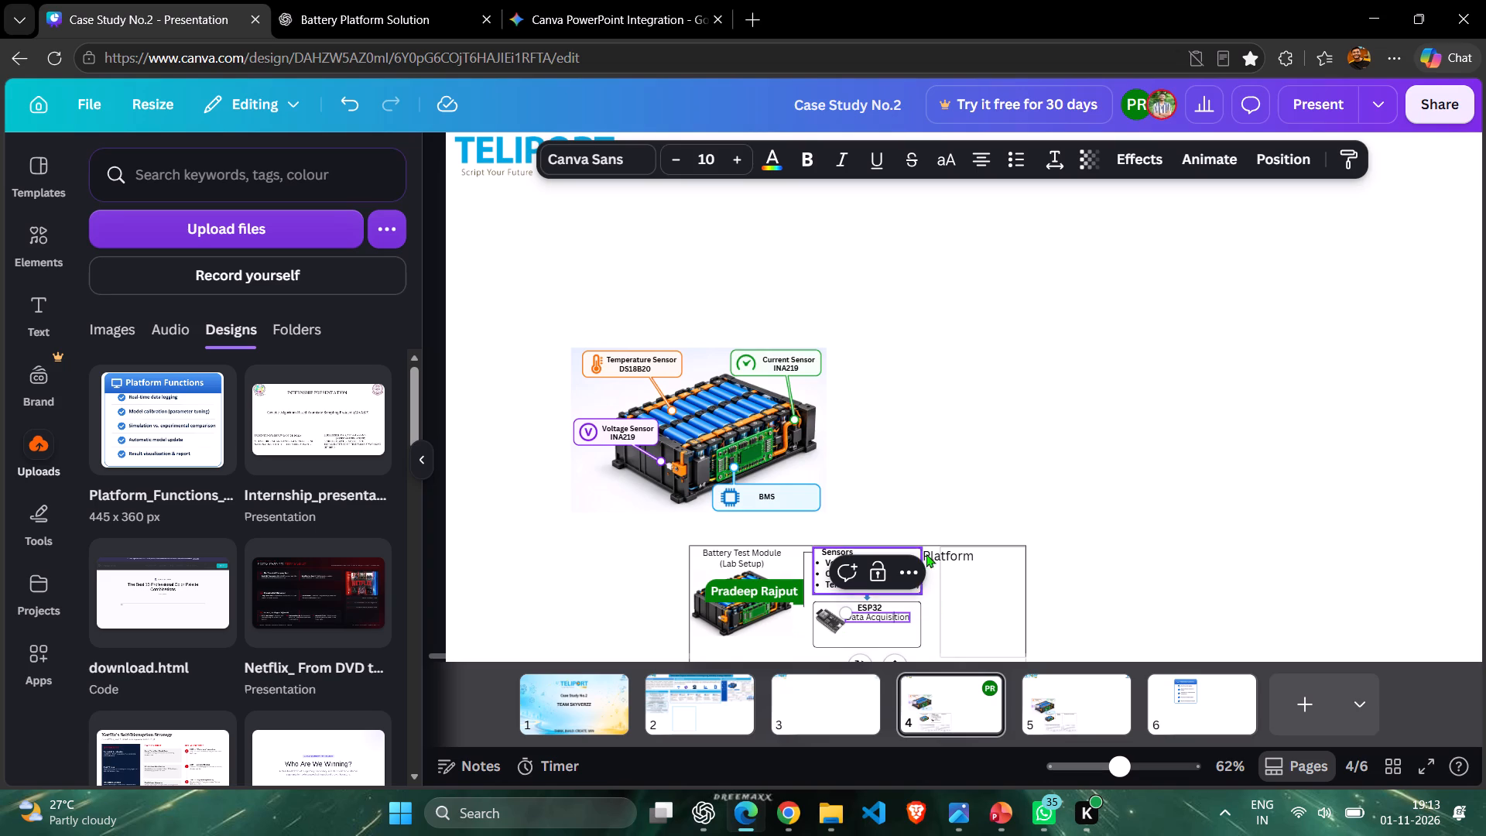
click(1028, 470)
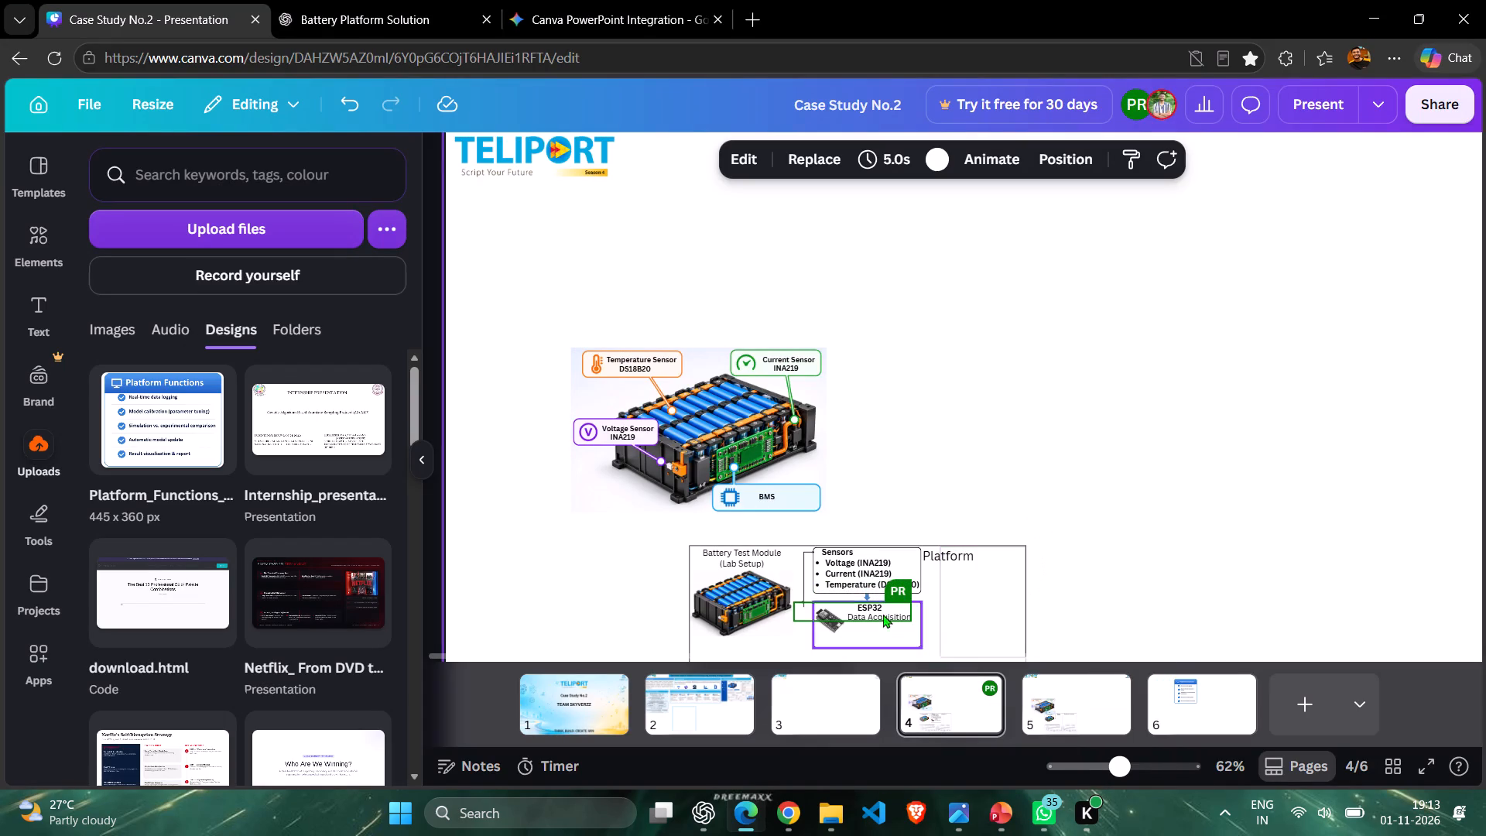
Shorten the vertical connector line beside the battery module so its lower end meets the tip of the horizontal arrow.
scroll(914, 574, up, 1)
scroll(914, 574, down, 2)
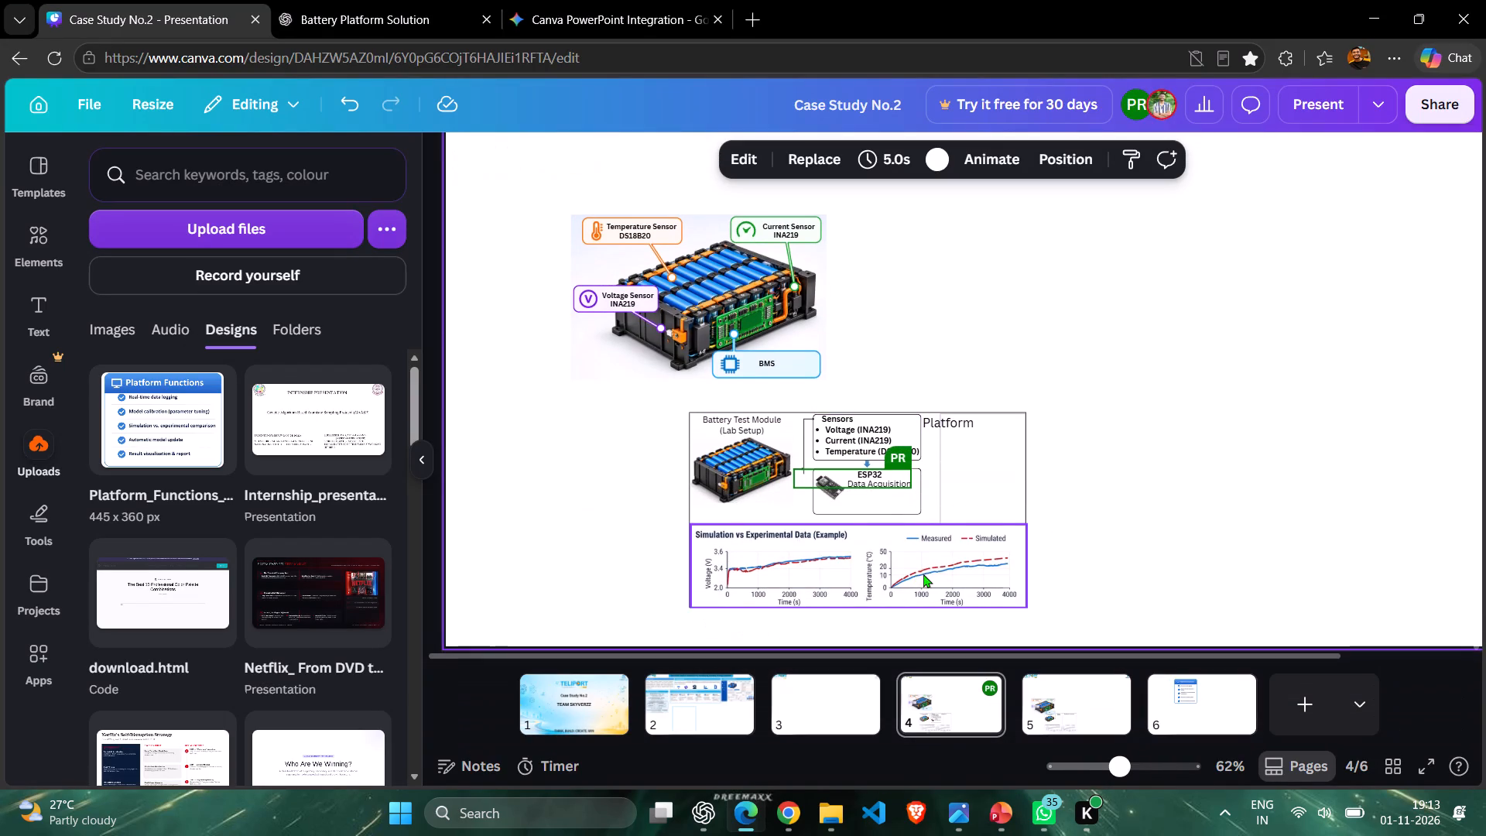
ctrl+scroll(936, 557, up, 12)
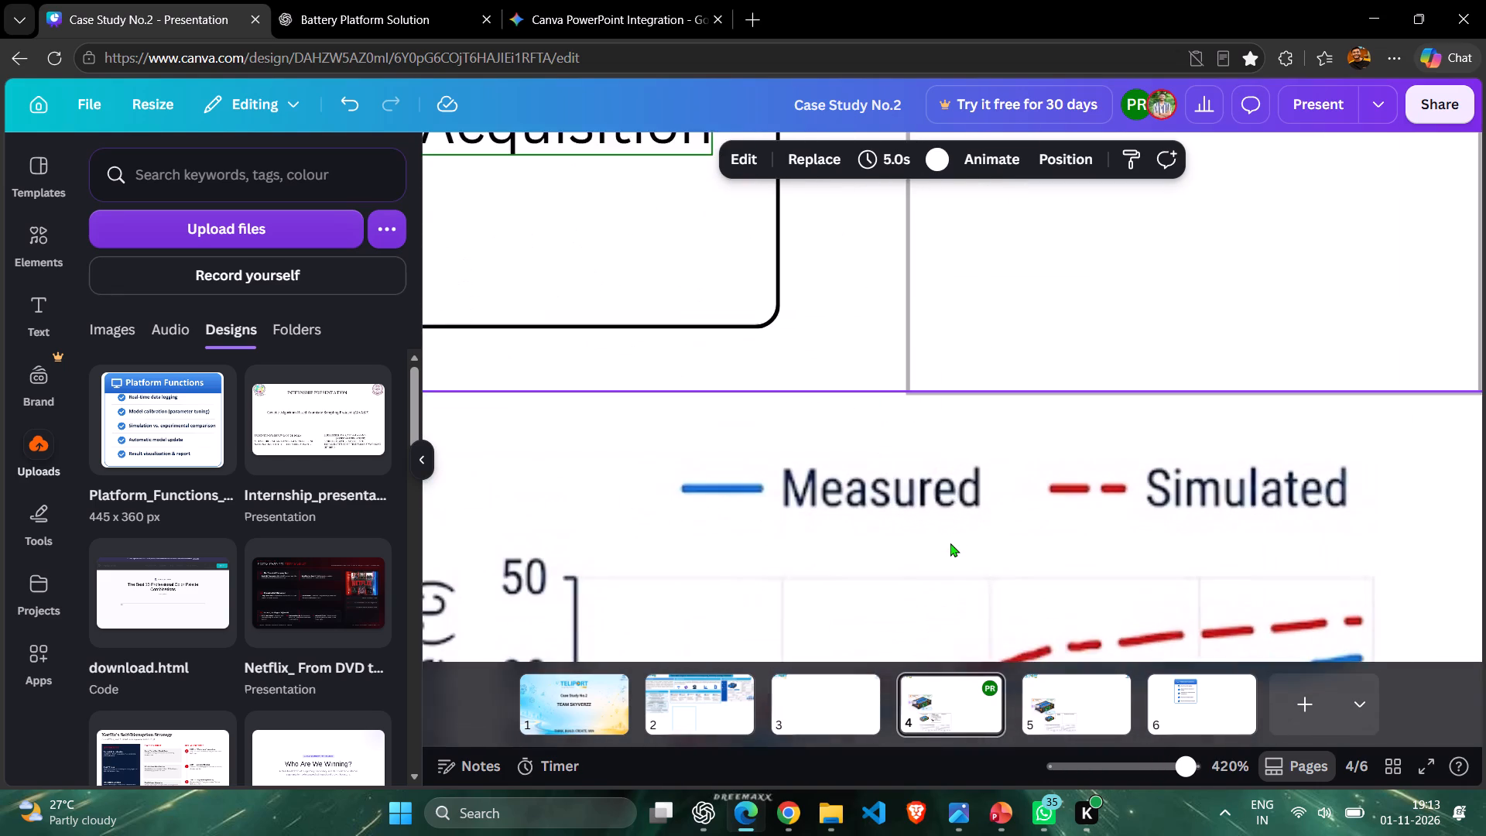
scroll(950, 543, down, 4)
middle_drag(781, 564, 788, 564)
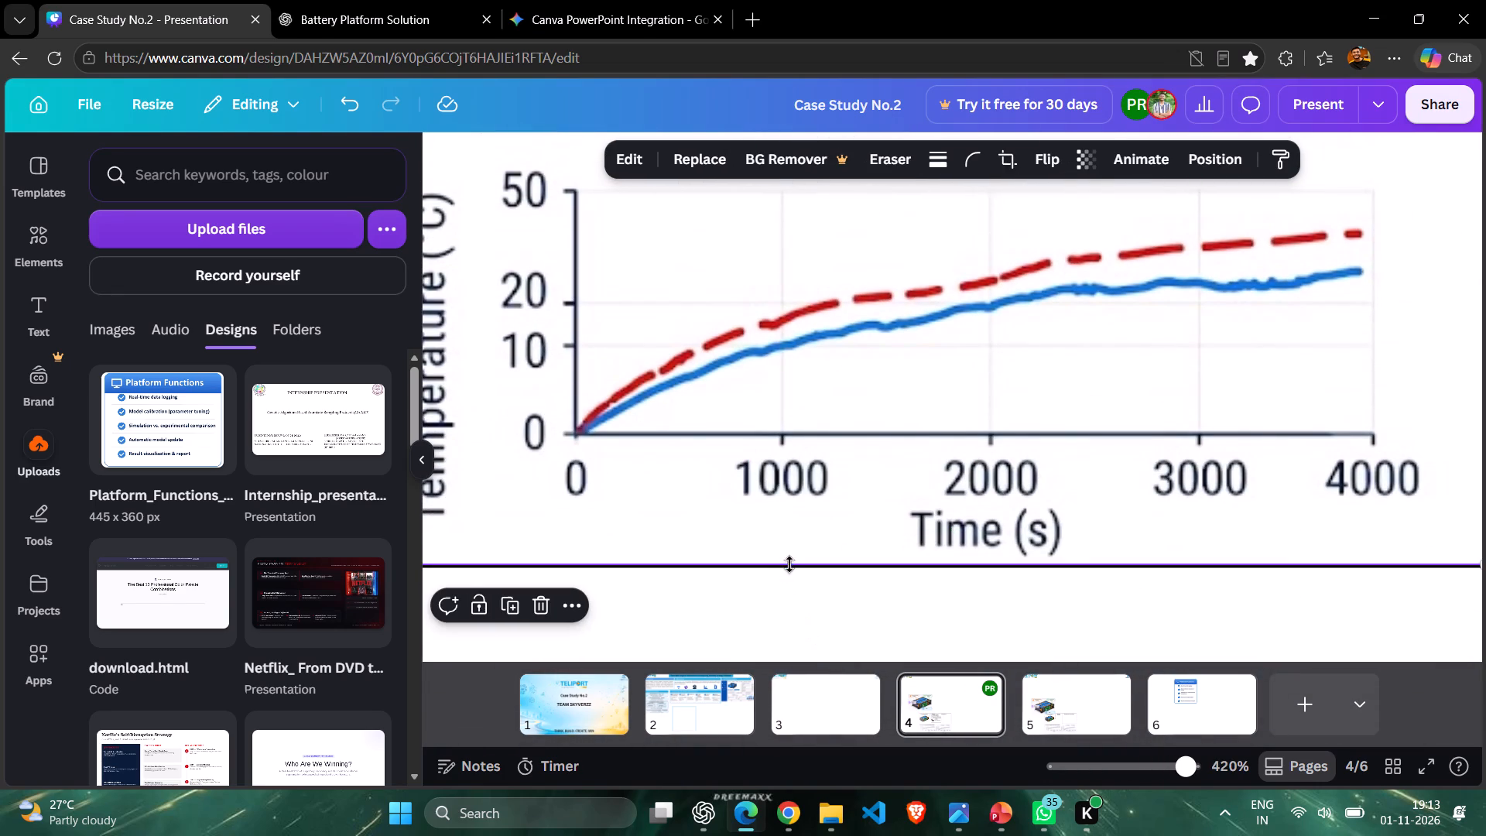
middle_drag(773, 608, 780, 610)
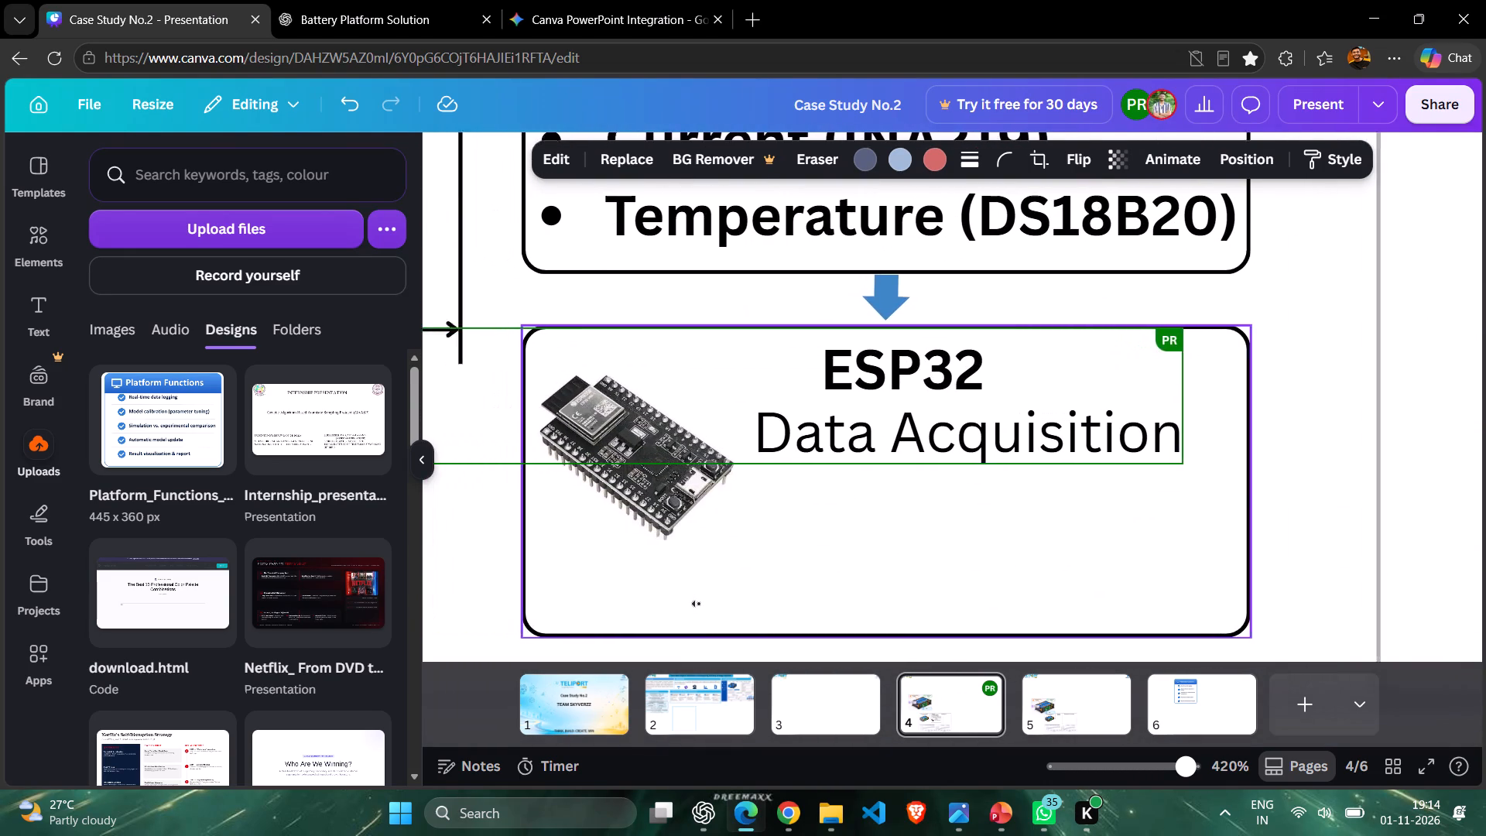
middle_drag(705, 619, 715, 629)
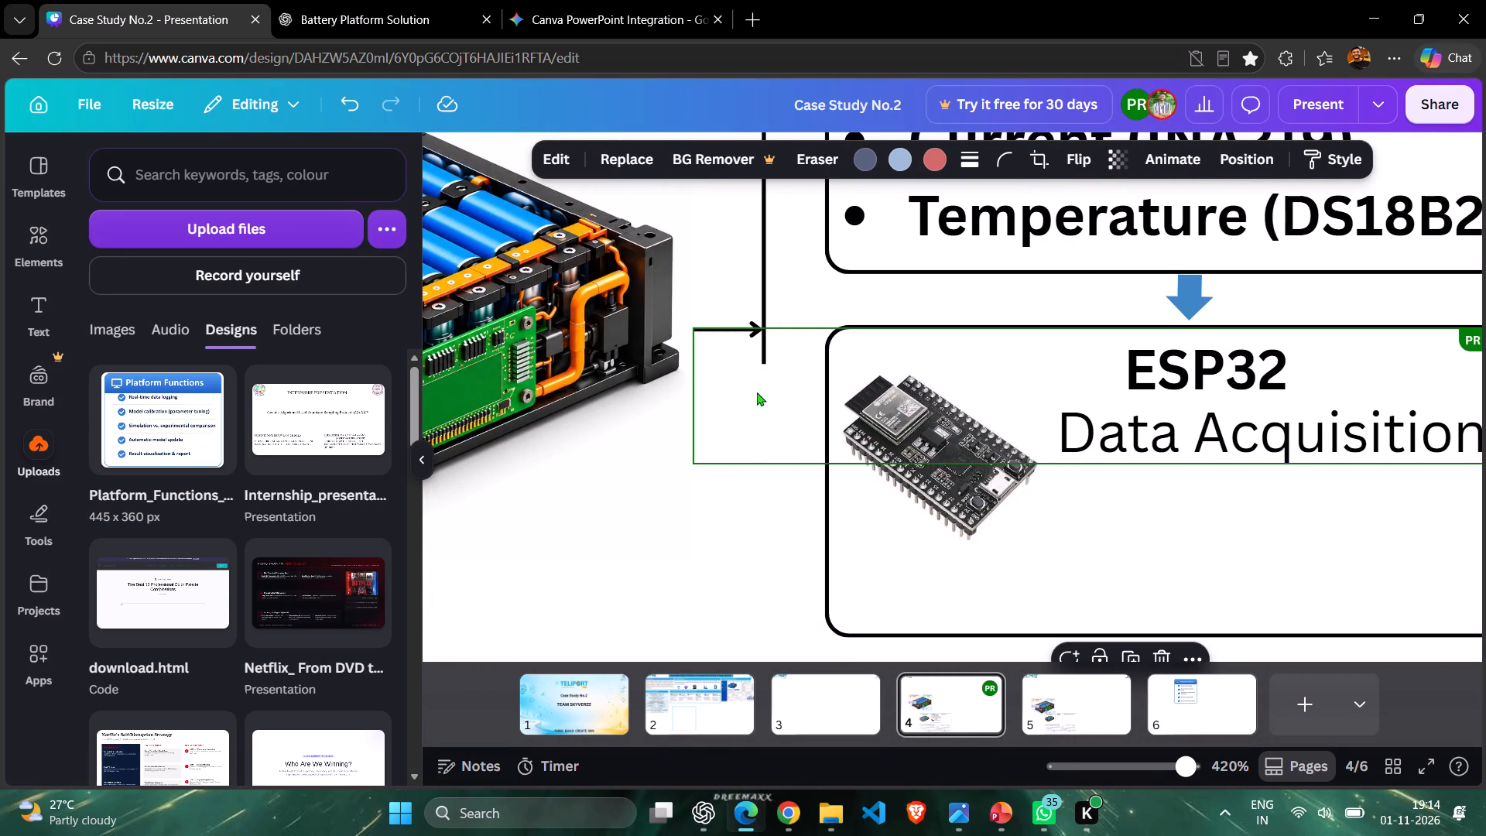
click(760, 344)
drag(762, 368, 759, 380)
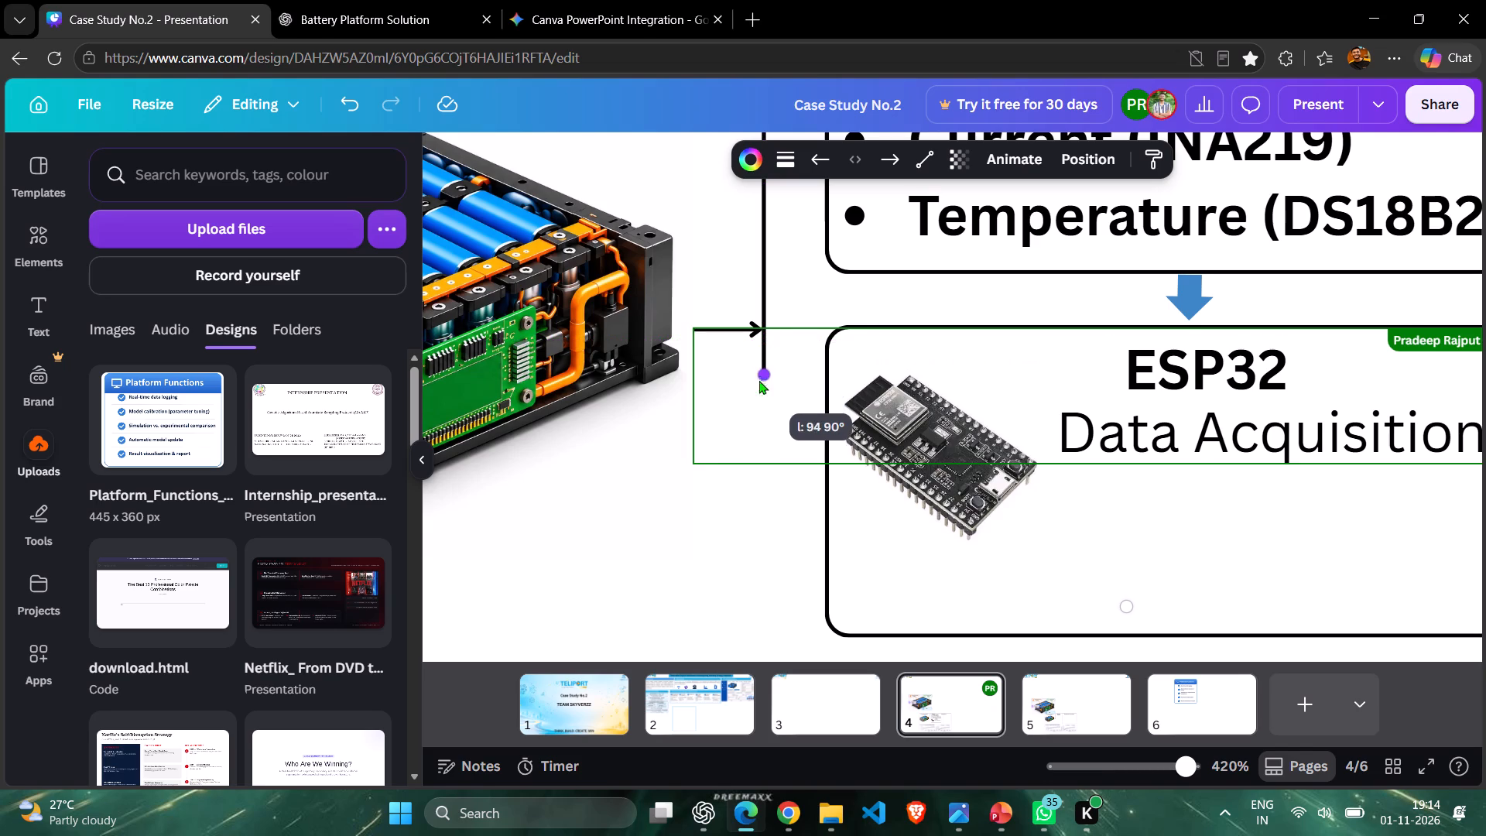
drag(759, 380, 759, 358)
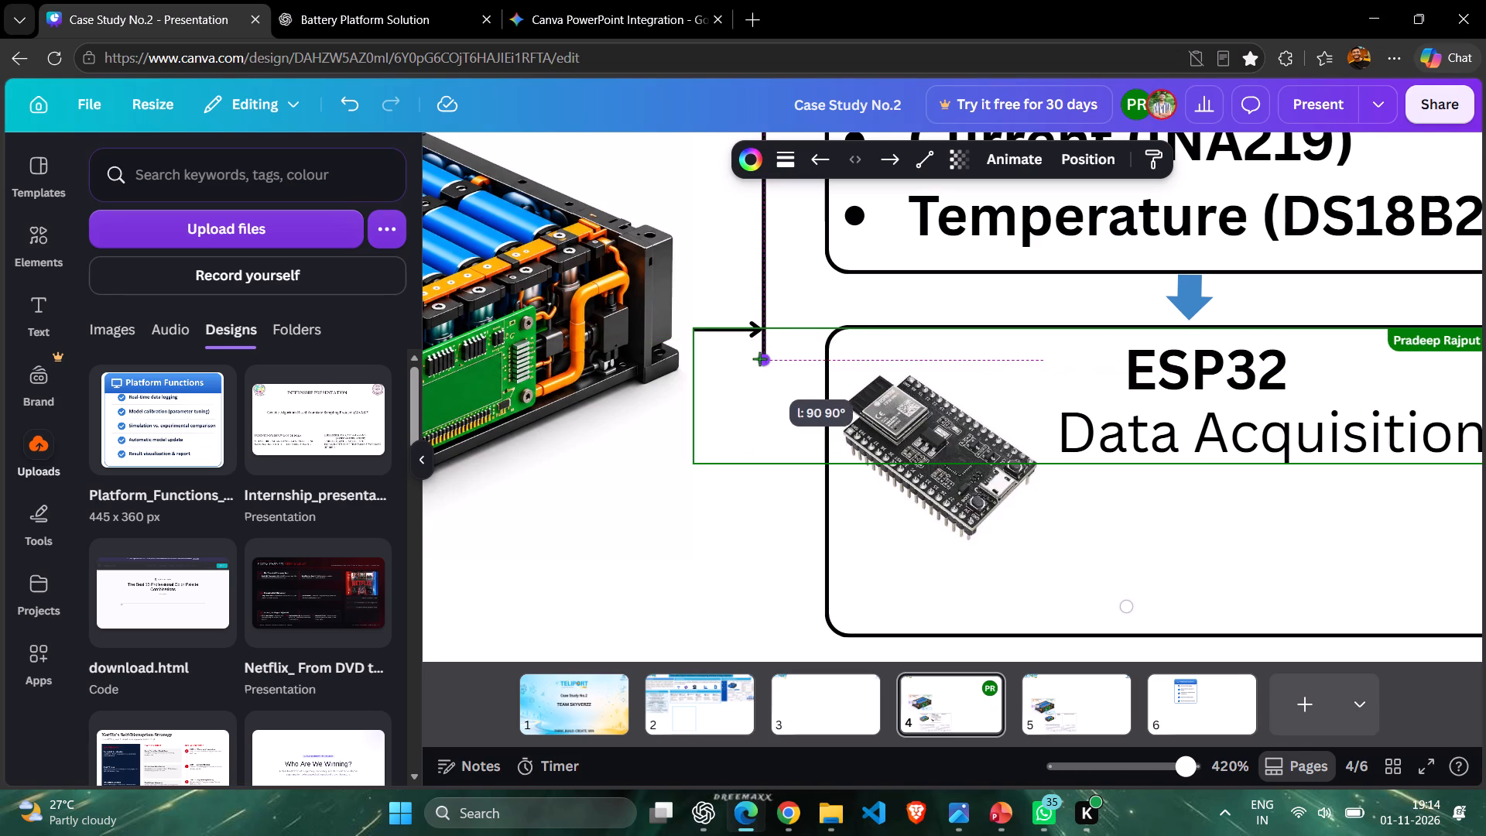
drag(759, 358, 759, 337)
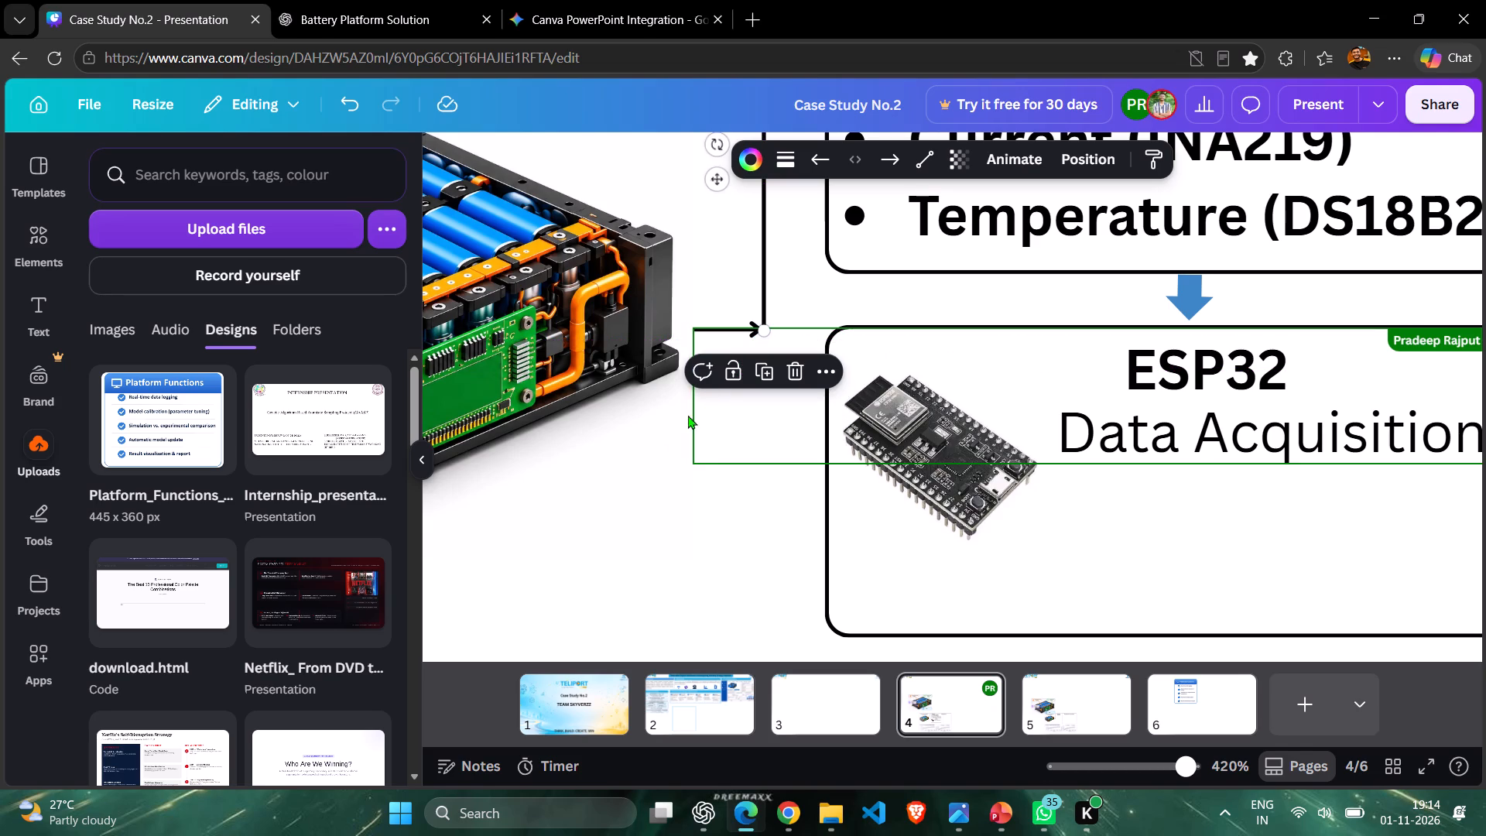
click(664, 593)
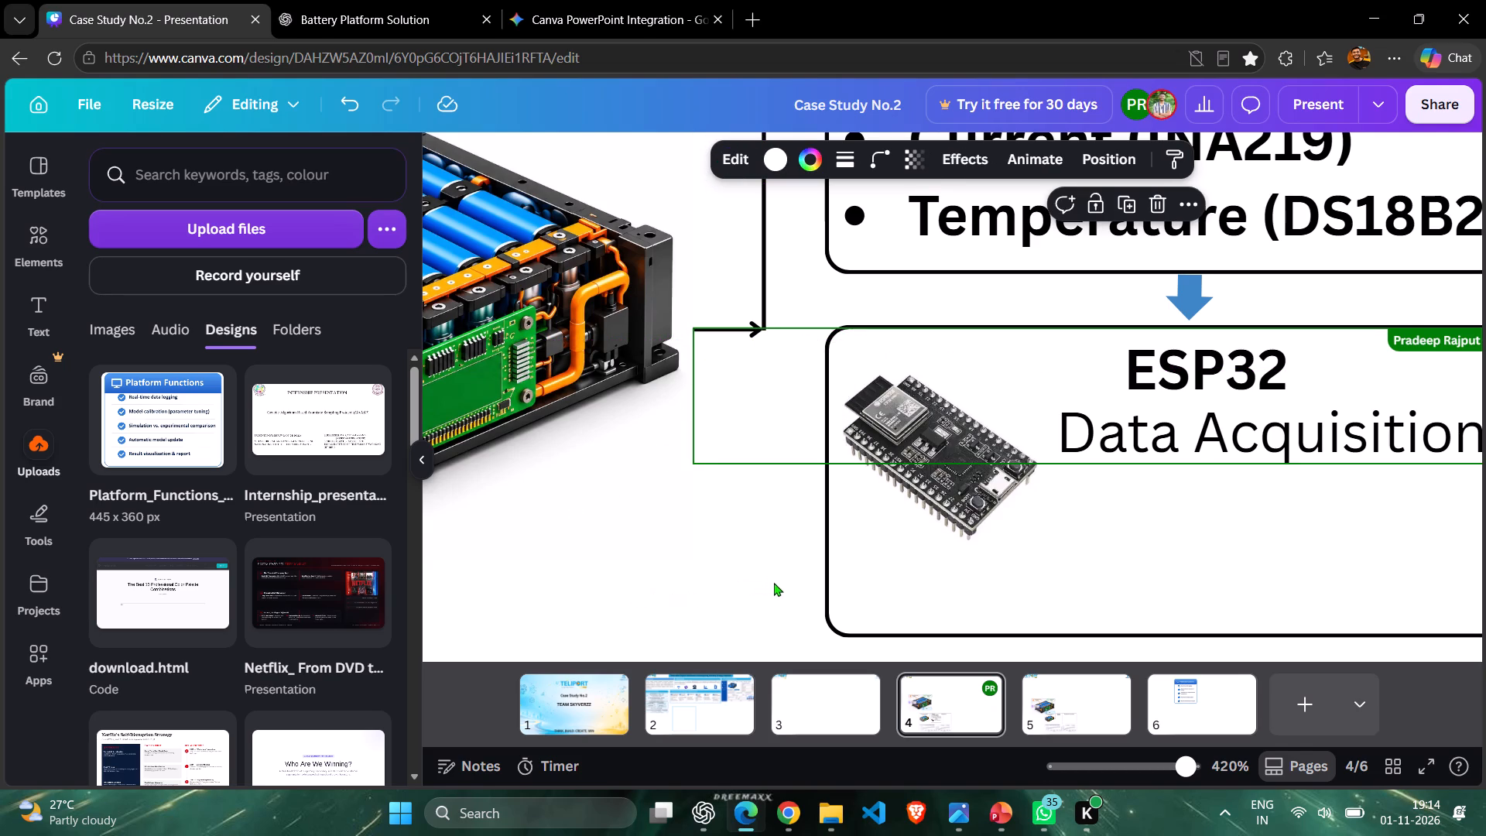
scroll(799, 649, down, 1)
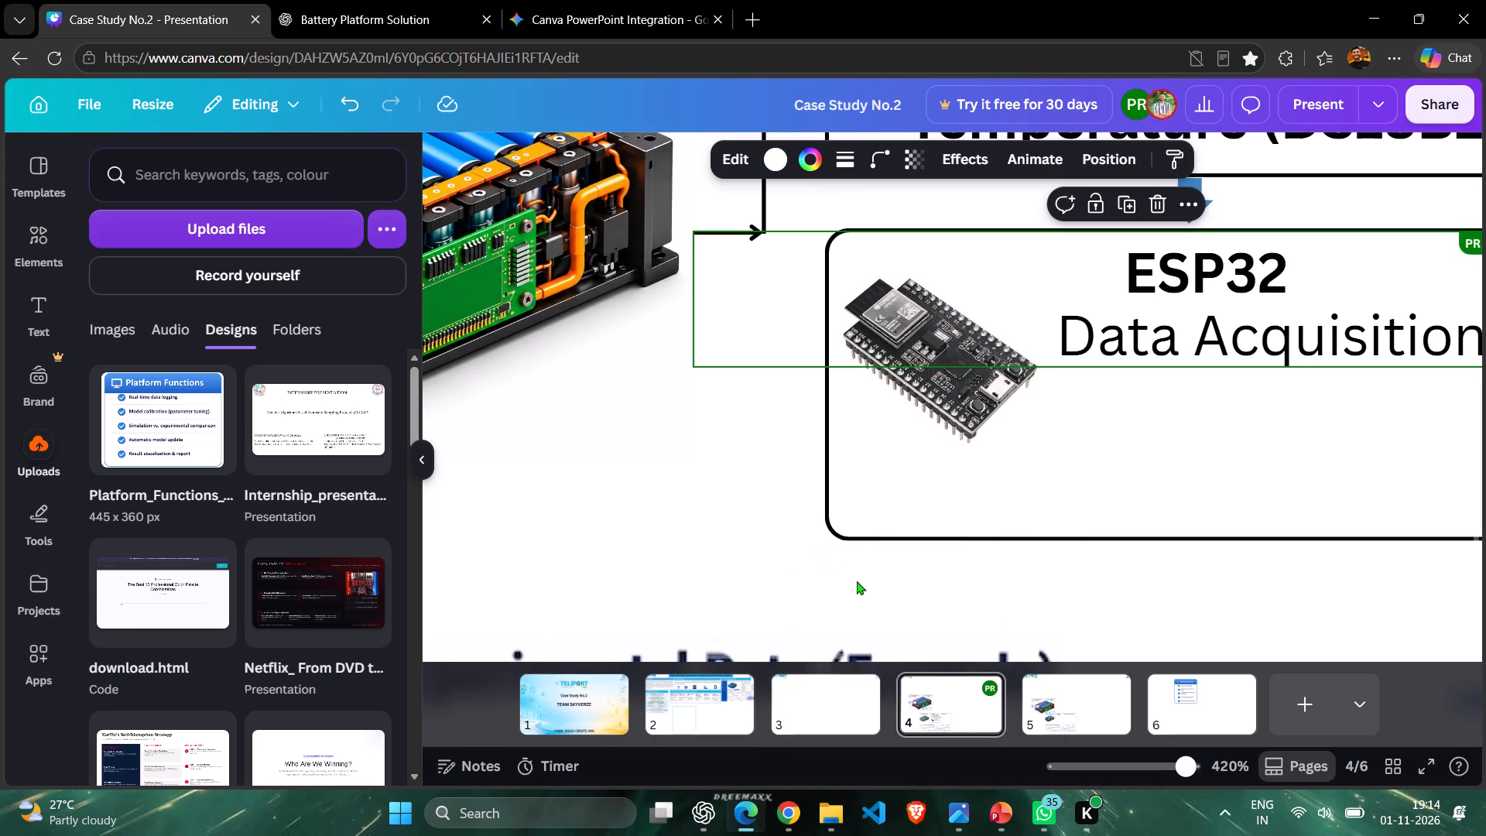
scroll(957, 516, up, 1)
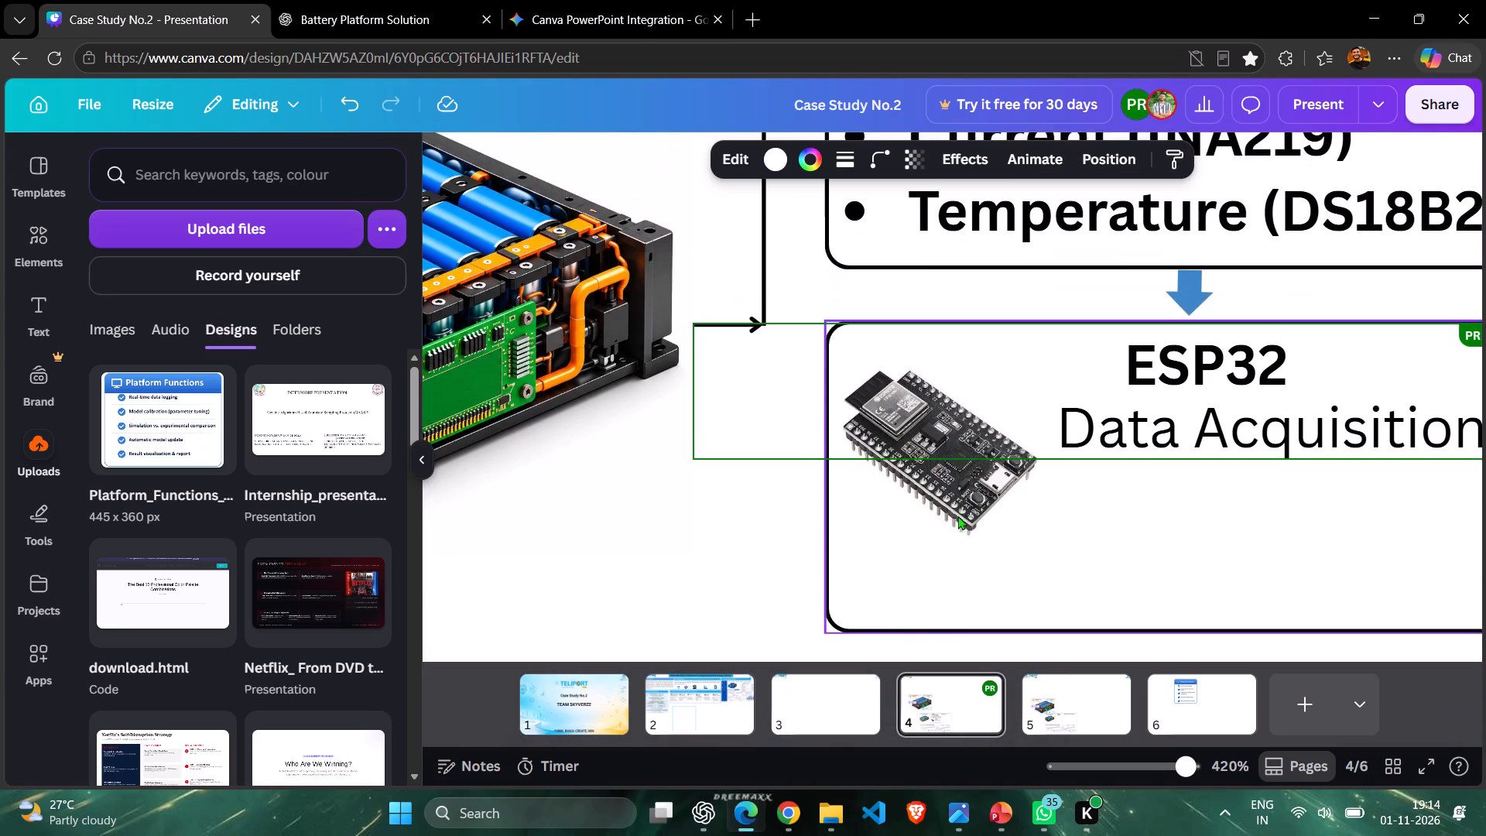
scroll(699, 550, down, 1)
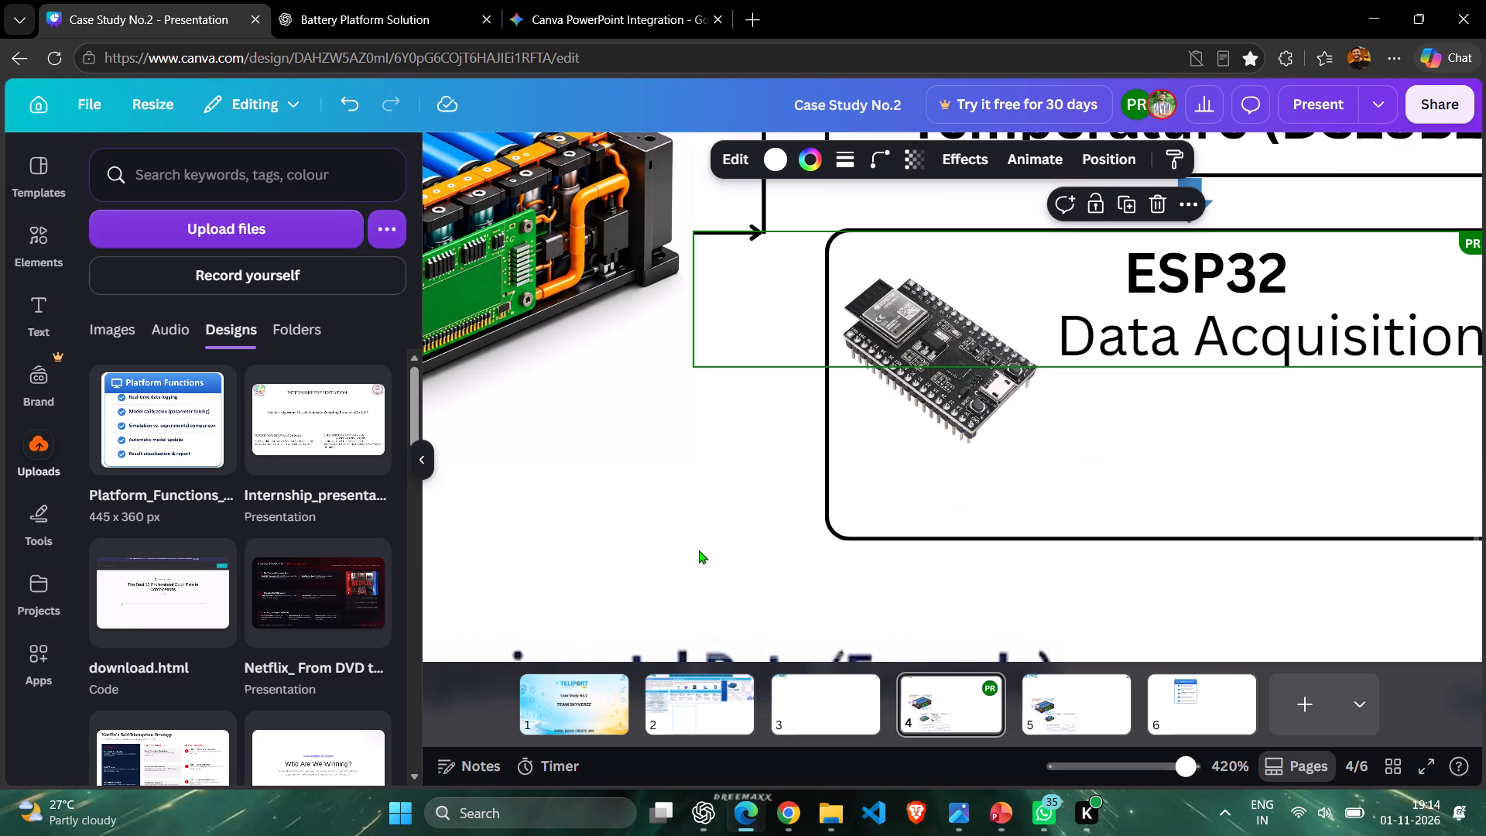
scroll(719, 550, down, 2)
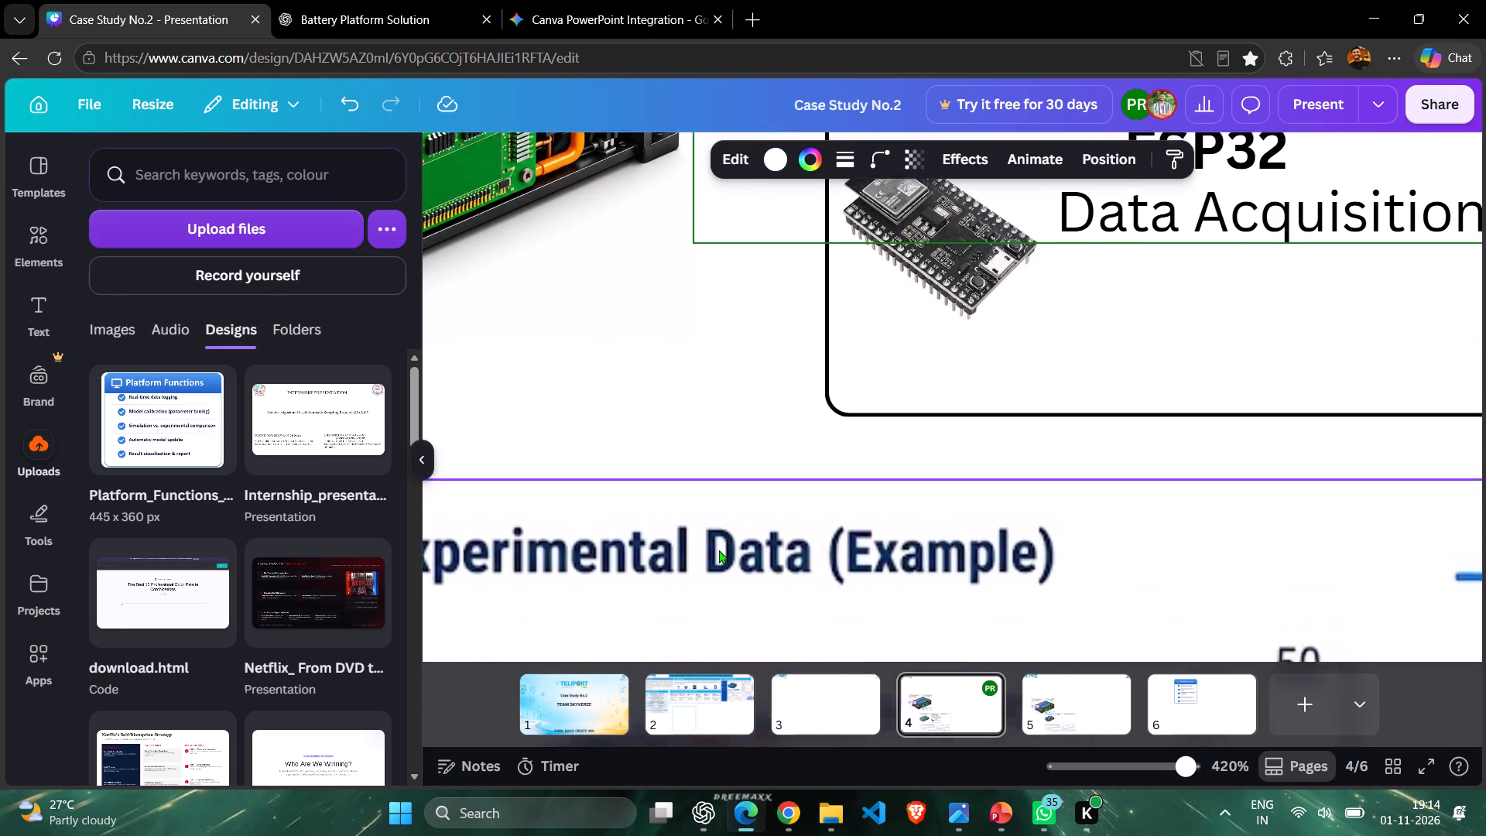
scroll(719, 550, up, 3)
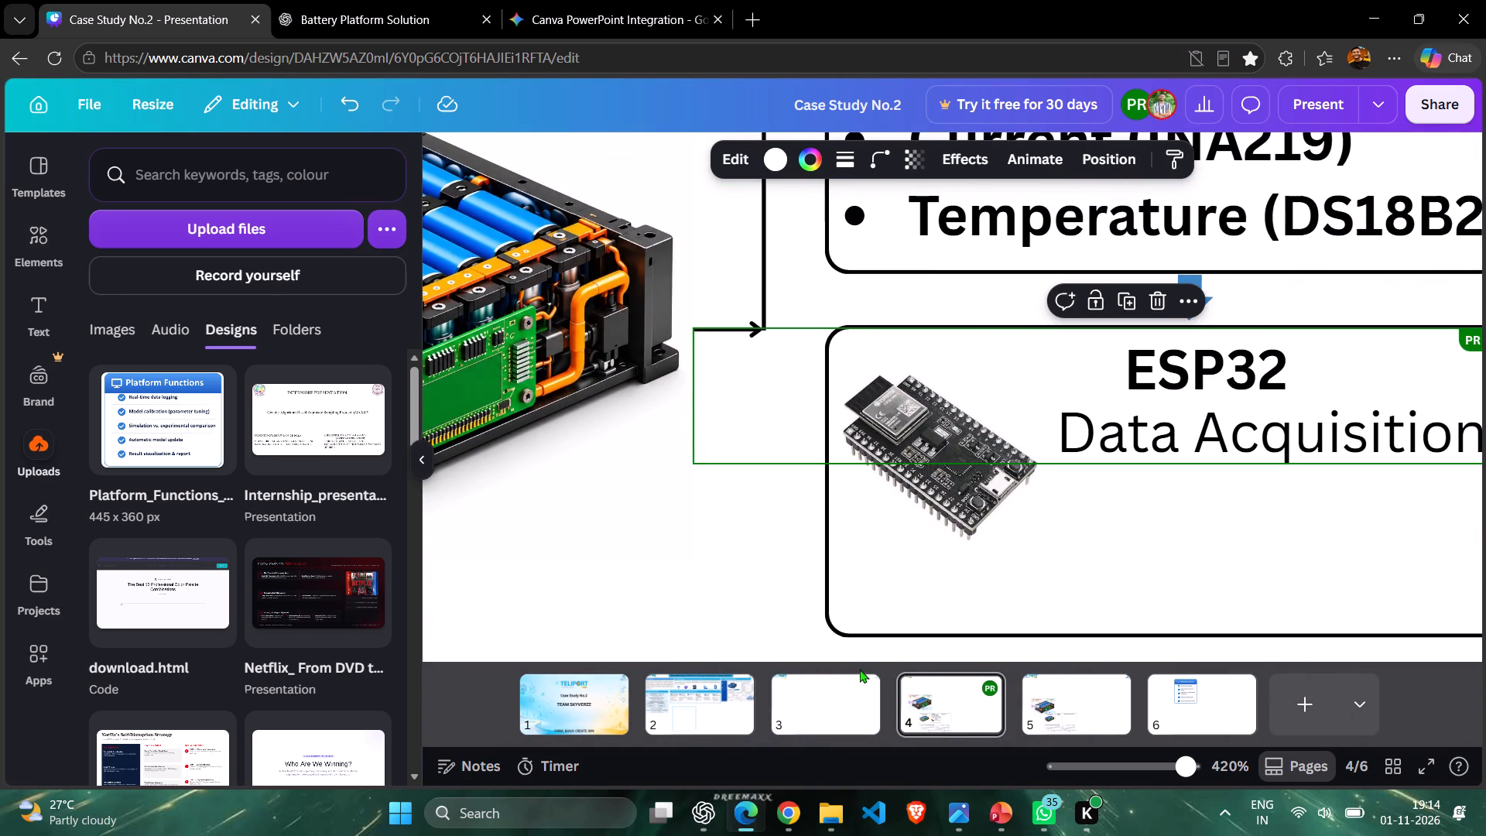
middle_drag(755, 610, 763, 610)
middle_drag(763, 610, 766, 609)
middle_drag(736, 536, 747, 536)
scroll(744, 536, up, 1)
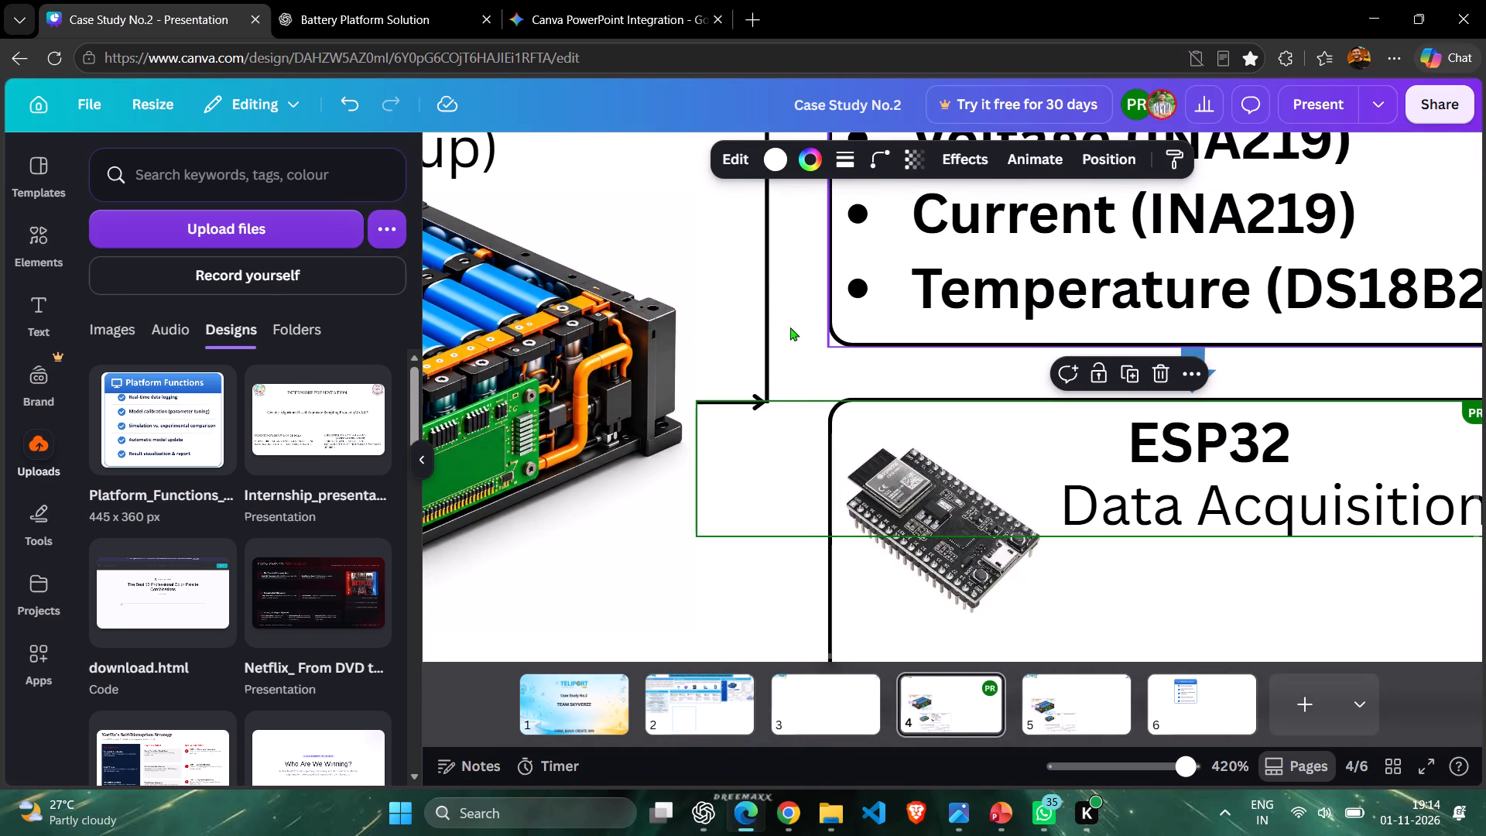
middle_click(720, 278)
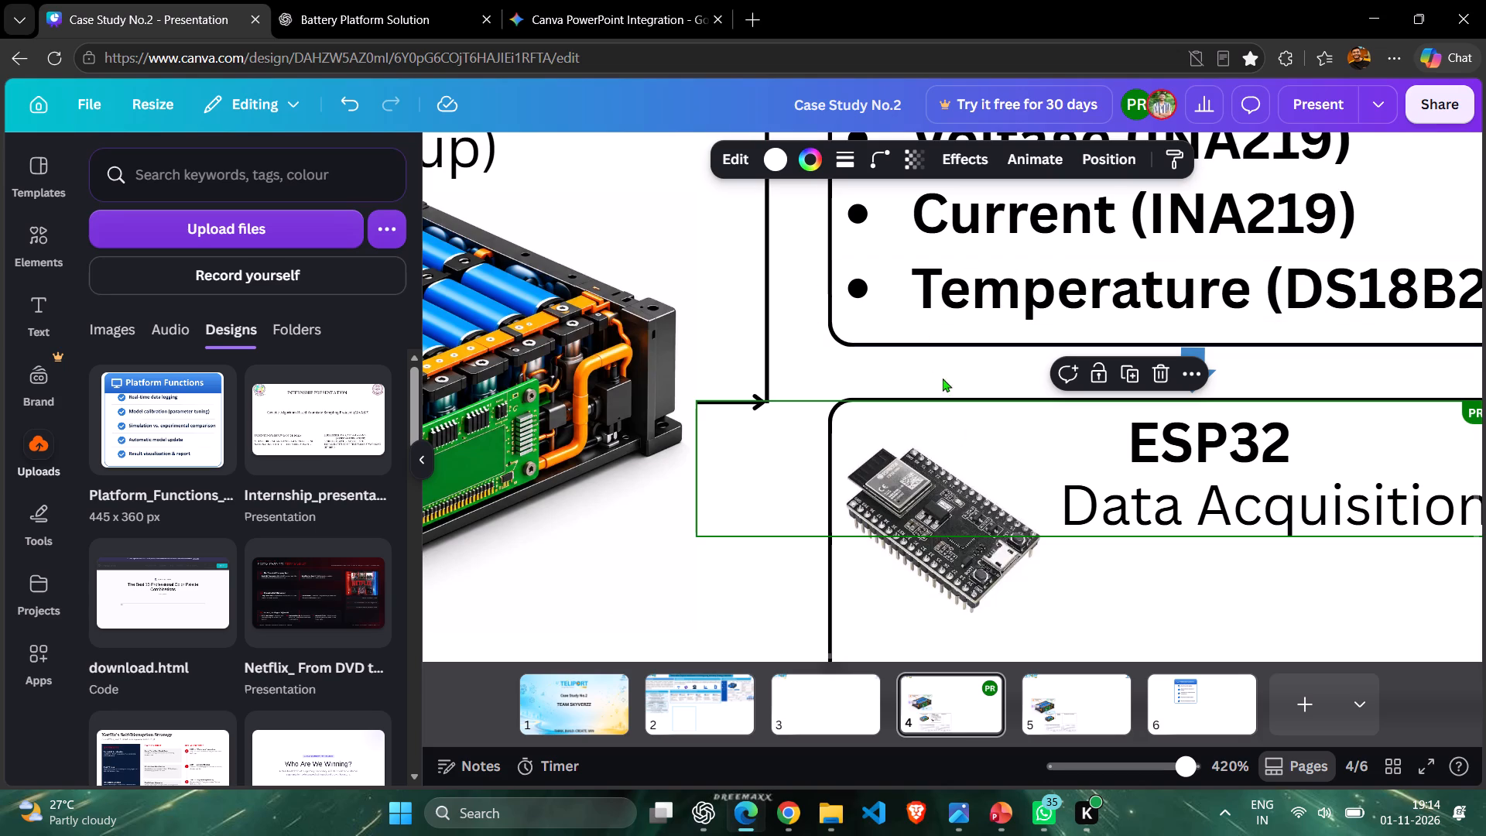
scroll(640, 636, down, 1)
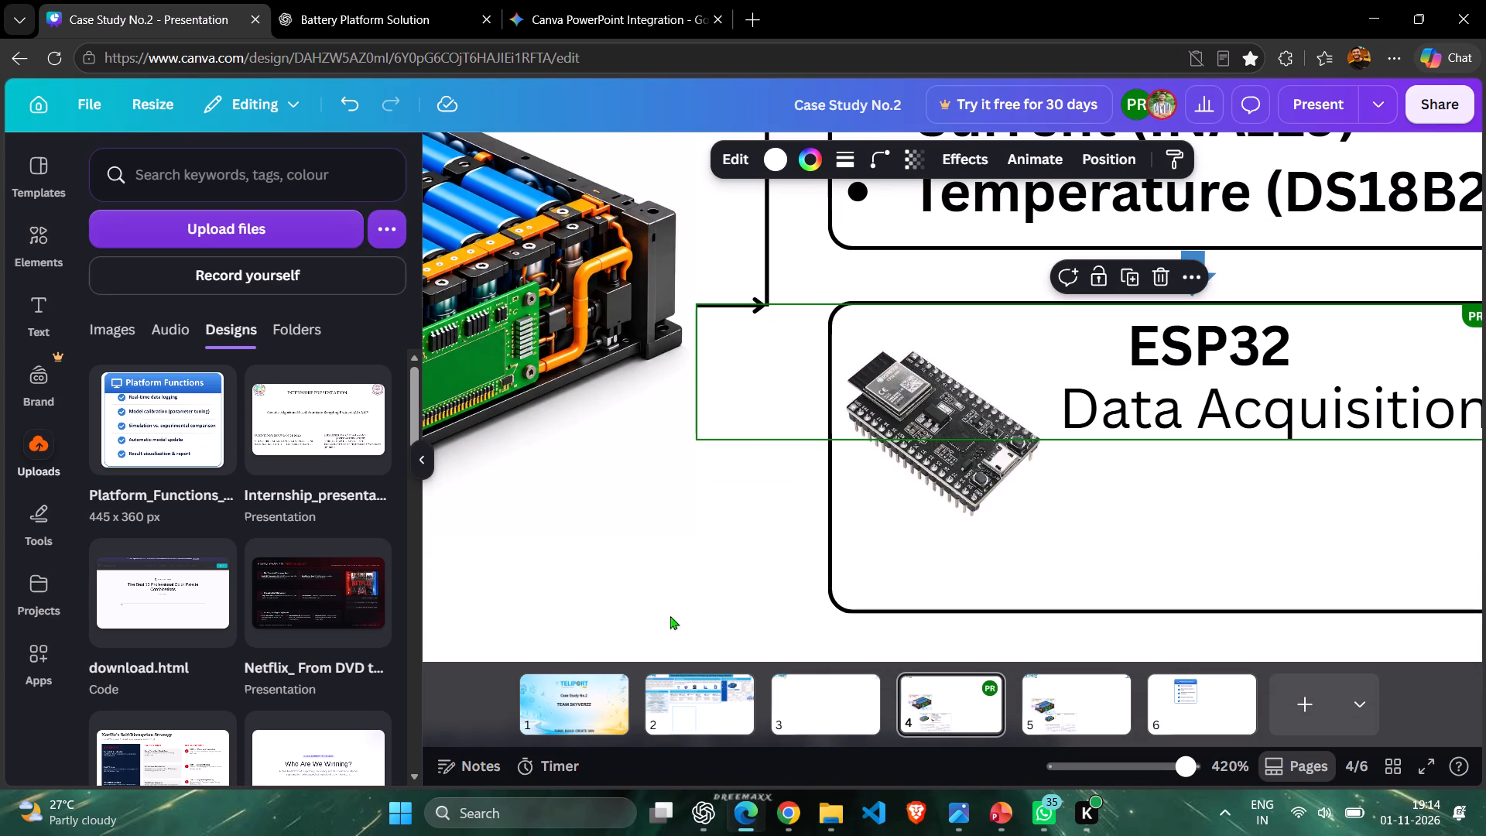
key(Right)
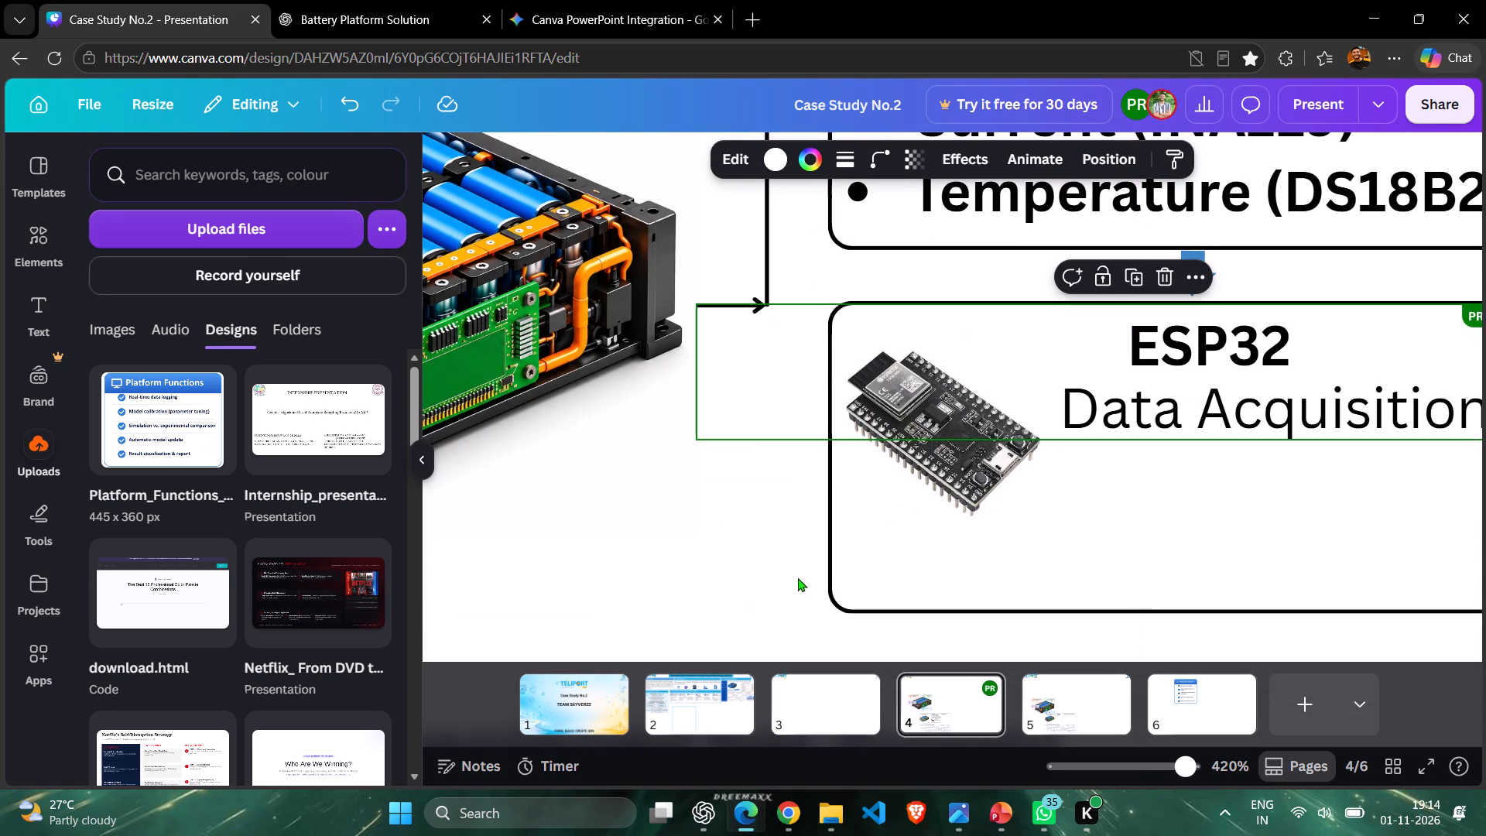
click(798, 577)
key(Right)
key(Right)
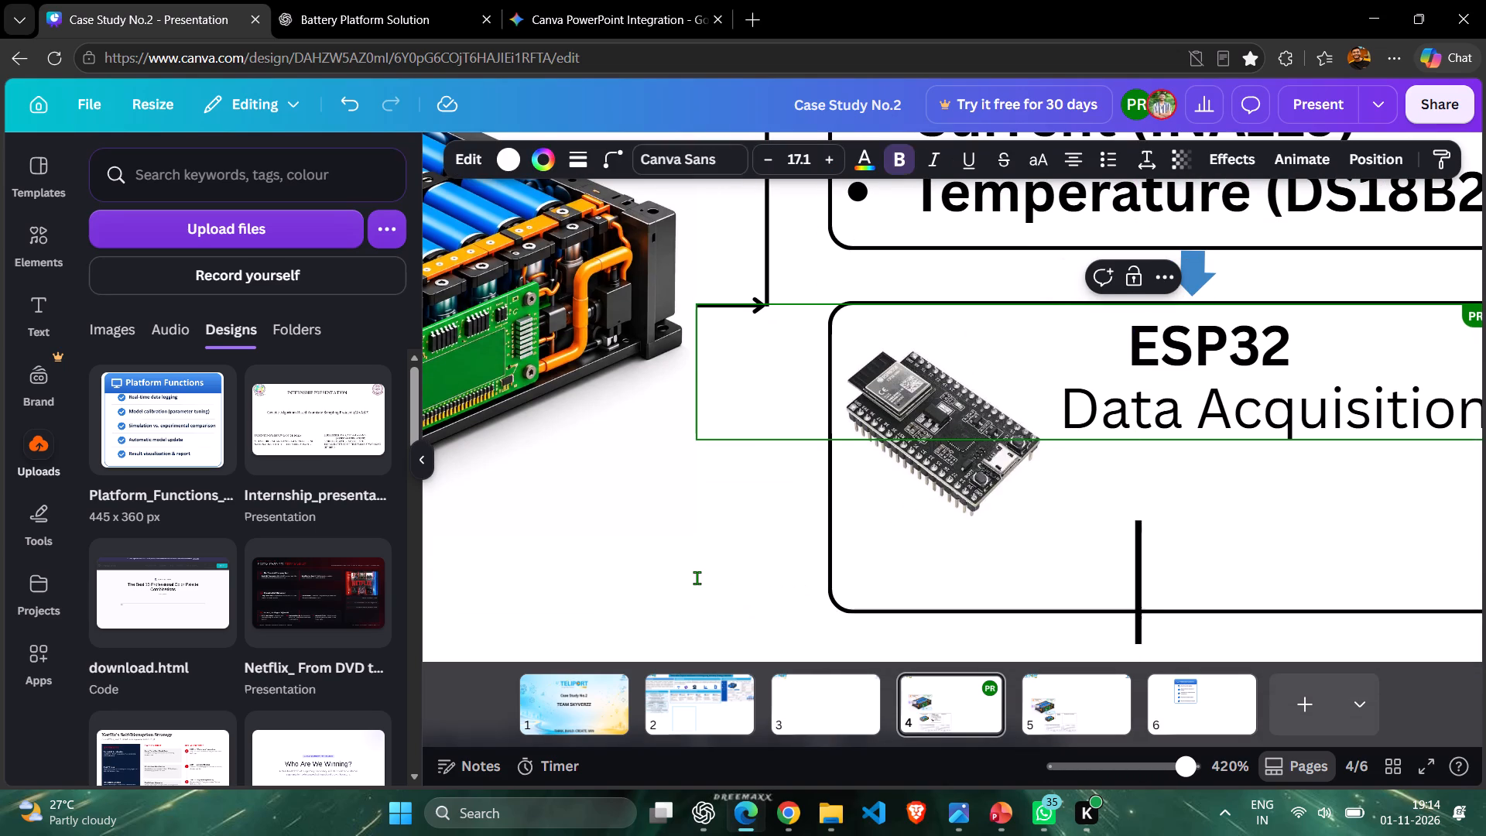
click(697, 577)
Move the empty rectangle behind the Platform heading slightly towards the Sensors box, keeping it inside the diagram frame.
scroll(769, 570, down, 1)
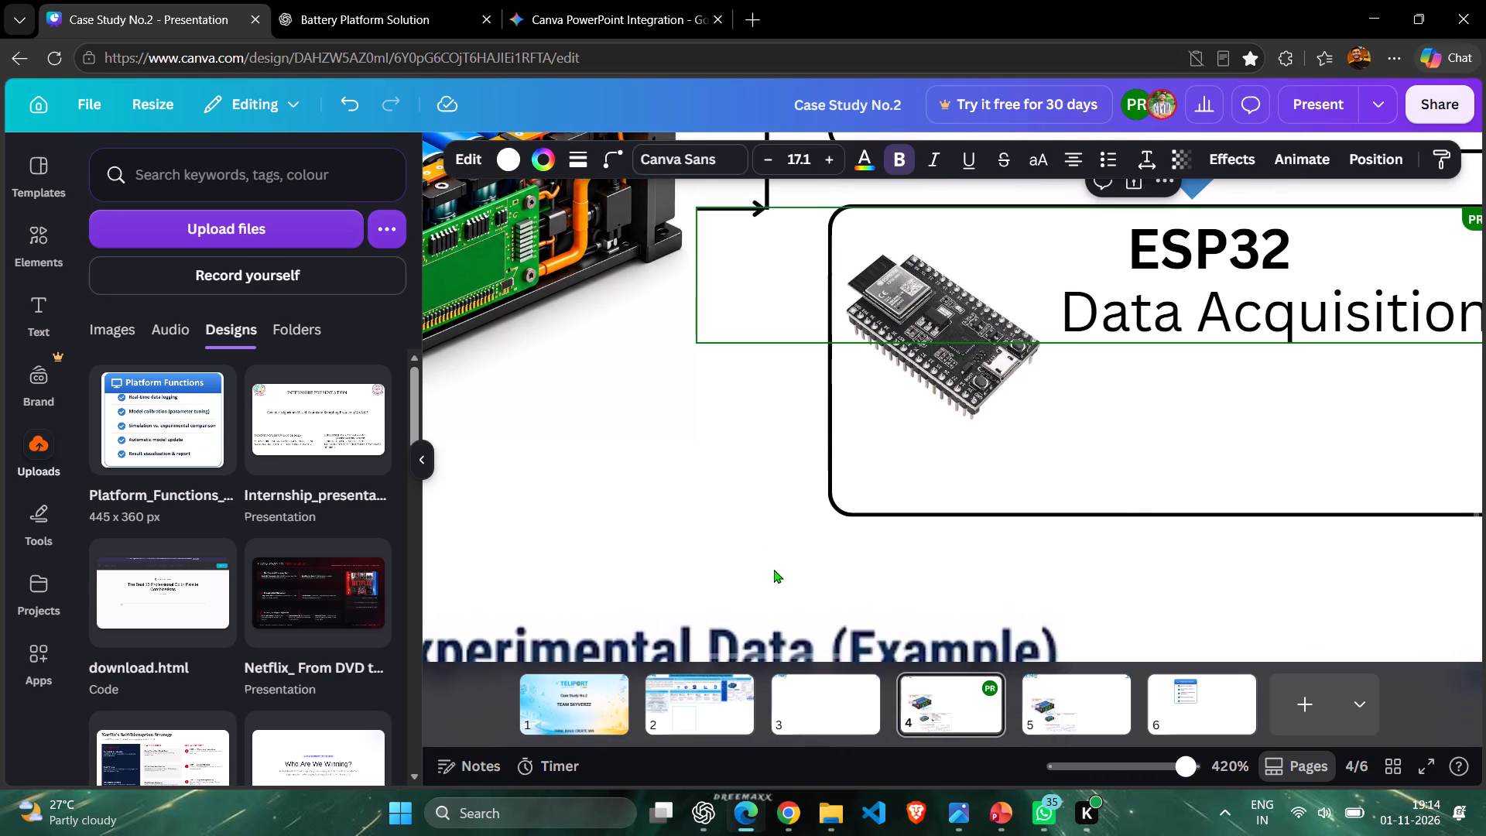
ctrl+scroll(795, 574, down, 5)
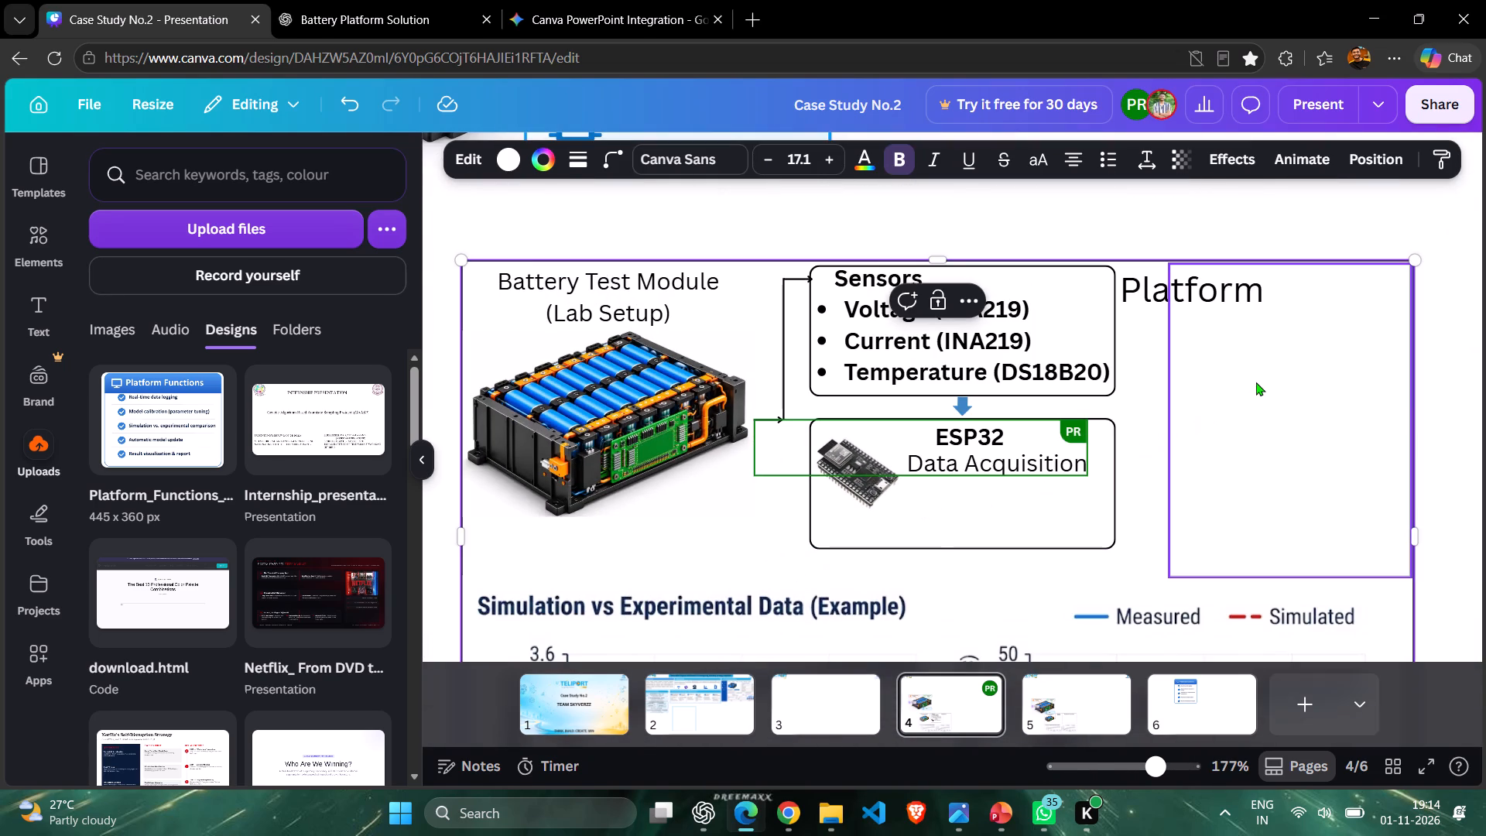
drag(1255, 382, 1227, 382)
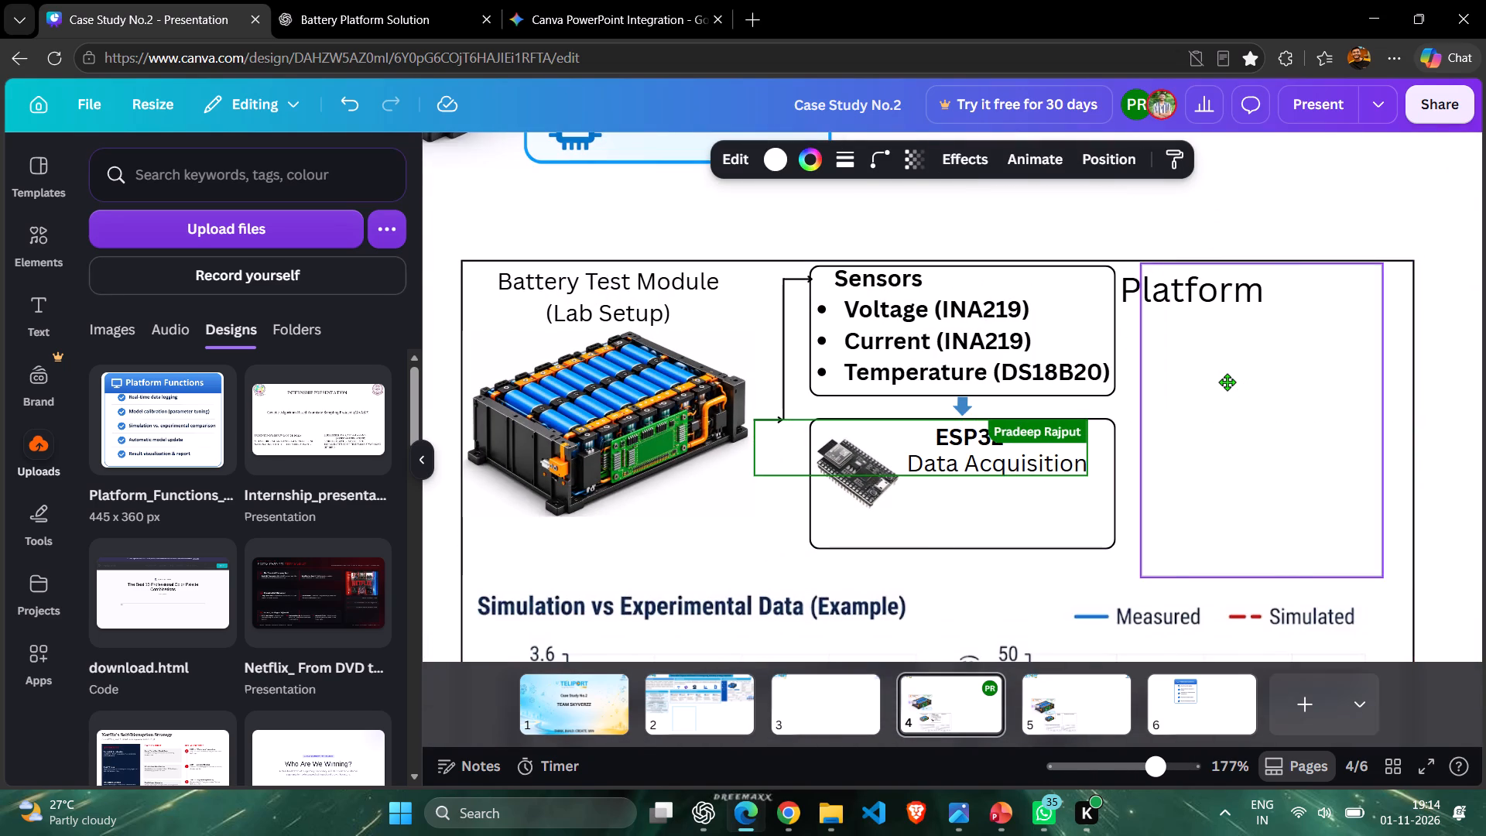
drag(1227, 382, 1214, 382)
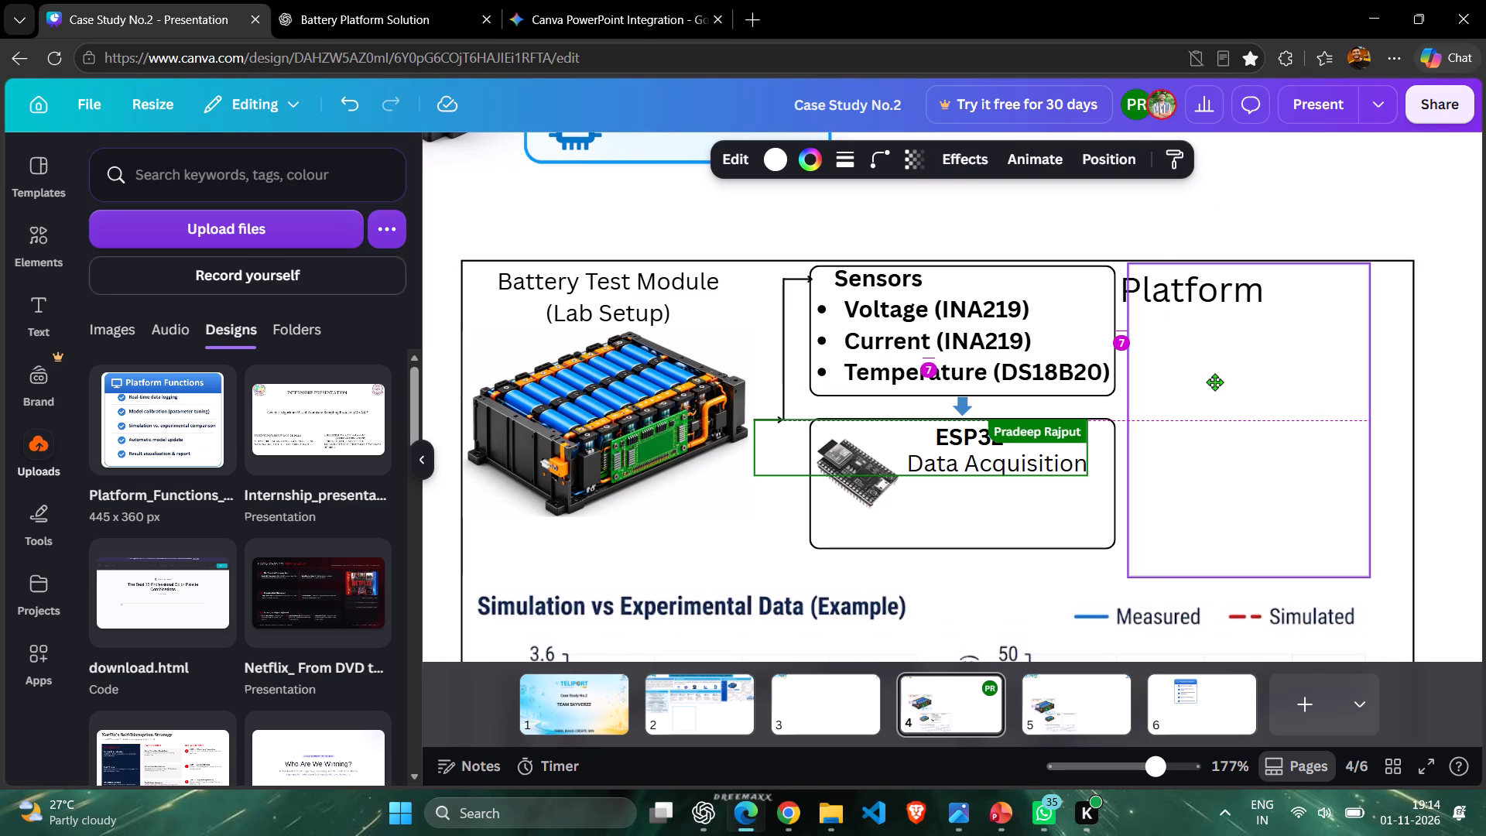
drag(1214, 382, 1238, 380)
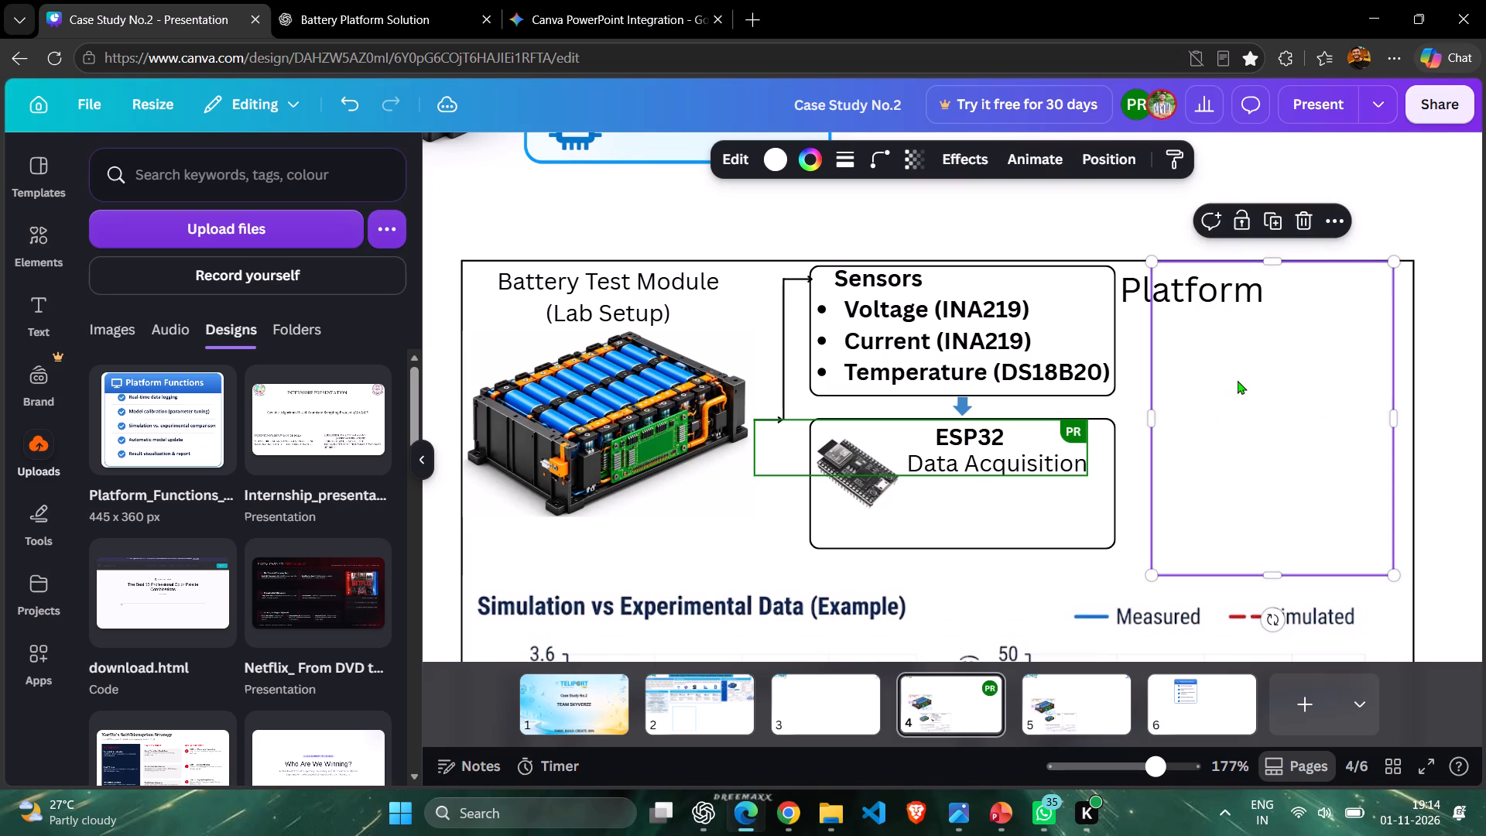
On page 6, narrow the grouped Platform Functions card by pulling in the side edge next to the item text.
click(1204, 688)
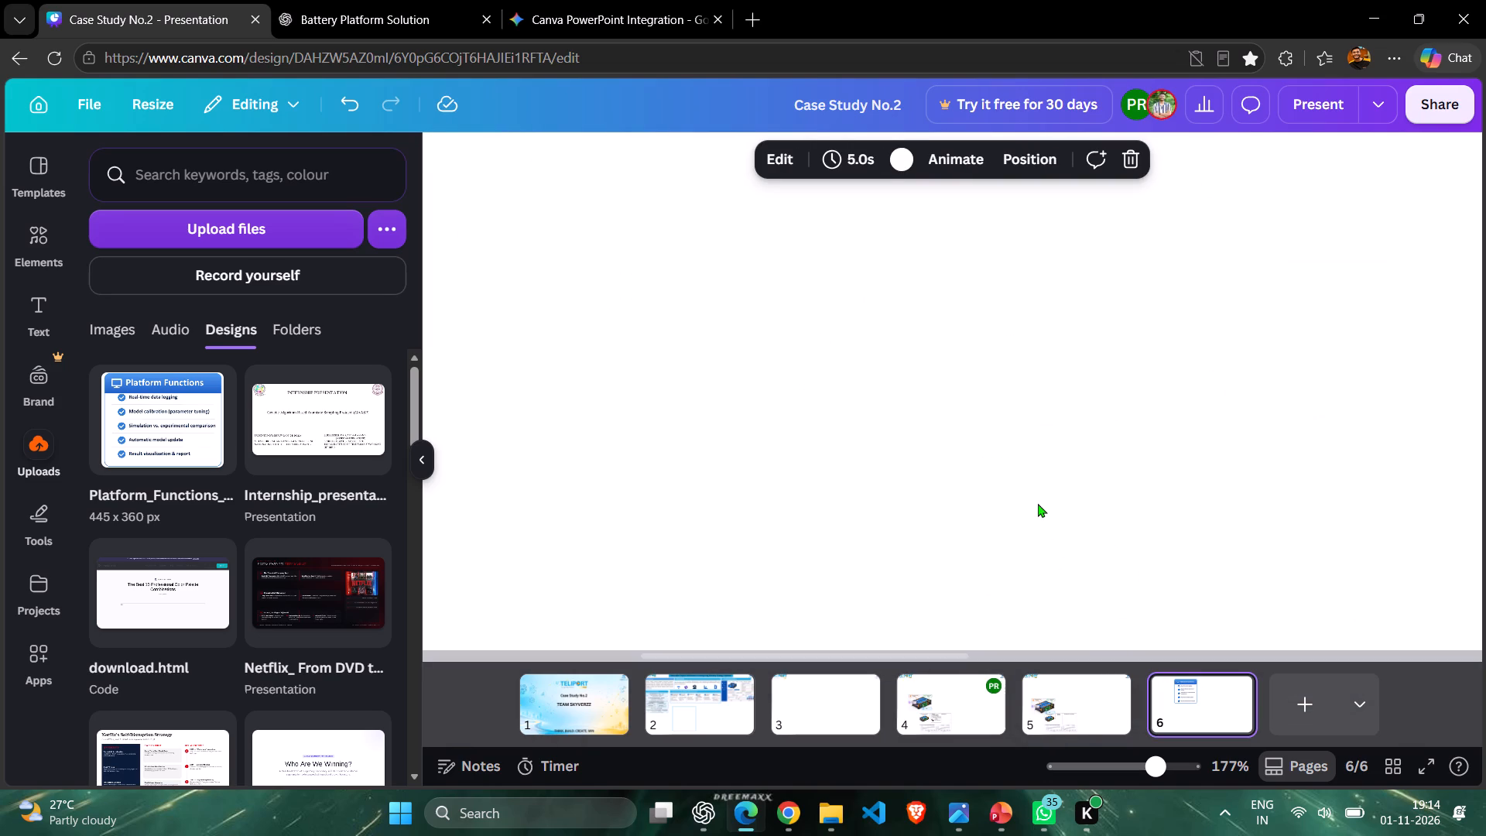
scroll(1038, 503, up, 8)
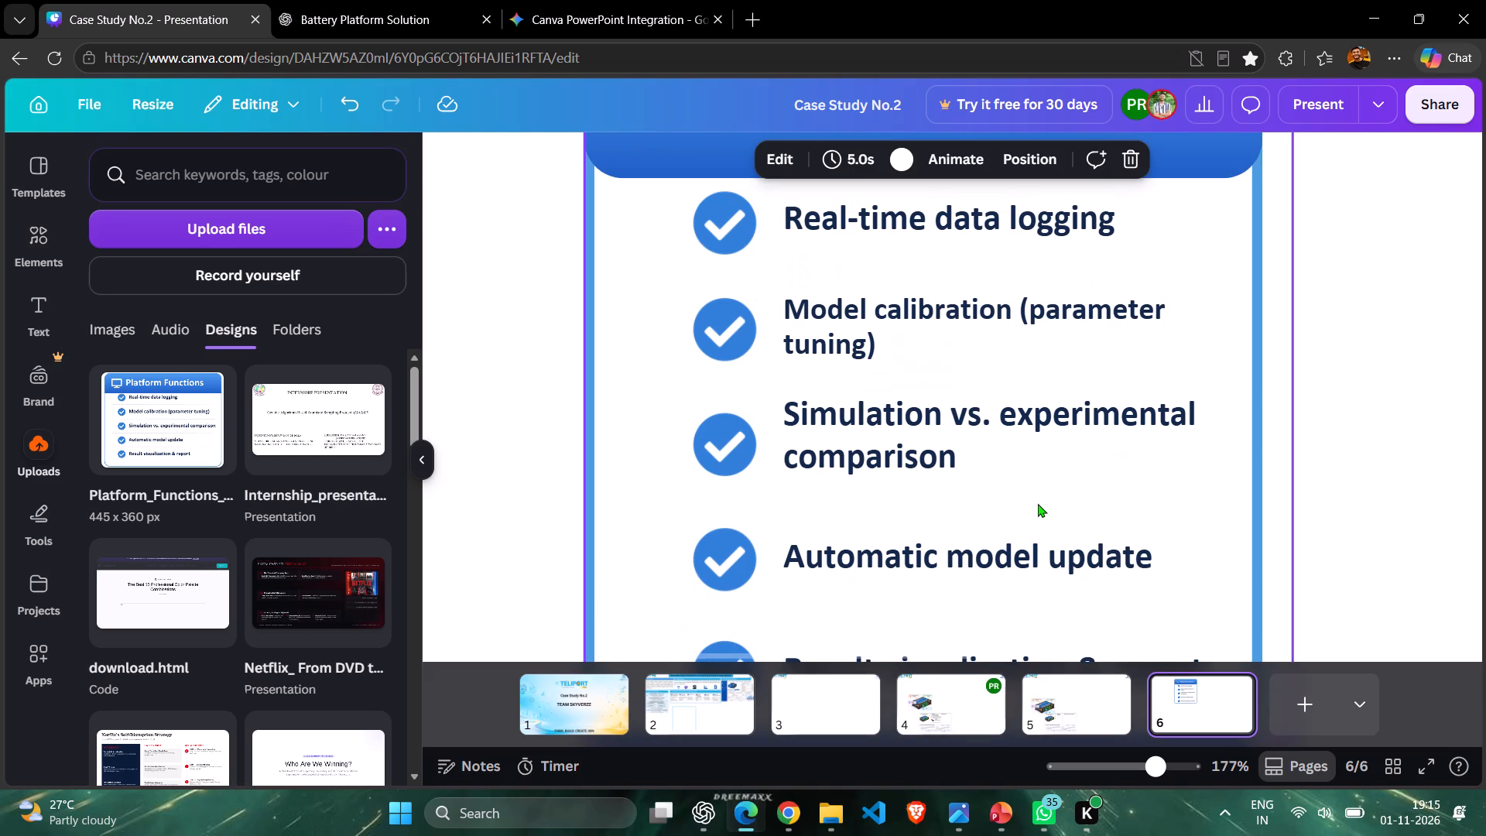
ctrl+scroll(1038, 503, down, 5)
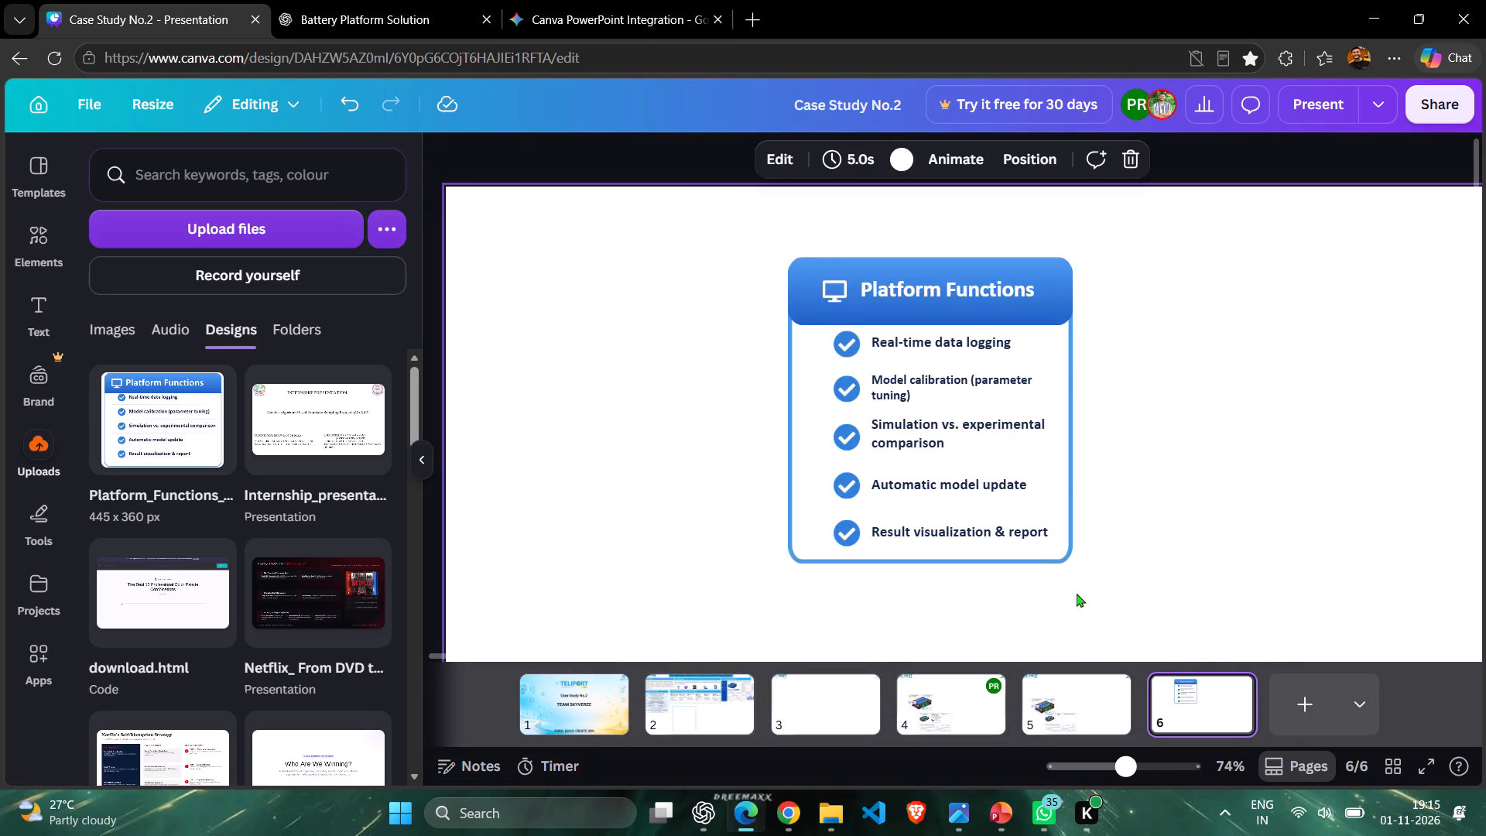
click(1055, 518)
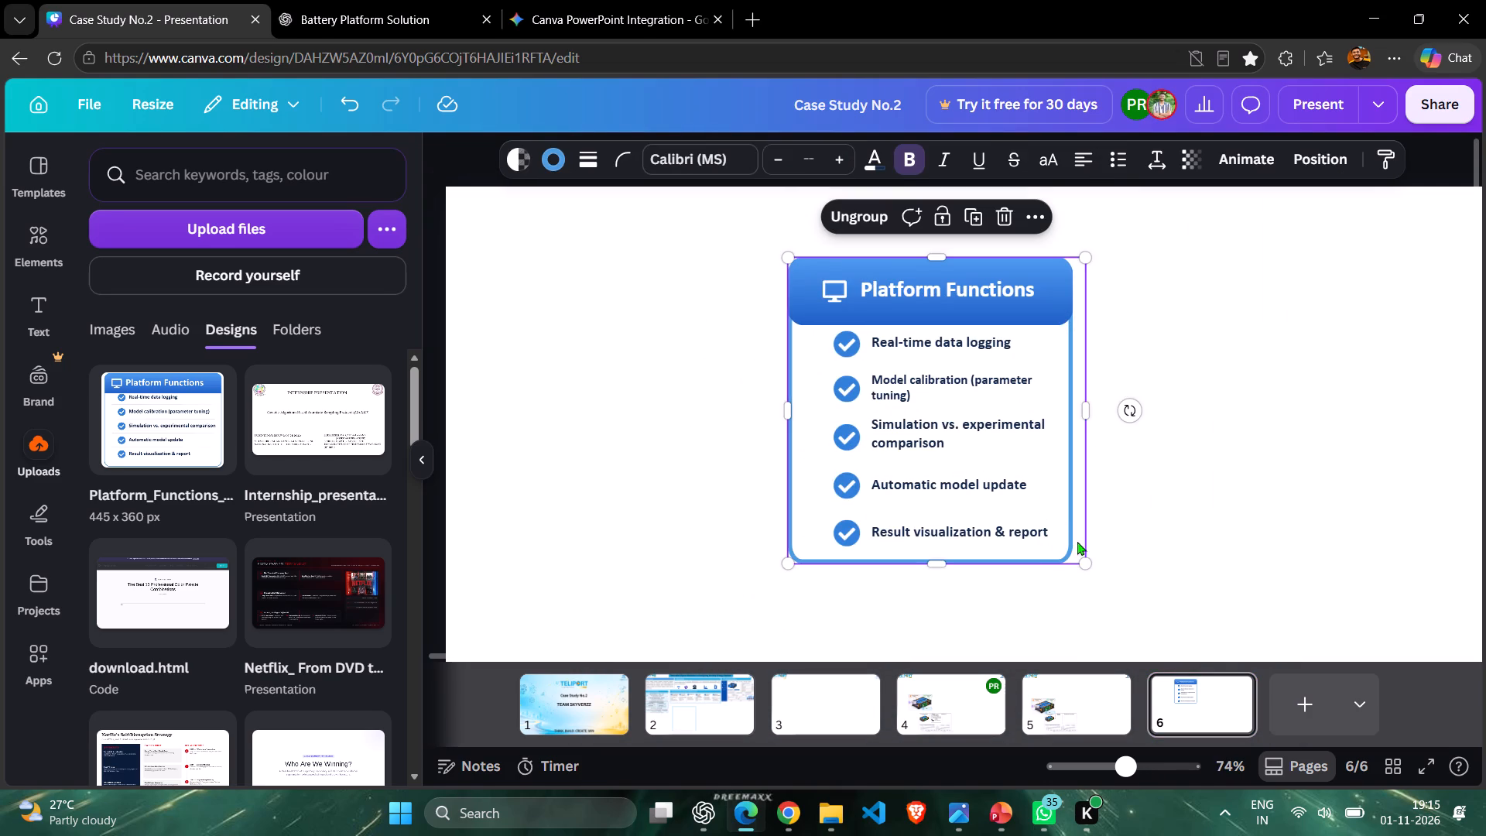
drag(1082, 563, 1025, 529)
drag(1080, 414, 1024, 411)
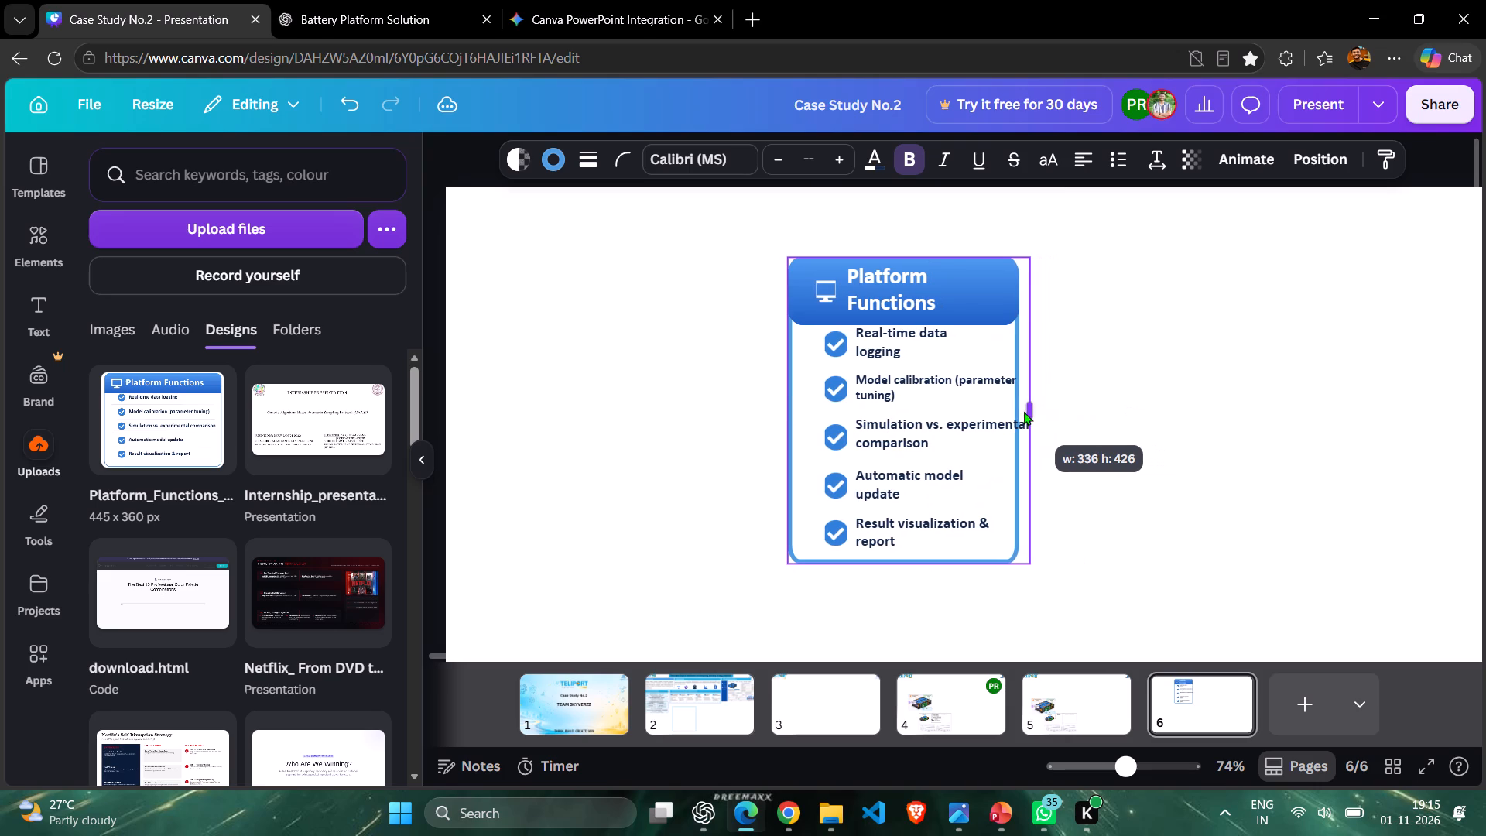
drag(1024, 411, 1049, 411)
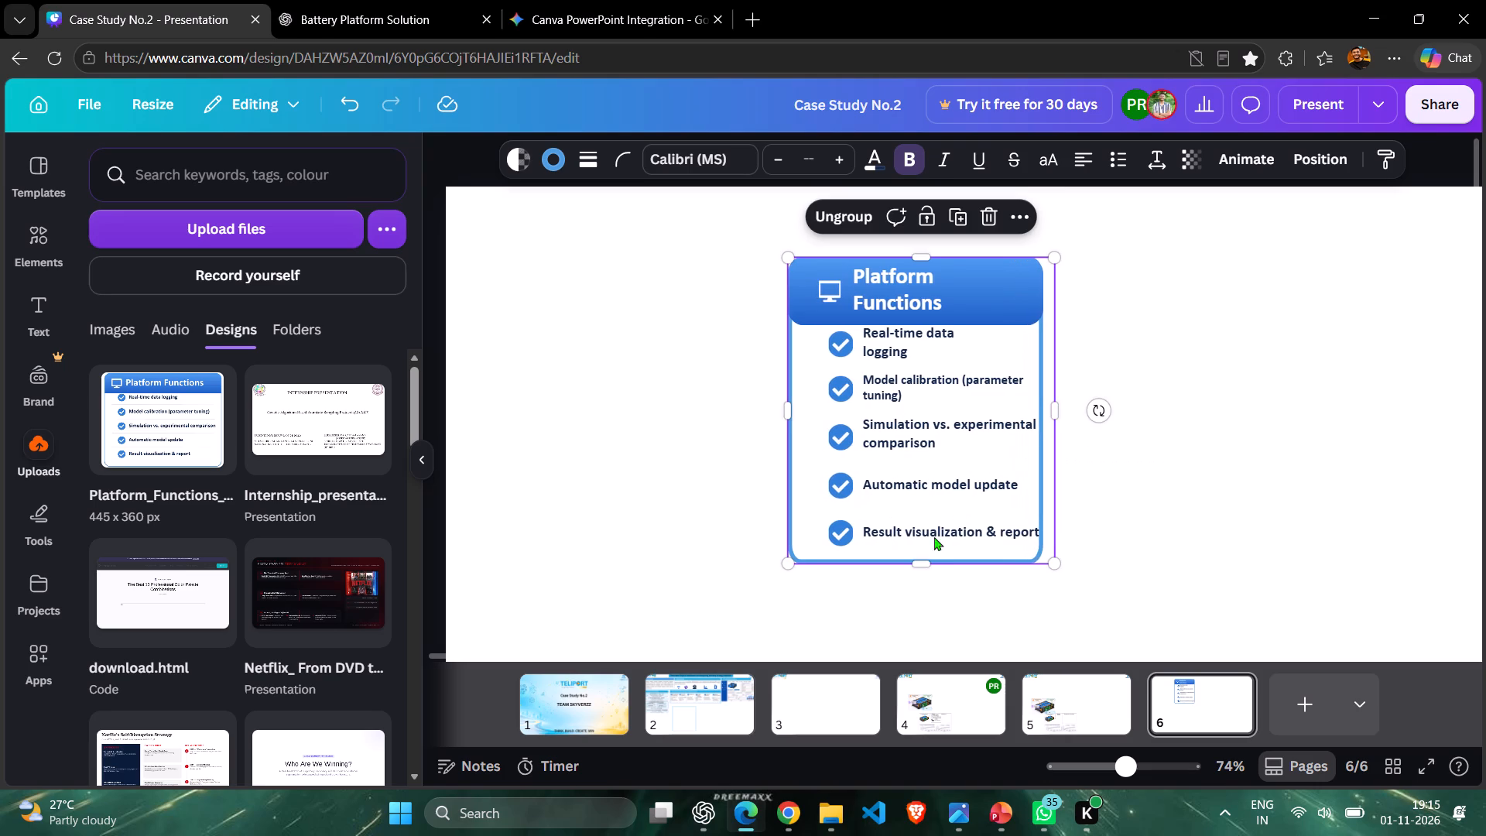
Resize the grouped Platform Functions card to about 360 wide and 468 high.
drag(920, 568, 920, 516)
drag(786, 381, 821, 379)
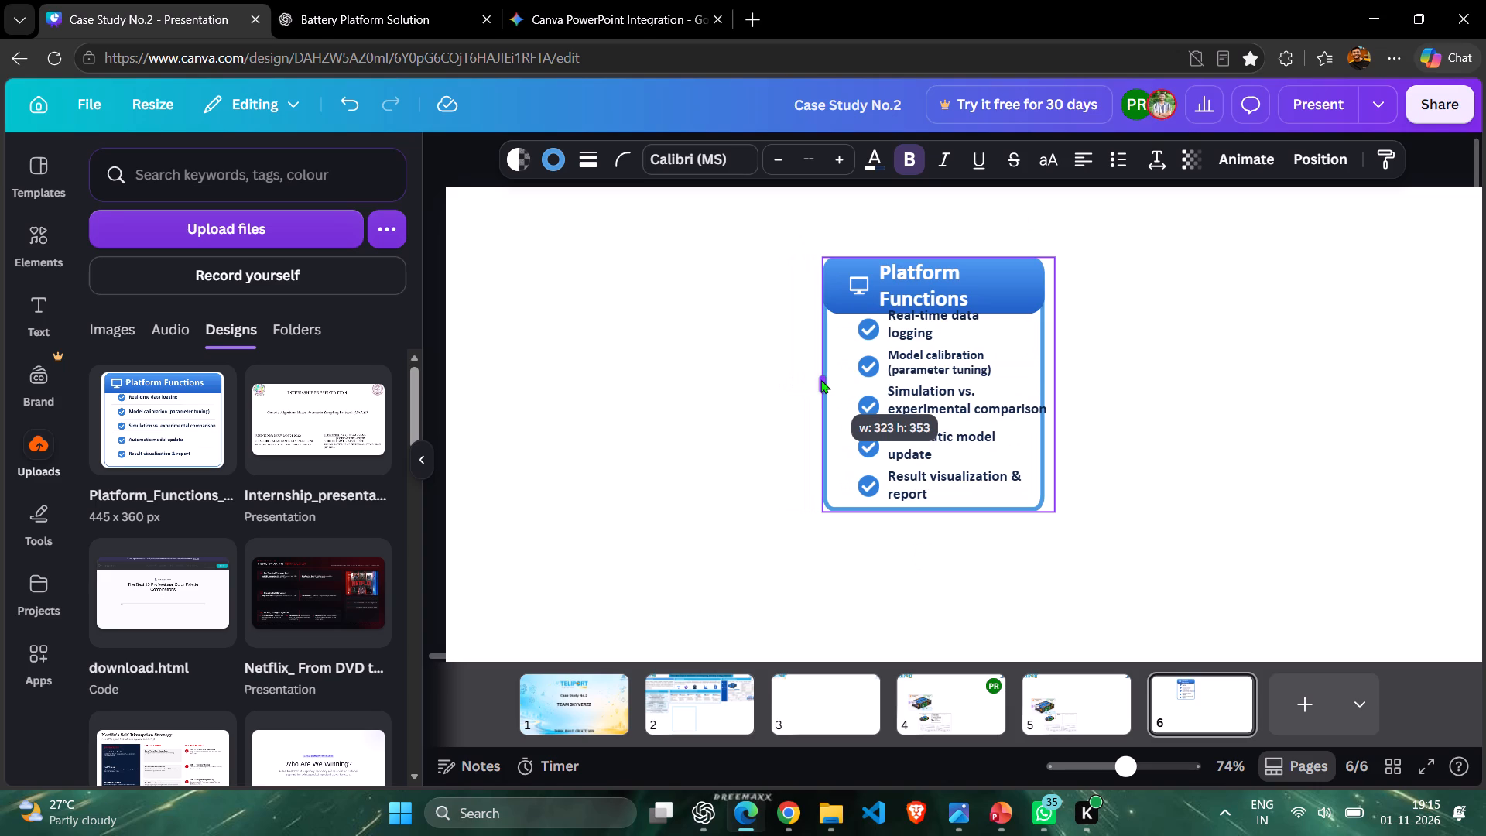
drag(821, 379, 794, 384)
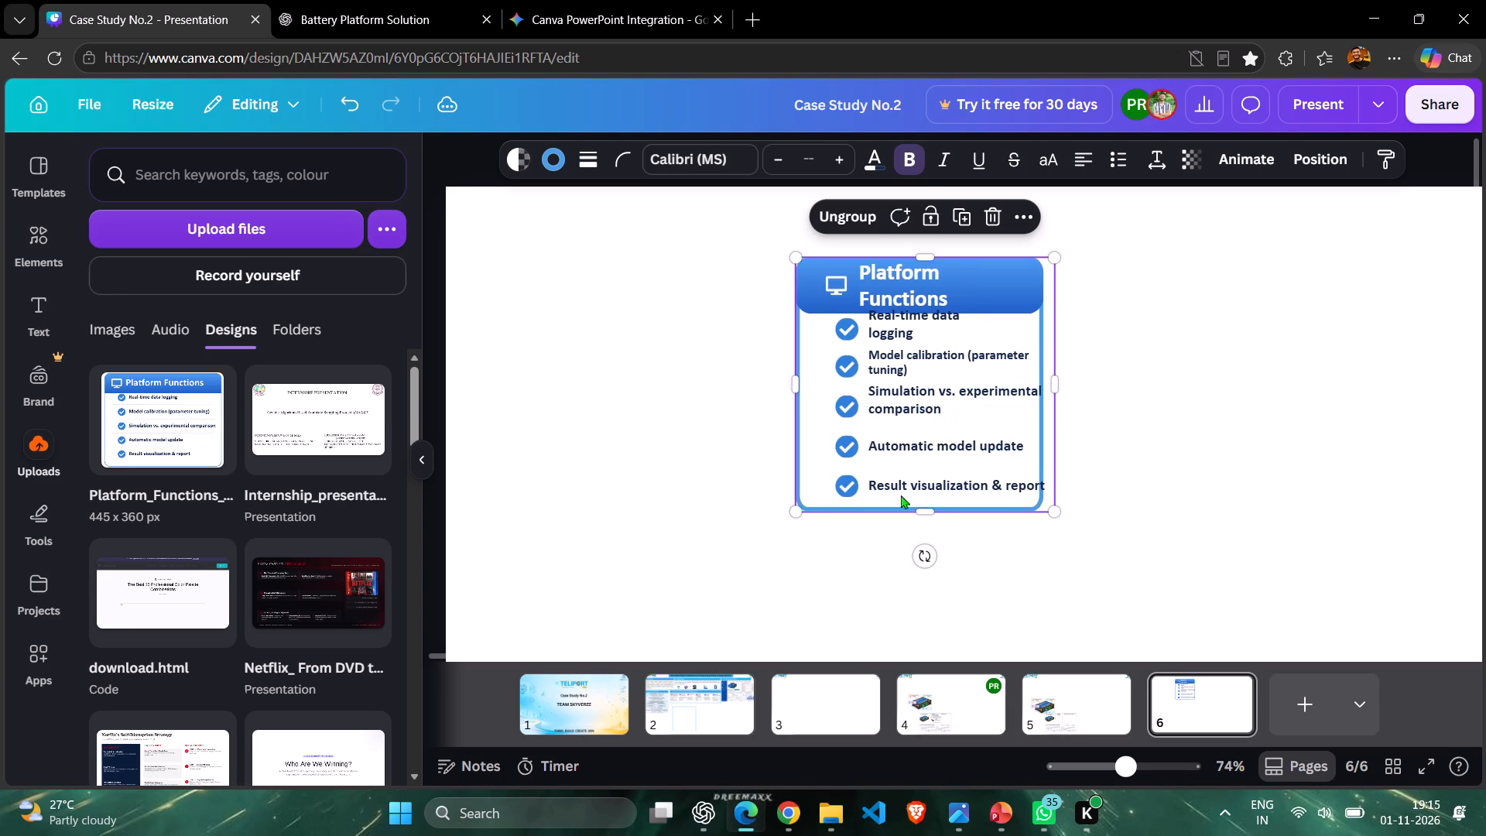
drag(932, 516, 930, 574)
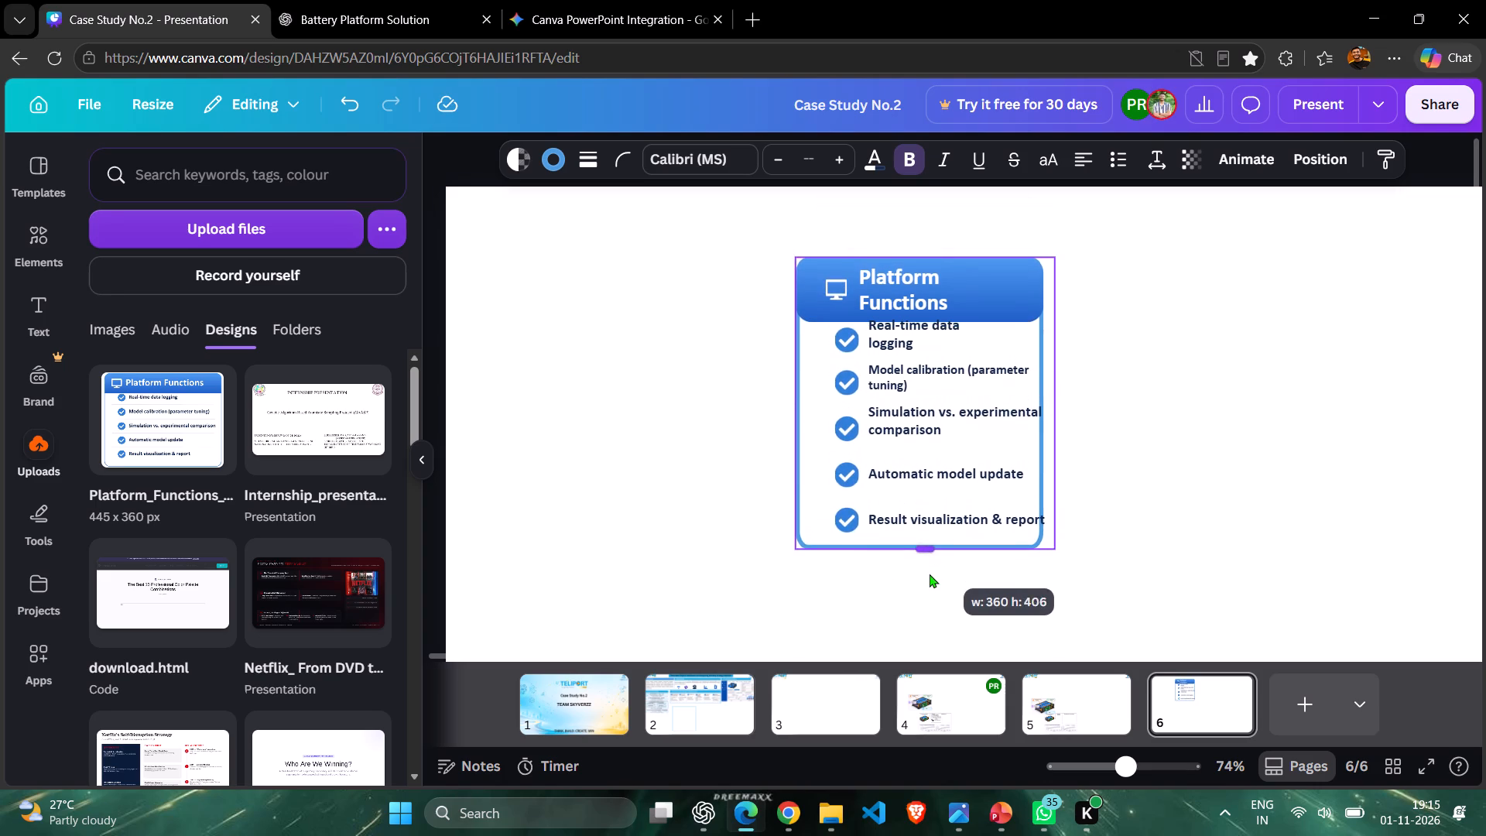
drag(930, 574, 919, 598)
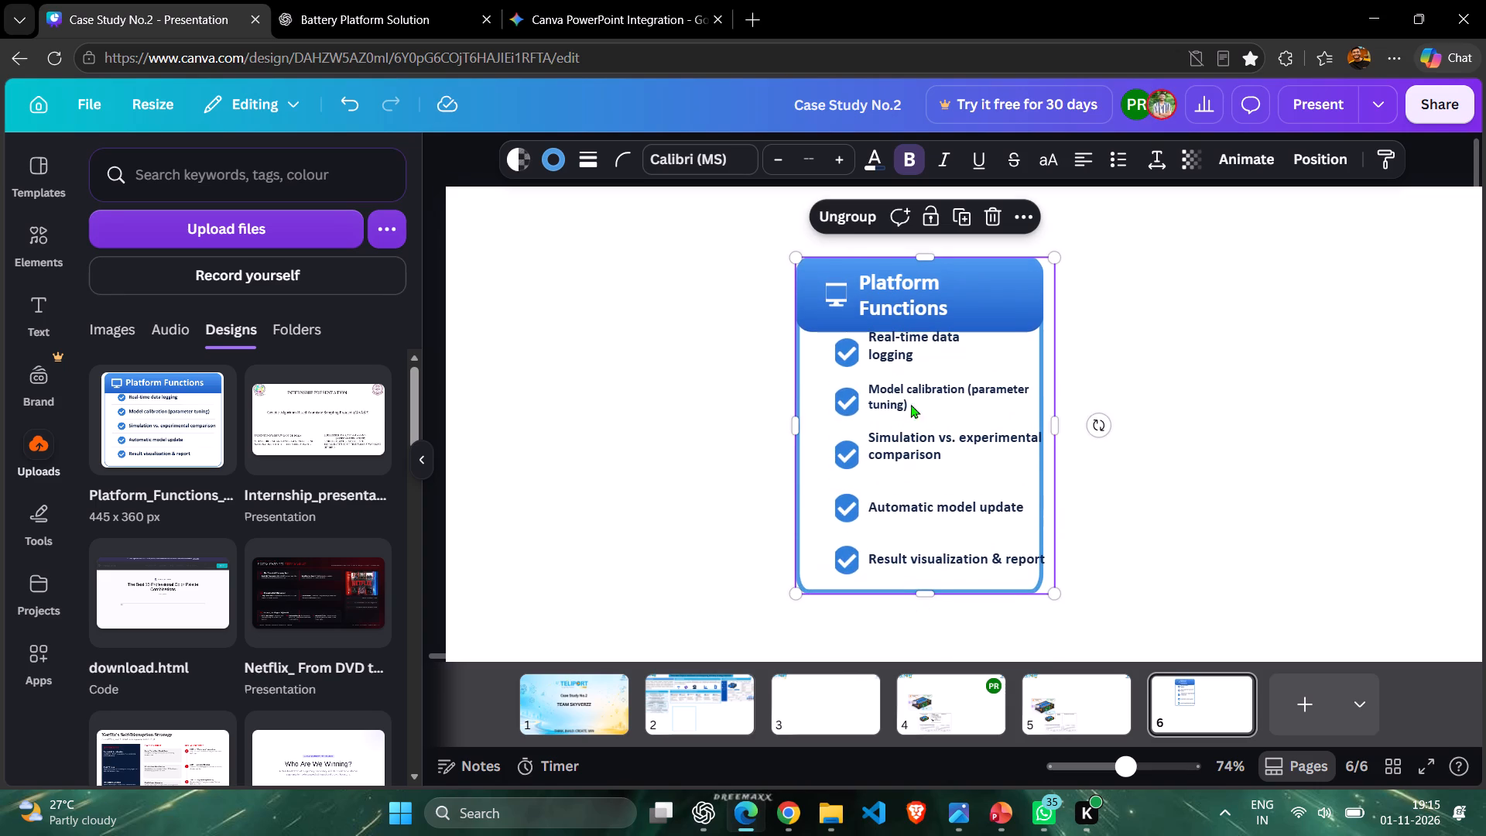
Reduce the height of the "Model calibration (parameter tuning)" text box from its top edge to about 50.
click(899, 379)
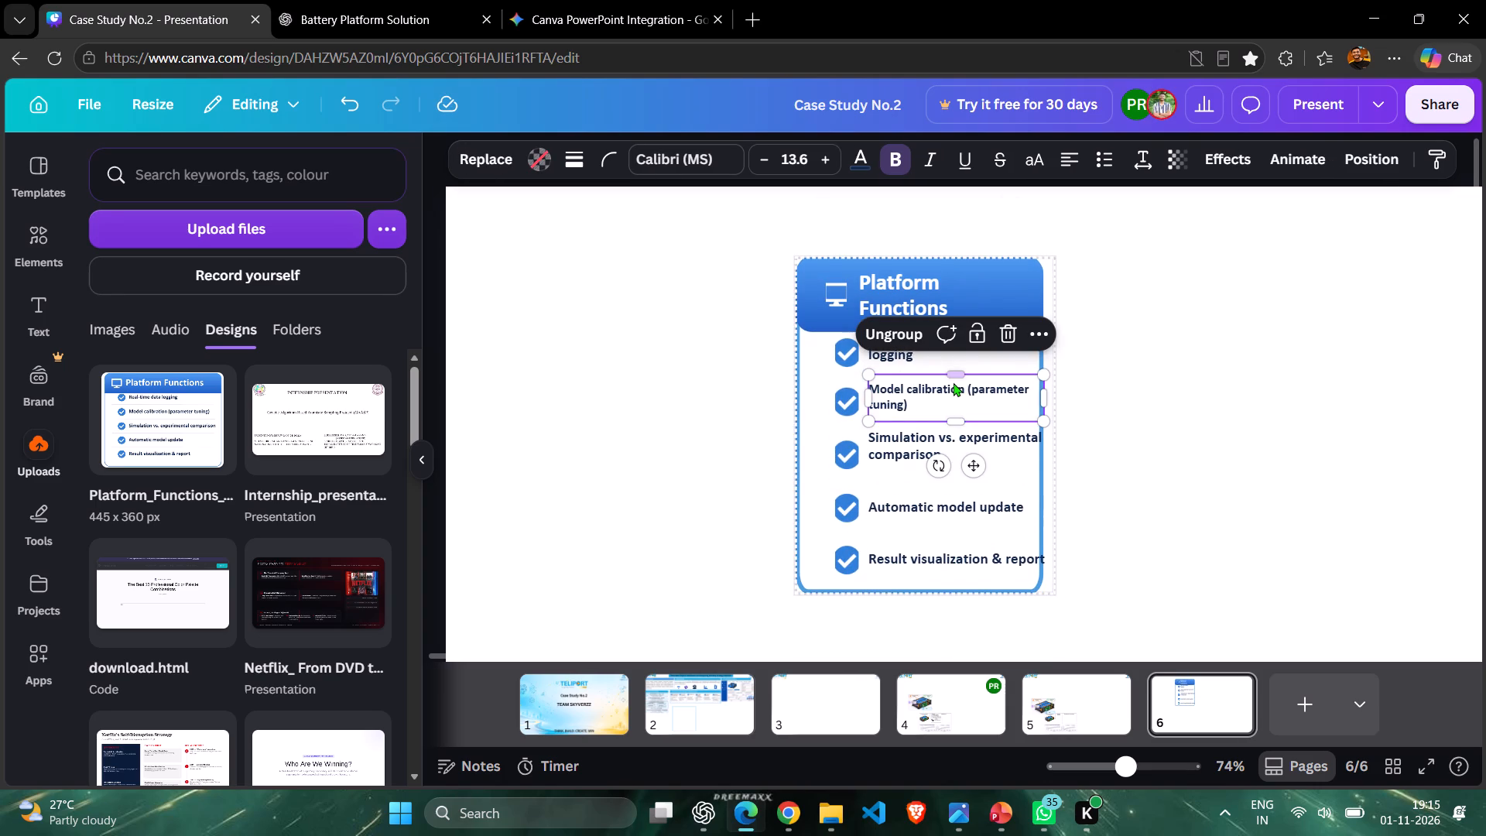
drag(954, 375, 957, 384)
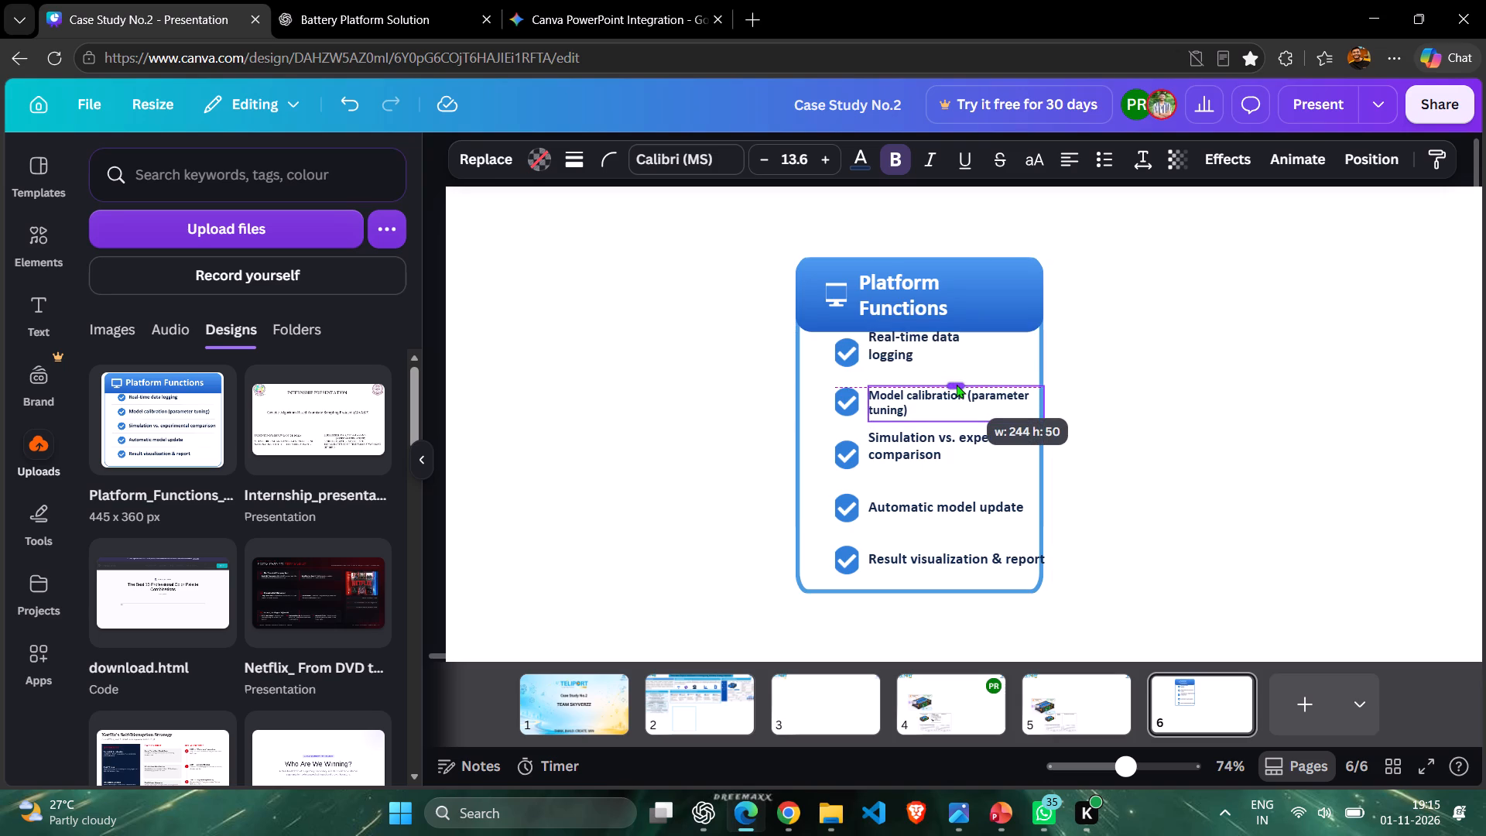
drag(957, 384, 957, 396)
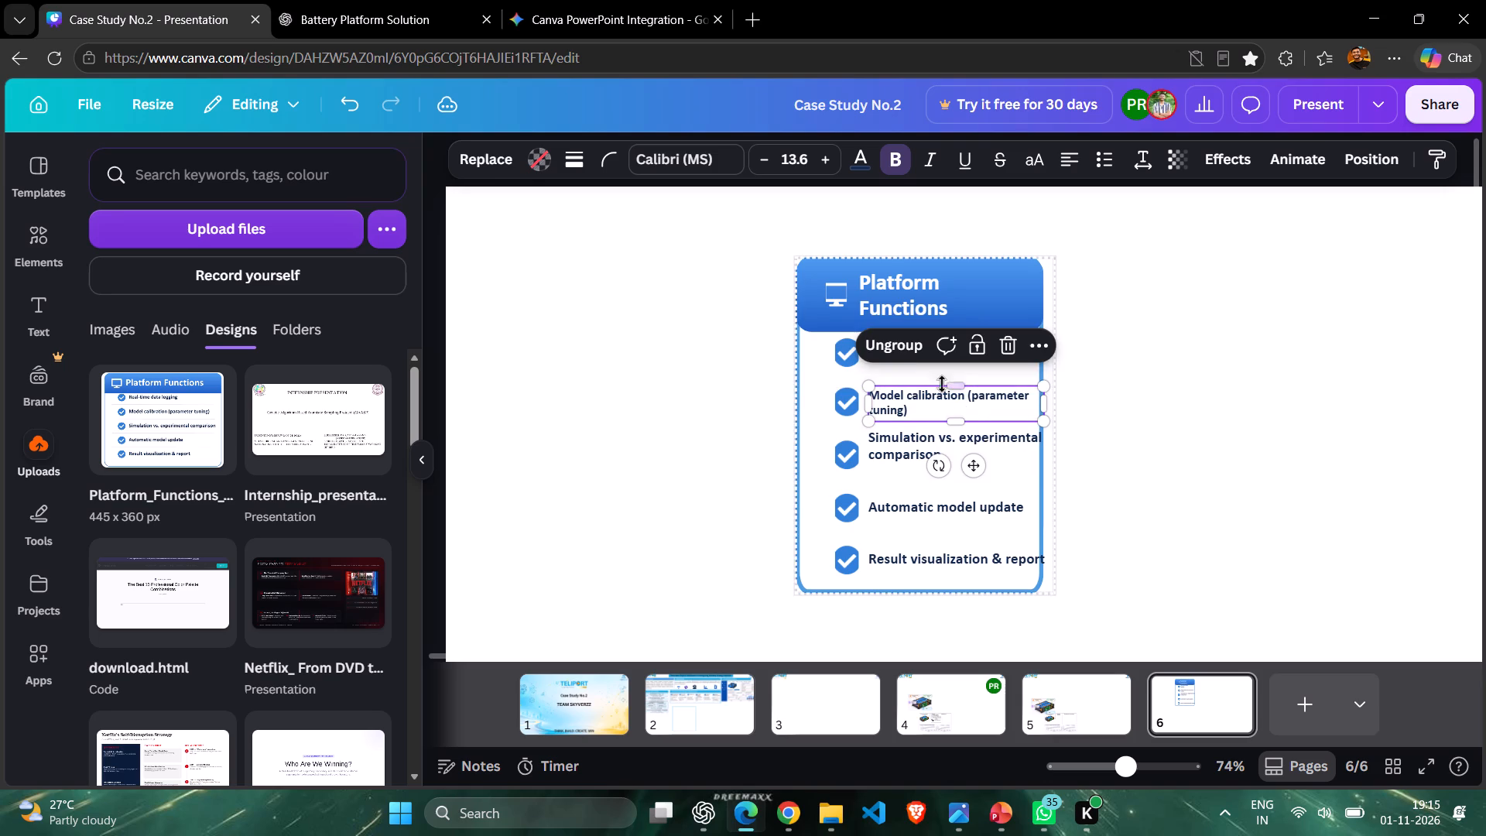
click(715, 392)
Reduce the height of the "Real-time data logging" text box from its top edge to about 59, clear of the blue header.
click(899, 355)
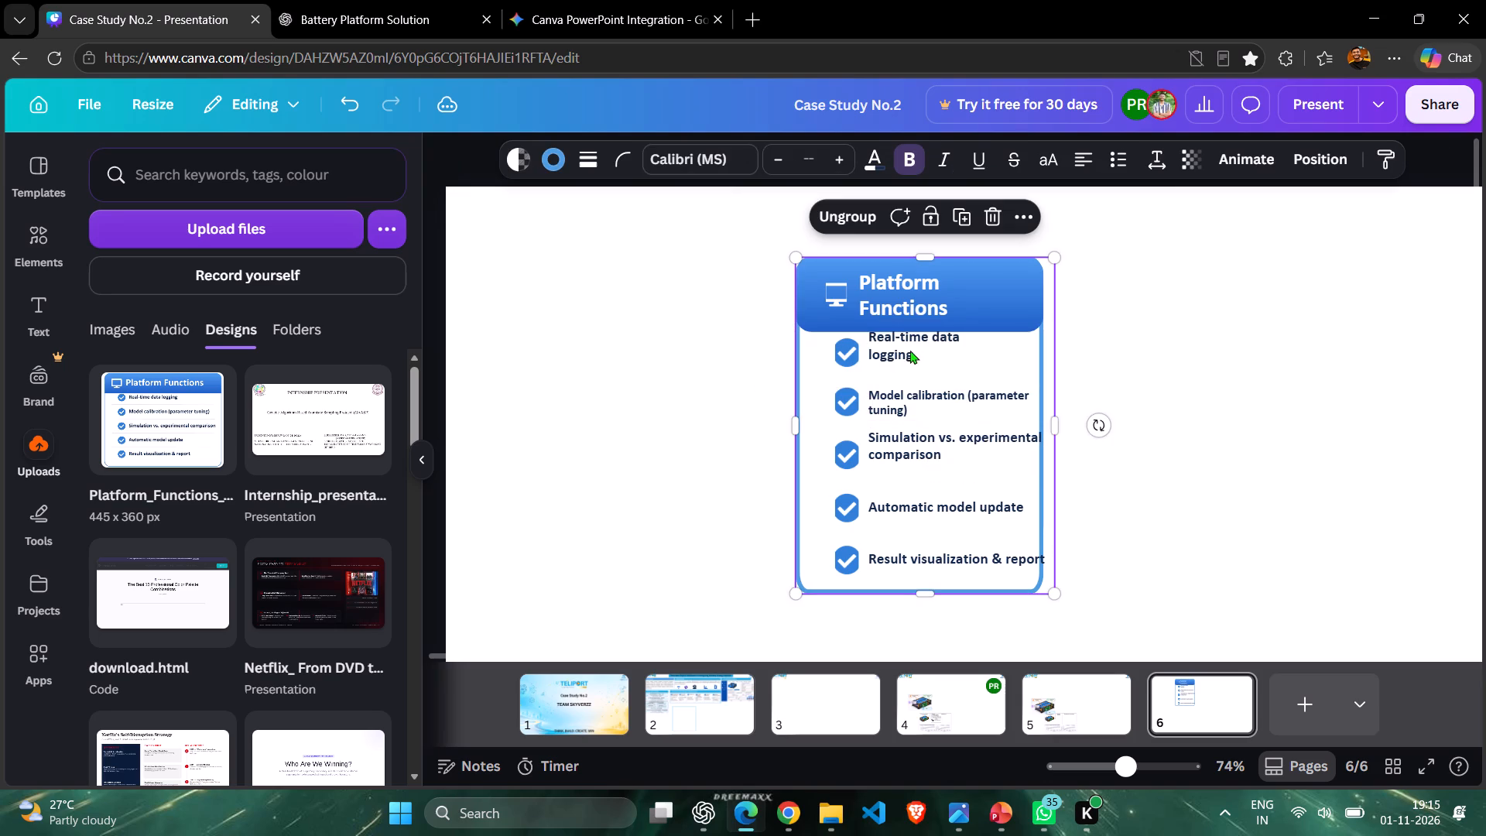
click(919, 345)
drag(930, 325, 932, 335)
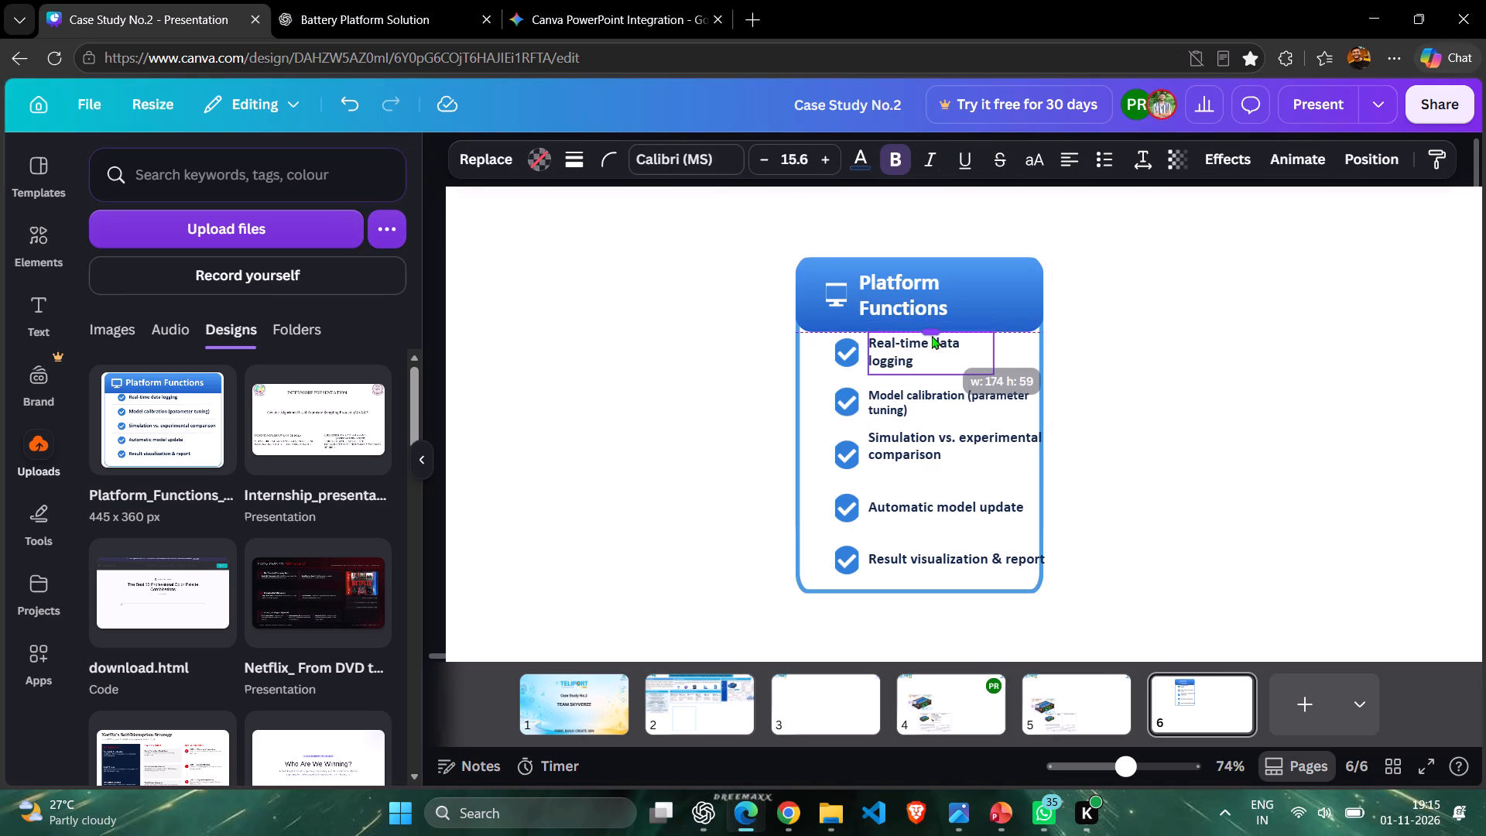
drag(932, 335, 932, 346)
drag(932, 331, 932, 341)
drag(930, 371, 930, 361)
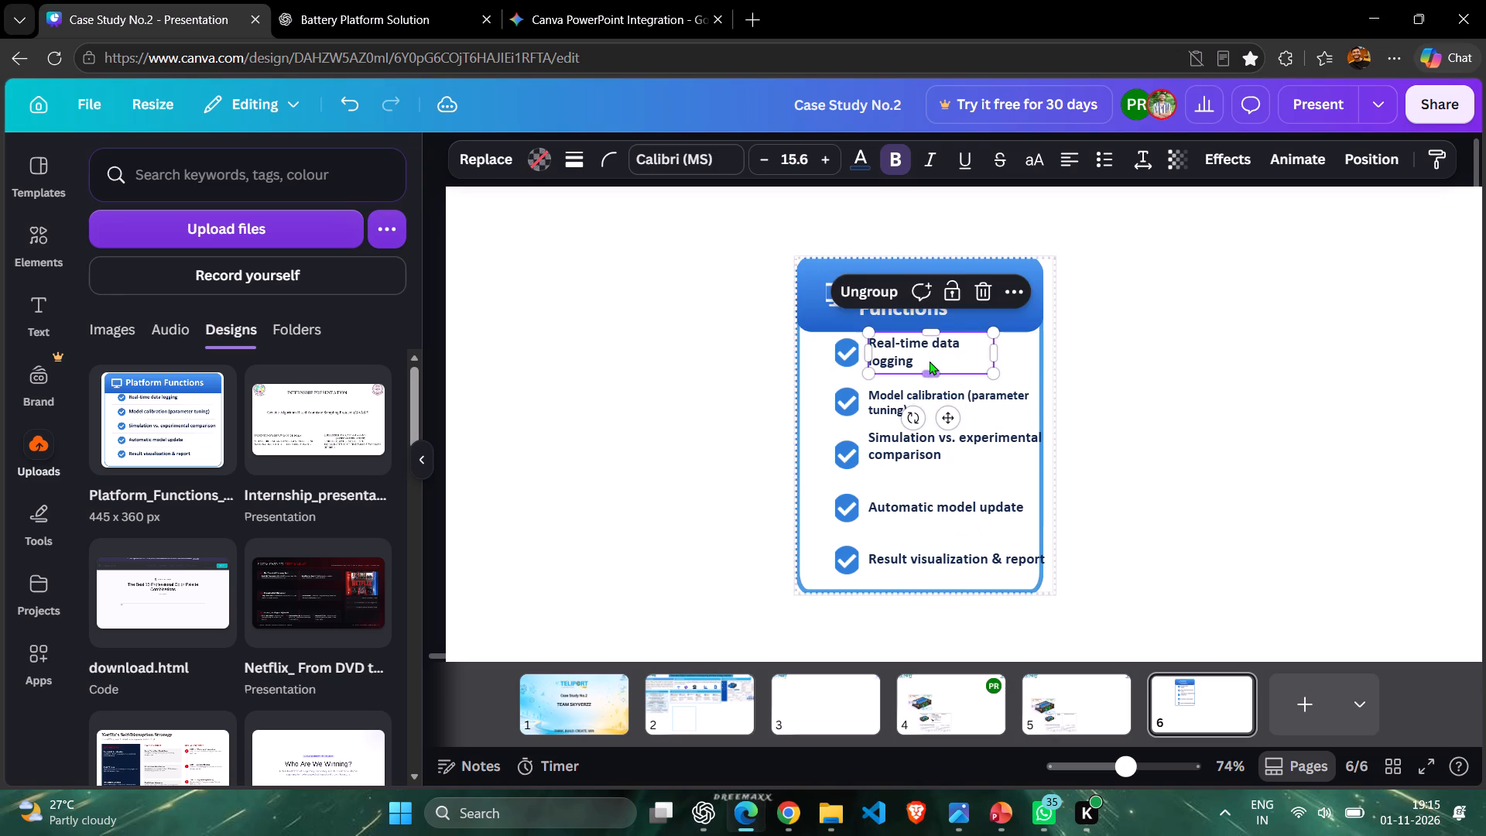
click(919, 392)
drag(965, 389, 965, 412)
click(639, 437)
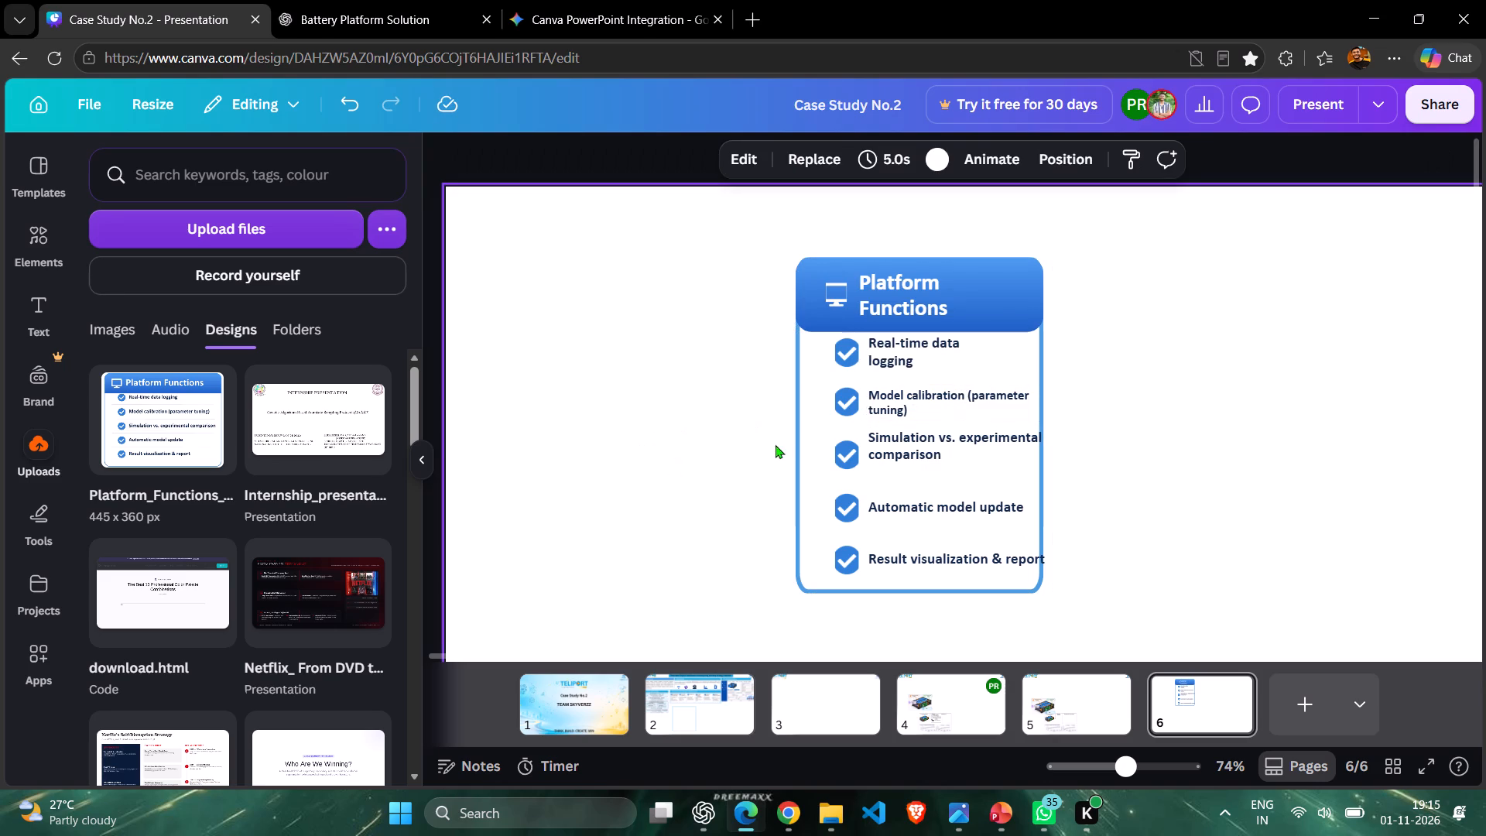
Shrink the check icon beside "Real-time data logging" to about 28 by 35.
click(841, 348)
click(841, 348)
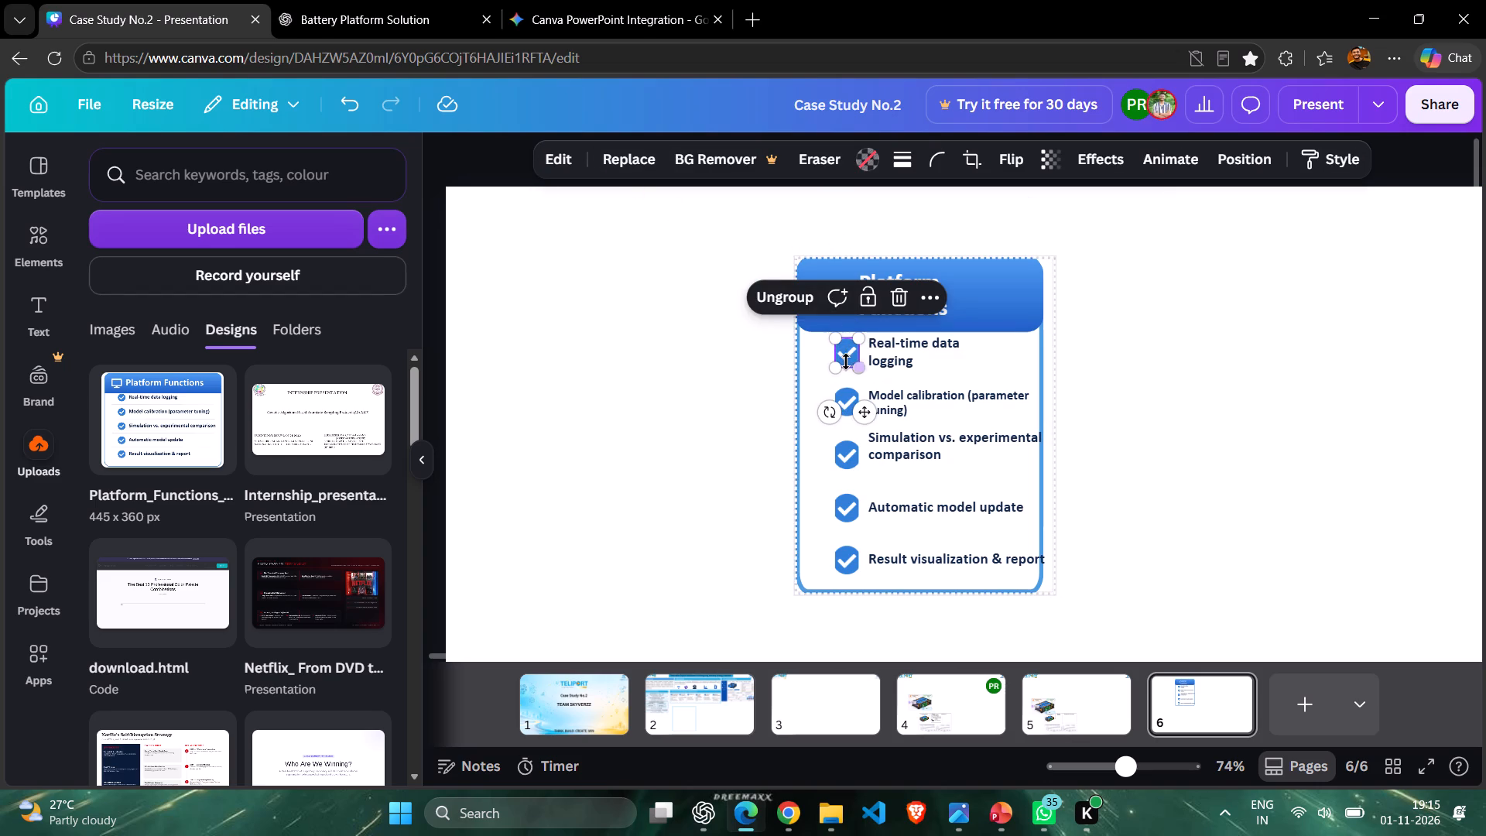
click(864, 369)
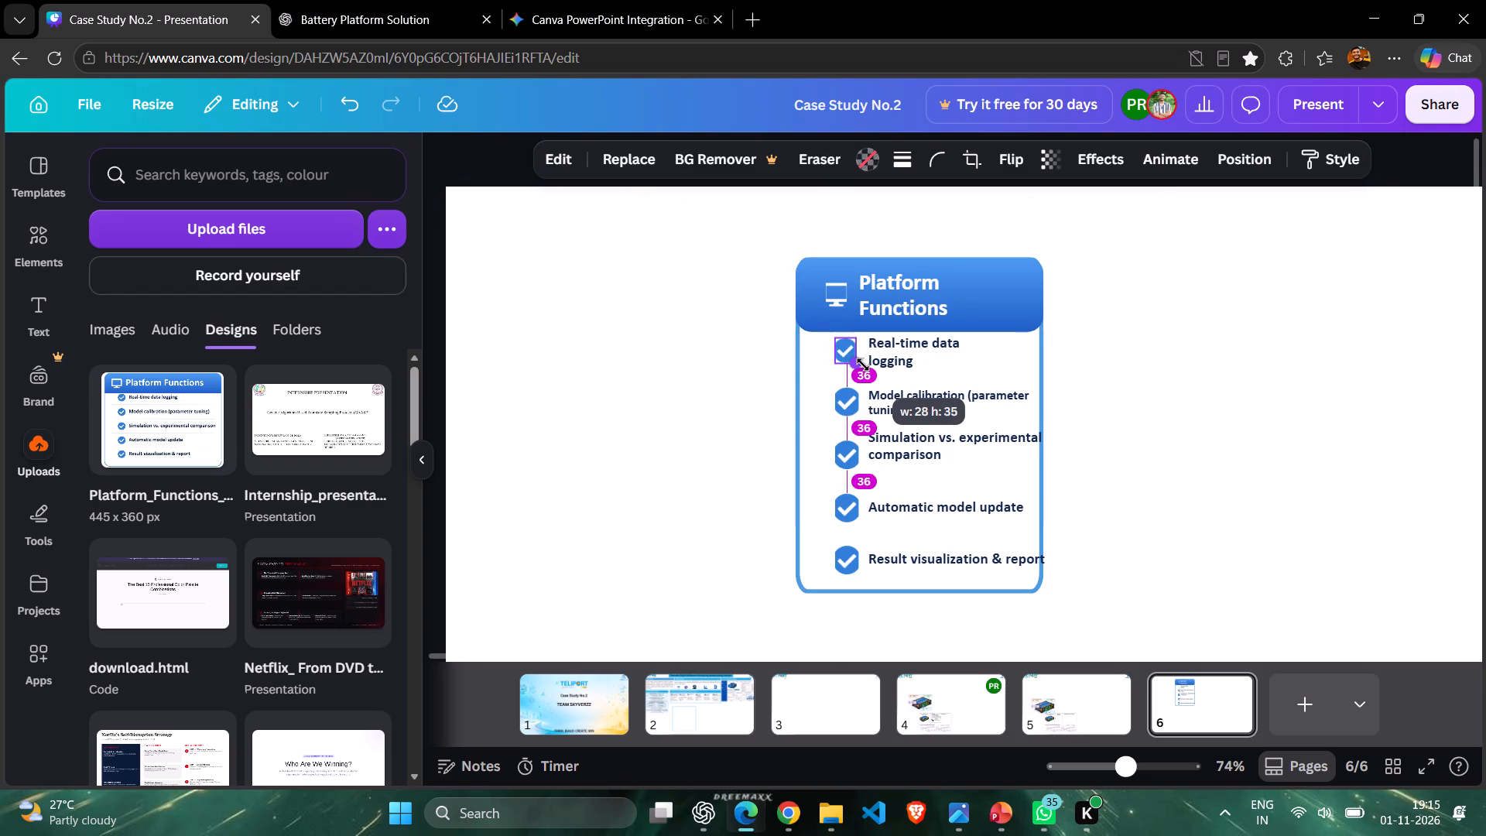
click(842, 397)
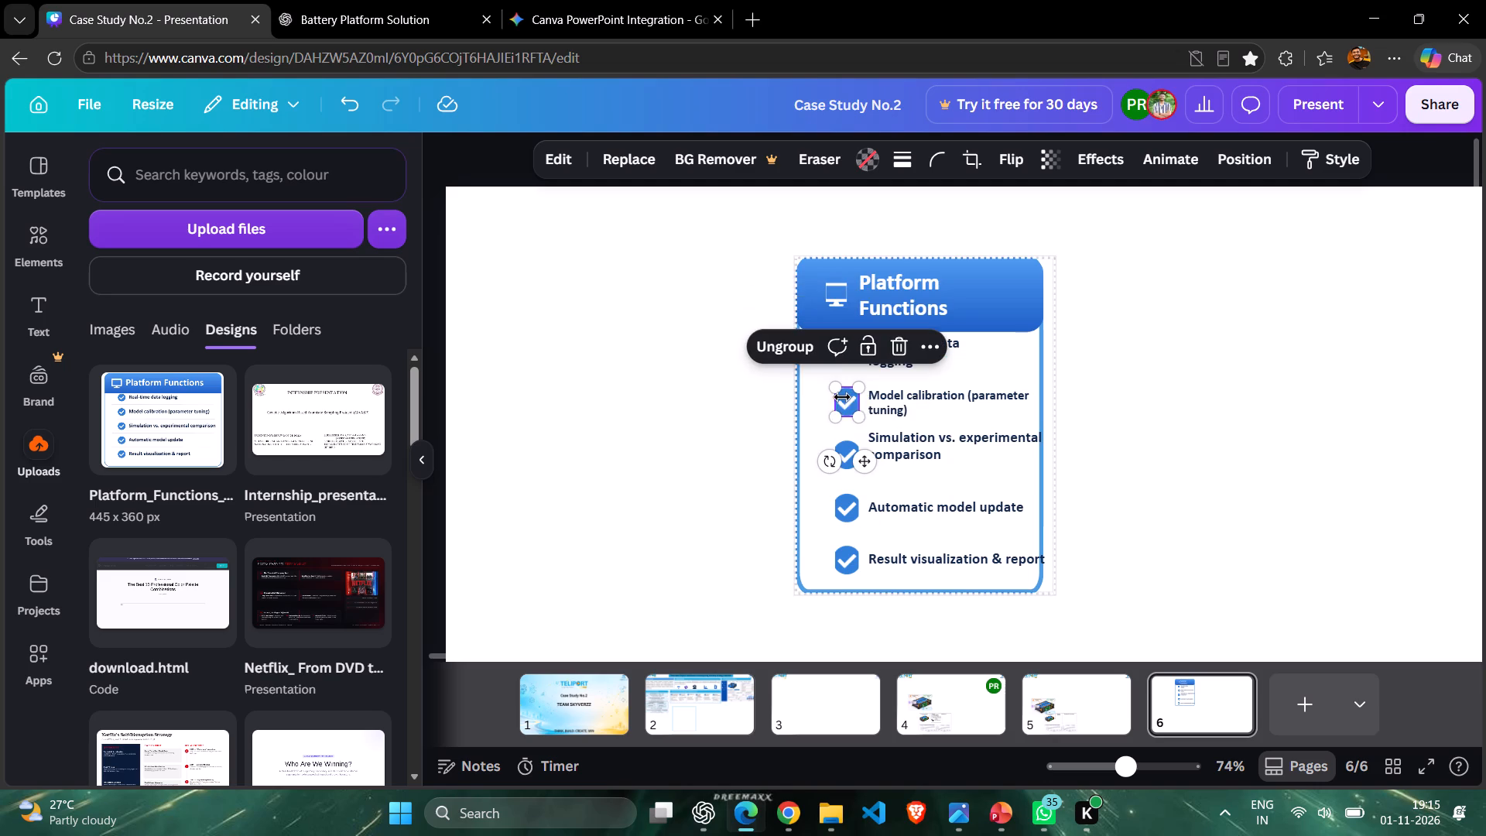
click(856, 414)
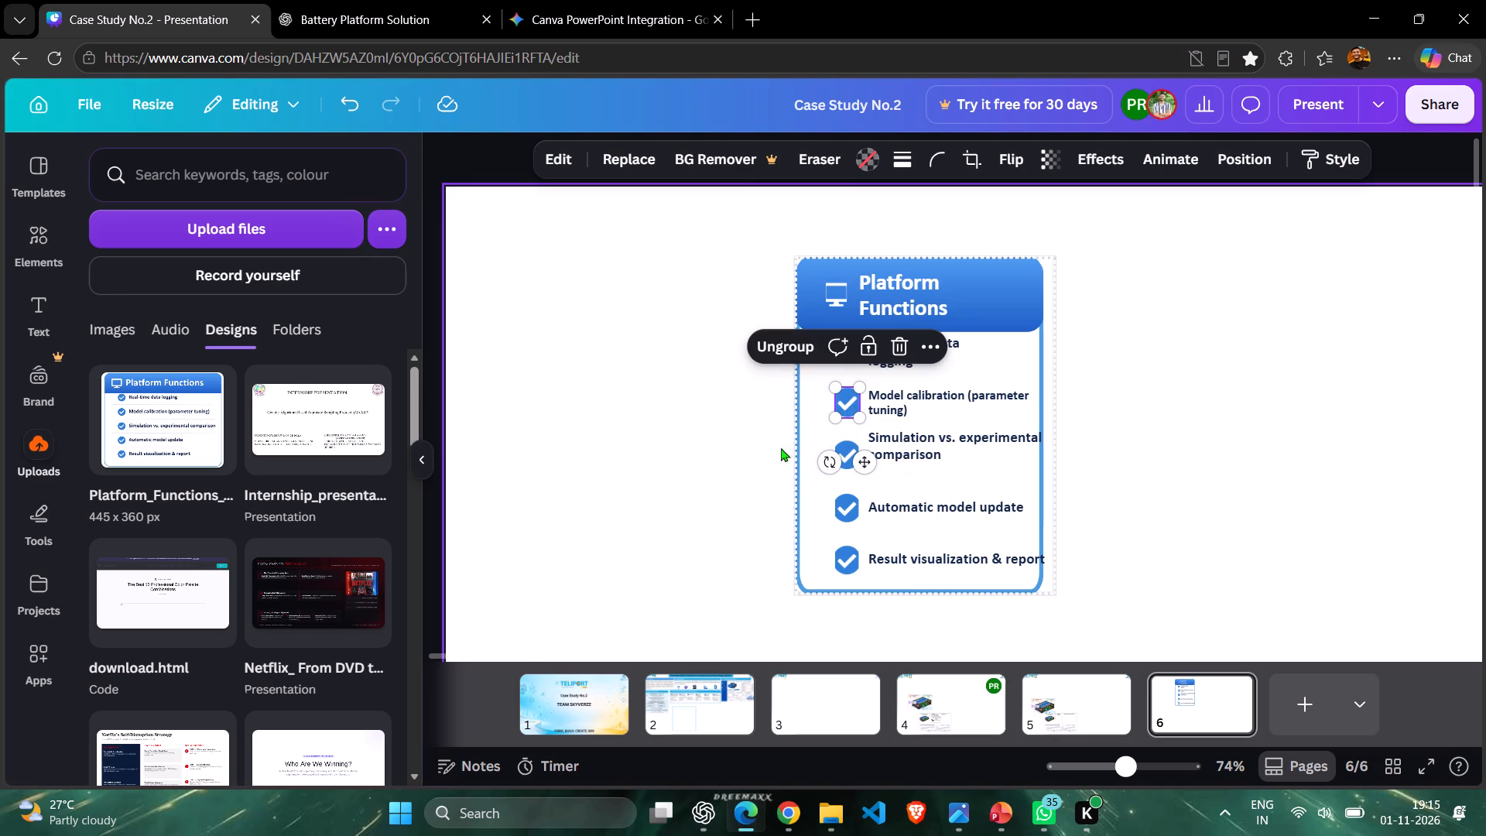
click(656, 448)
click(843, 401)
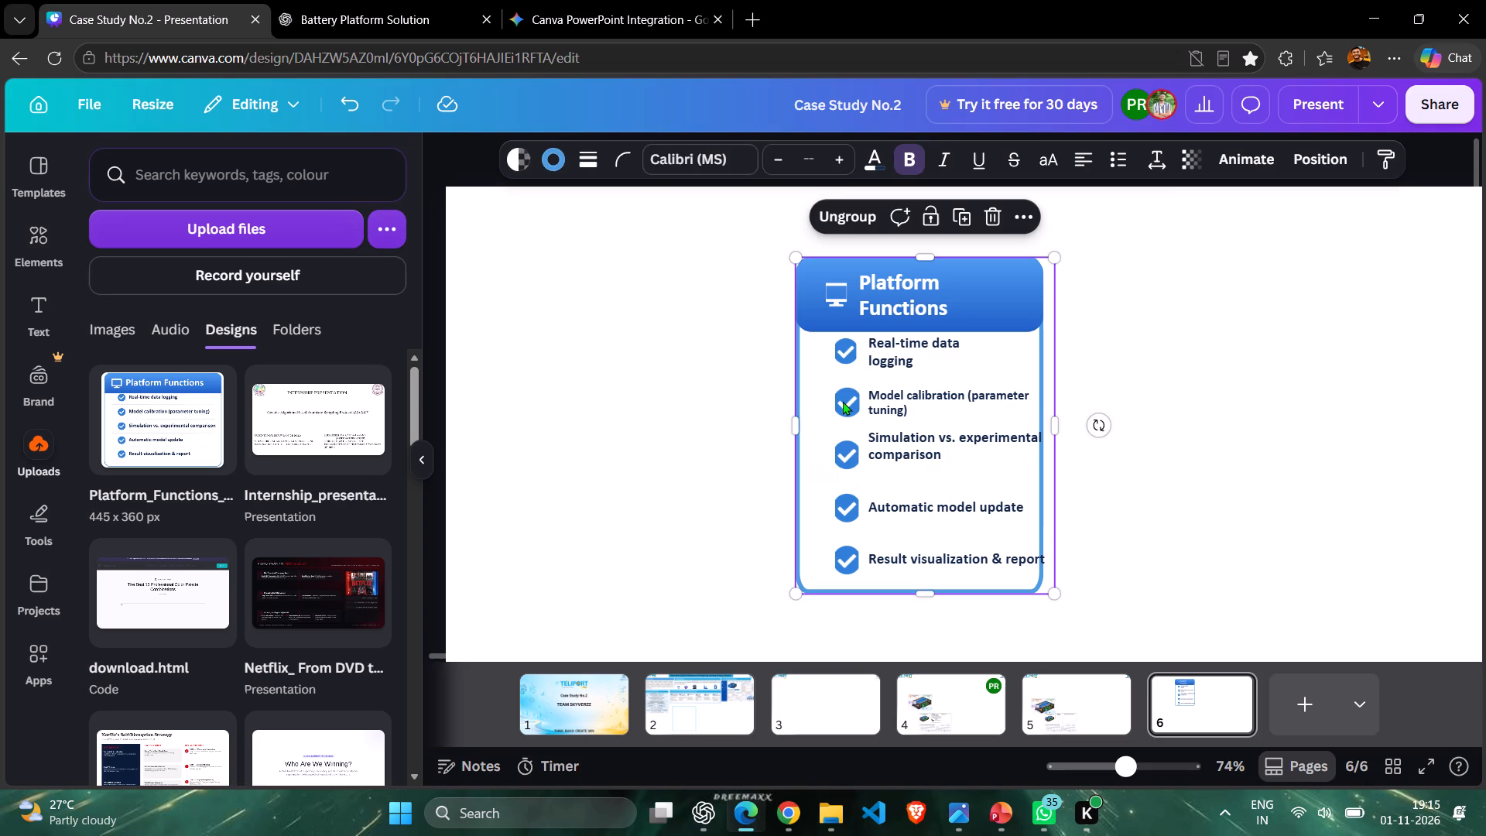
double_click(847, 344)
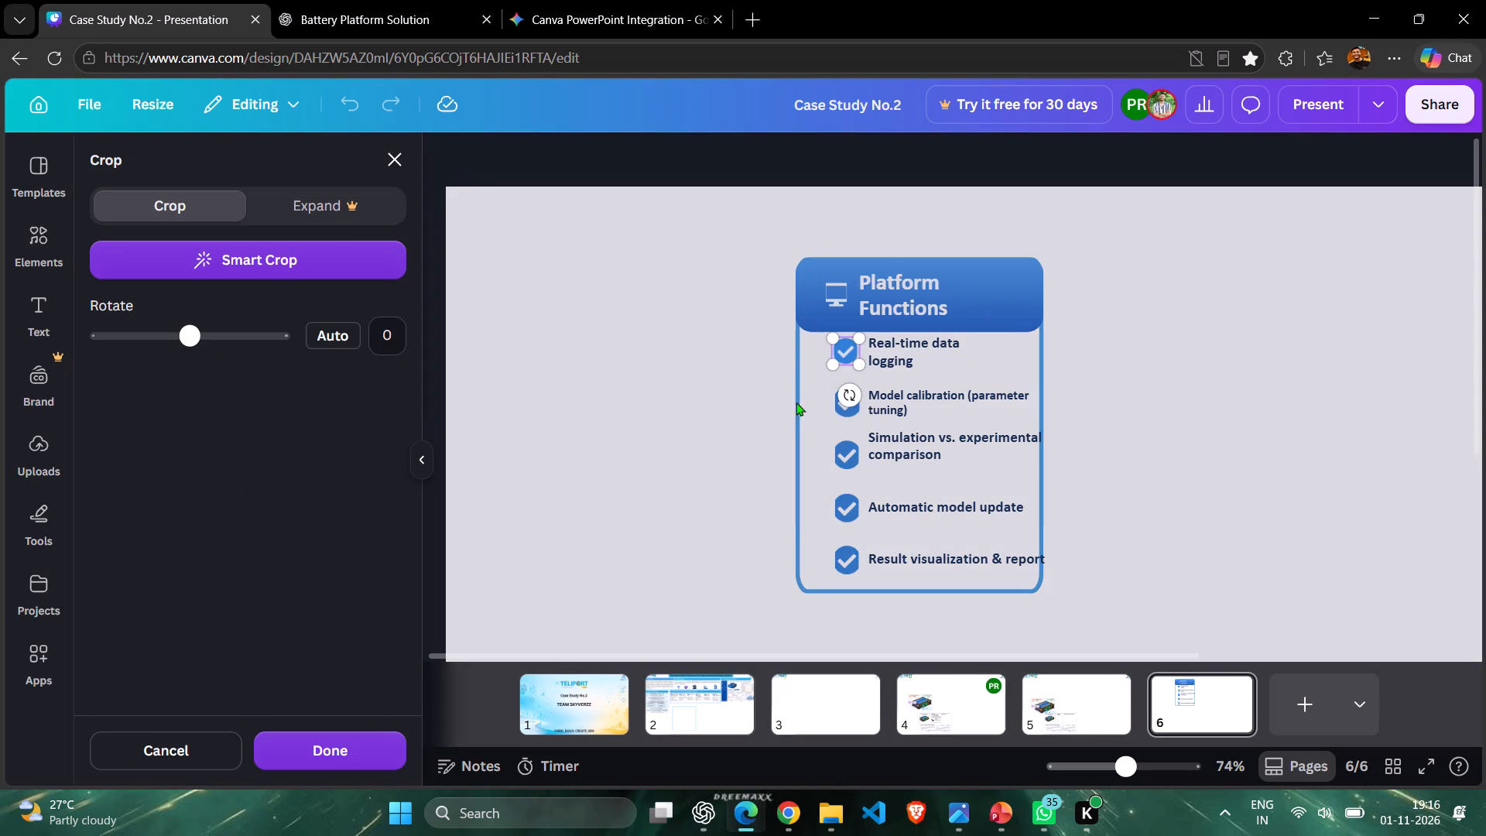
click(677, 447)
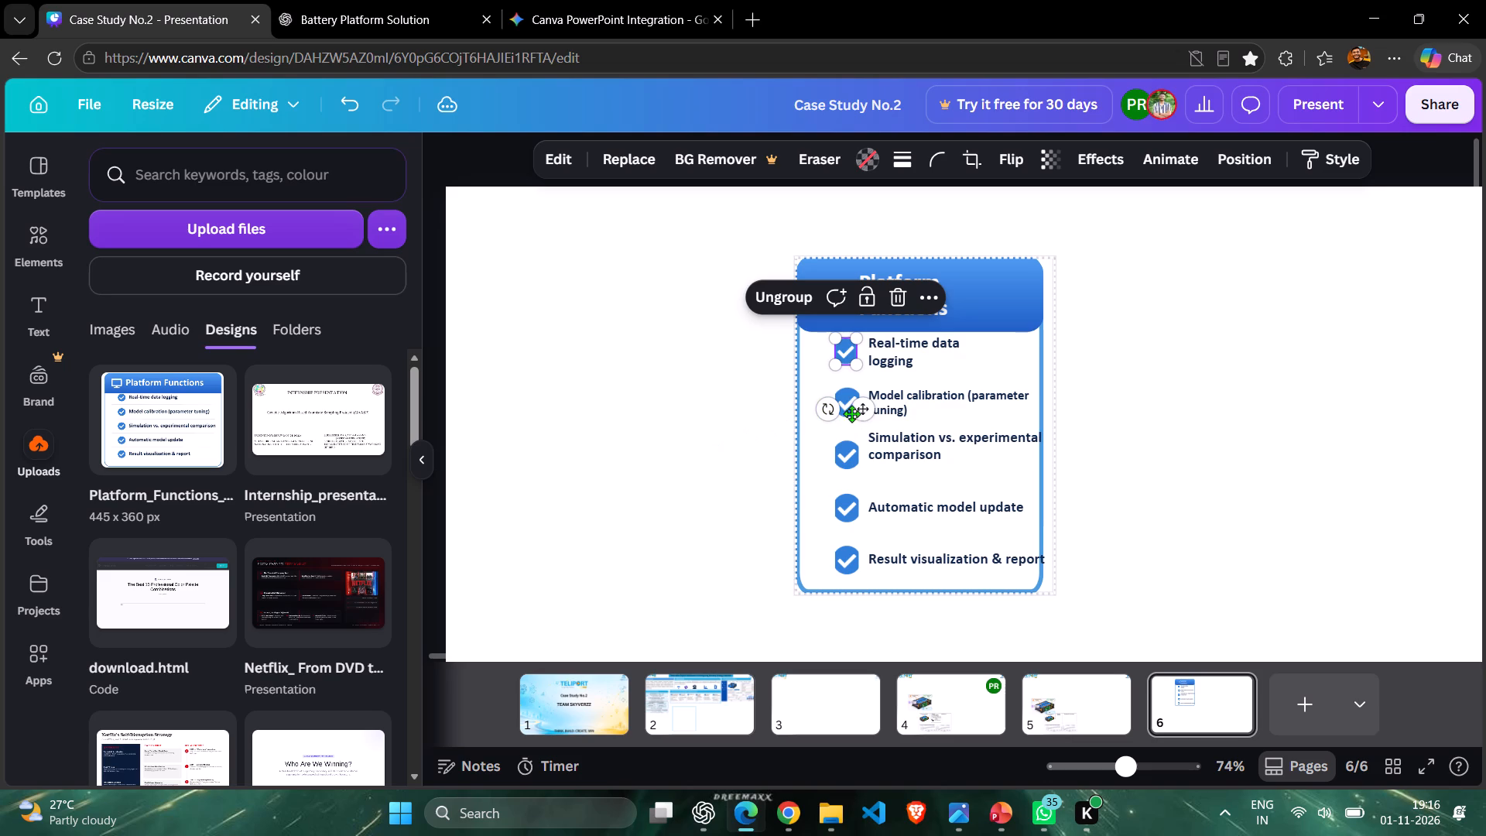
Move the check icons of the lower four list items out of the card onto the blank area beside it.
click(837, 392)
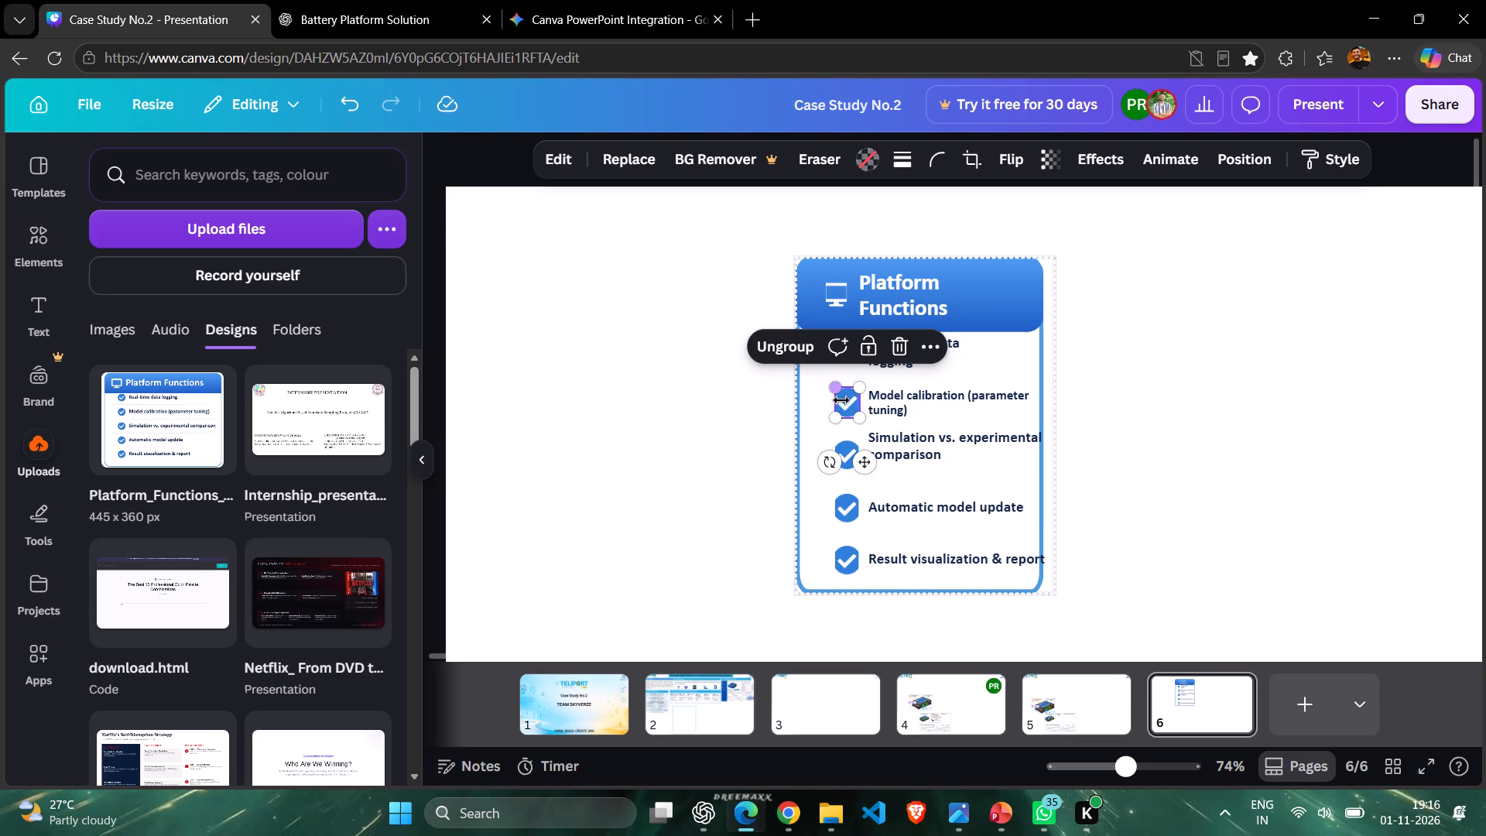
drag(847, 402, 724, 413)
drag(843, 458, 725, 472)
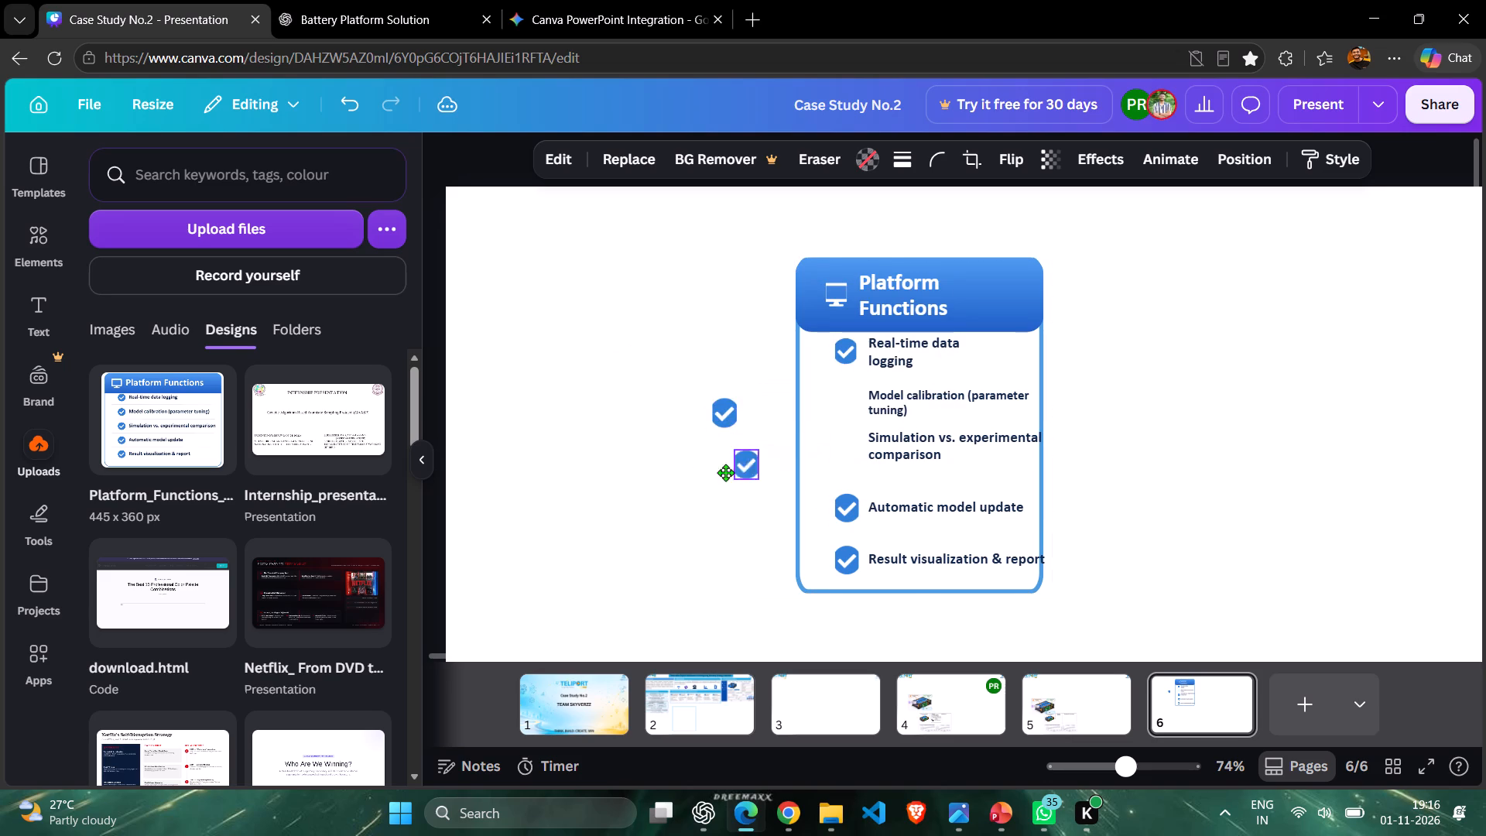
drag(725, 472, 700, 475)
drag(837, 501, 650, 518)
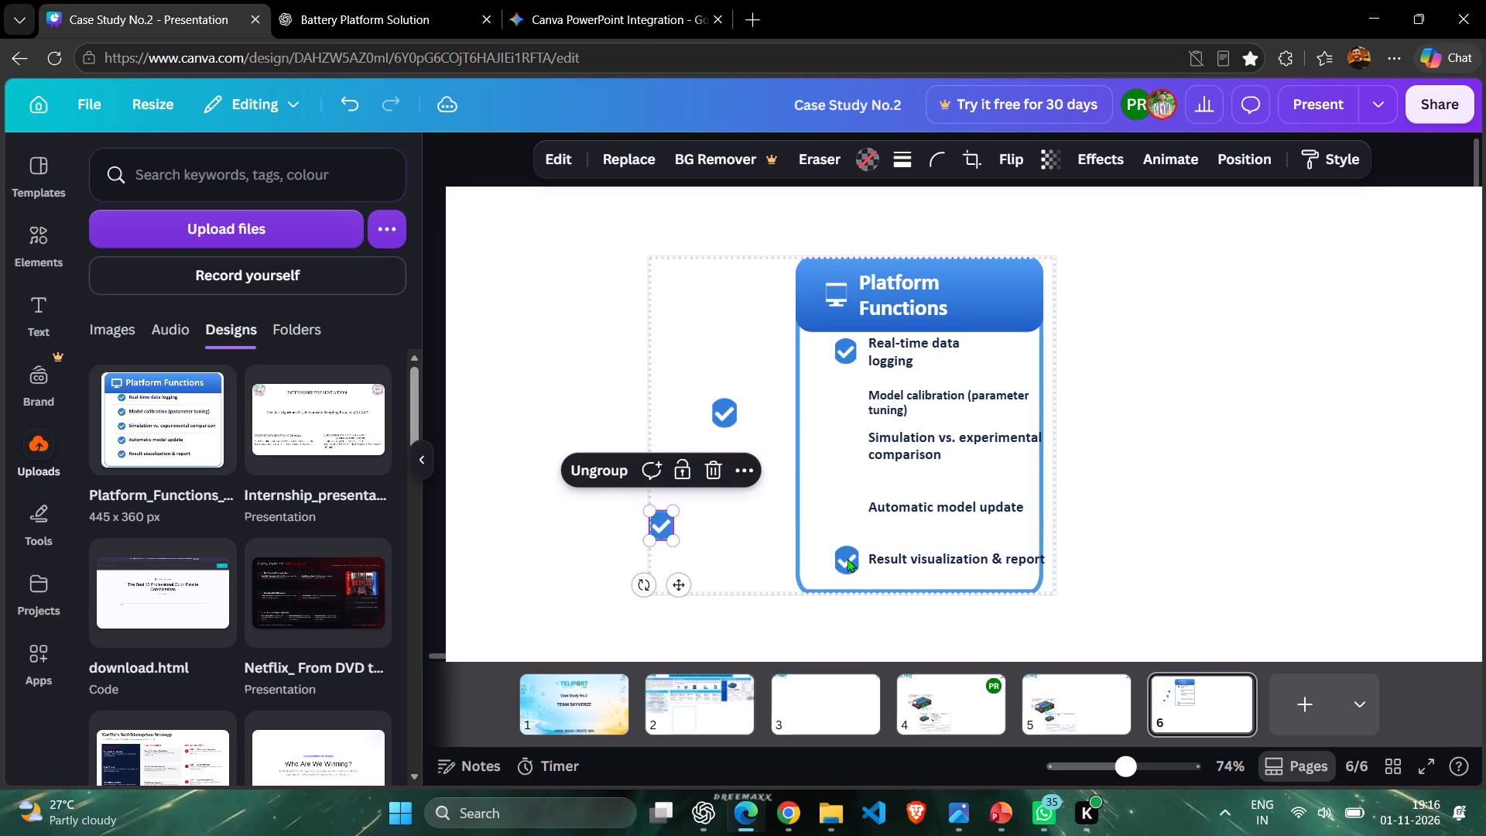
drag(847, 558, 639, 566)
click(700, 328)
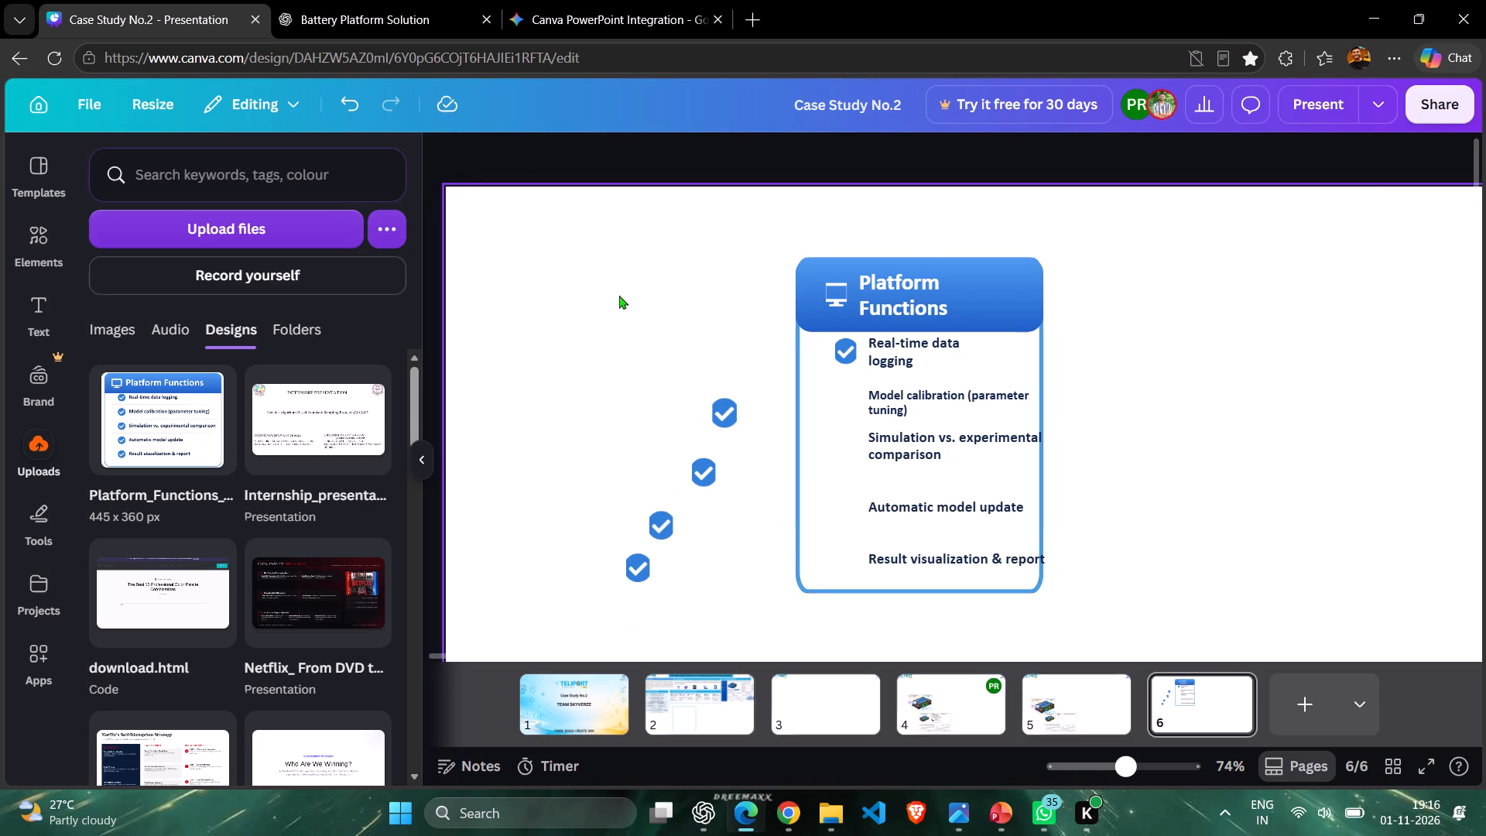
Widen the whole group from its icon side so the "Platform Functions" heading fits on one line.
click(631, 351)
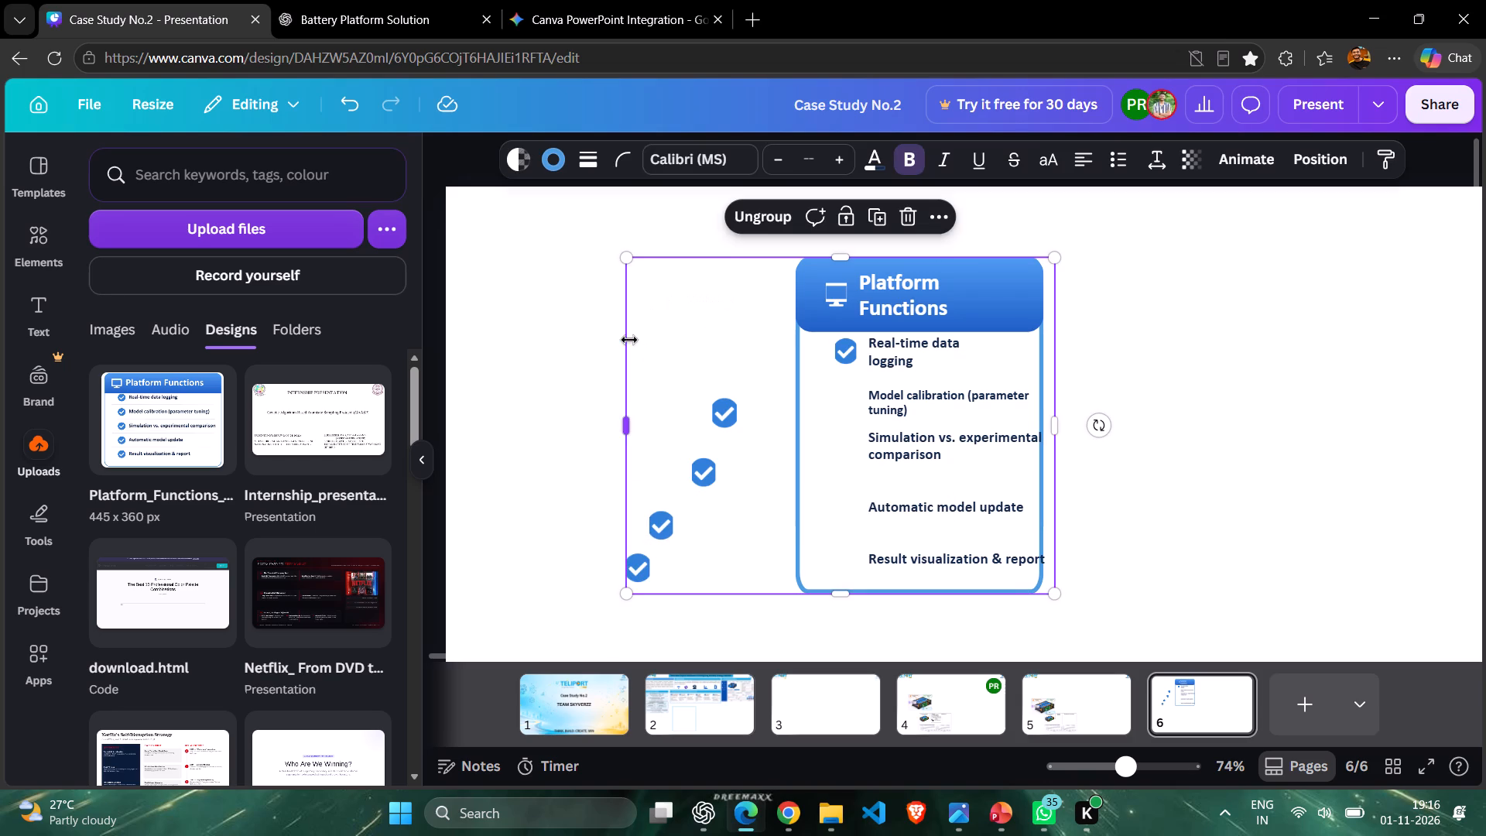
drag(628, 340, 596, 352)
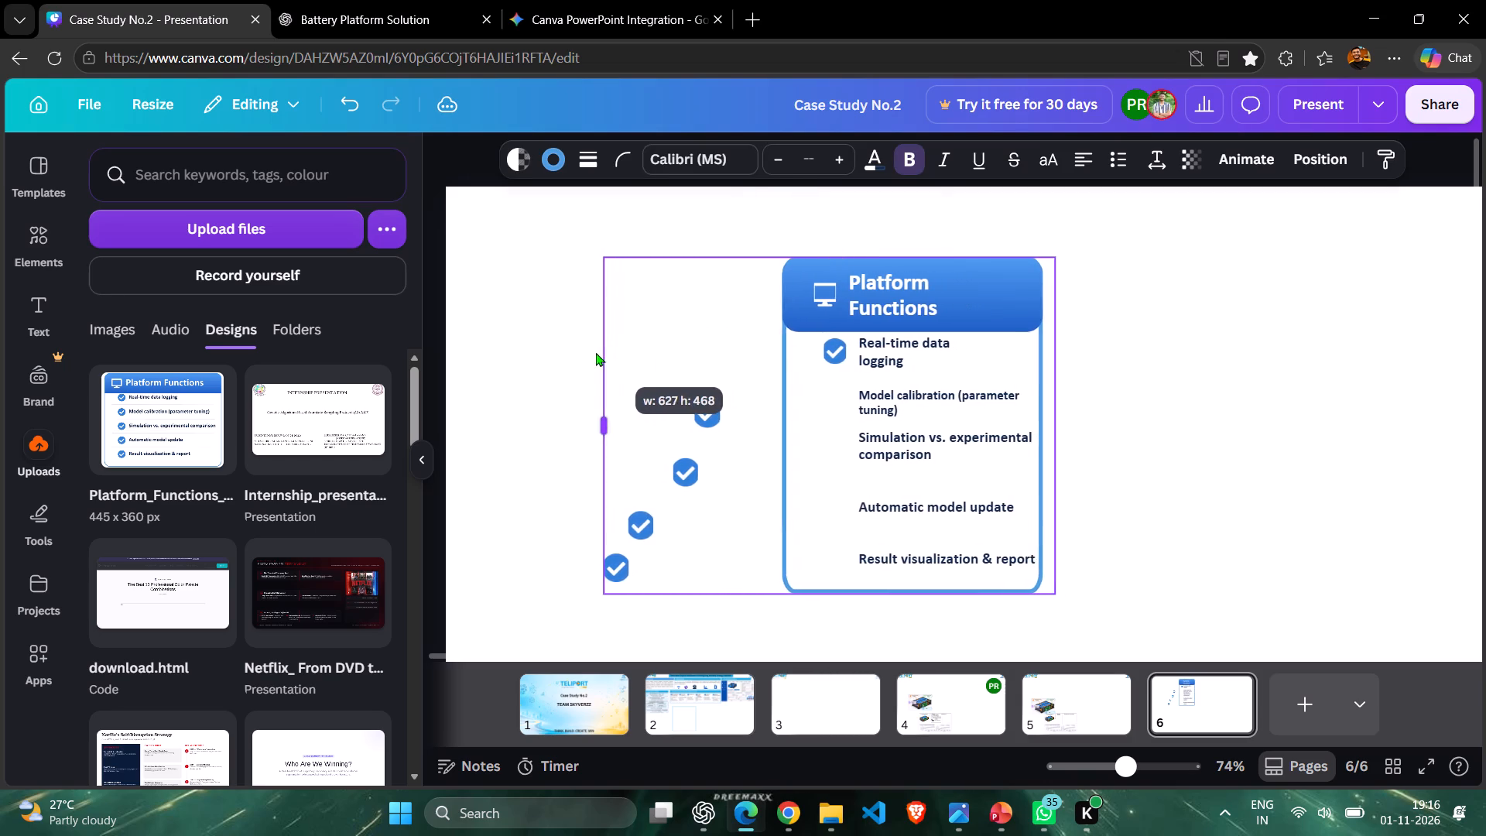
drag(596, 352, 584, 354)
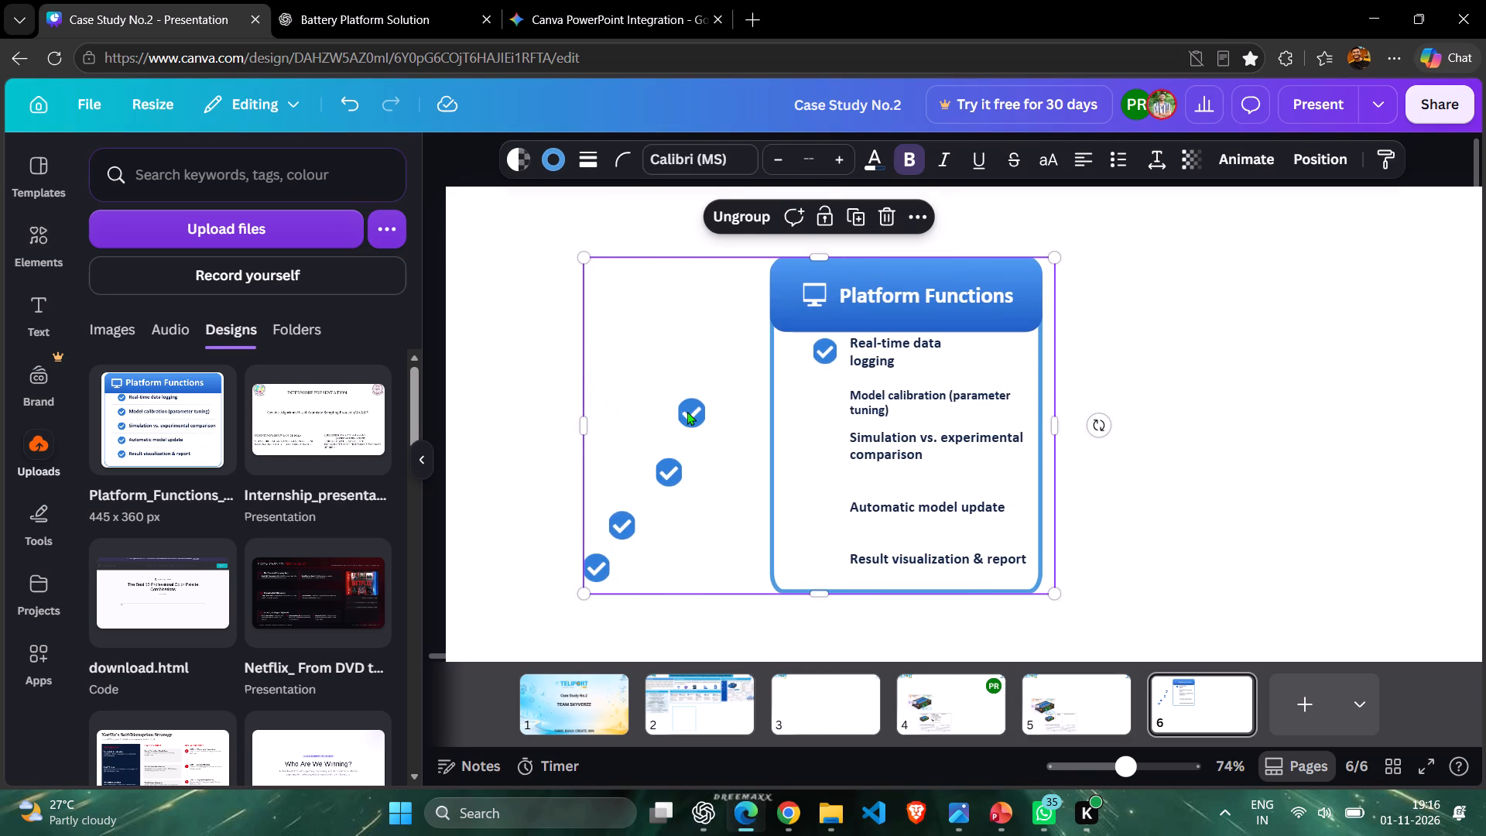
Reposition the uppermost loose check icon slightly higher and farther from the card, above the other loose icons.
click(687, 411)
click(700, 409)
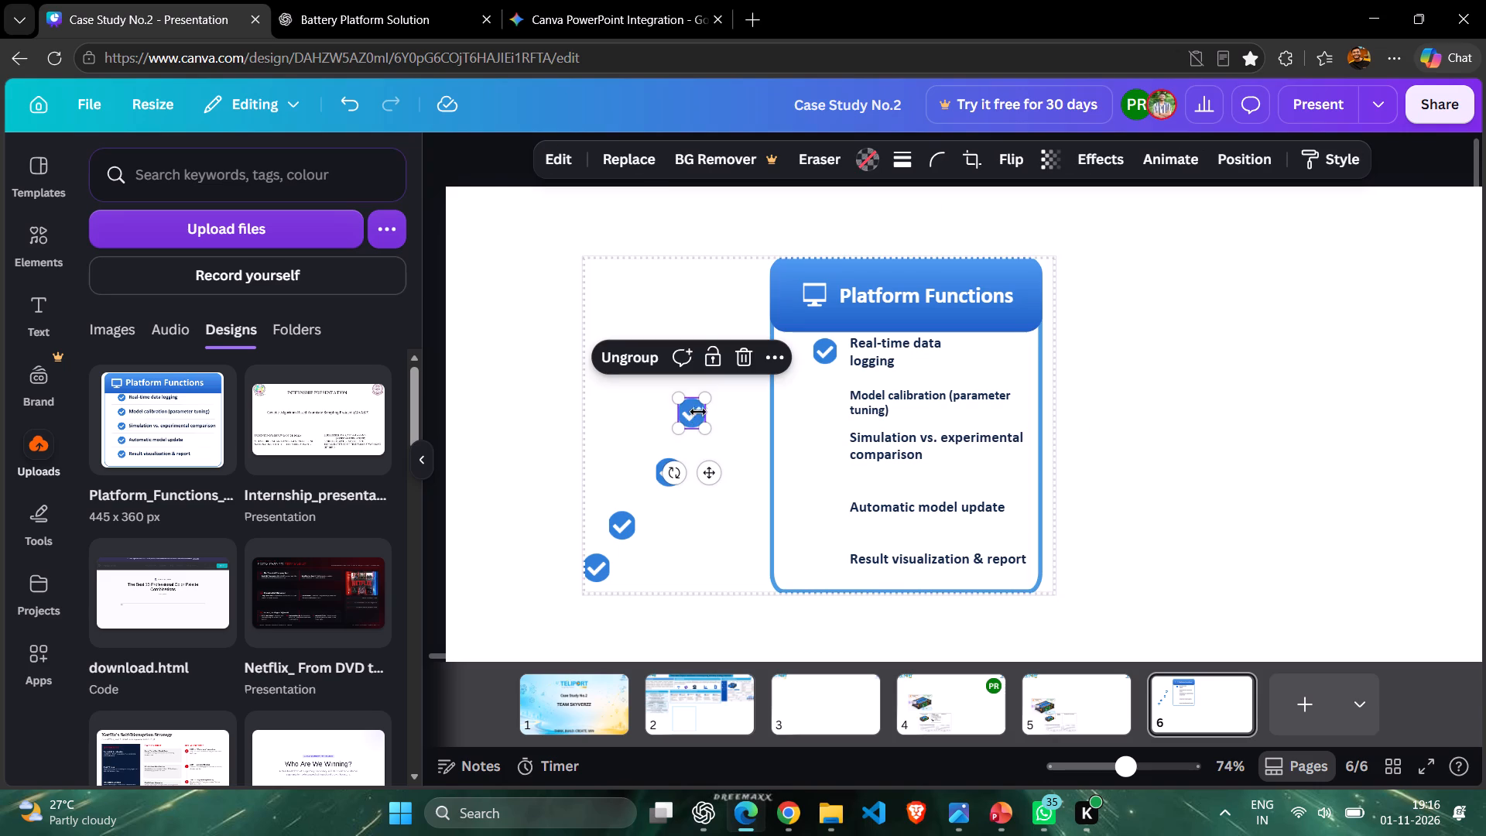
drag(690, 415, 1289, 370)
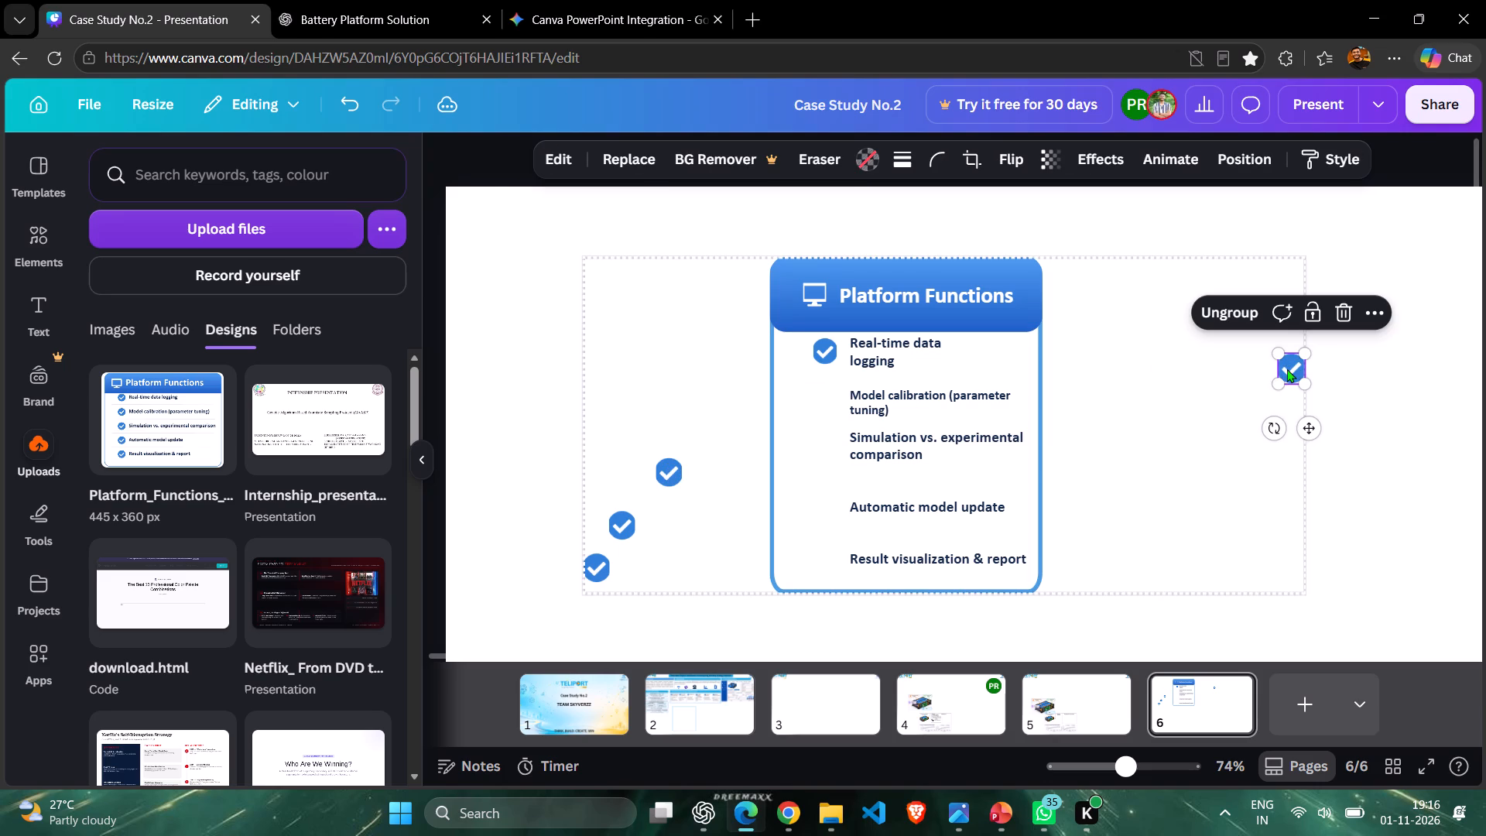
drag(1289, 368, 649, 383)
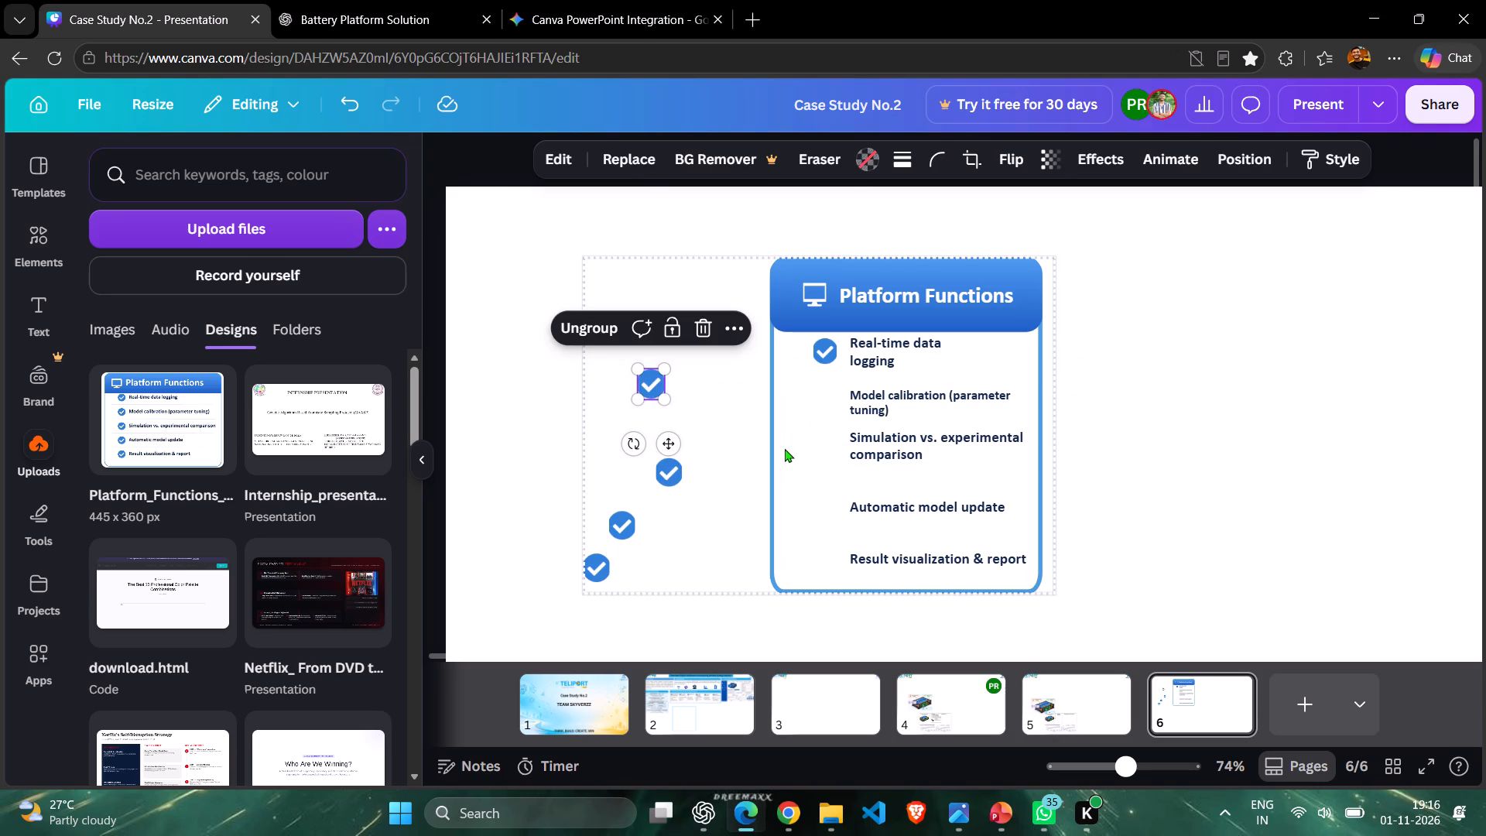
Shrink the check icon beside "Real-time data logging" to about 24 by 27.
click(830, 350)
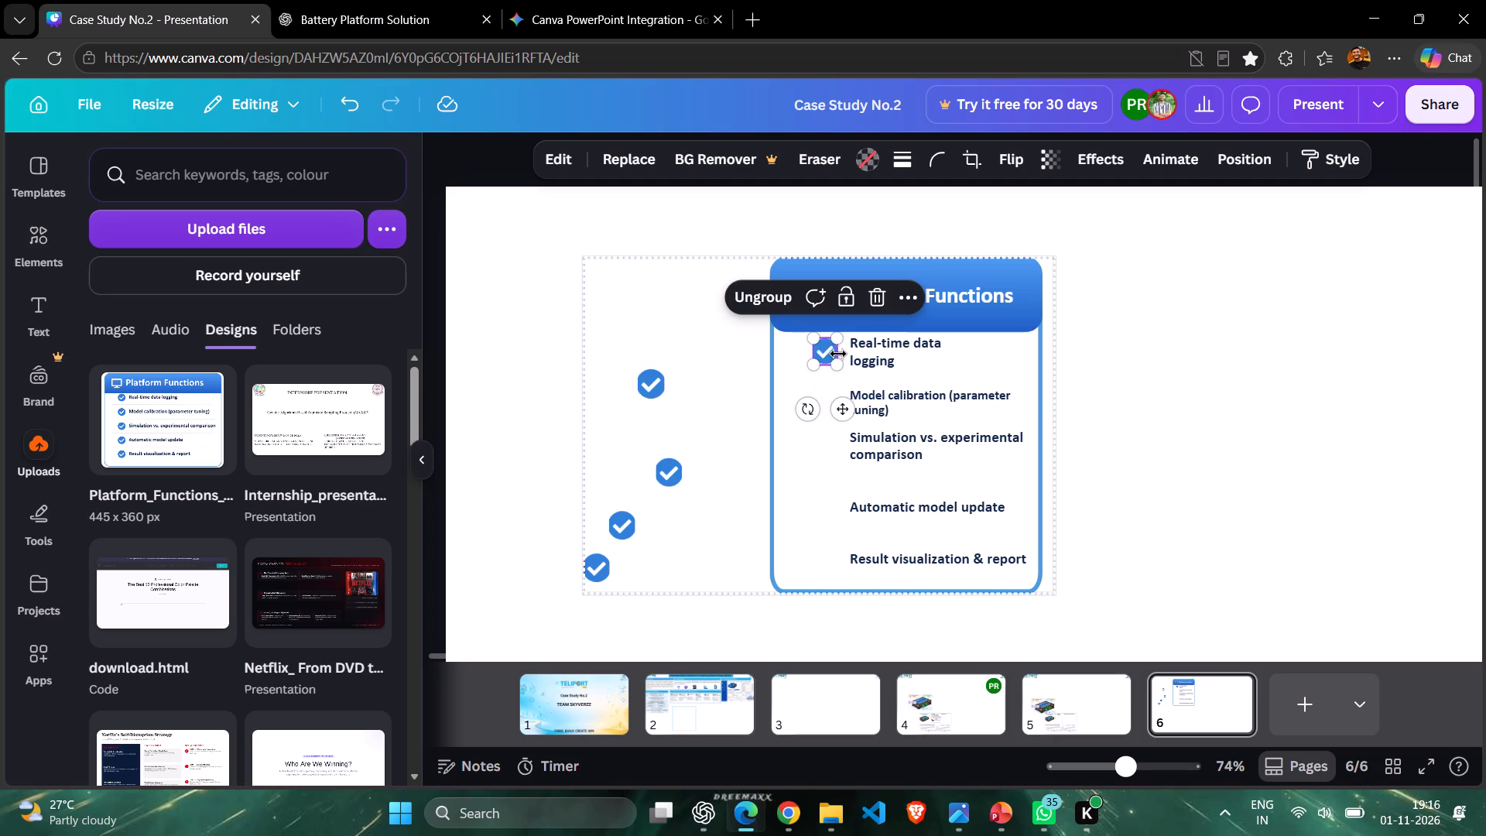
key(ctrl+c)
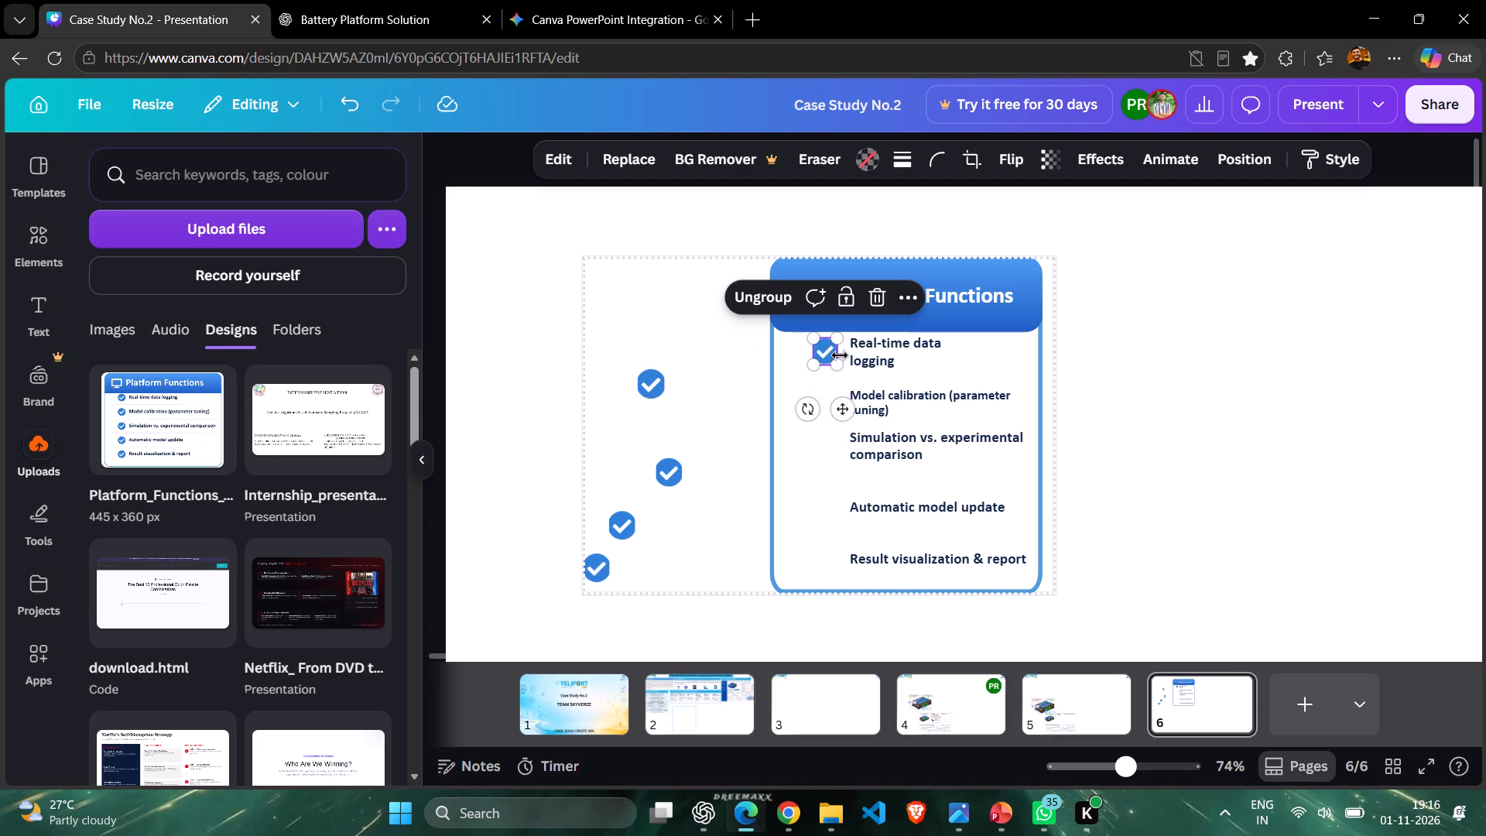
click(838, 364)
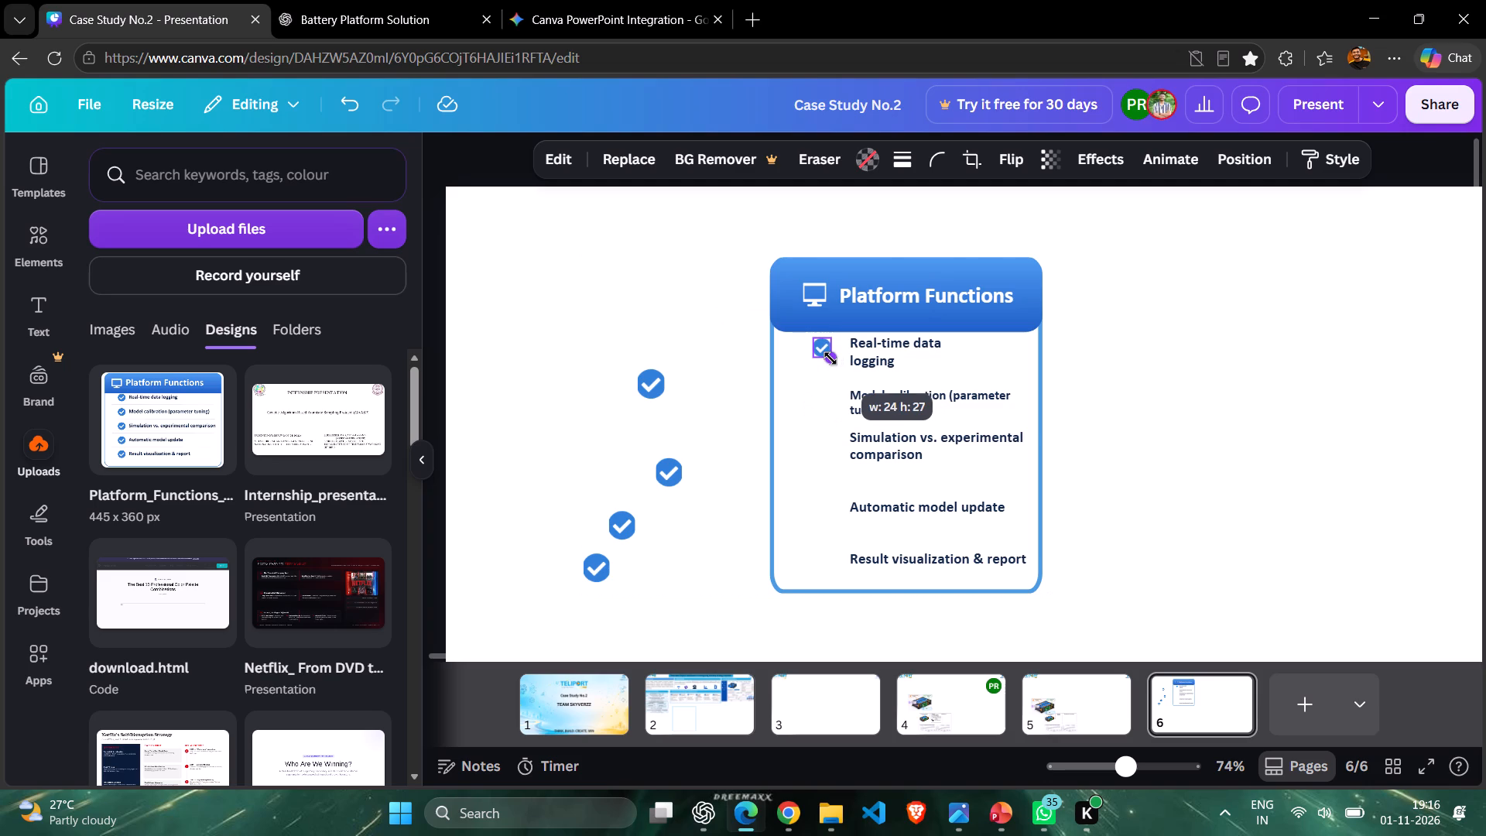
Make four copies of the resized "Real-time data logging" check icon.
key(ctrl+c)
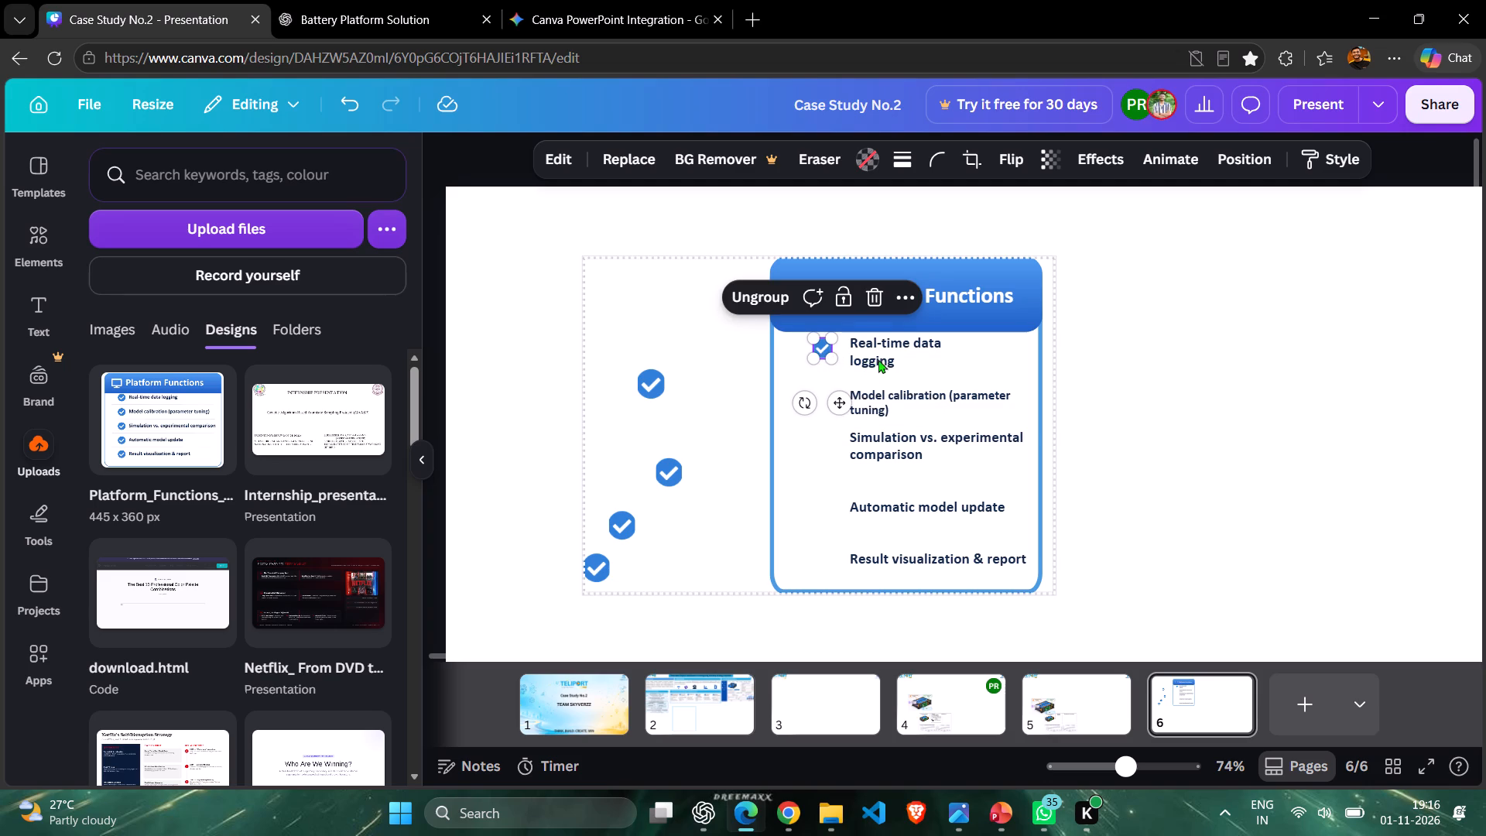
key(ctrl+v)
key(ctrl+v)
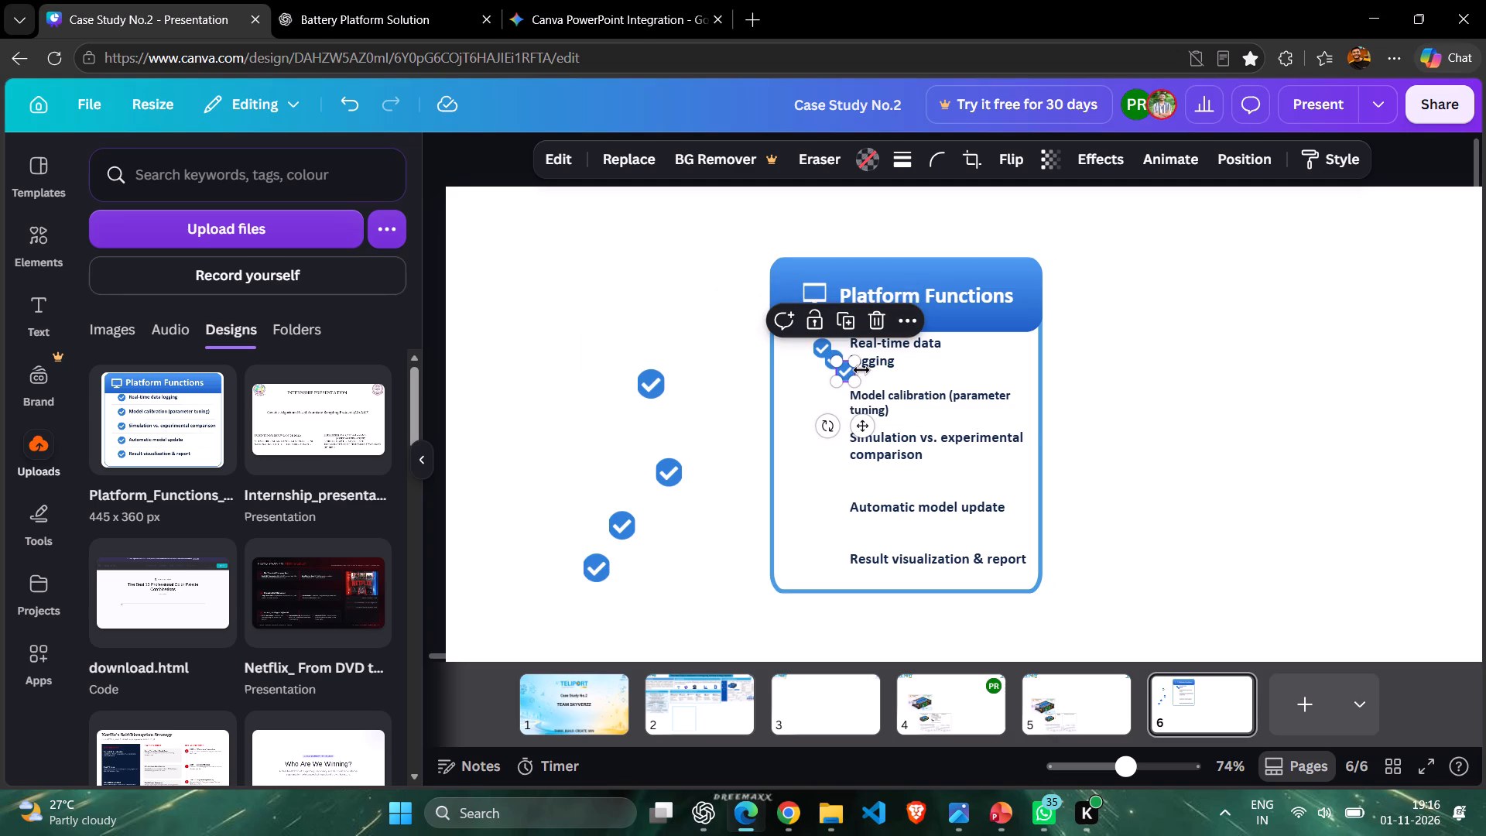
key(ctrl+v)
key(ctrl+v)
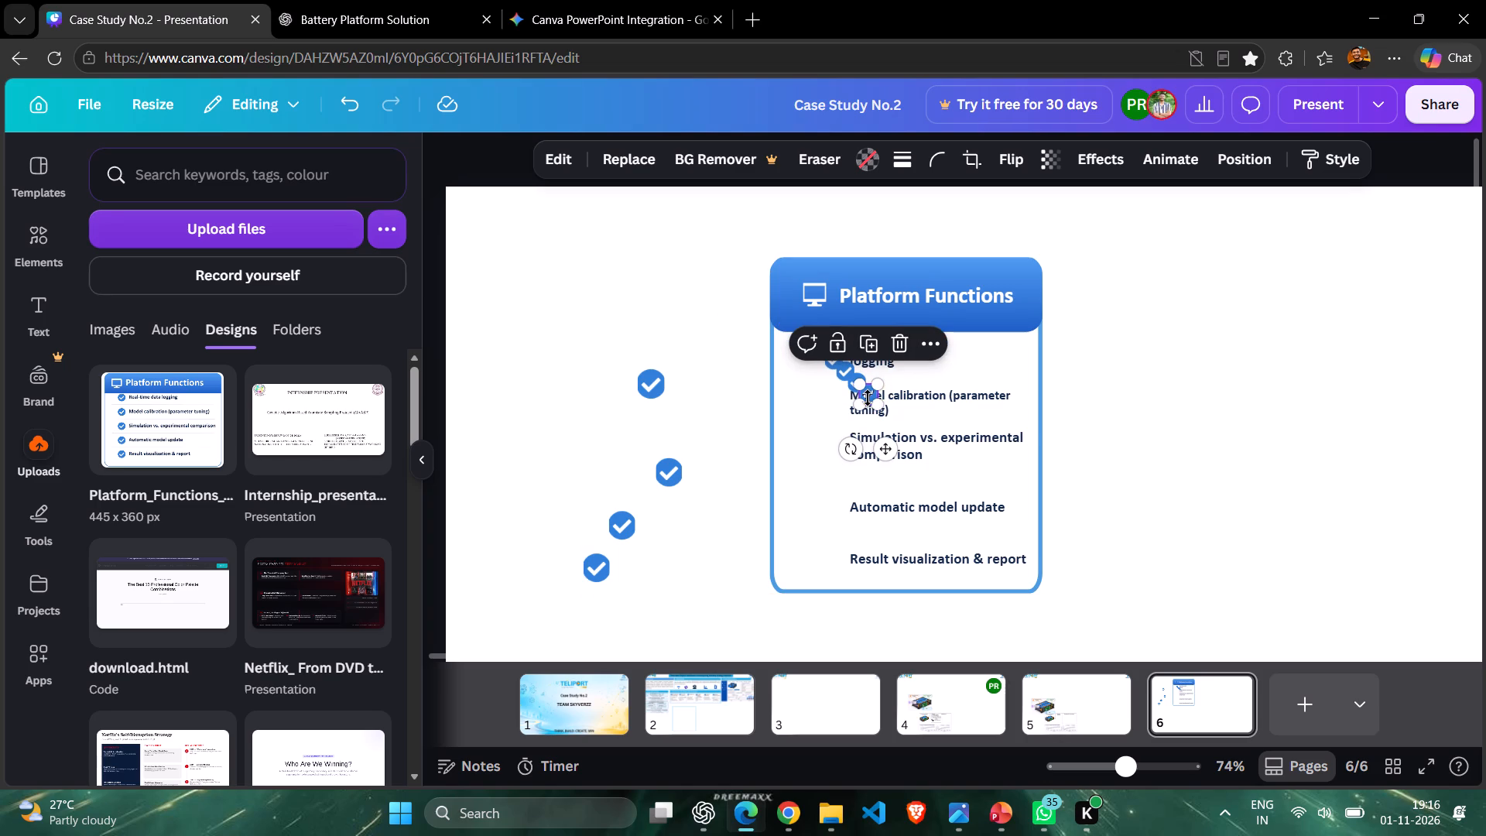
Place one icon copy beside "Result visualization & report" and another beside "Automatic model update", vertically aligned with each other.
drag(885, 452, 854, 609)
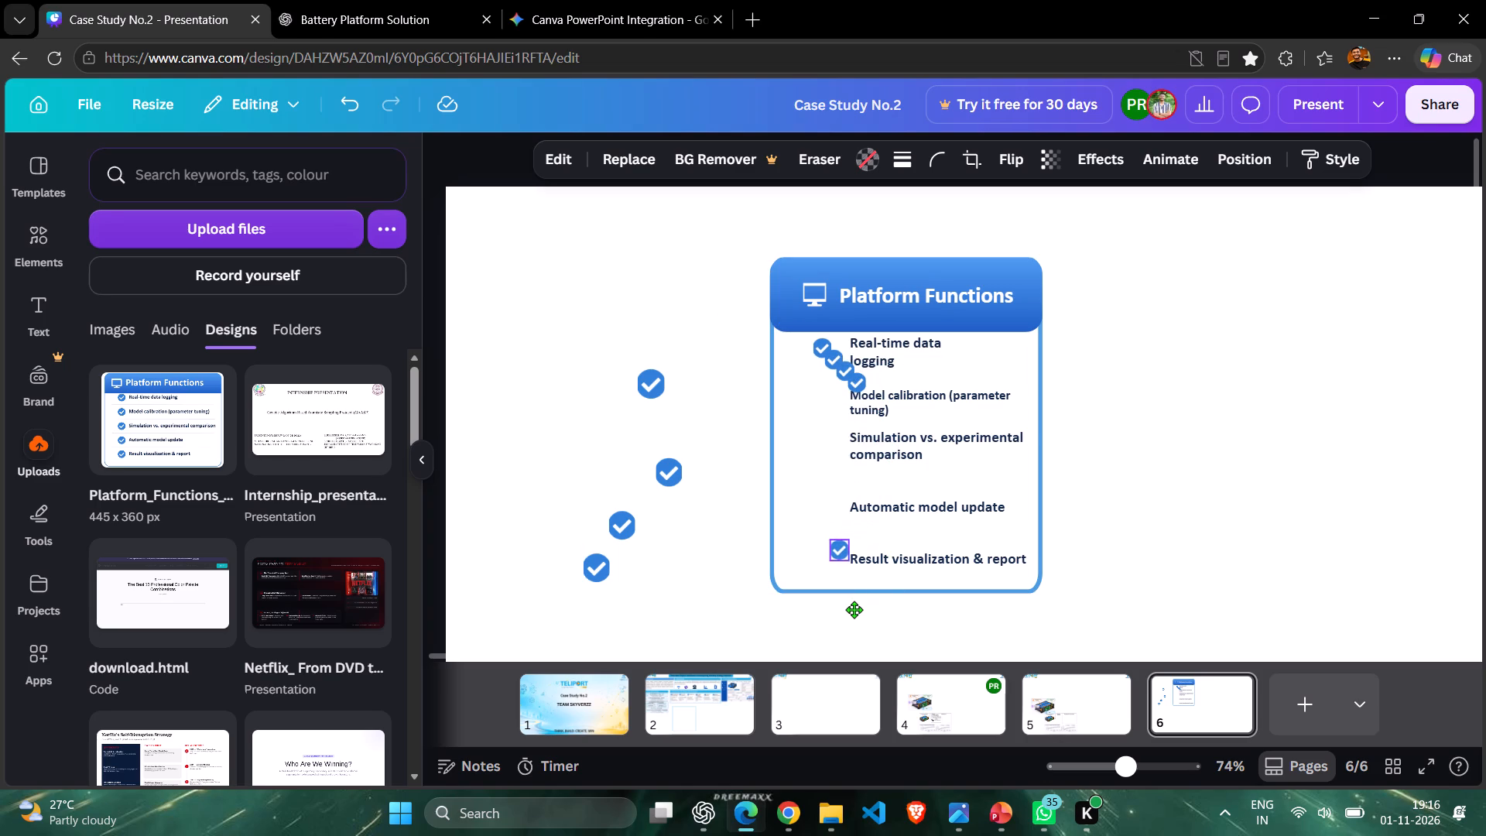
drag(854, 609, 853, 616)
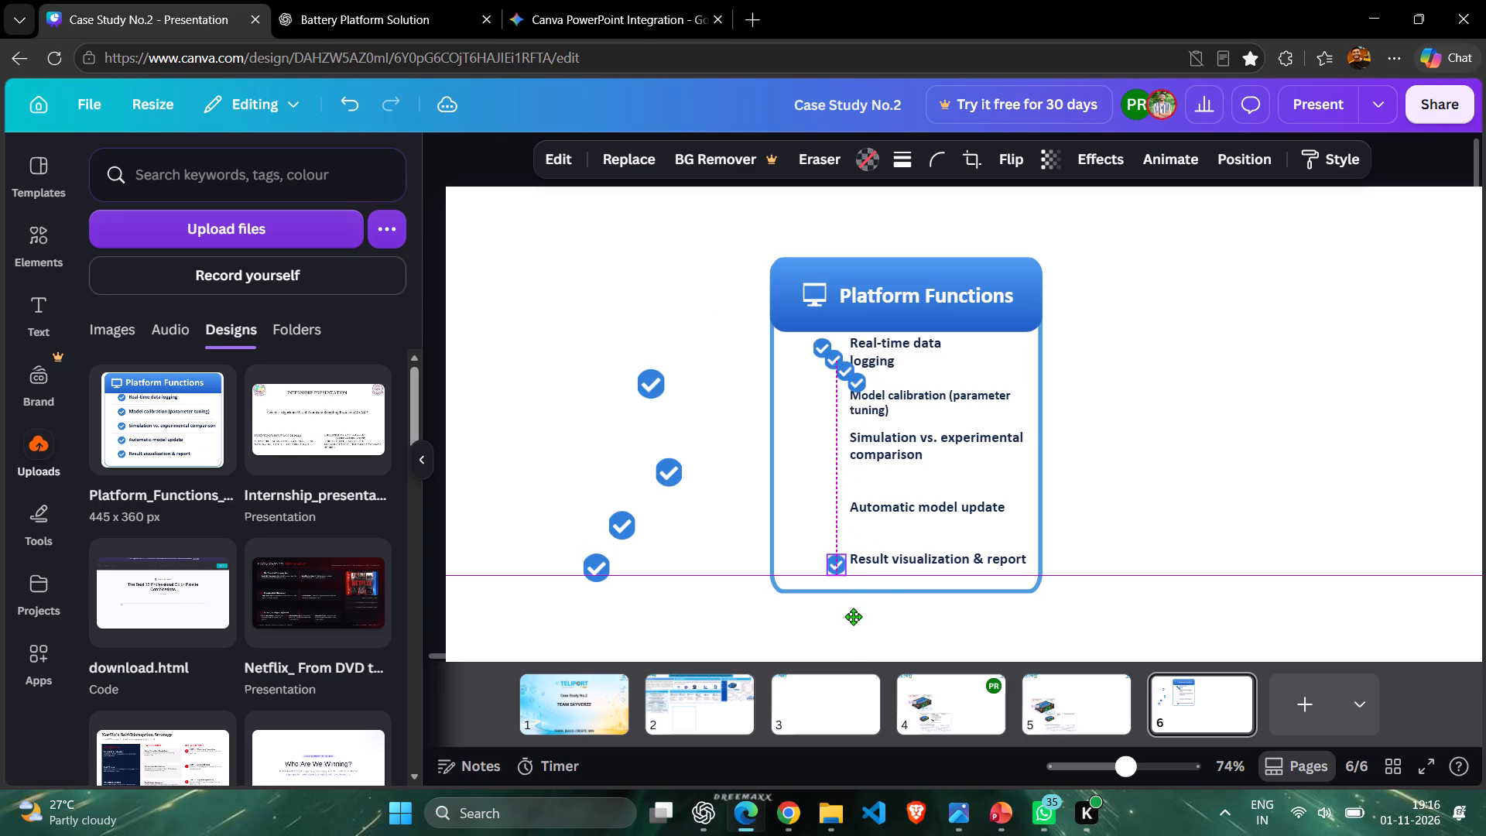
drag(853, 616, 853, 615)
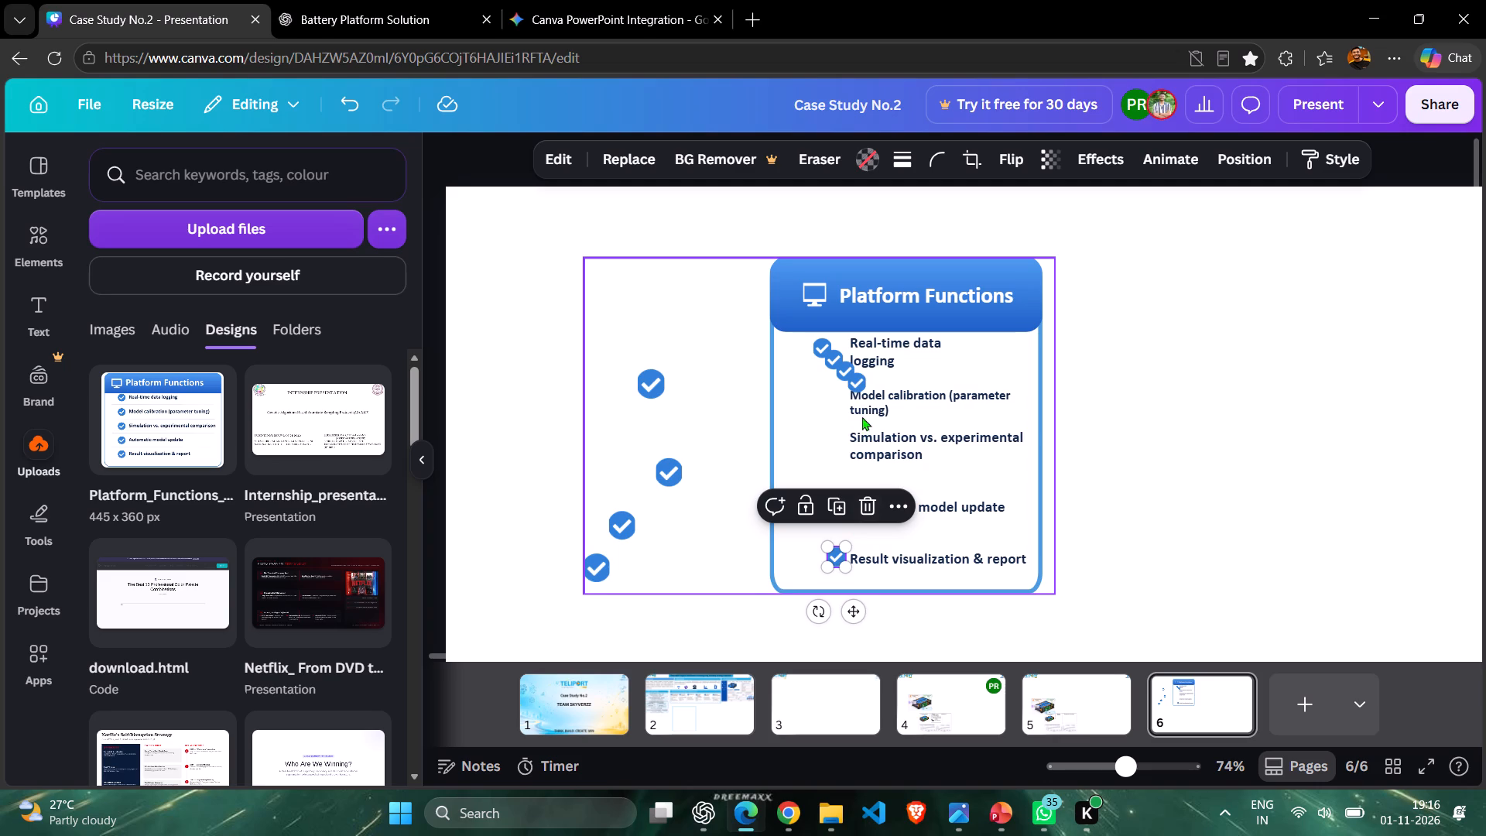
click(855, 383)
drag(878, 444, 875, 465)
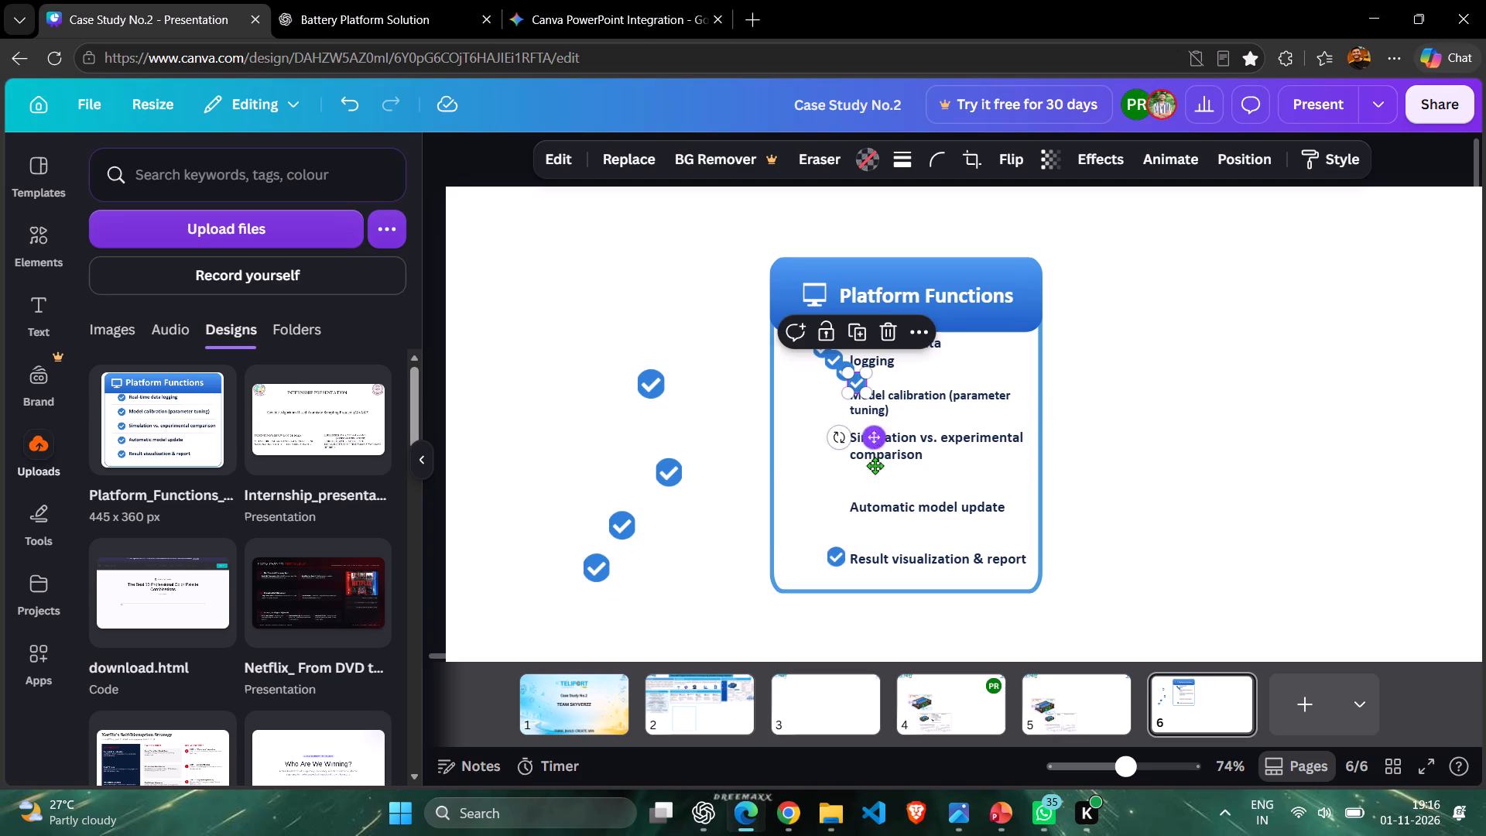
drag(875, 465, 855, 568)
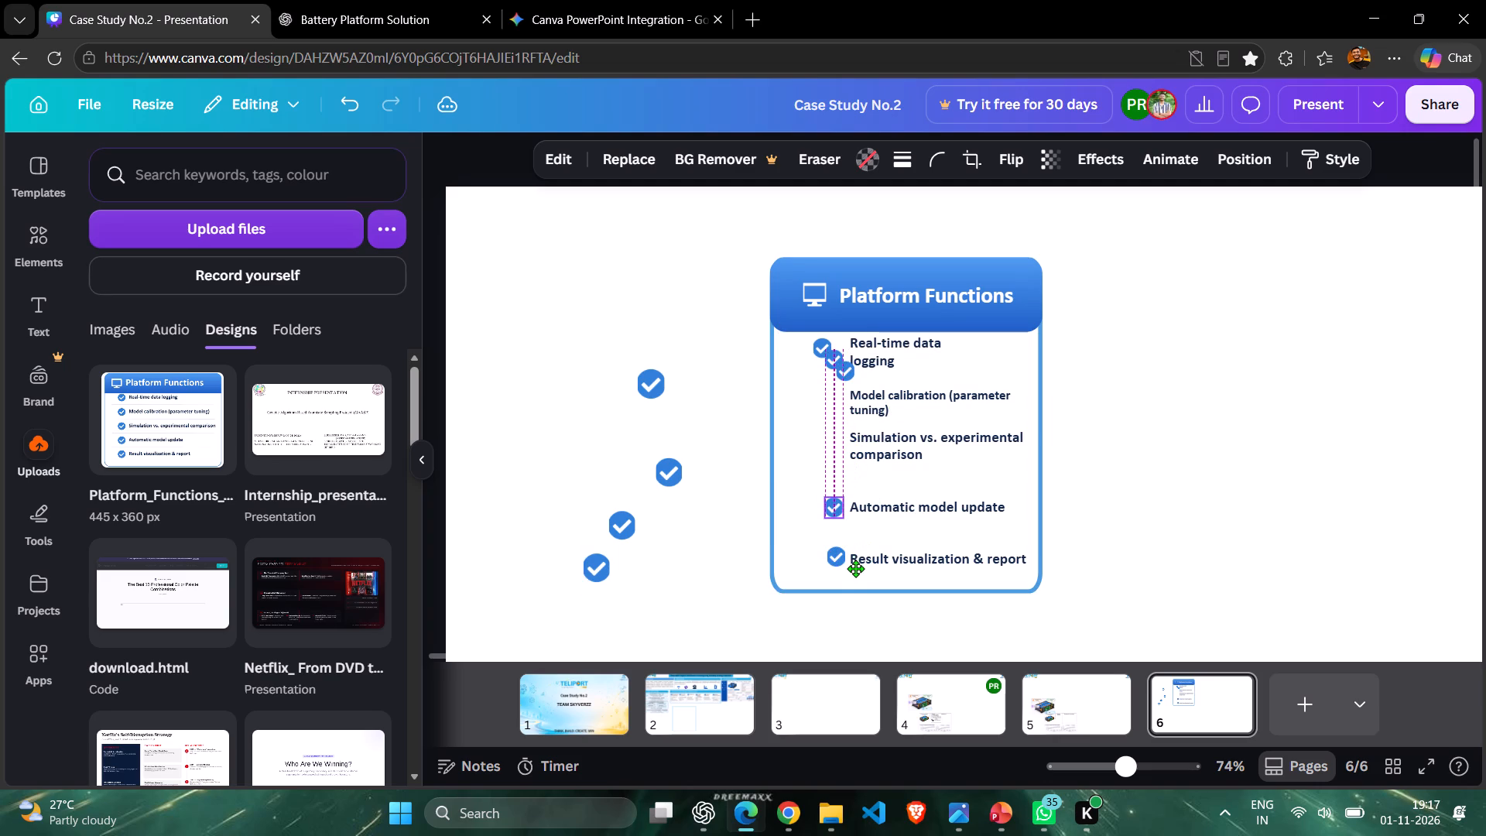
drag(855, 568, 857, 568)
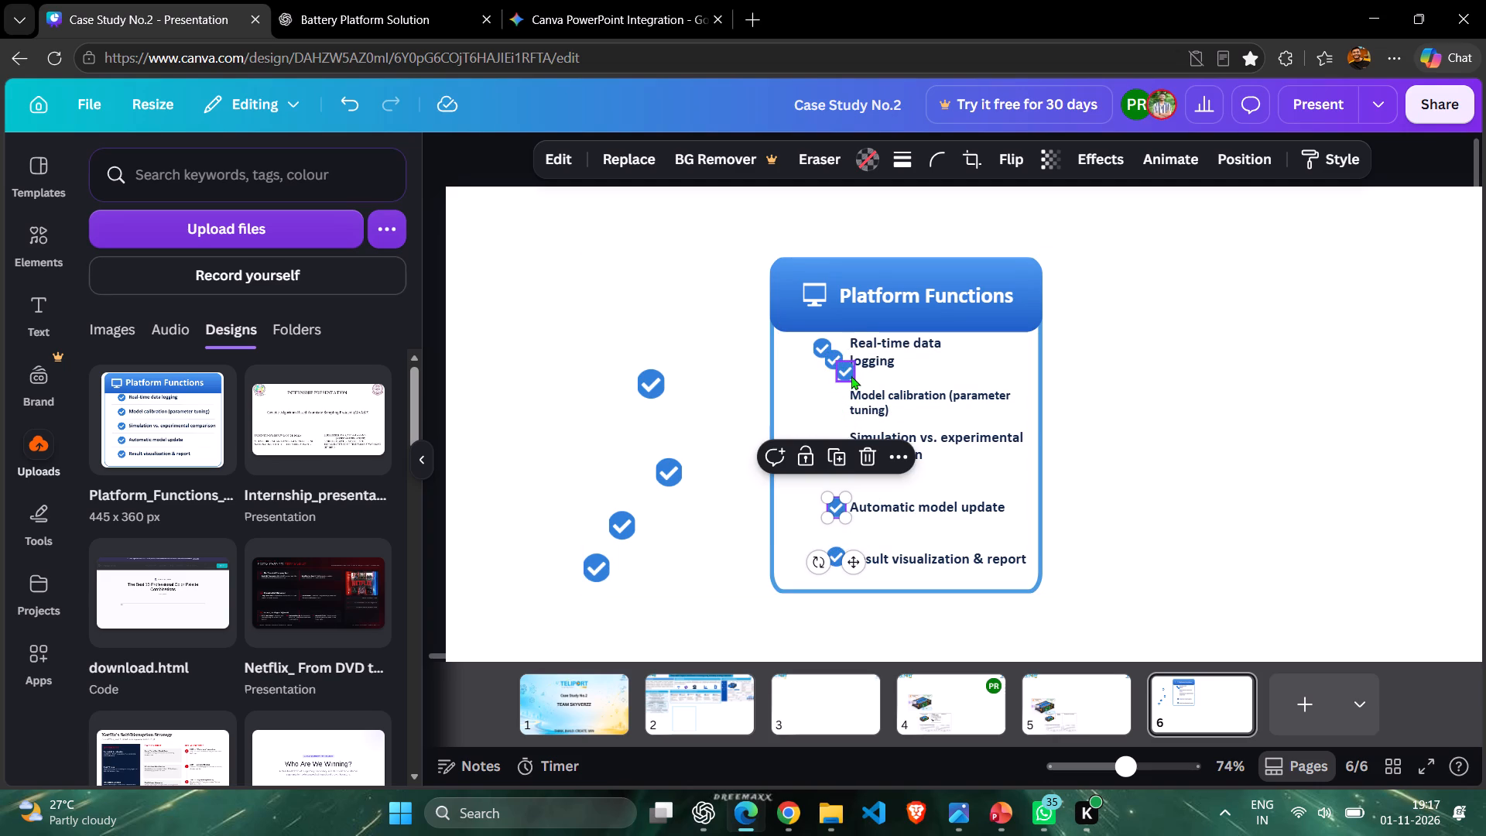
Place another icon copy beside "Simulation vs. experimental comparison", aligned in the same column as the two check icons below it.
click(851, 375)
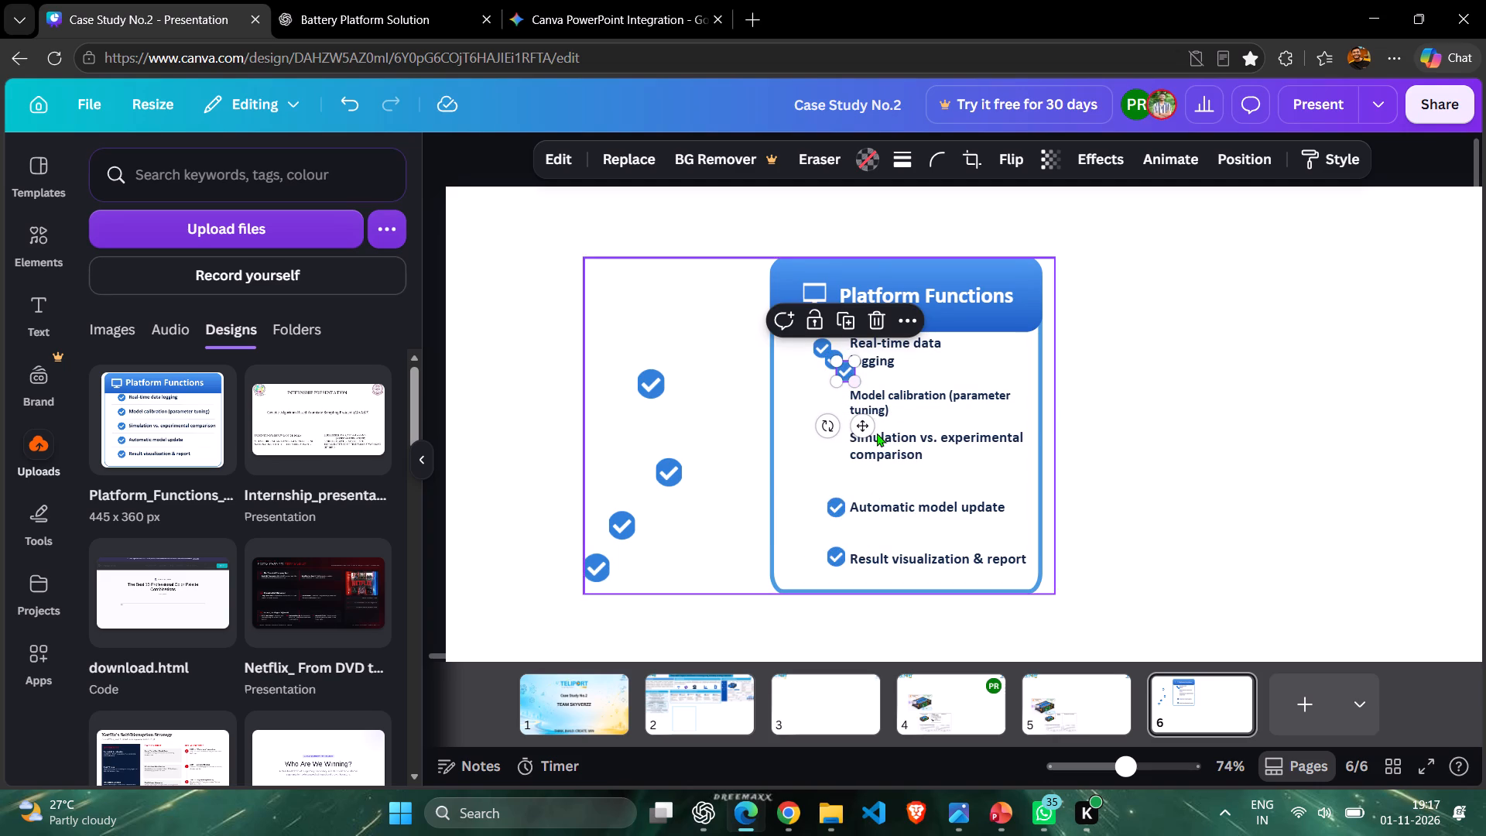
drag(866, 427, 852, 496)
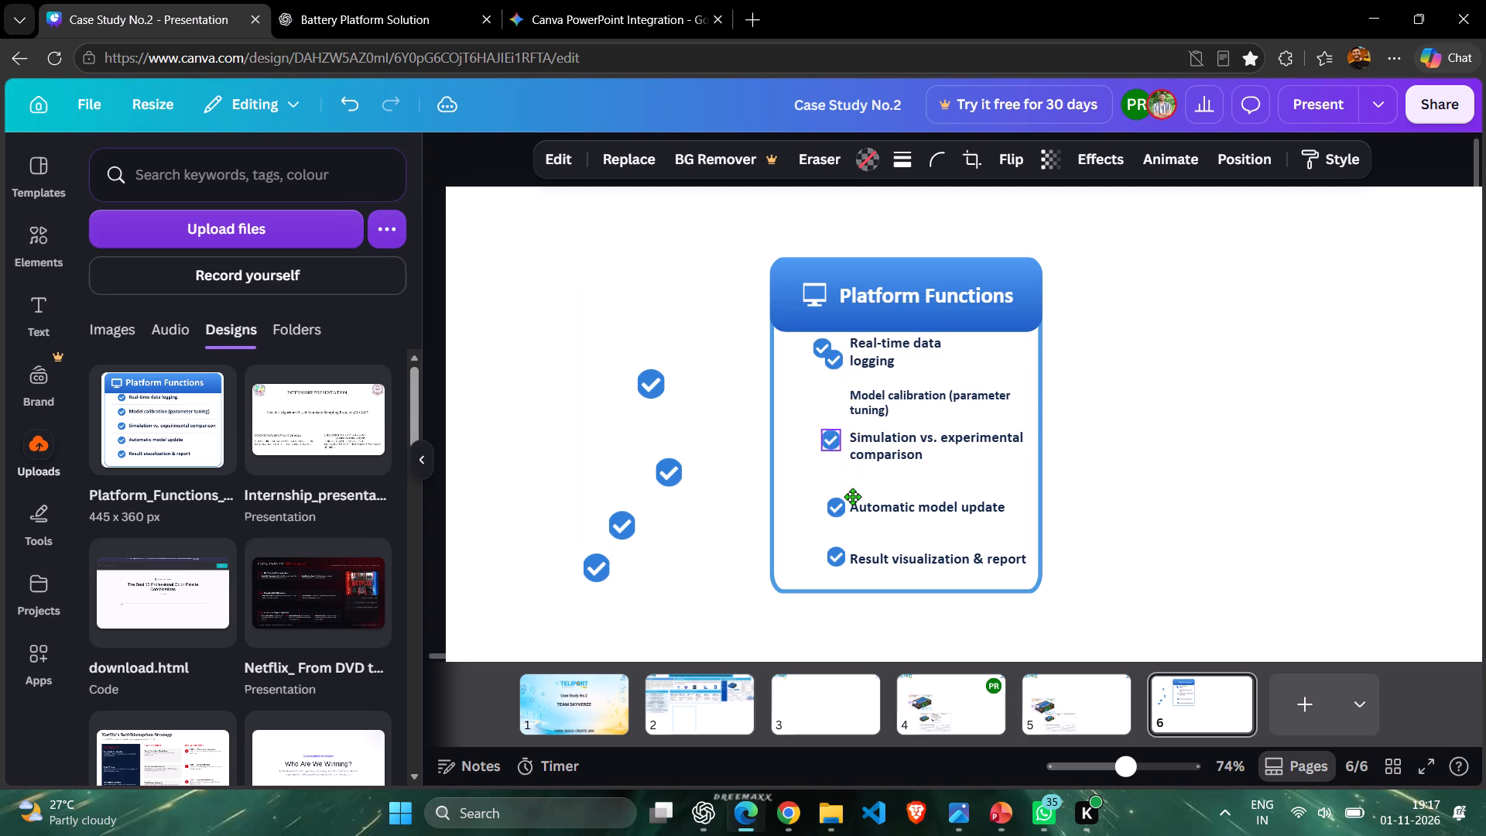
drag(852, 496, 854, 497)
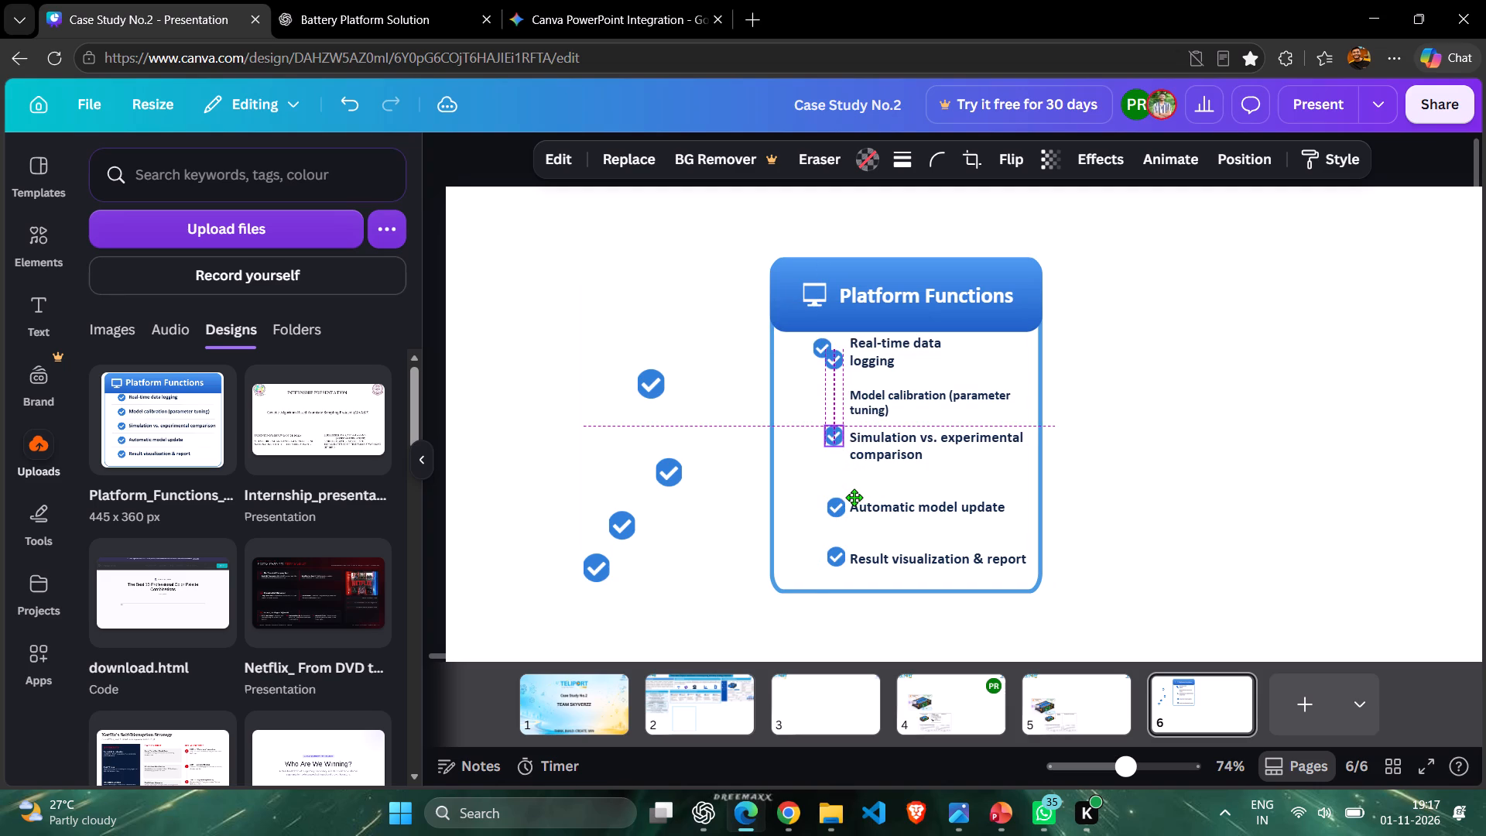
drag(854, 497, 856, 499)
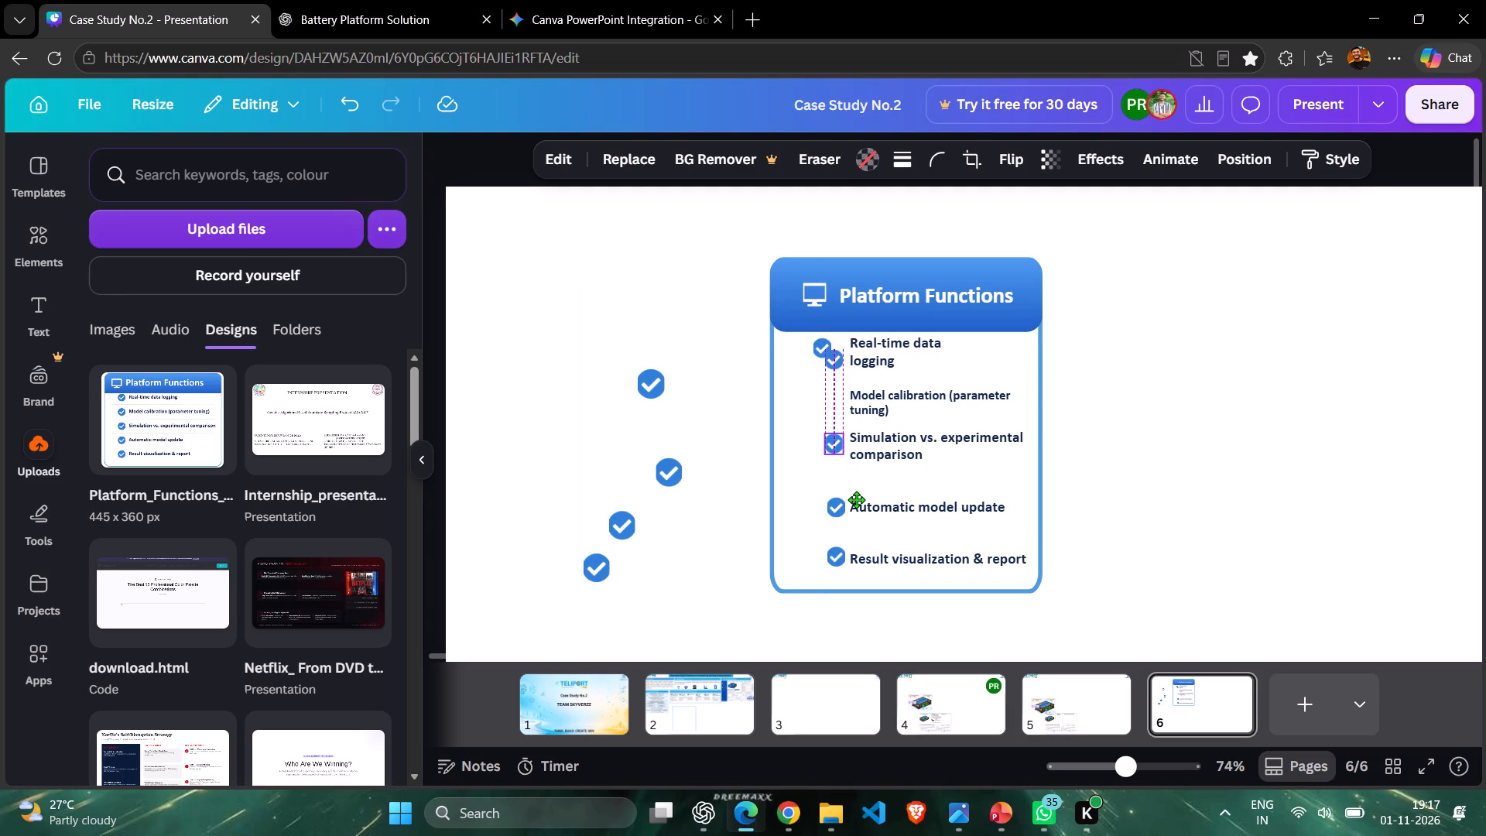
drag(856, 499, 858, 544)
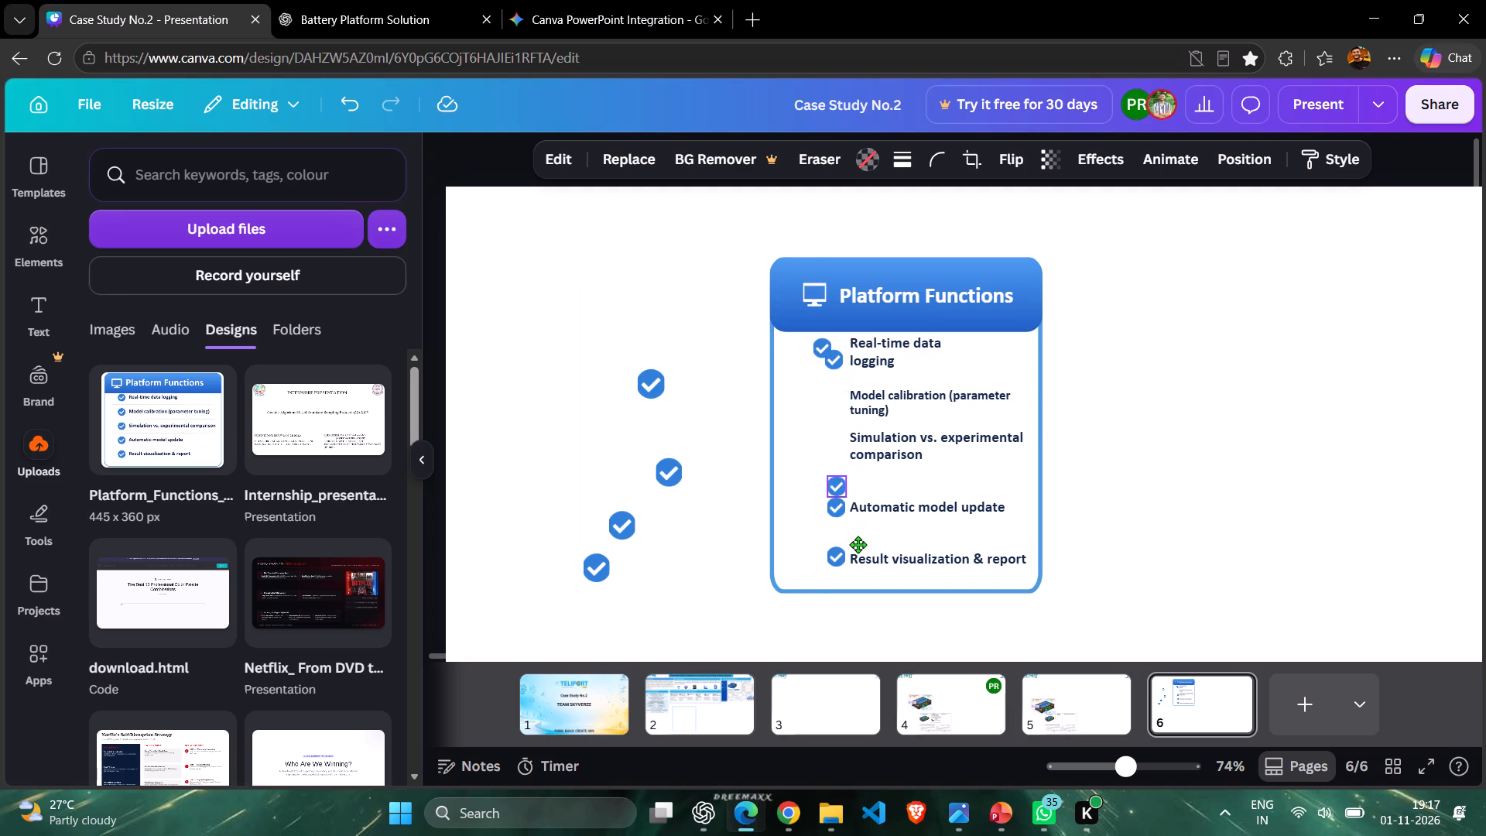
drag(858, 544, 851, 515)
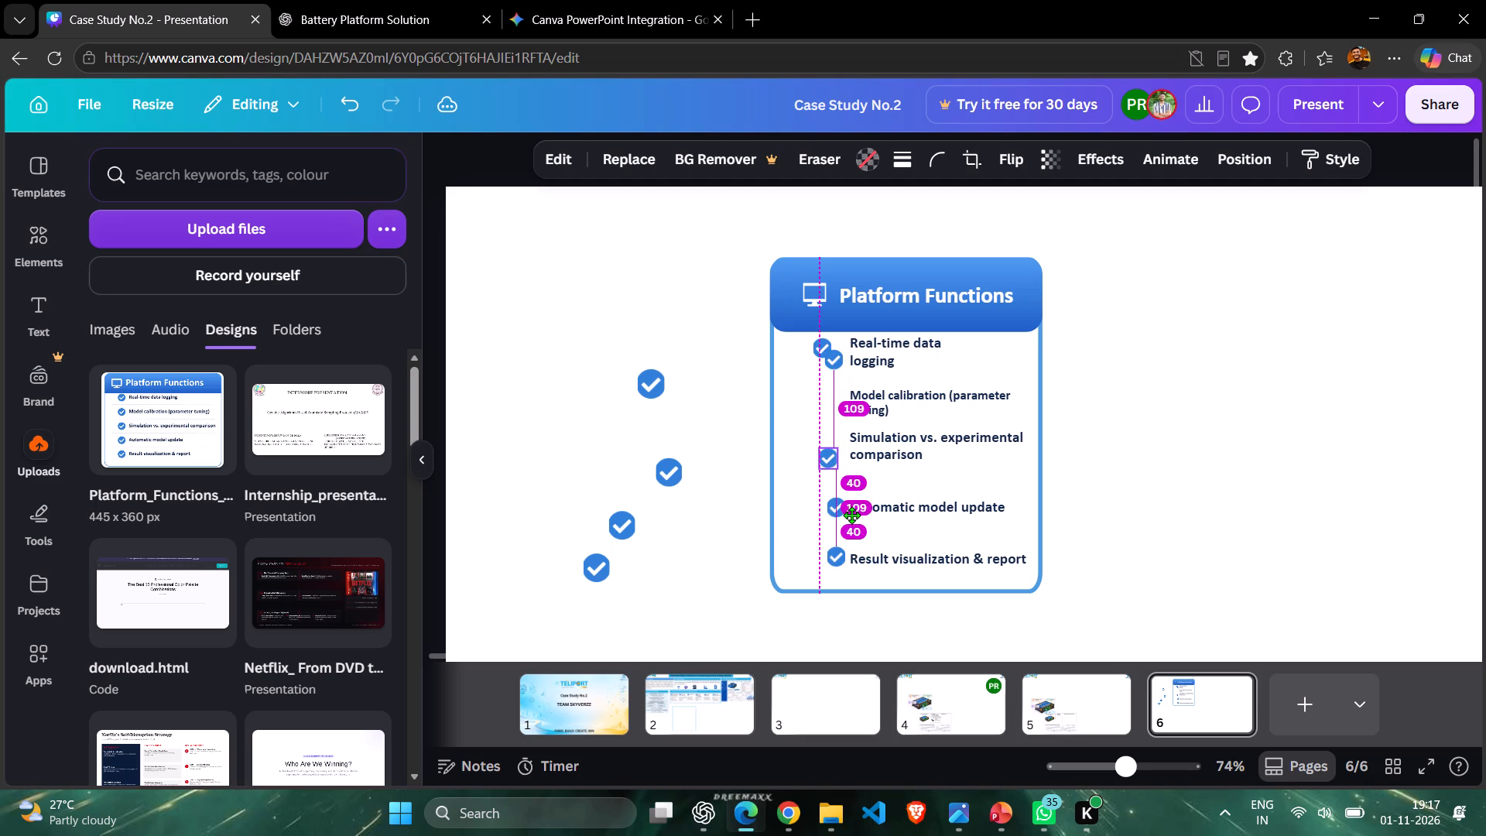
drag(851, 515, 858, 500)
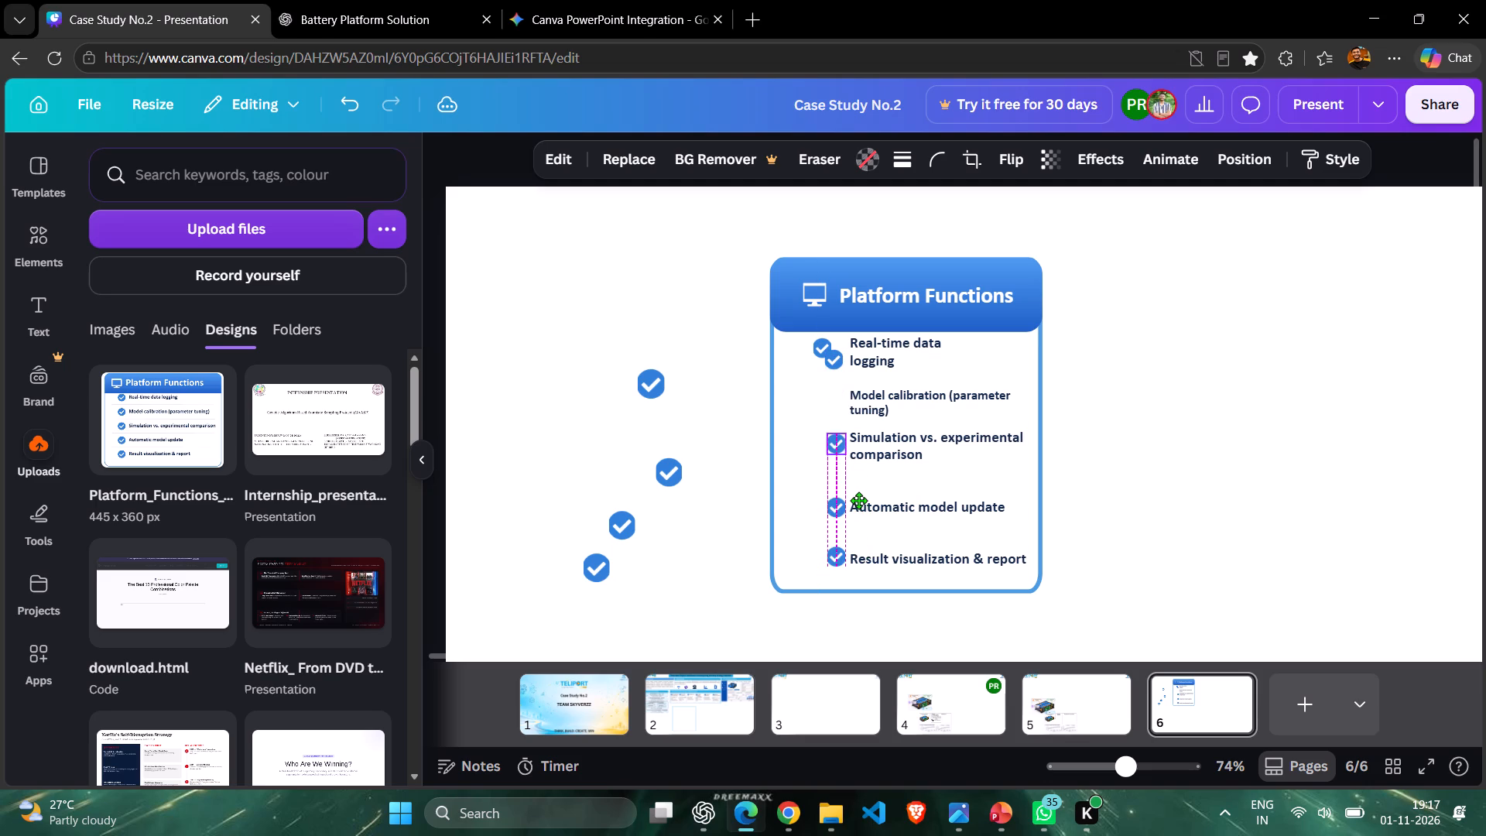
drag(858, 500, 858, 491)
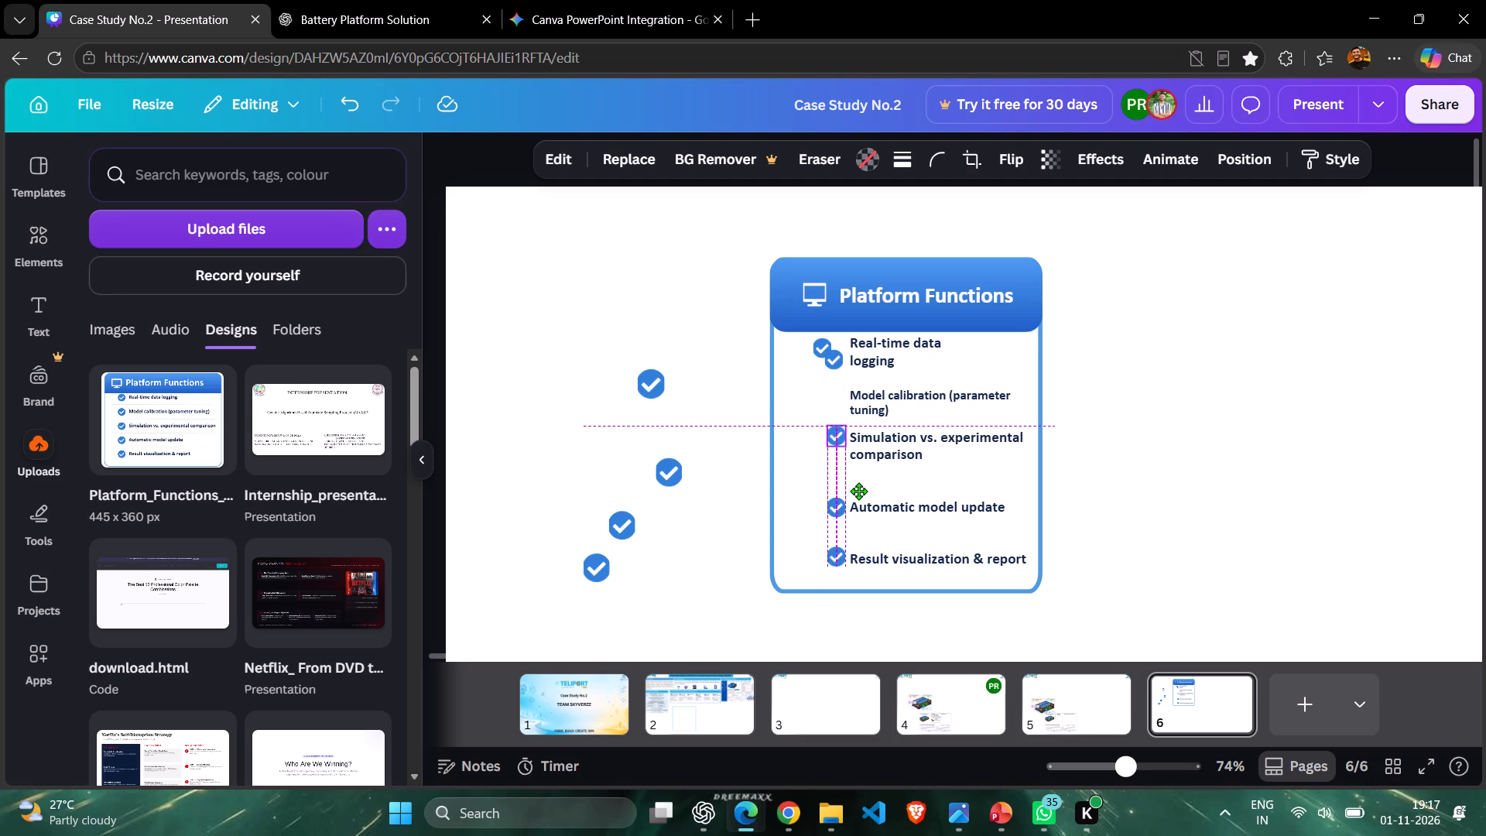
click(1097, 446)
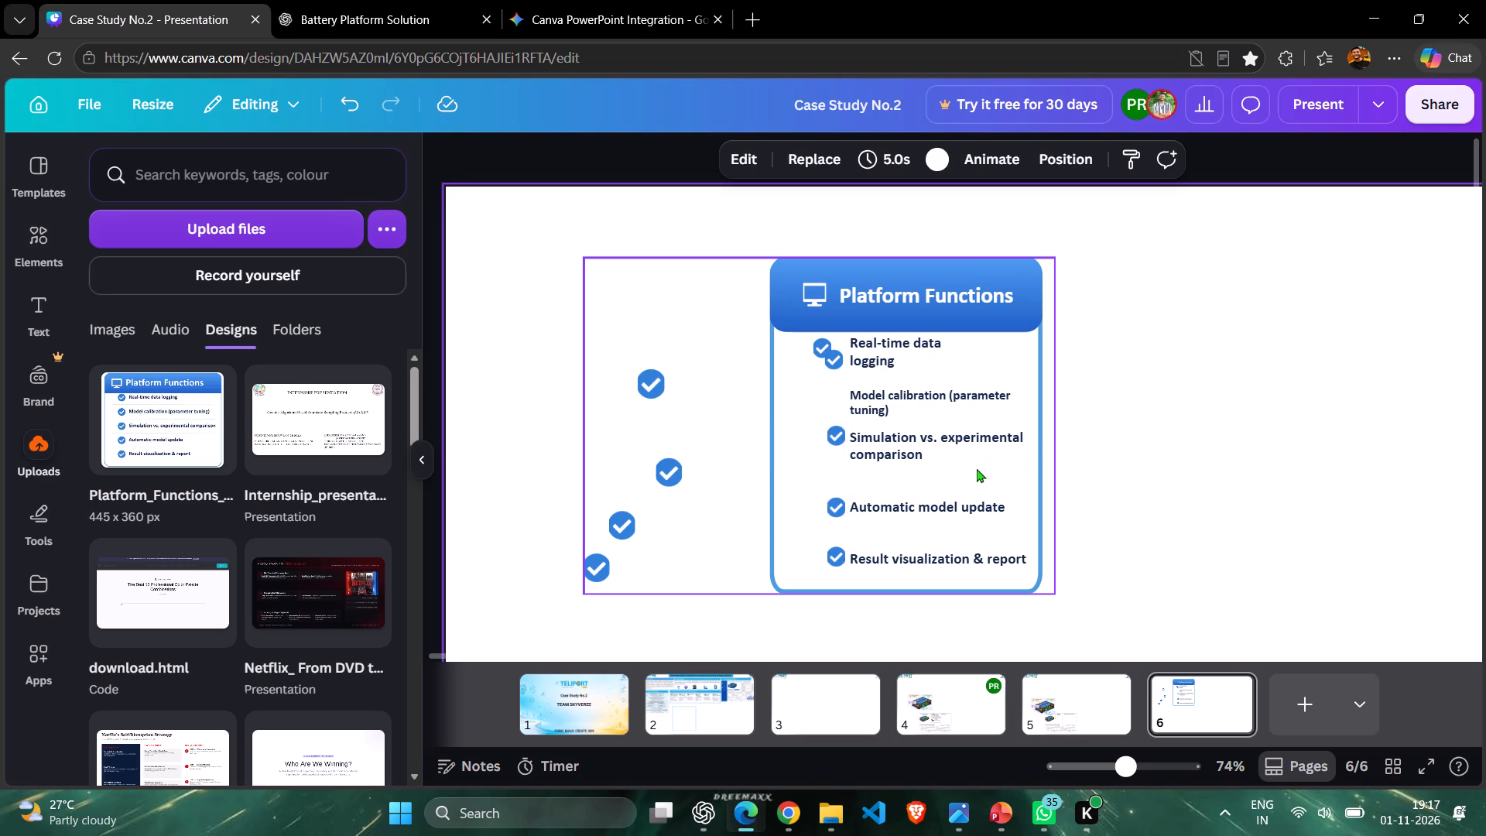
Nudge the check icon beside "Simulation vs. experimental comparison" slightly down to line up with its first text line.
click(834, 440)
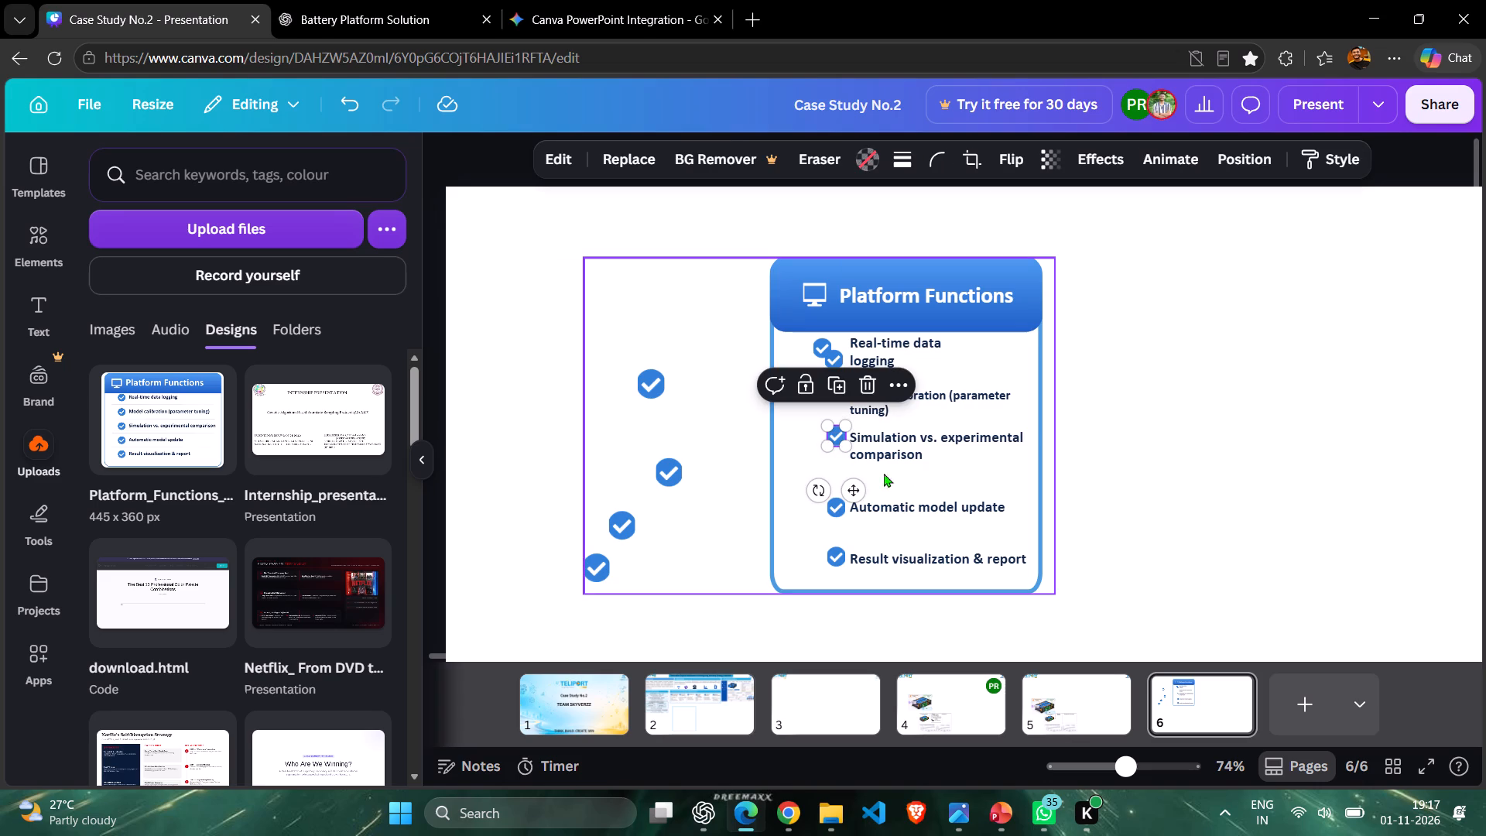
key(Down)
key(Down)
key(Down)
key(Down)
key(Down)
key(Down)
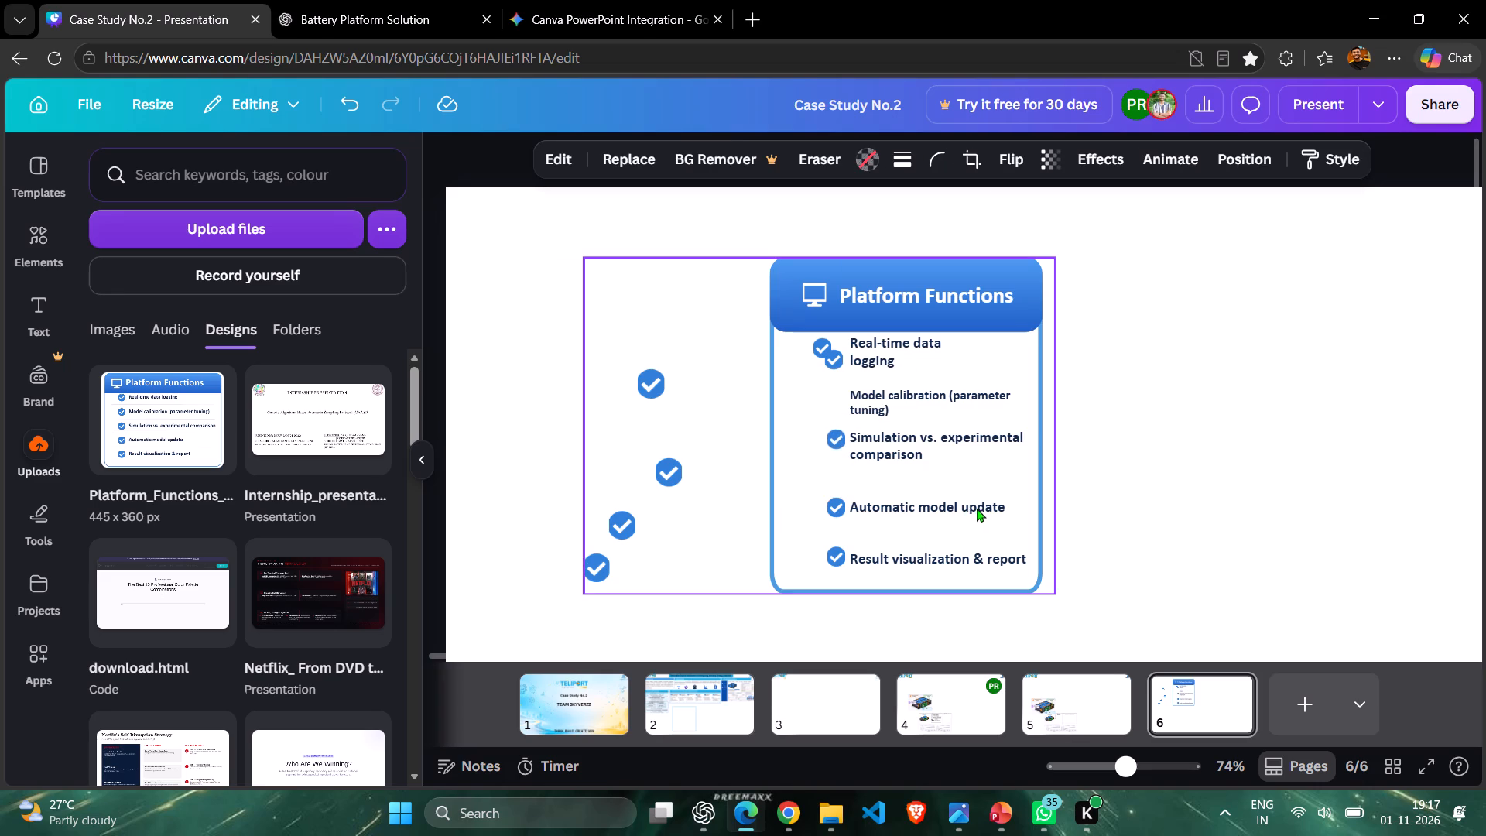
click(1147, 459)
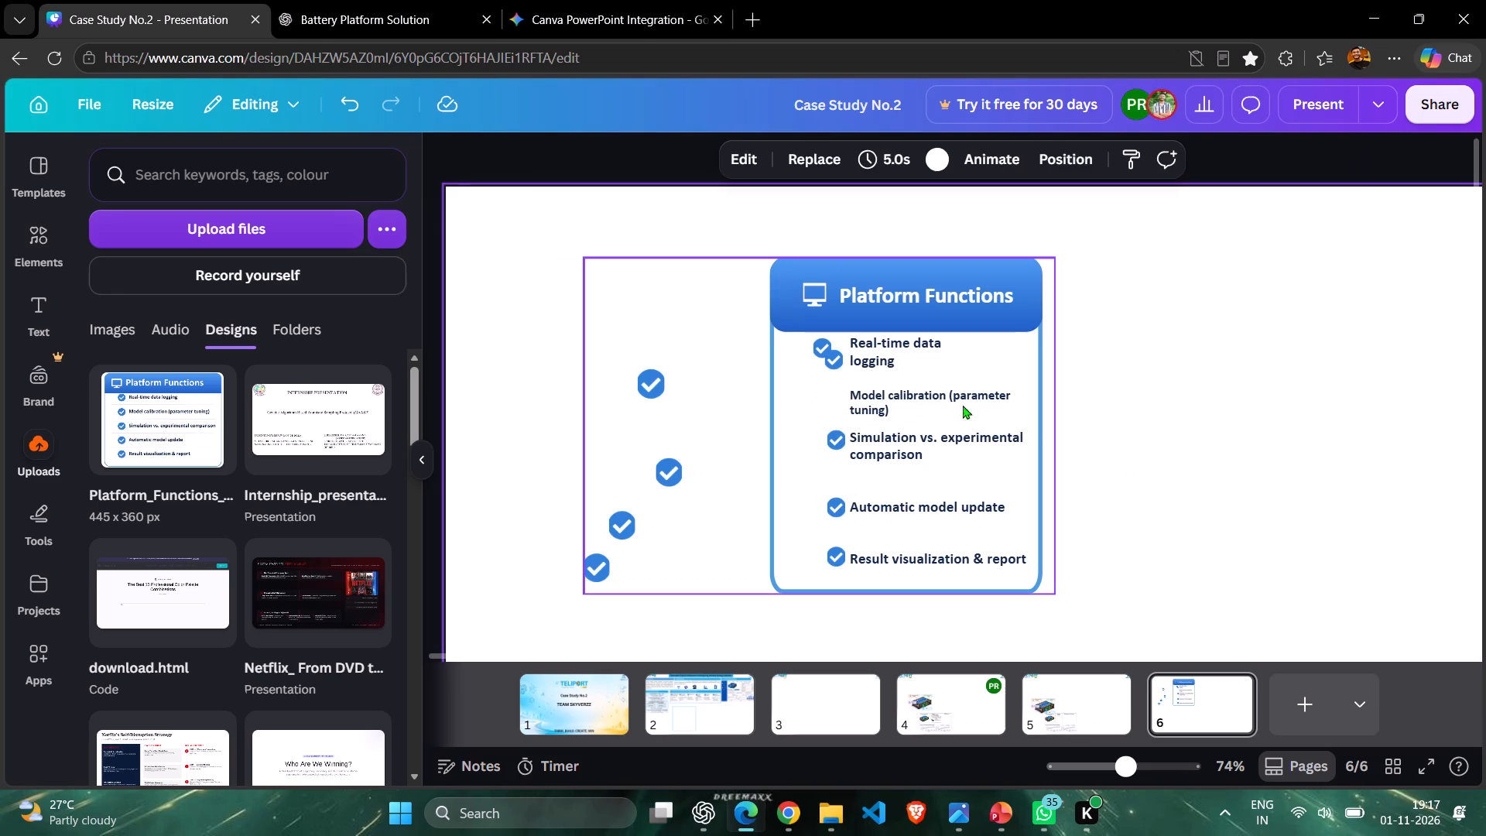
Place the remaining icon copy beside "Model calibration (parameter tuning)", aligned with the column of check icons below.
click(830, 366)
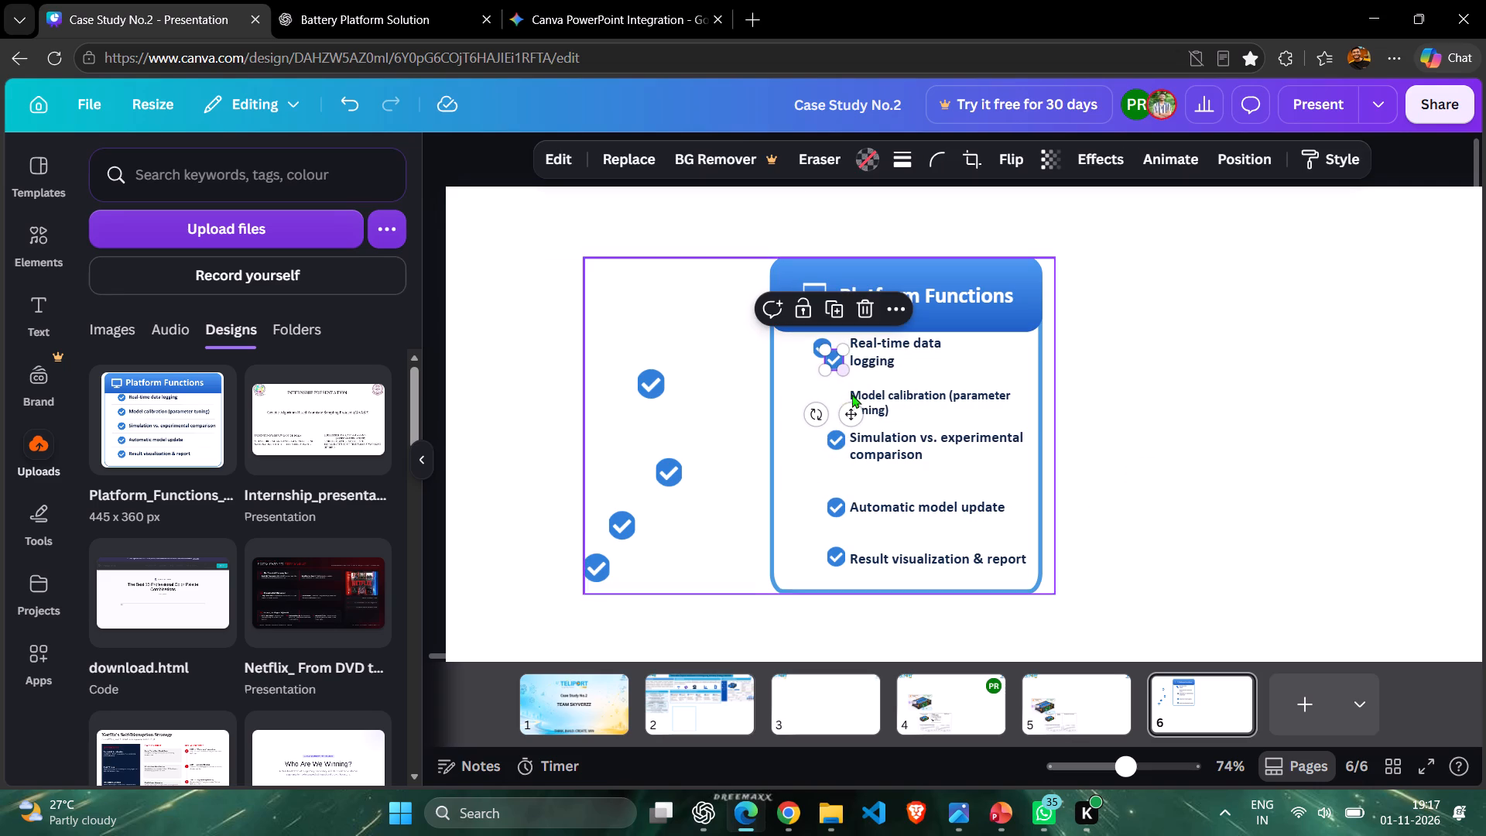
drag(855, 413, 855, 442)
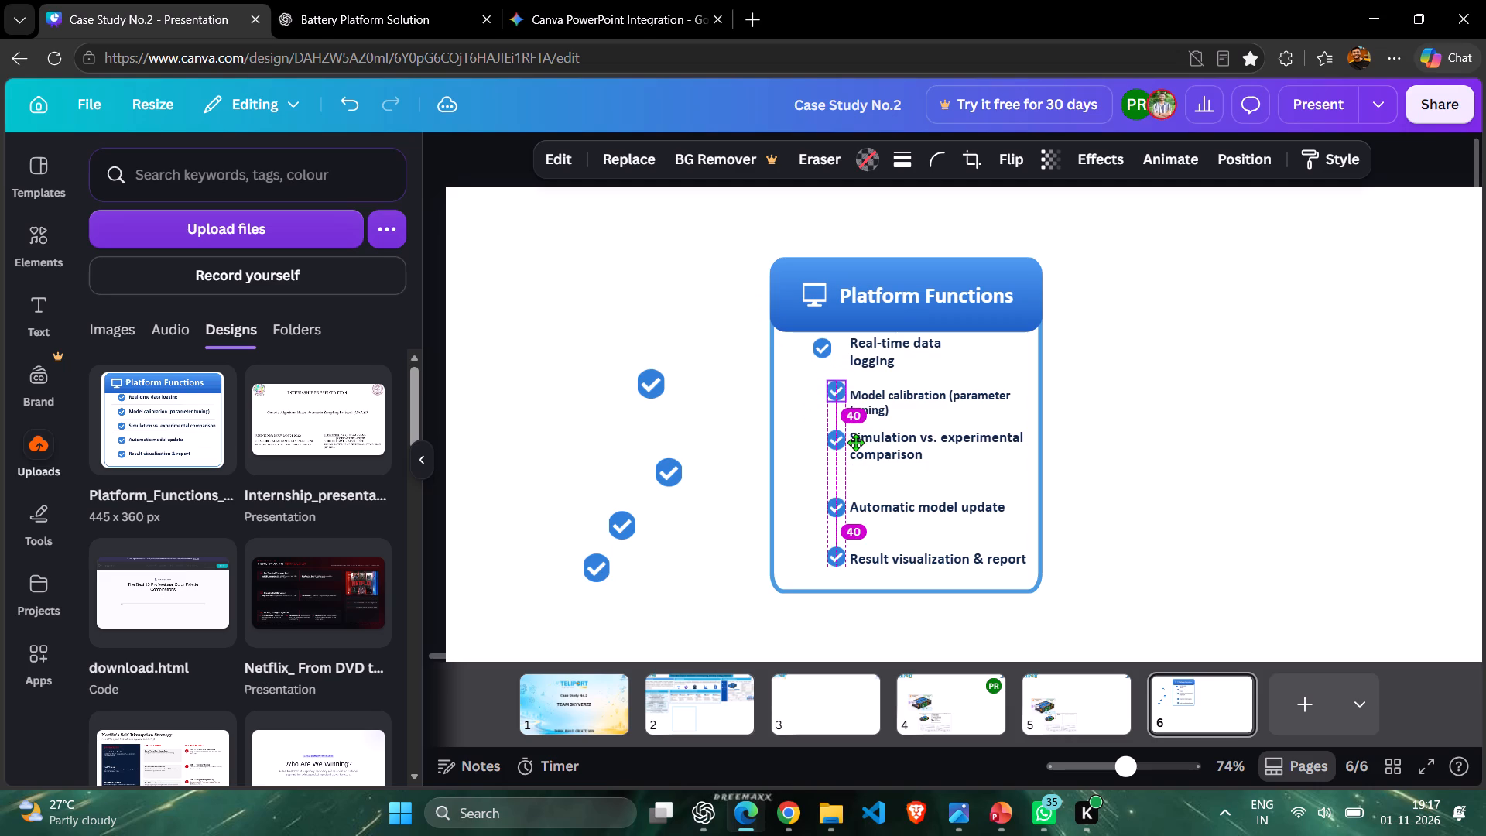
drag(855, 442, 855, 451)
click(1188, 382)
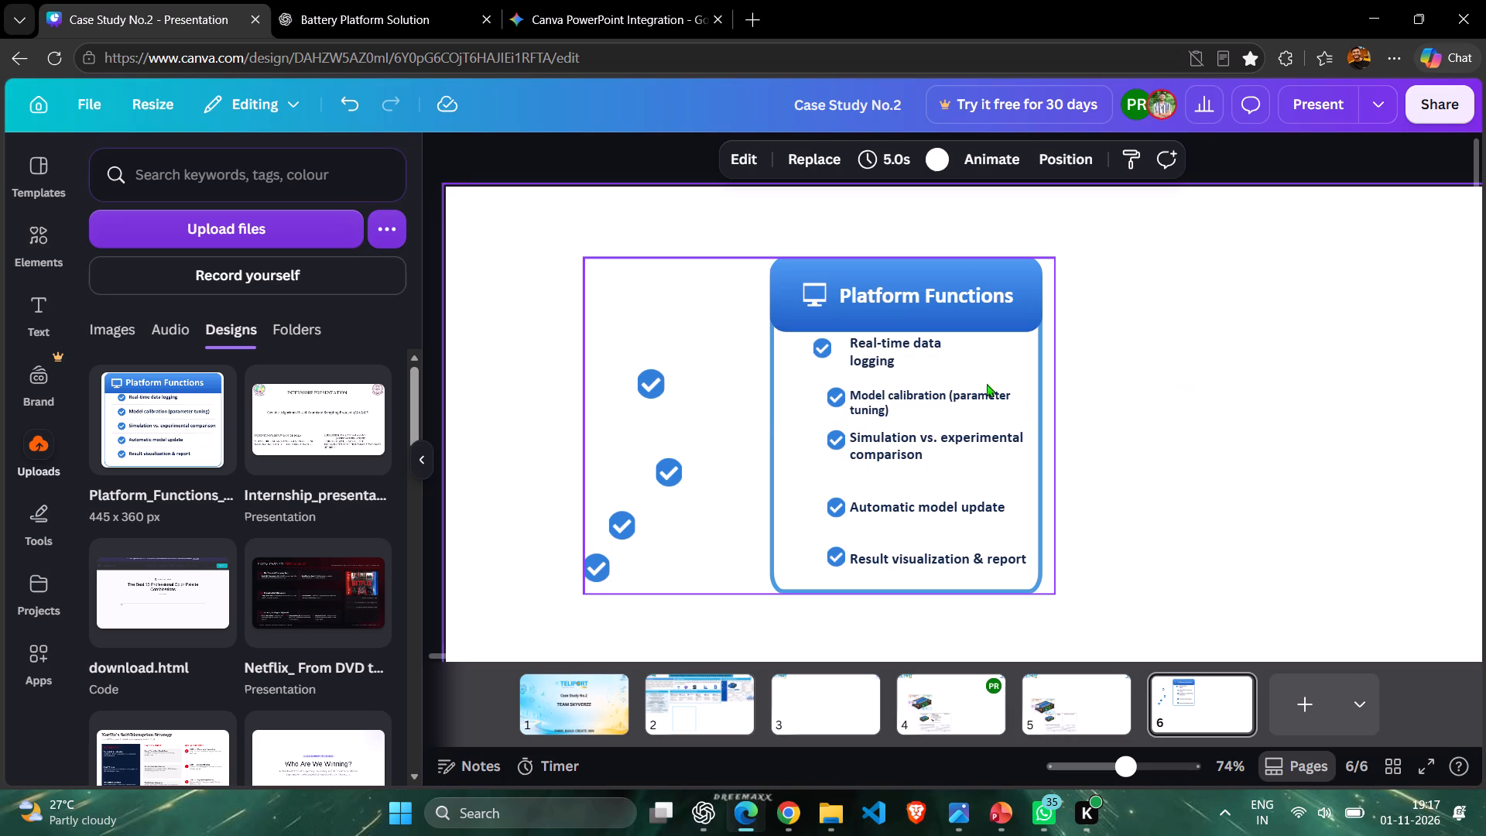
Move the original check icon closer to "Real-time data logging", level with its first line and aligned with the icon column.
click(817, 351)
click(824, 350)
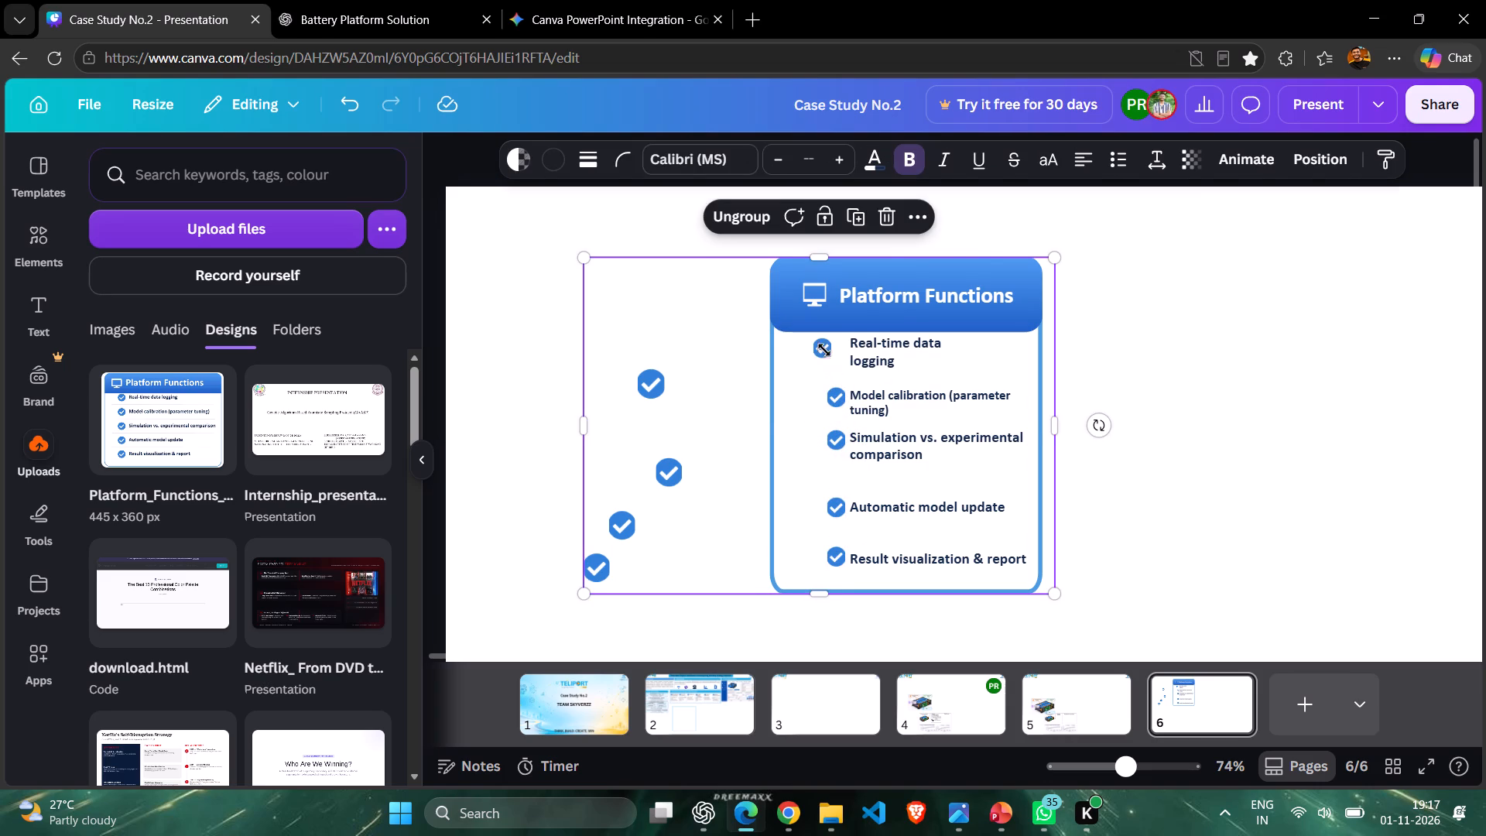
drag(839, 405, 847, 405)
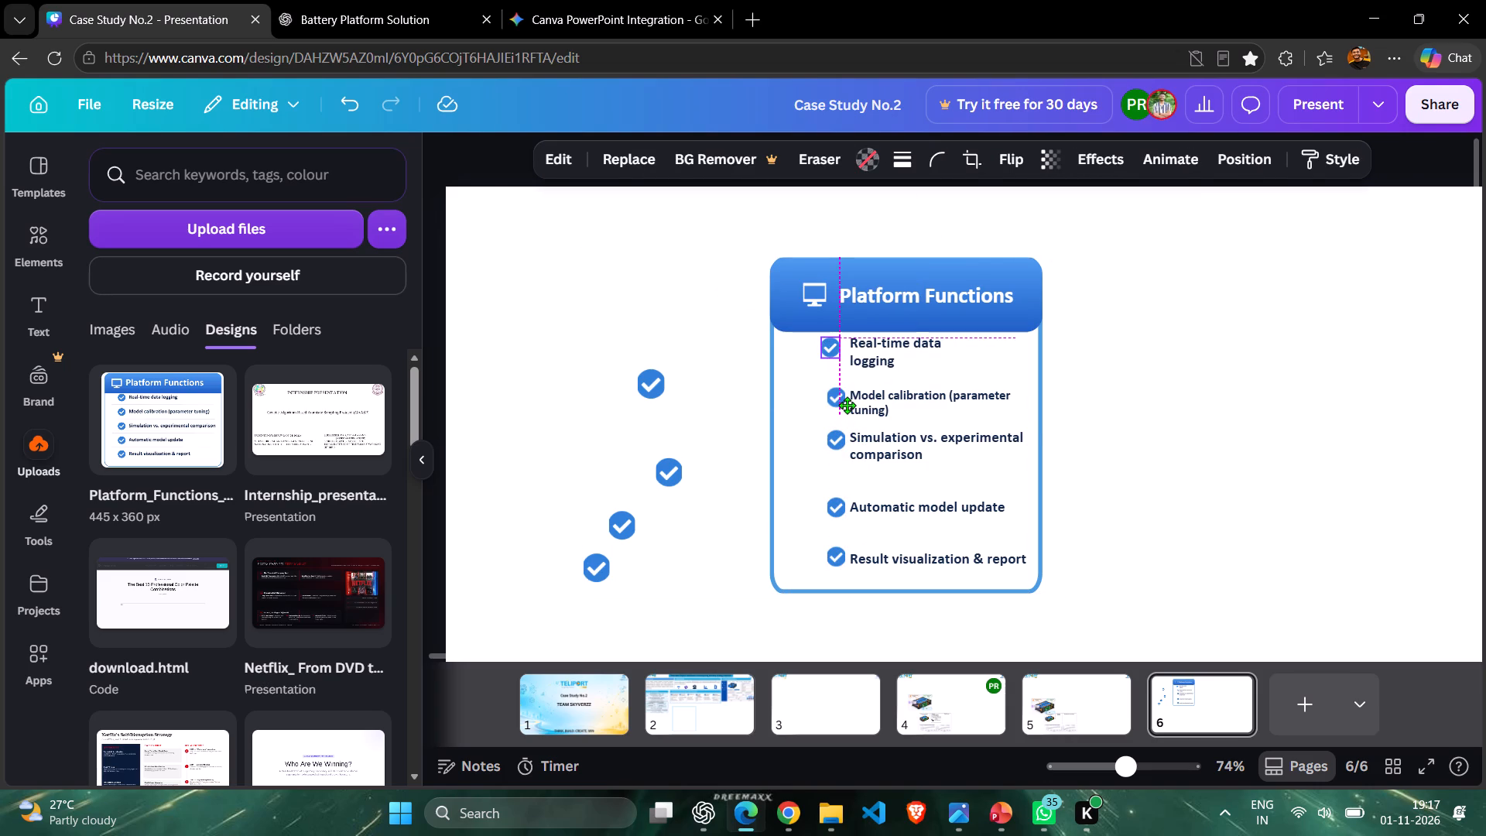
drag(847, 405, 850, 411)
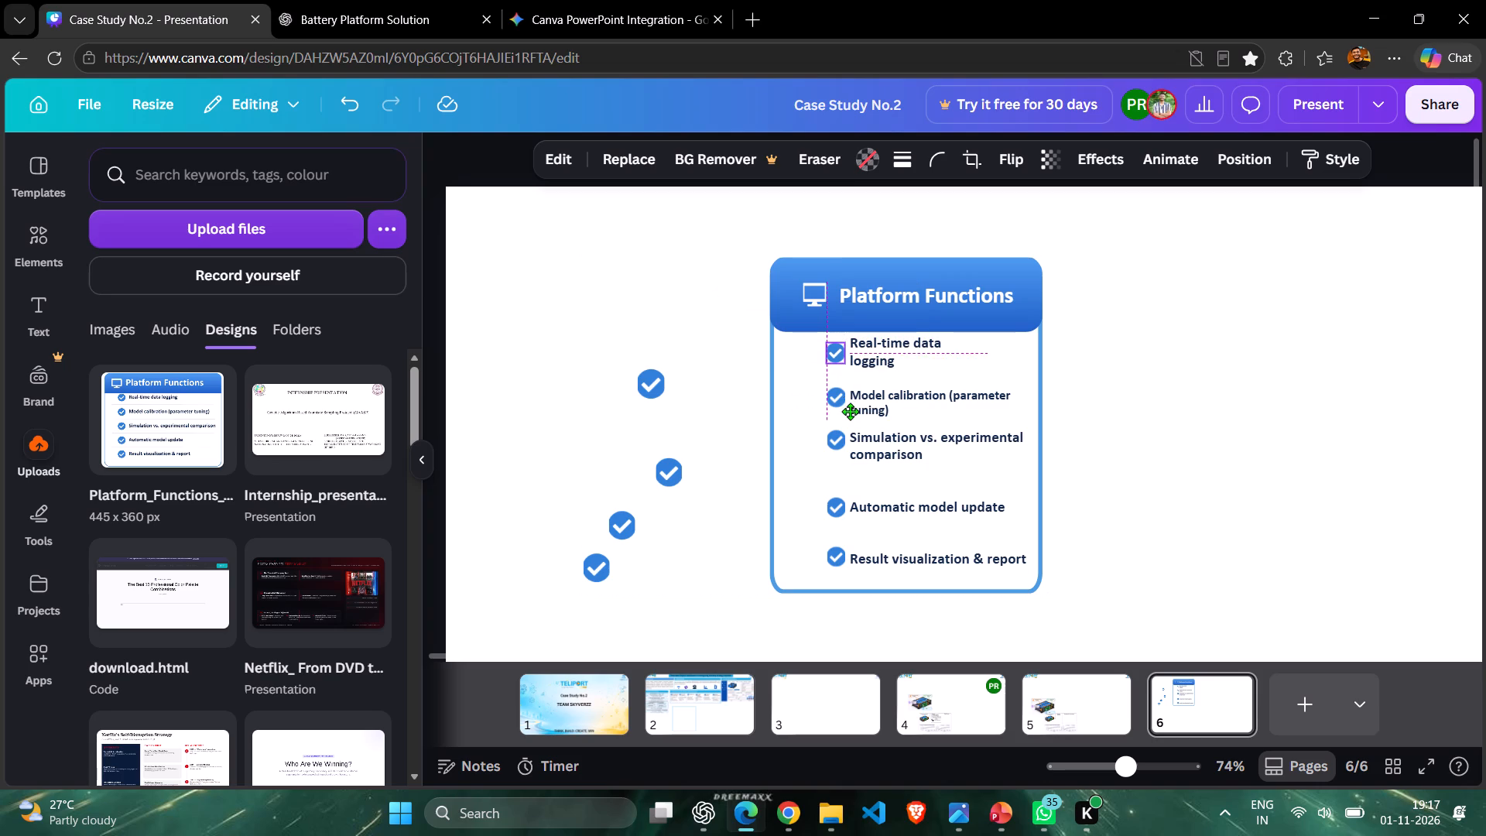
drag(850, 411, 858, 443)
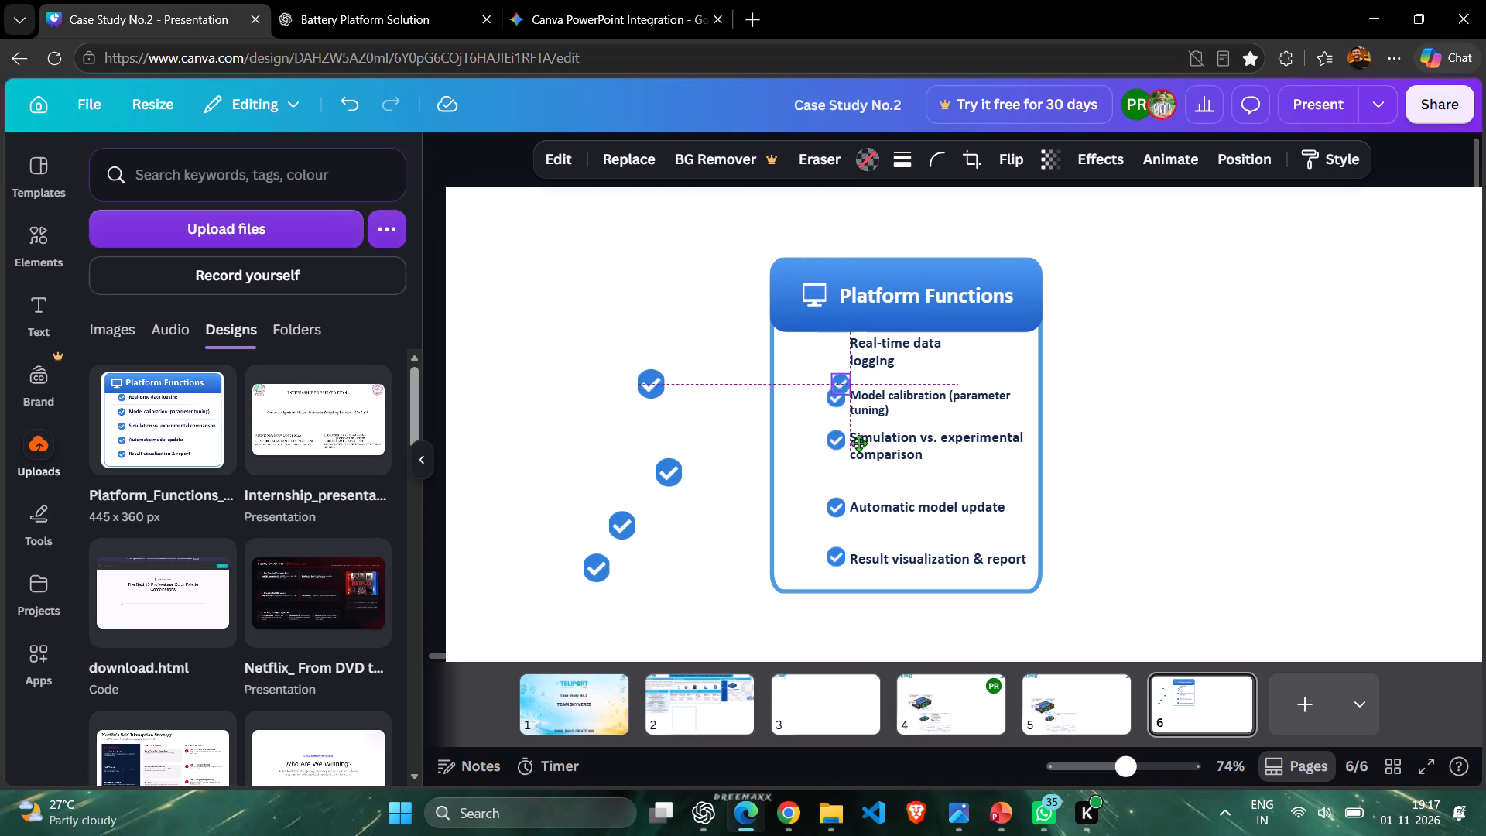
drag(858, 443, 858, 444)
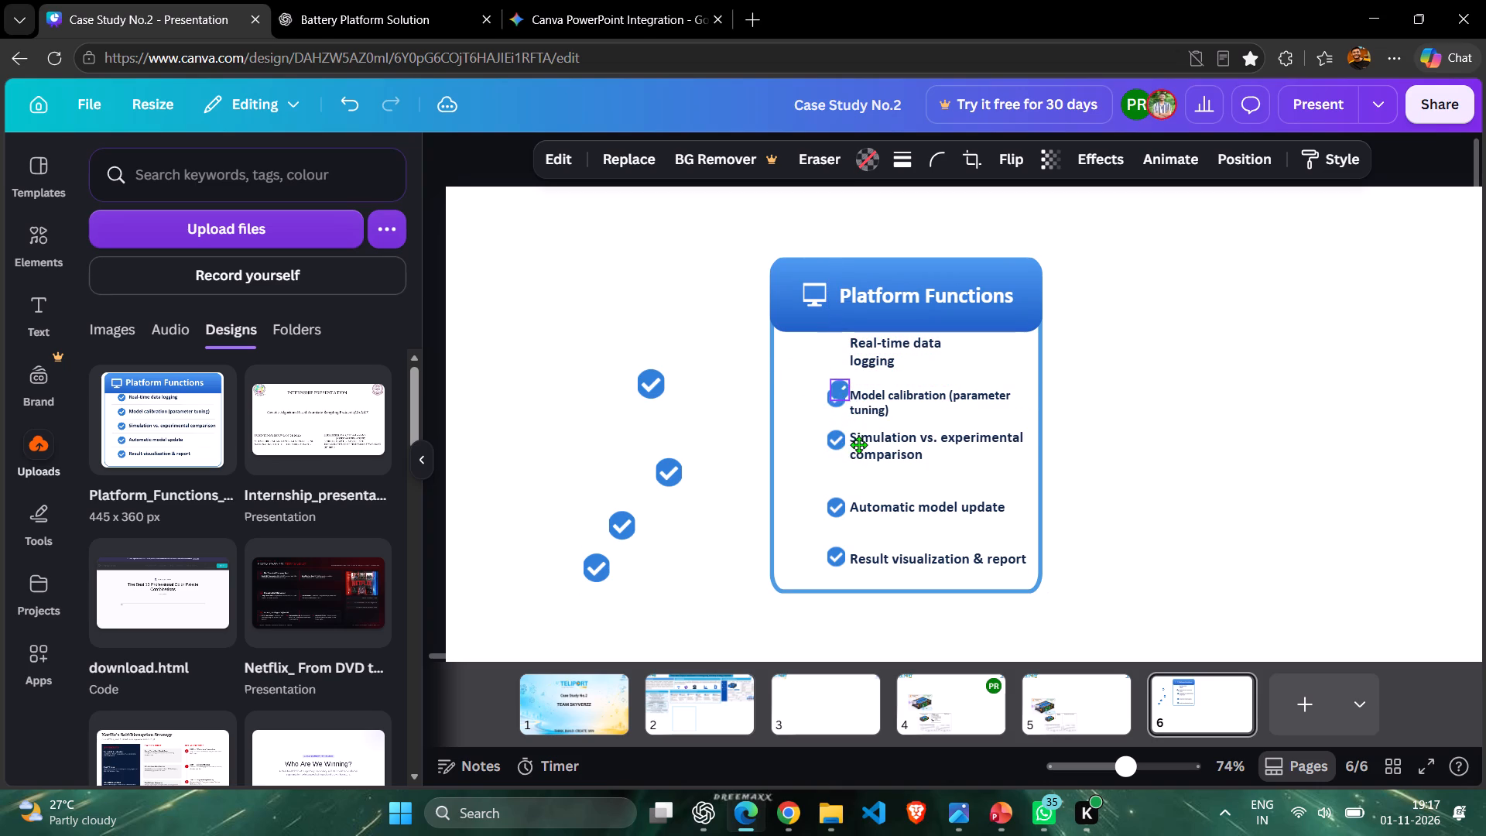
drag(858, 444, 852, 418)
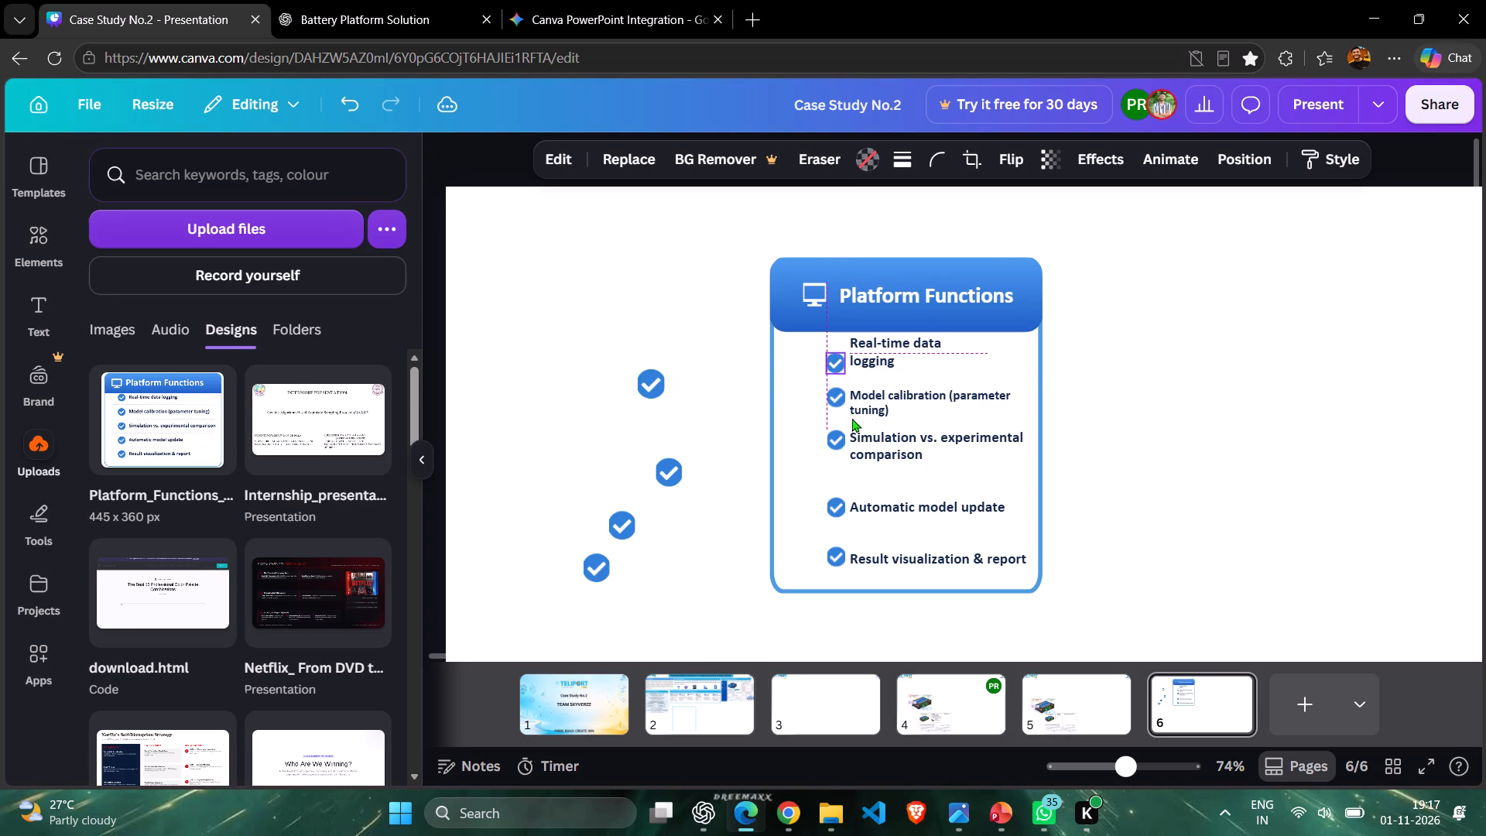
drag(852, 418, 851, 403)
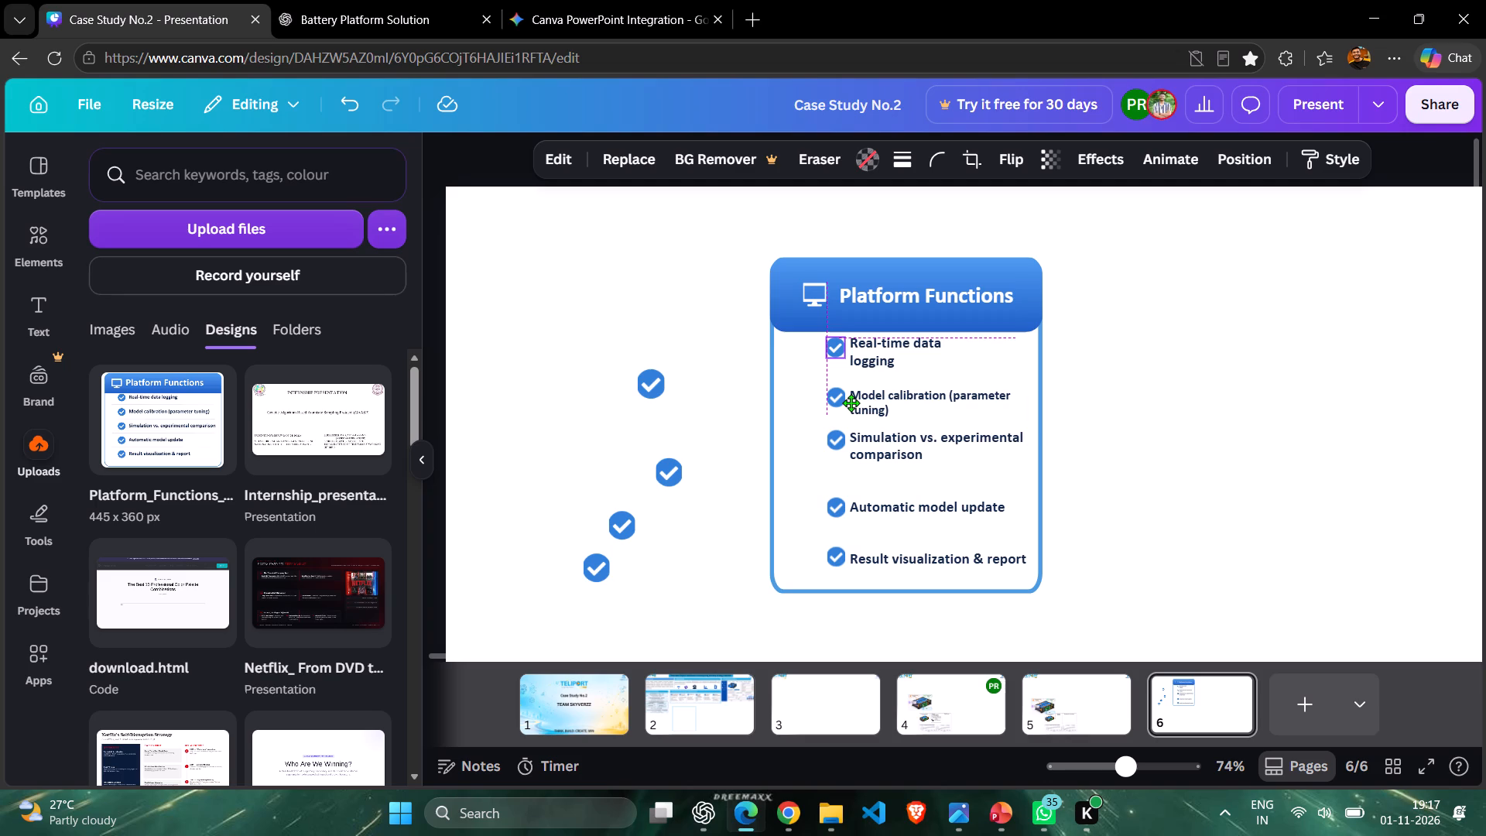
drag(851, 403, 851, 401)
click(1124, 376)
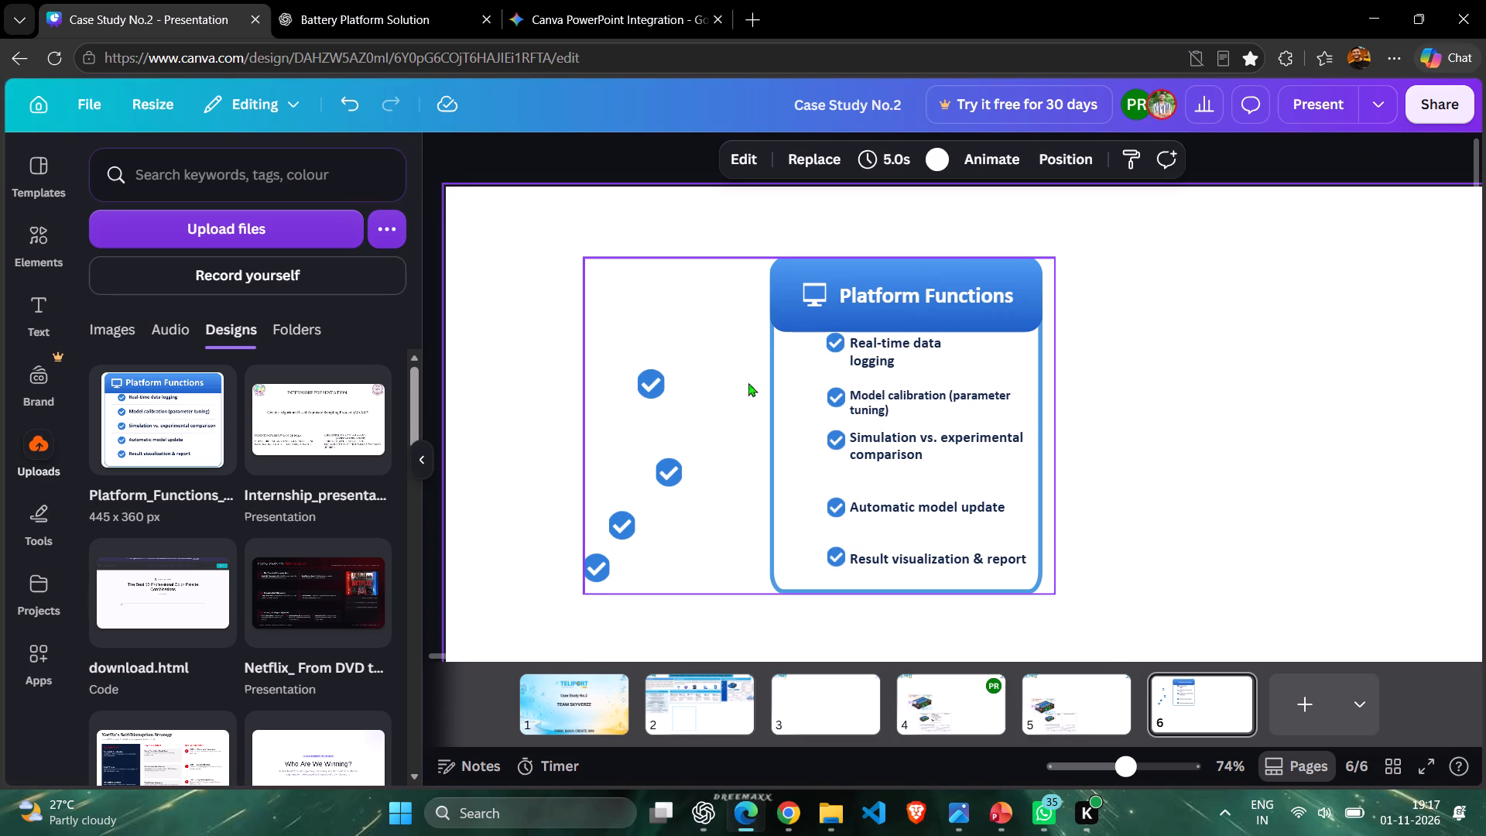
Delete the two upper unused large check icons outside the Platform Functions card, together with their frames.
click(651, 379)
click(659, 388)
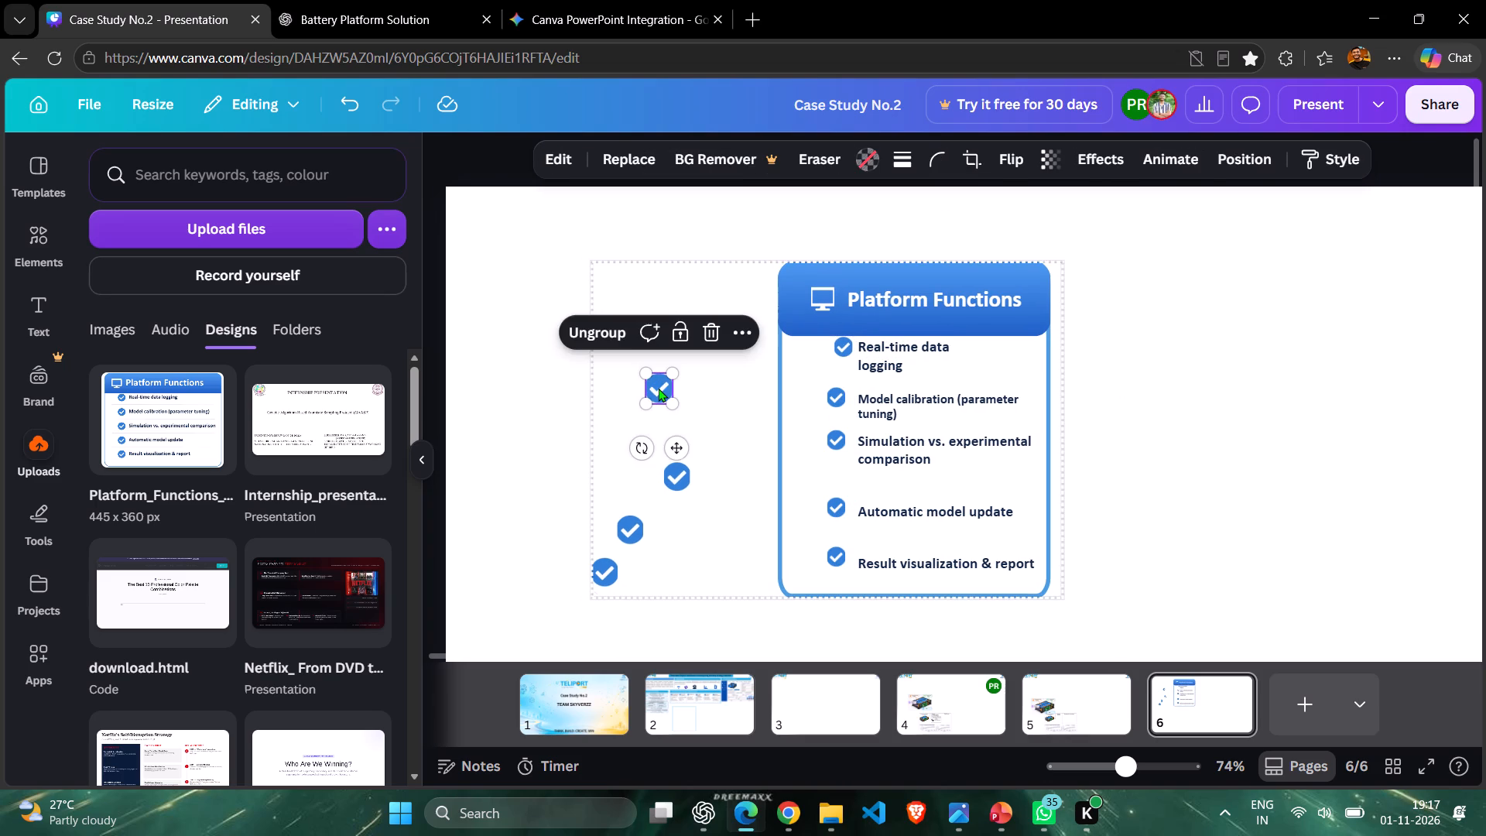
click(711, 337)
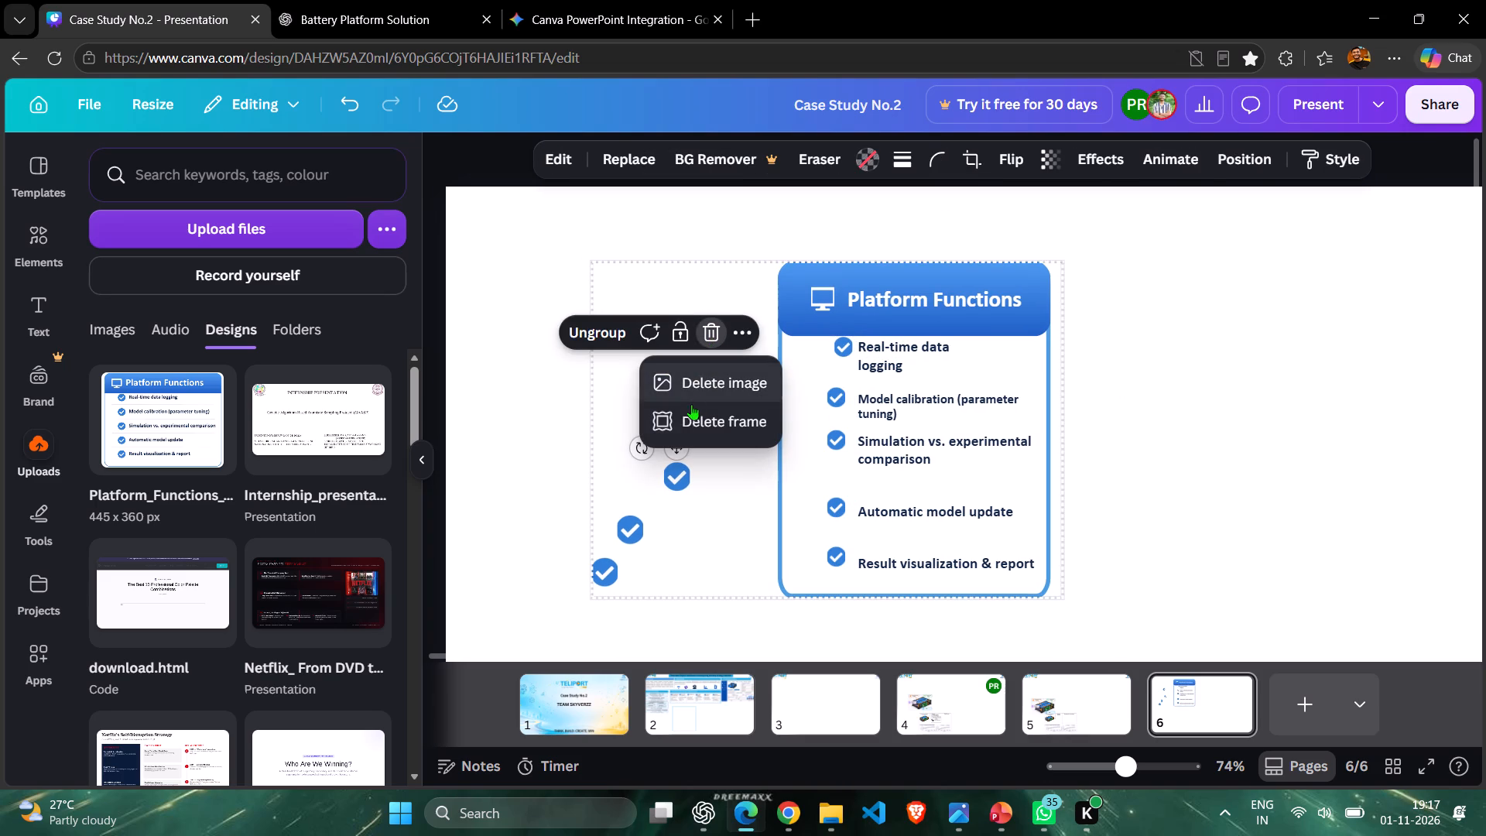
click(690, 392)
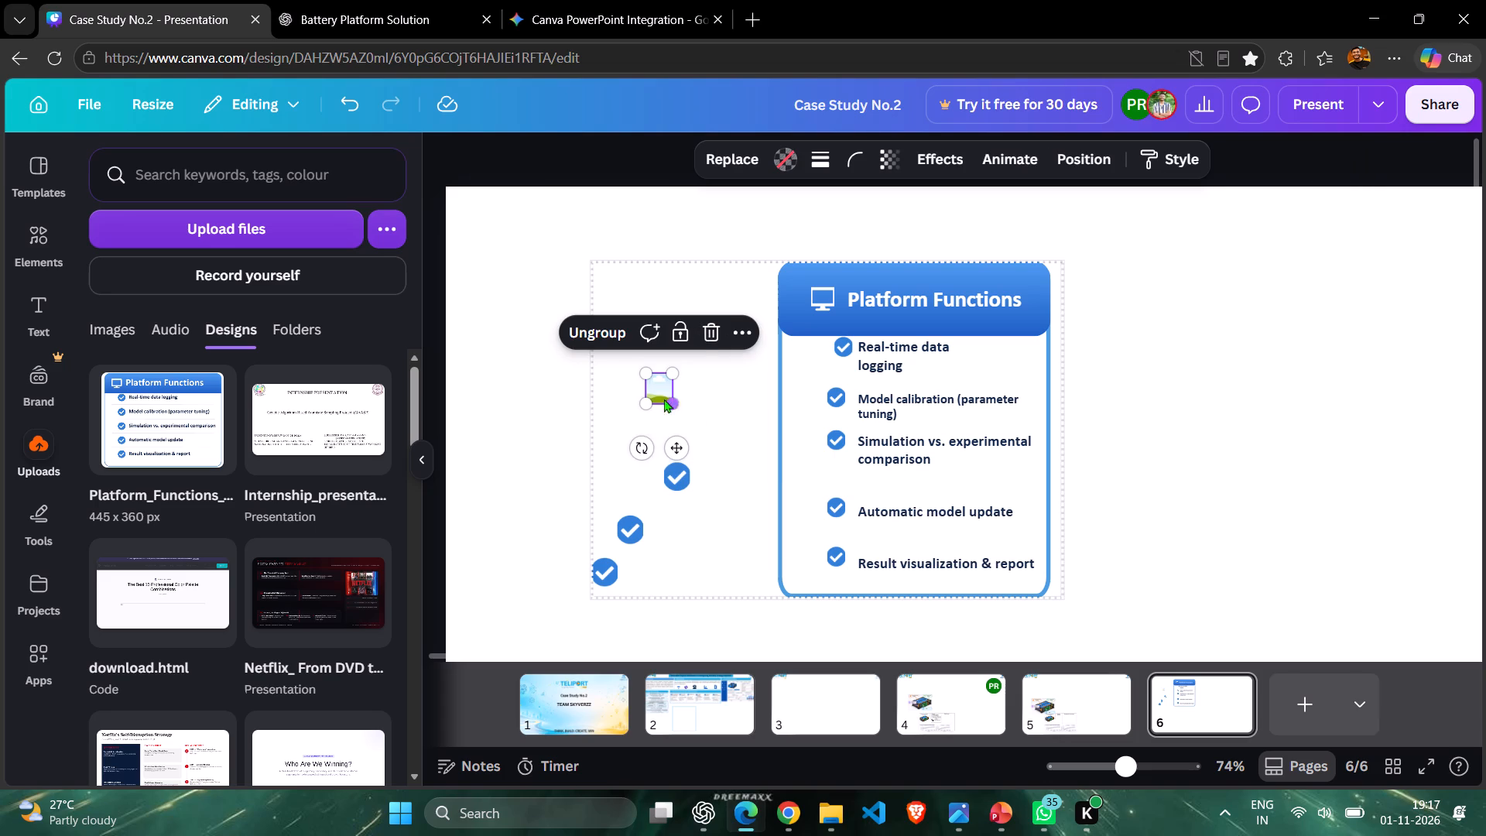
click(715, 343)
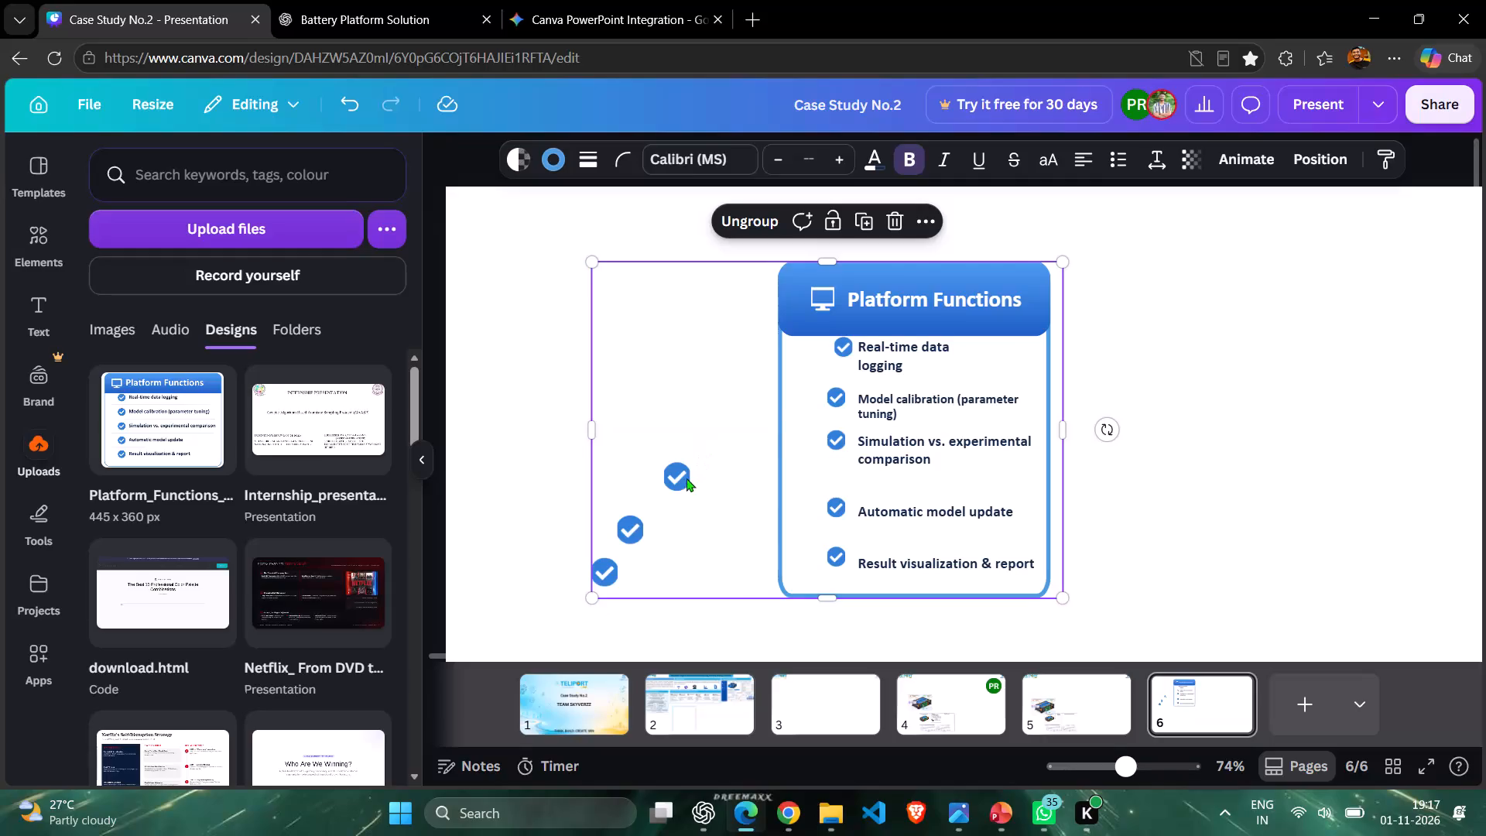
click(683, 478)
key(Delete)
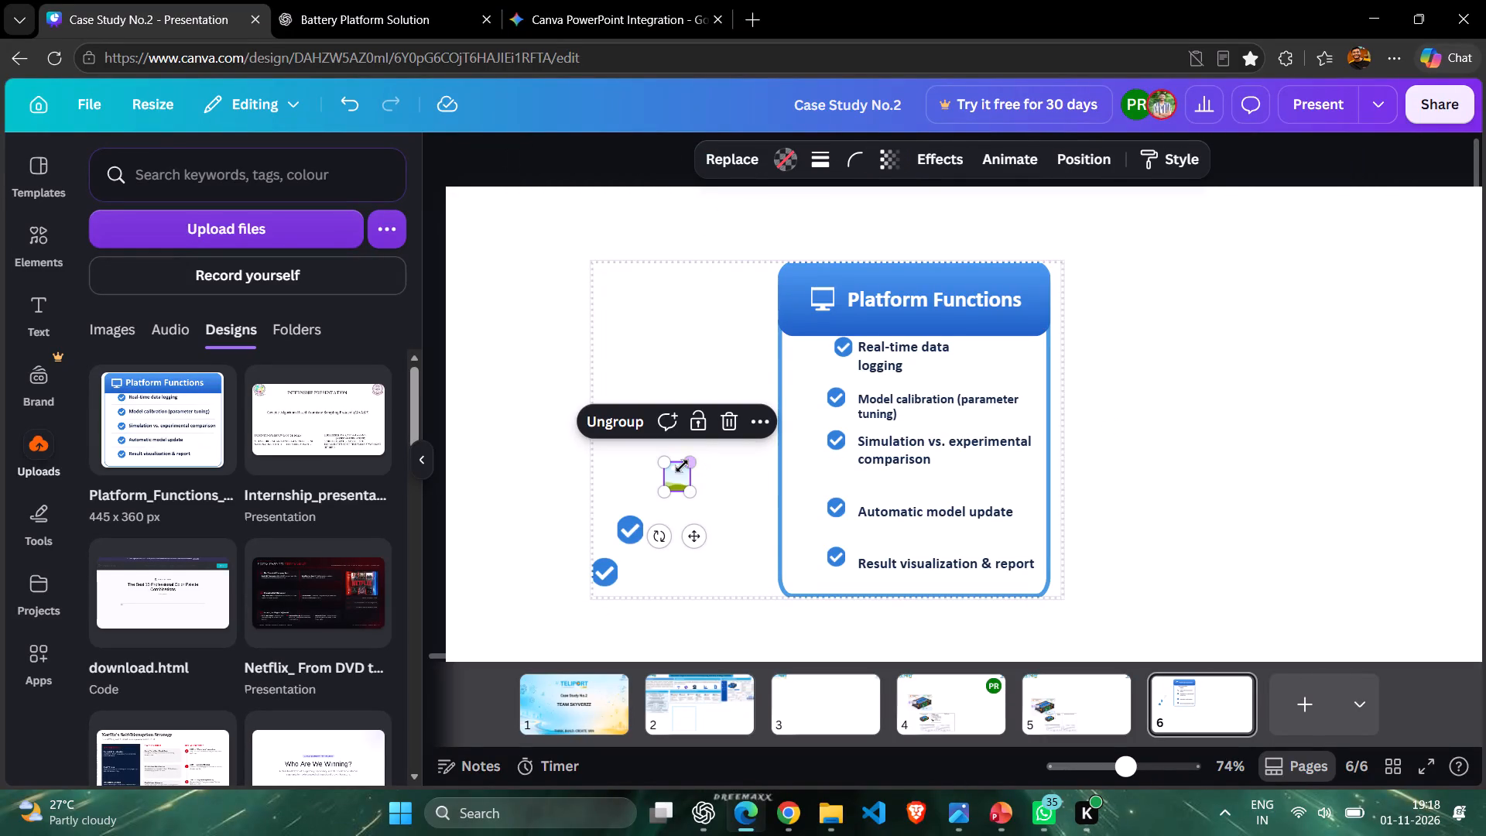
key(Delete)
Delete the two lower unused large check icons outside the card, together with their frames.
click(628, 530)
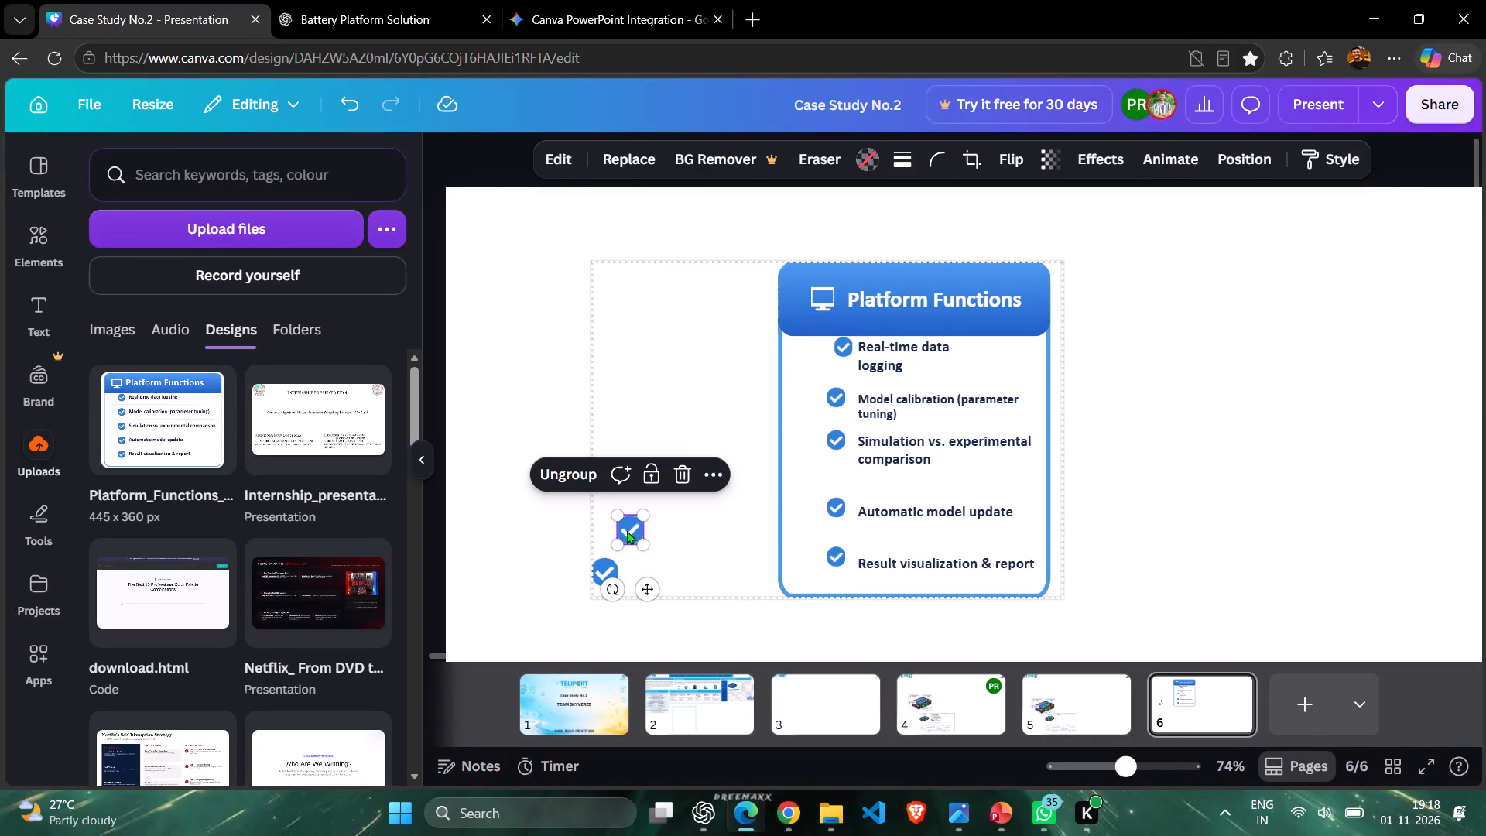
key(Delete)
key(Delete)
click(598, 567)
click(609, 574)
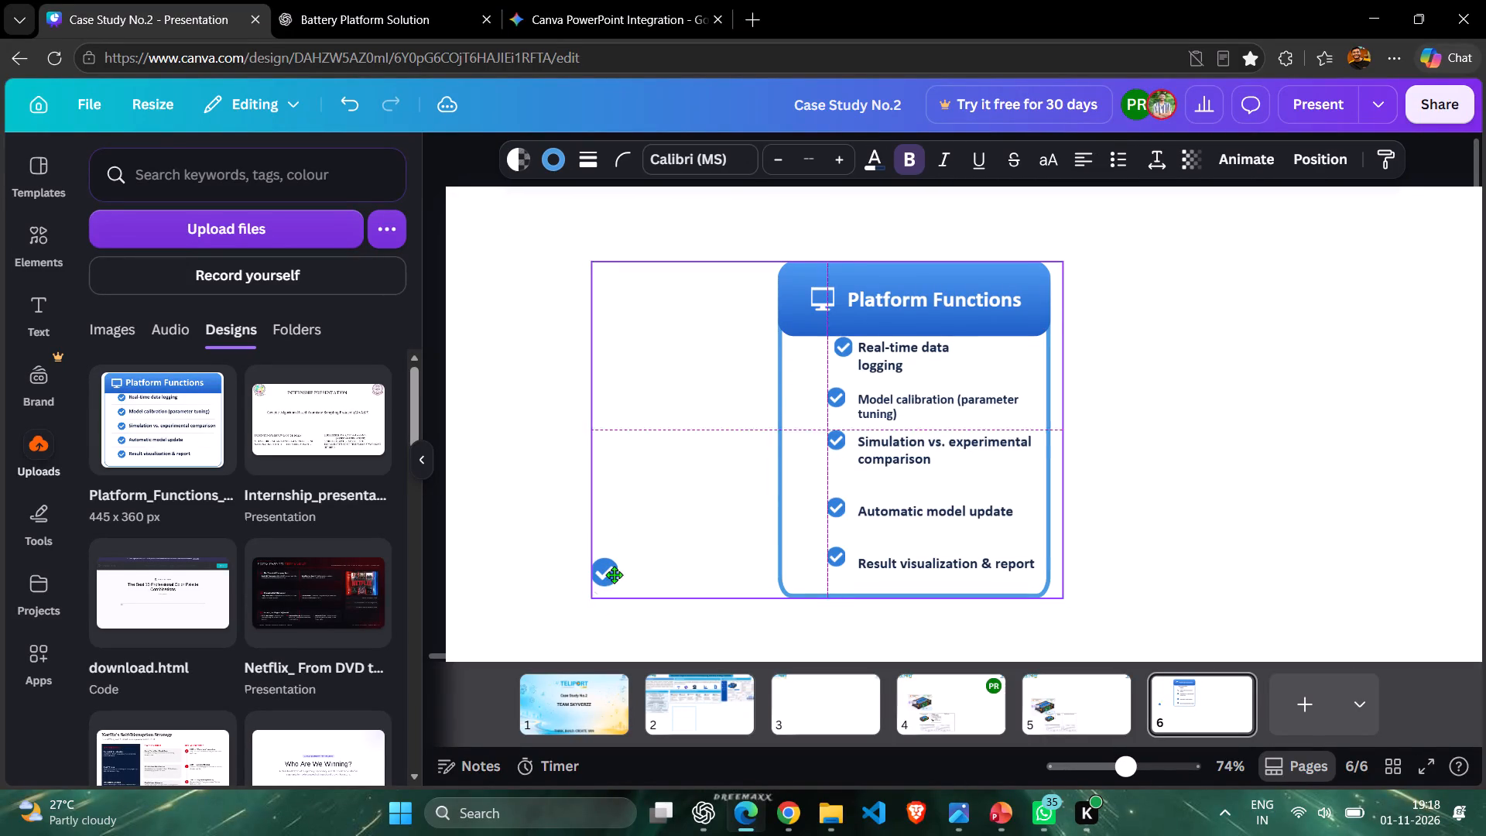
click(614, 574)
key(Delete)
key(Delete)
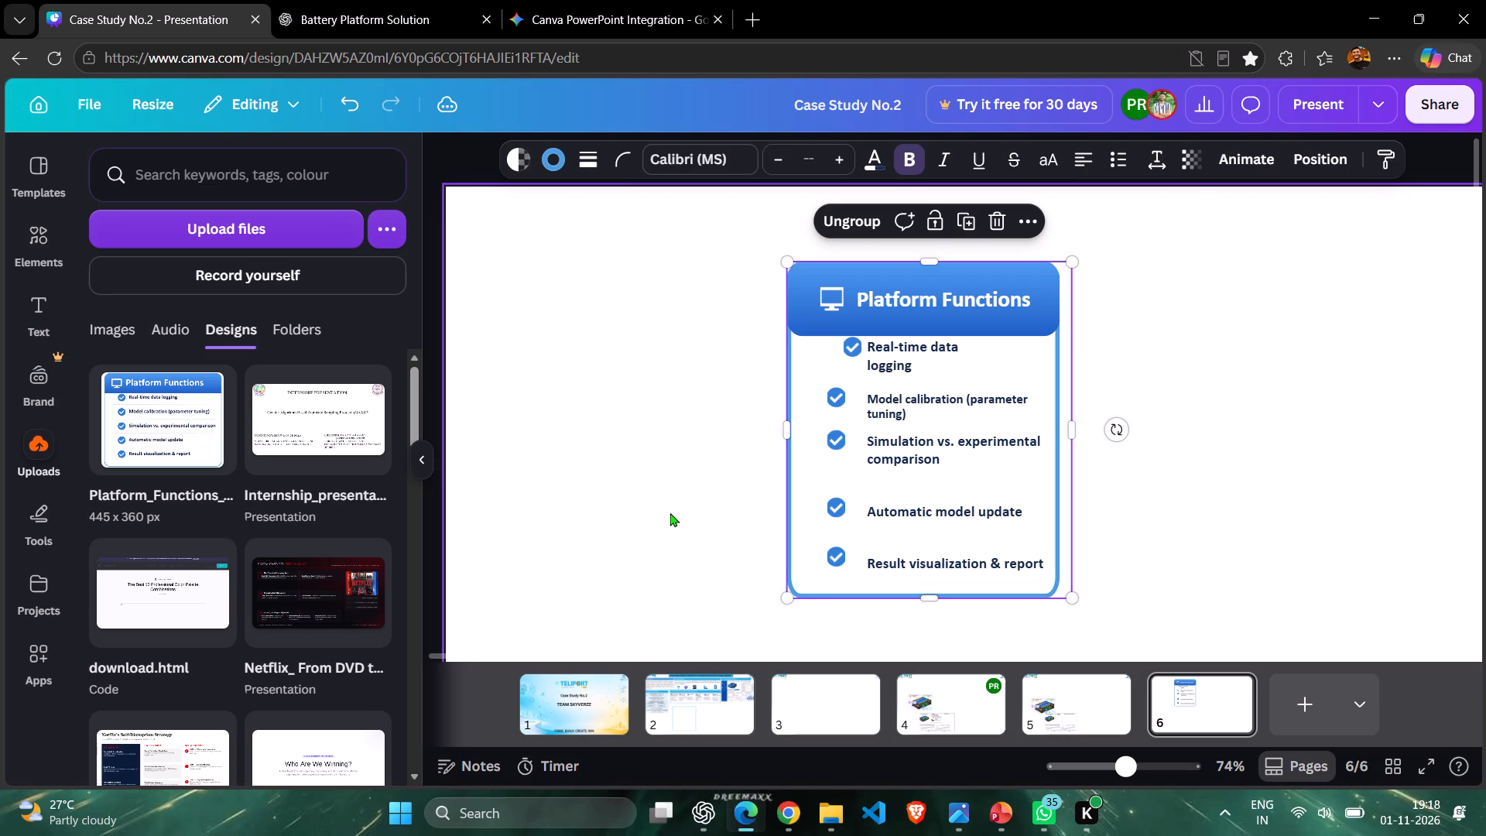
click(673, 511)
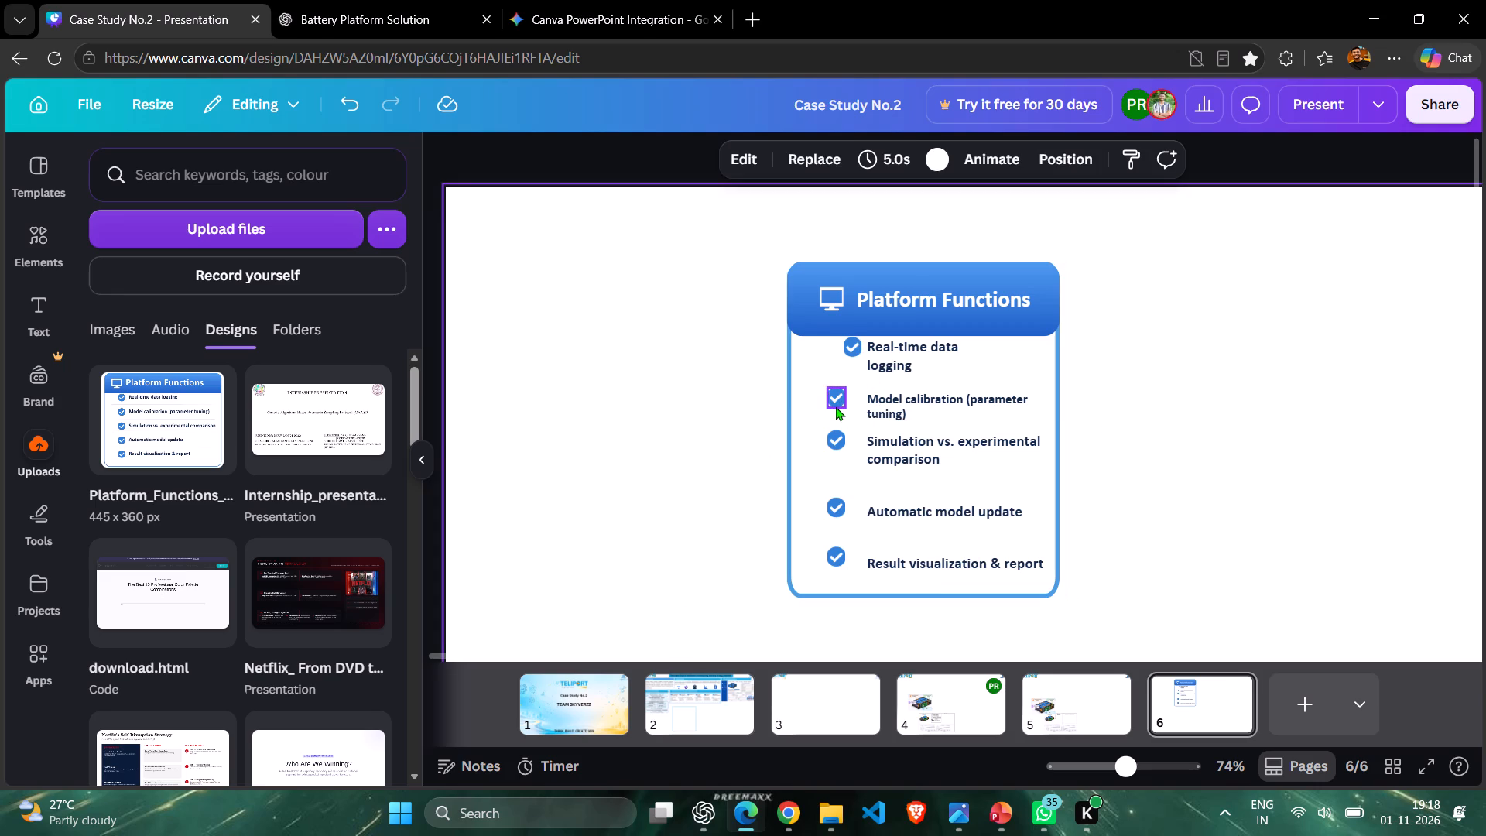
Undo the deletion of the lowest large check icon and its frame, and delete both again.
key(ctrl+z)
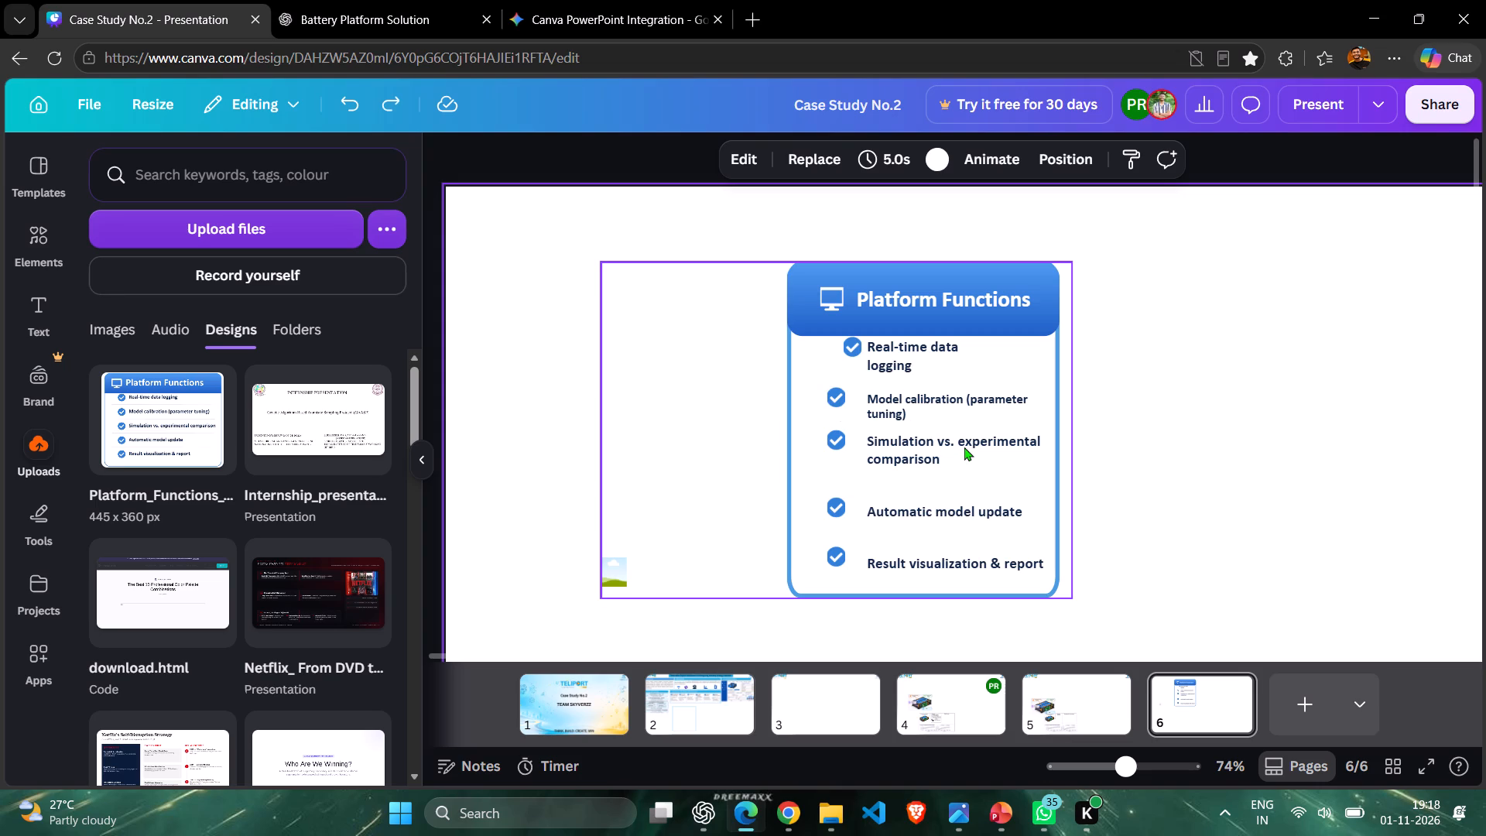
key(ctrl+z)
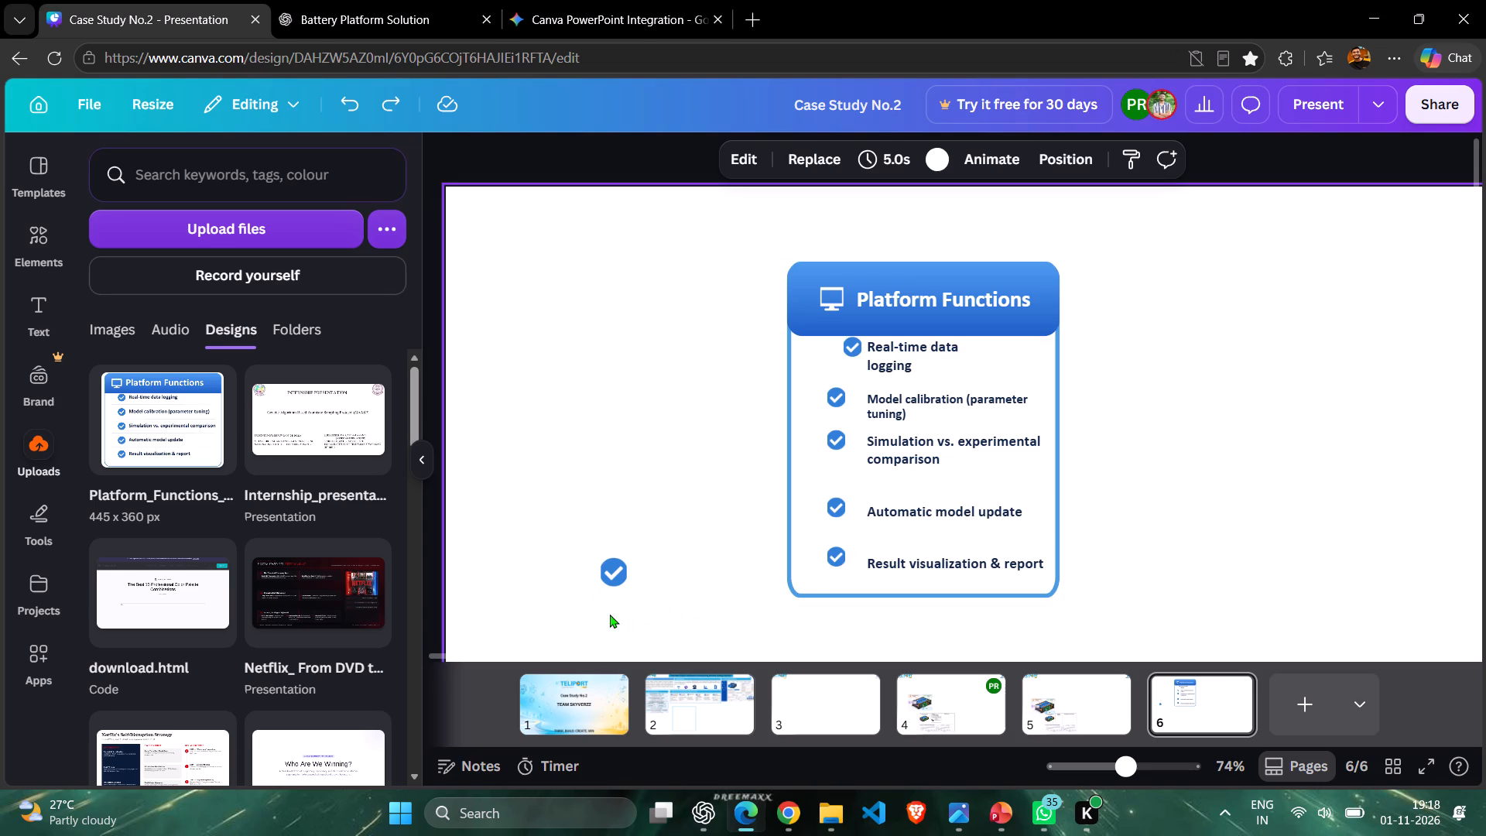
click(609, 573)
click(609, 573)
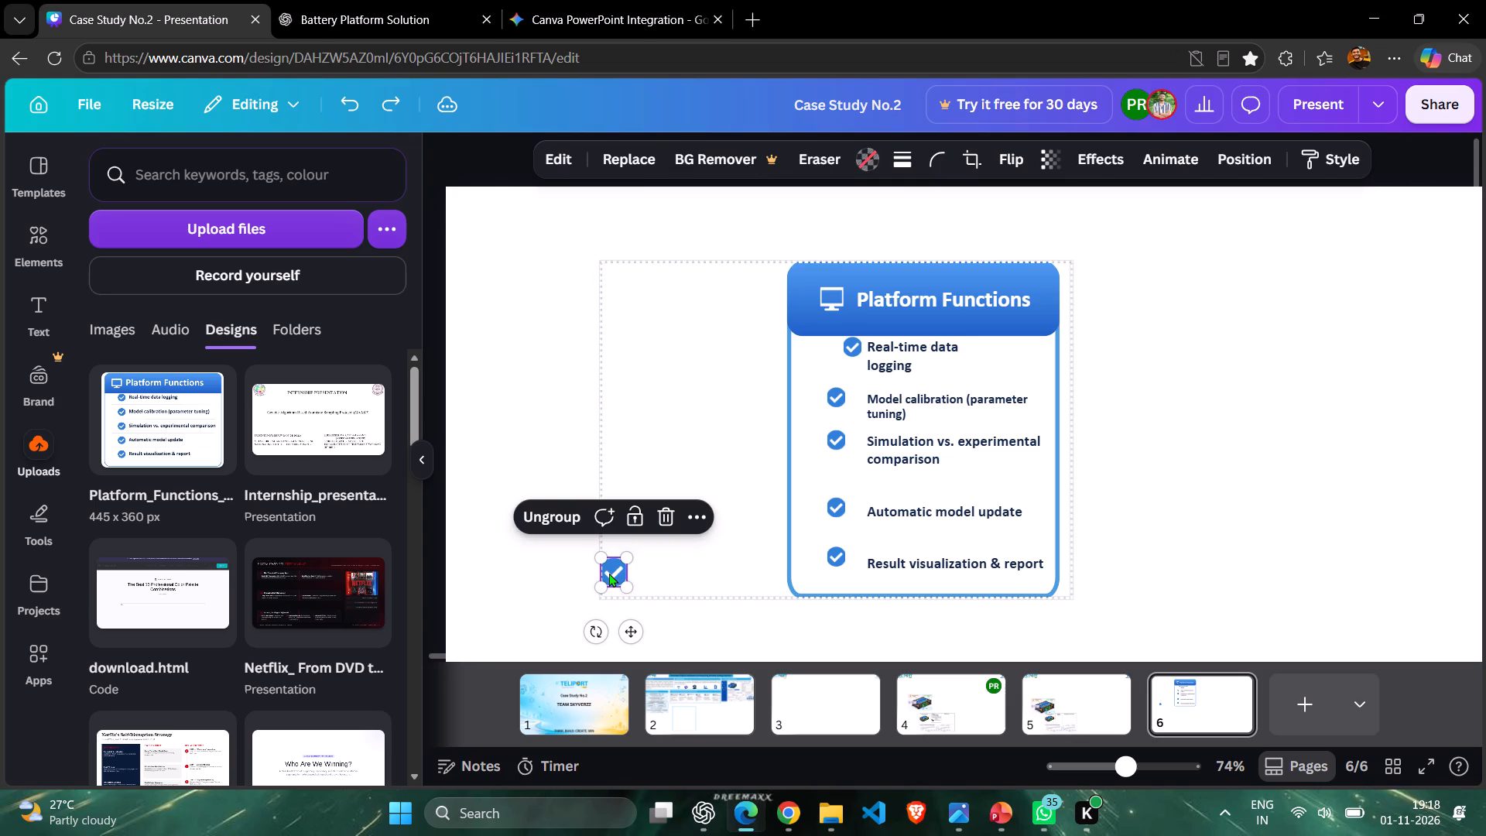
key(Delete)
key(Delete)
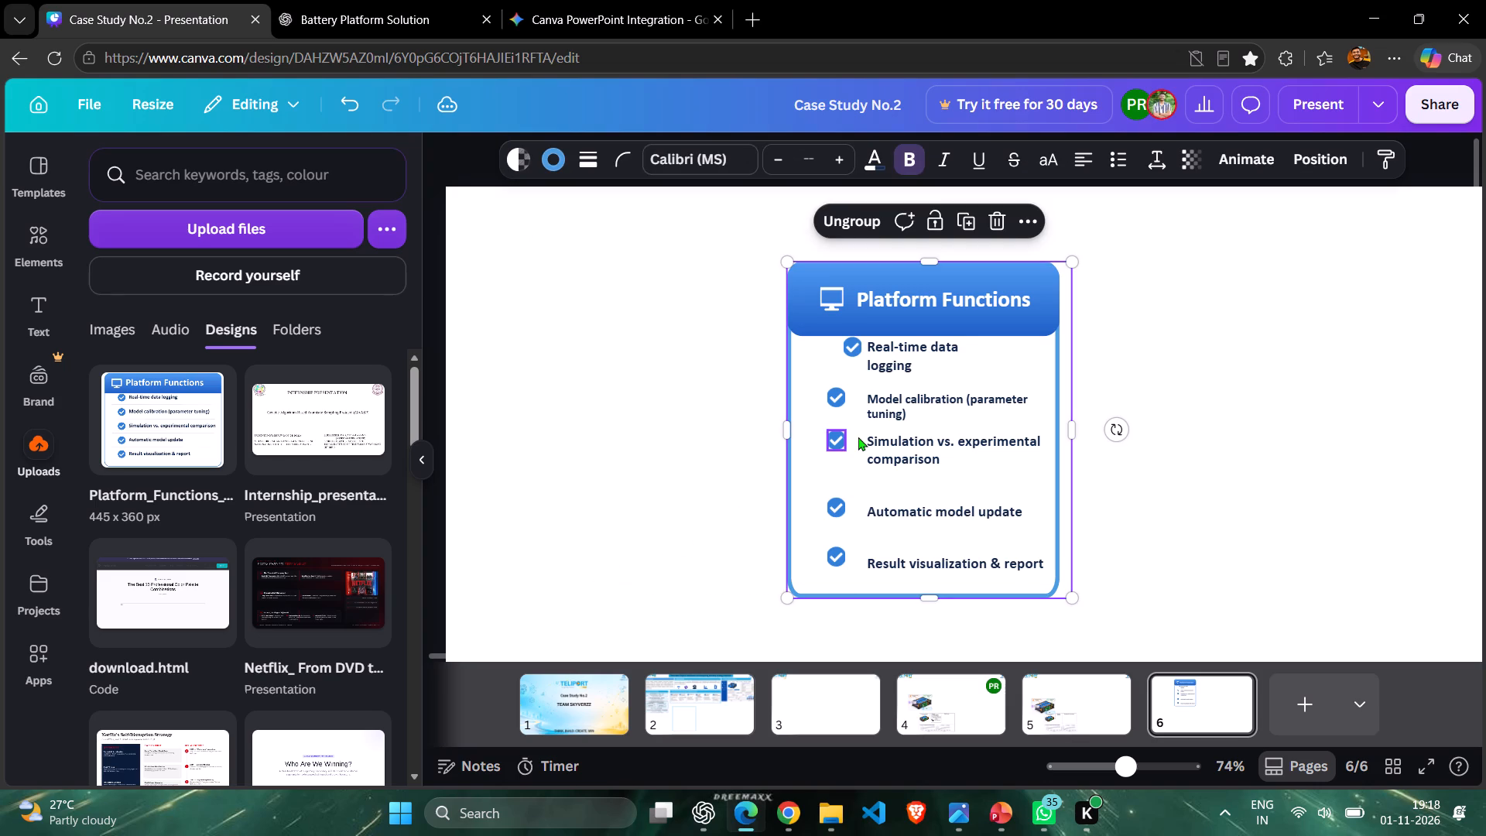
Move the check icon beside "Real-time data logging" away from its text, into the column of check icons below.
click(861, 349)
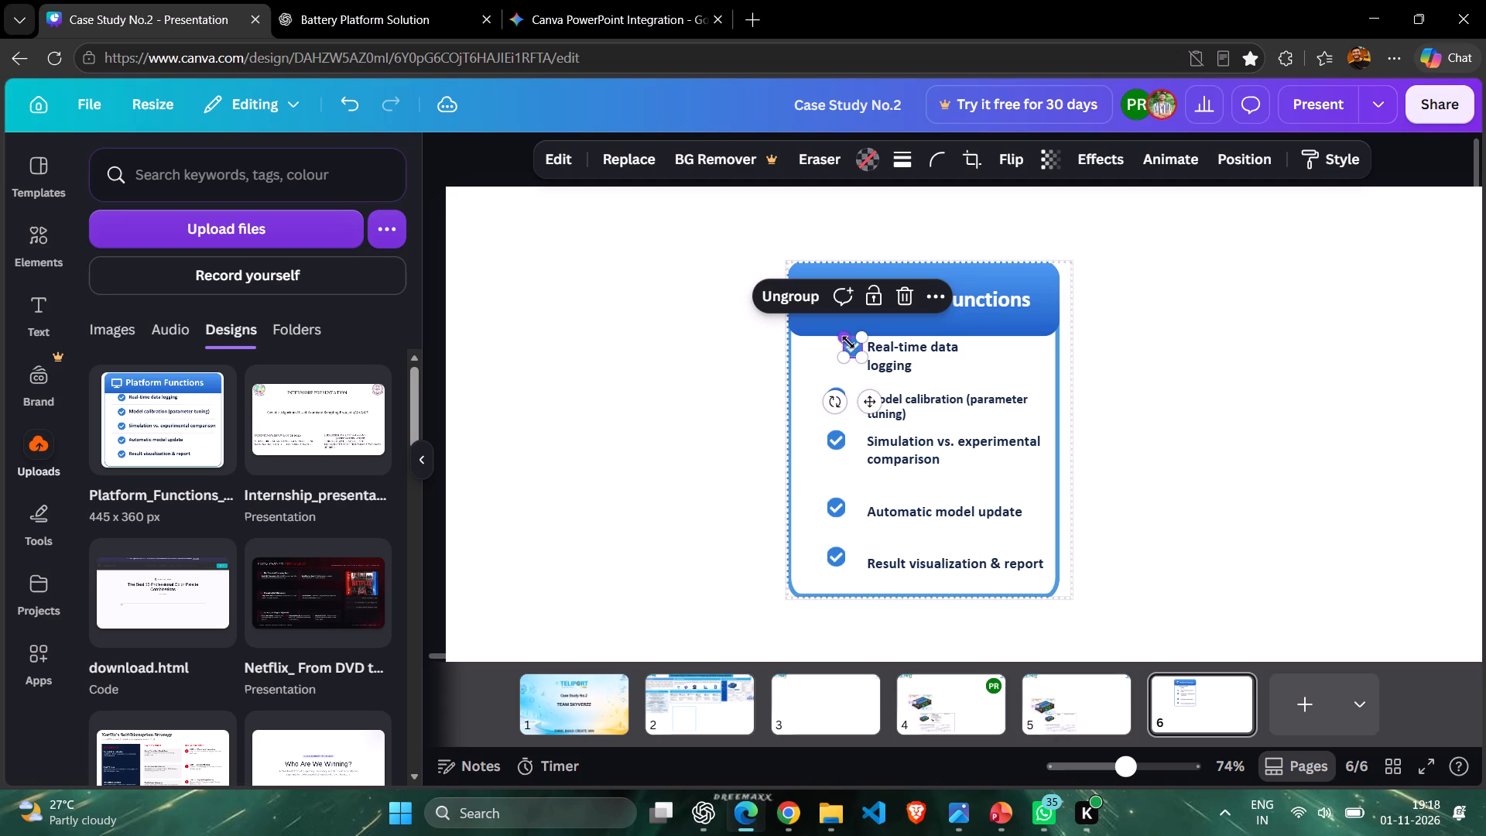
drag(853, 348, 832, 349)
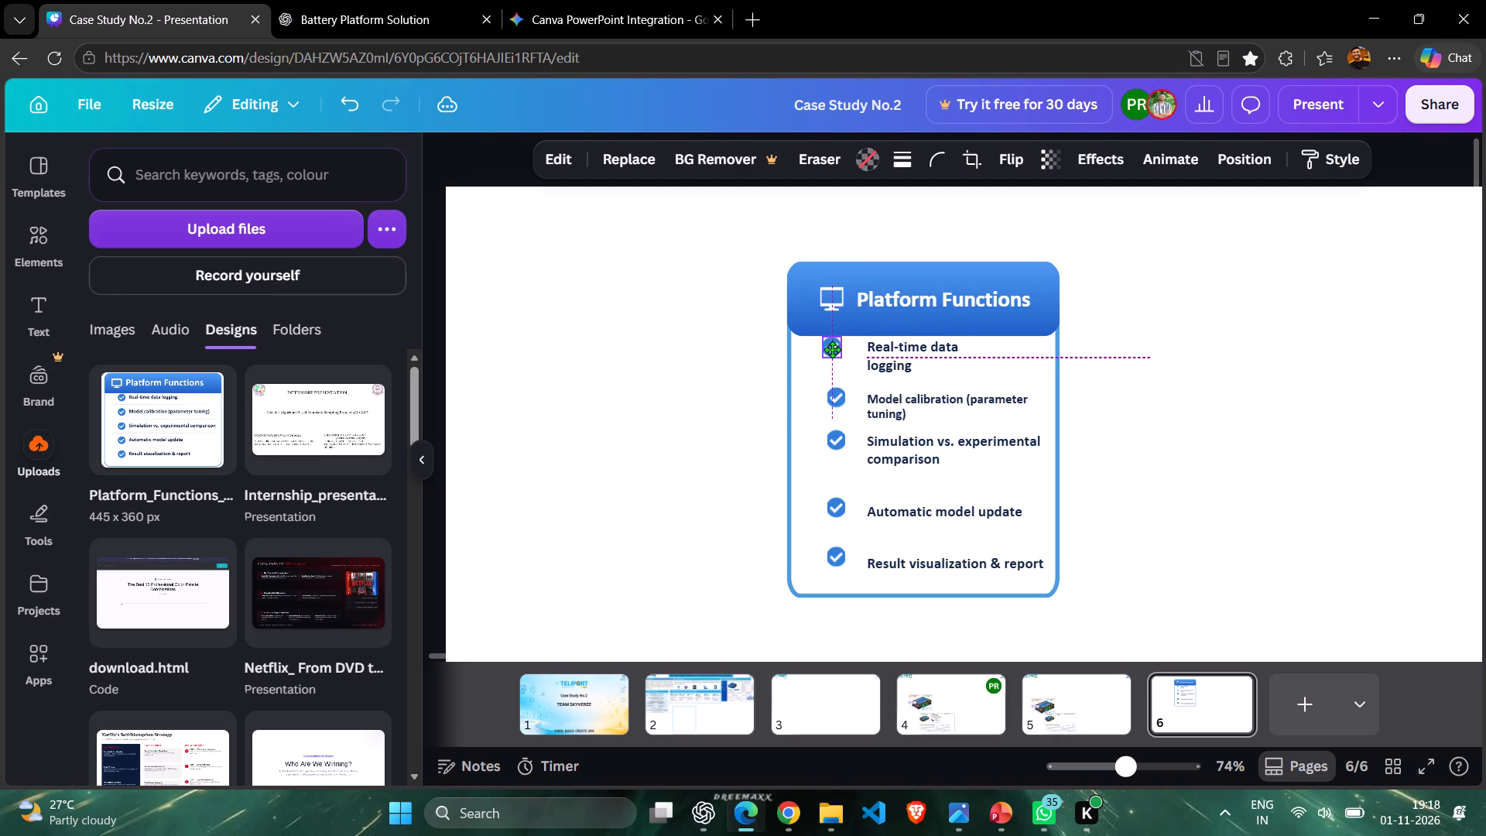
drag(832, 349, 837, 348)
click(1163, 358)
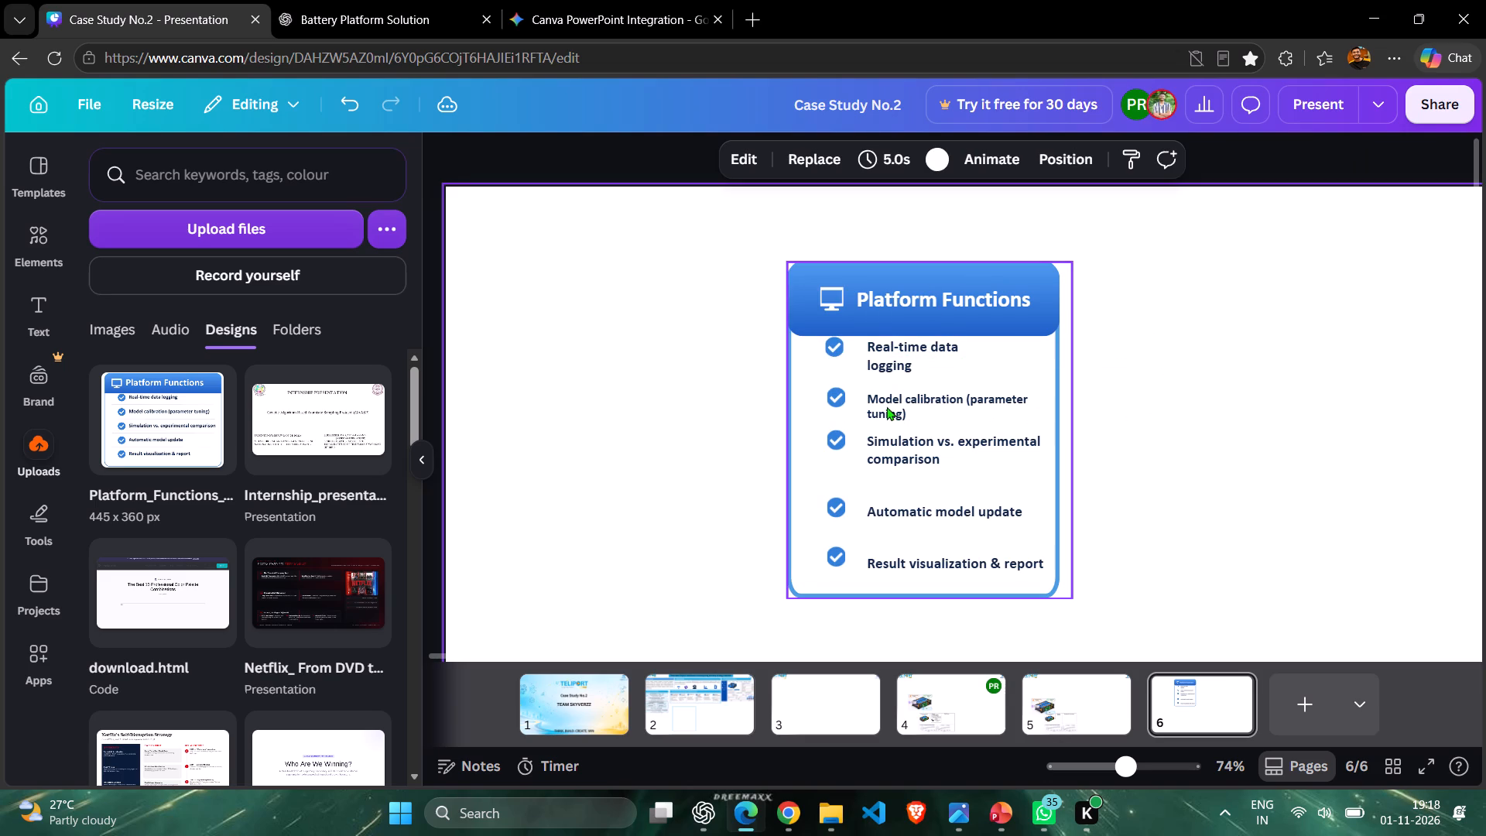
Nudge the "Real-time data logging" text closer to its check icon and slightly up.
click(891, 362)
double_click(899, 350)
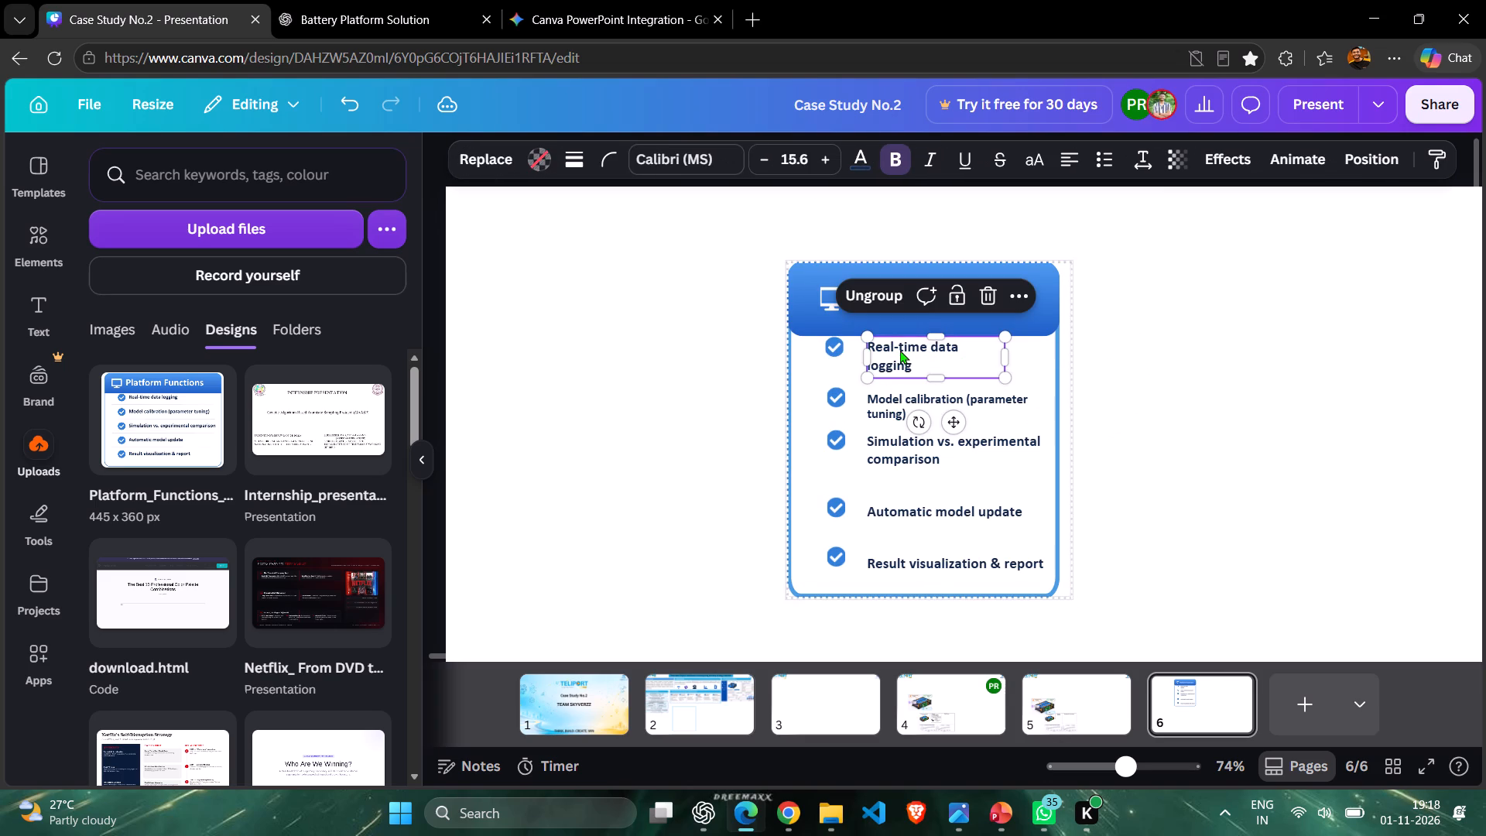
key(Left)
key(Left)
key(Left)
key(Left)
key(Left)
key(Left)
key(Left)
key(Left)
key(Left)
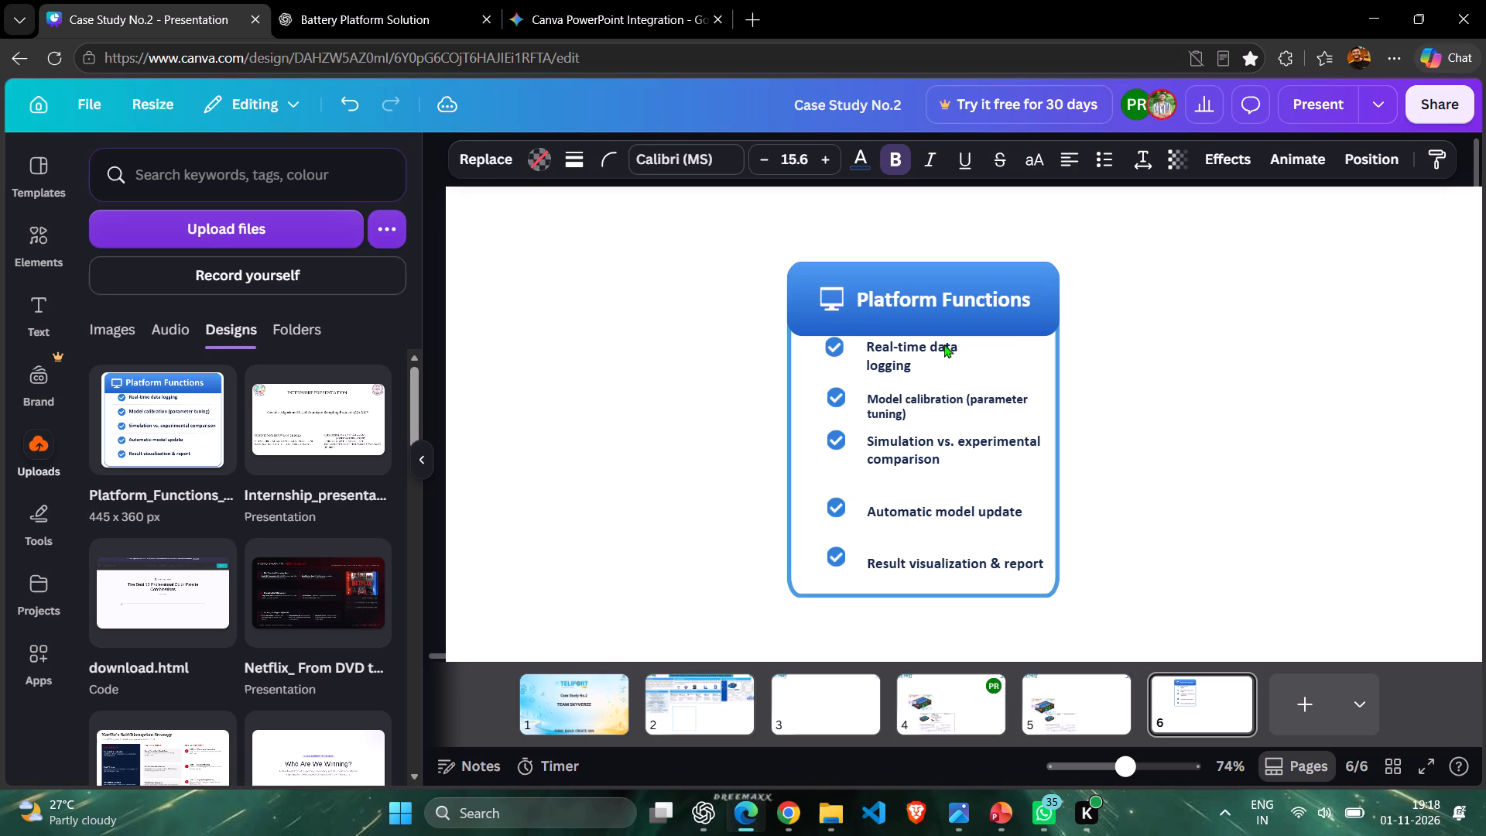
key(Left)
key(Left)
key(Up)
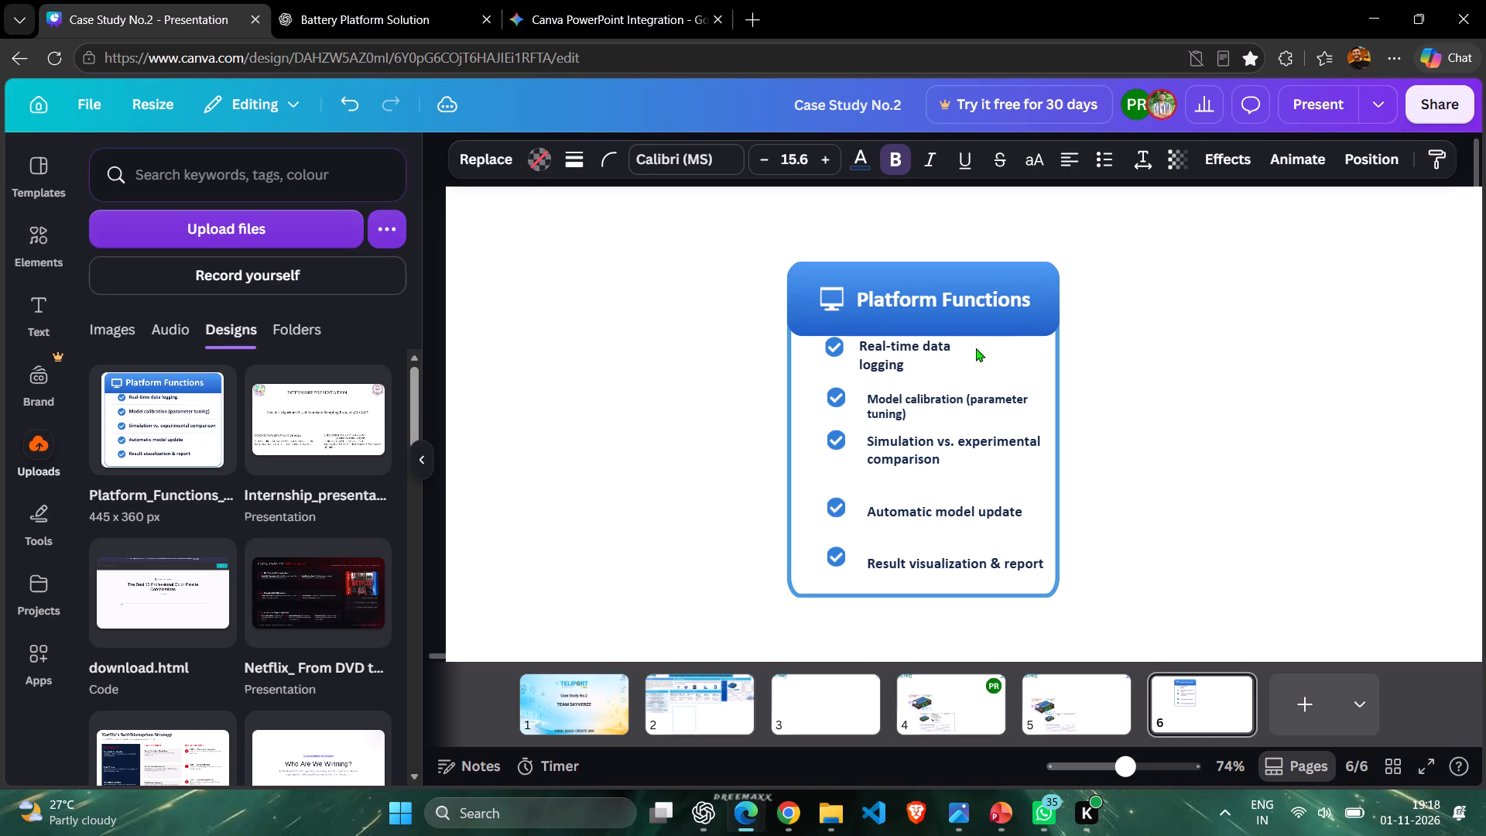
key(Up)
key(Left)
key(Left)
key(Left)
key(Left)
key(Left)
key(Left)
key(Left)
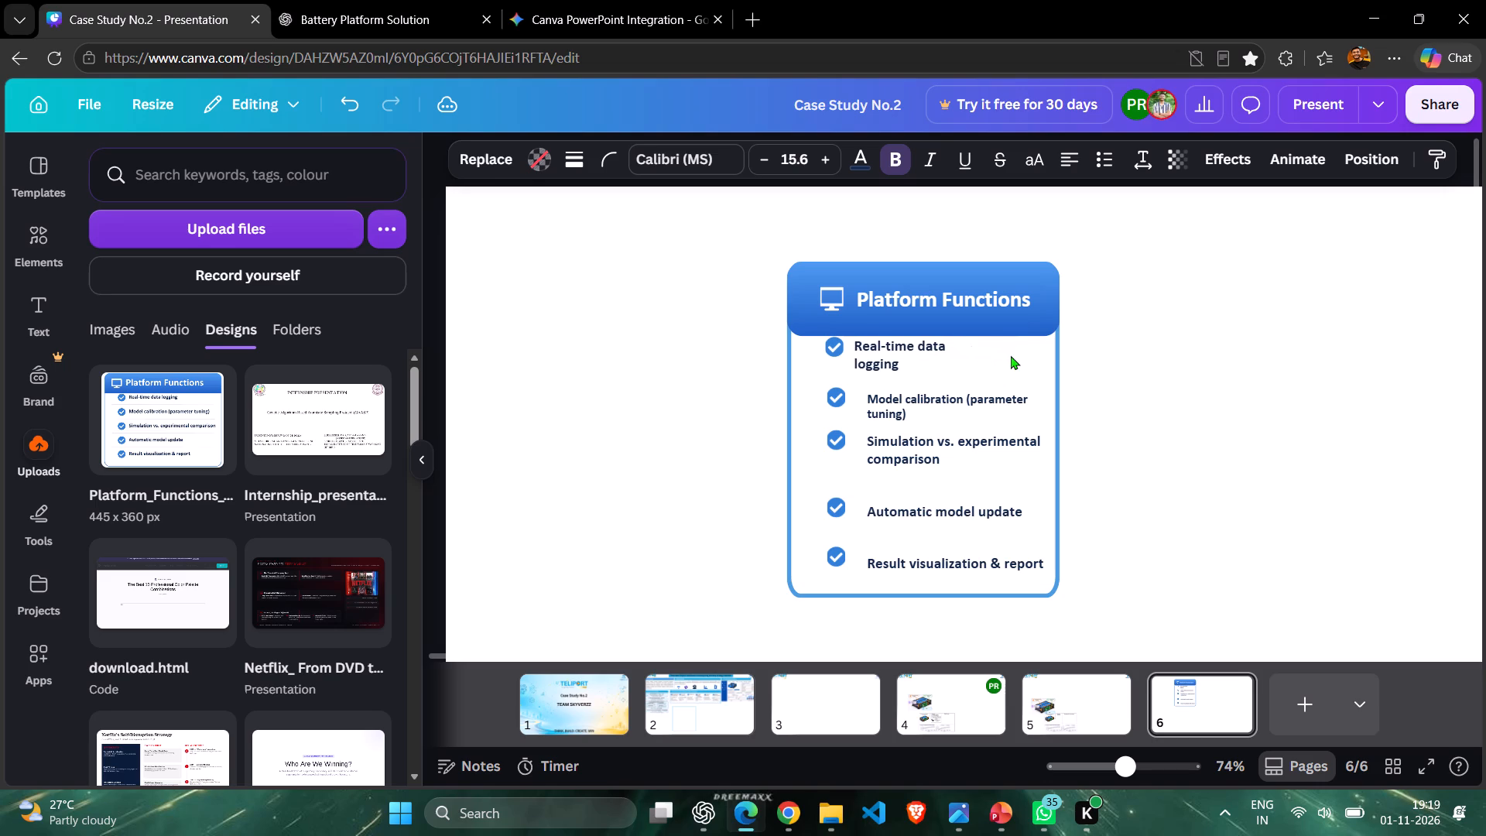
key(Left)
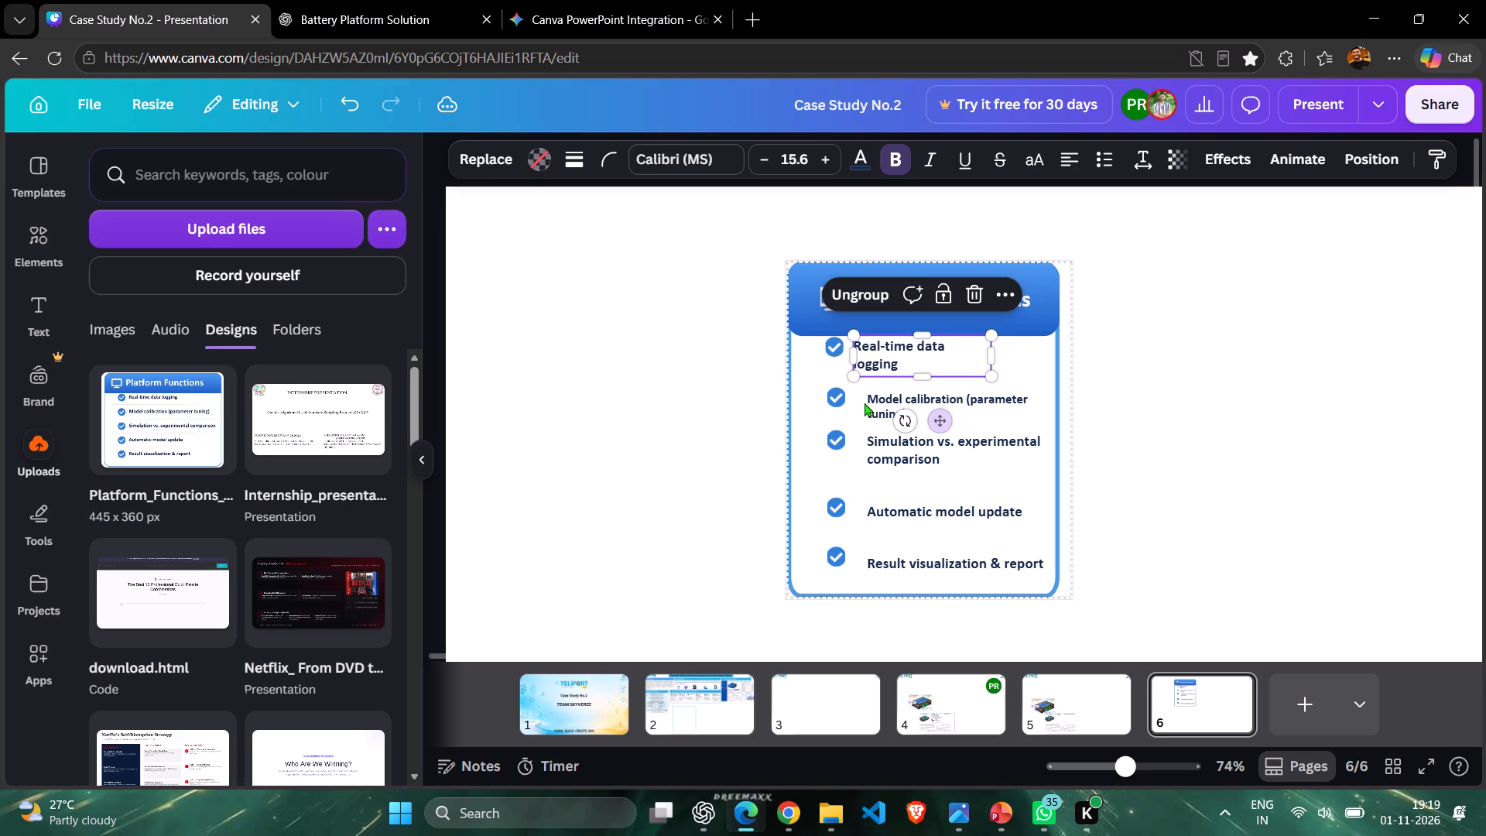
Nudge the check icon beside "Model calibration (parameter tuning)" up, closer to the "Real-time data logging" row.
click(834, 402)
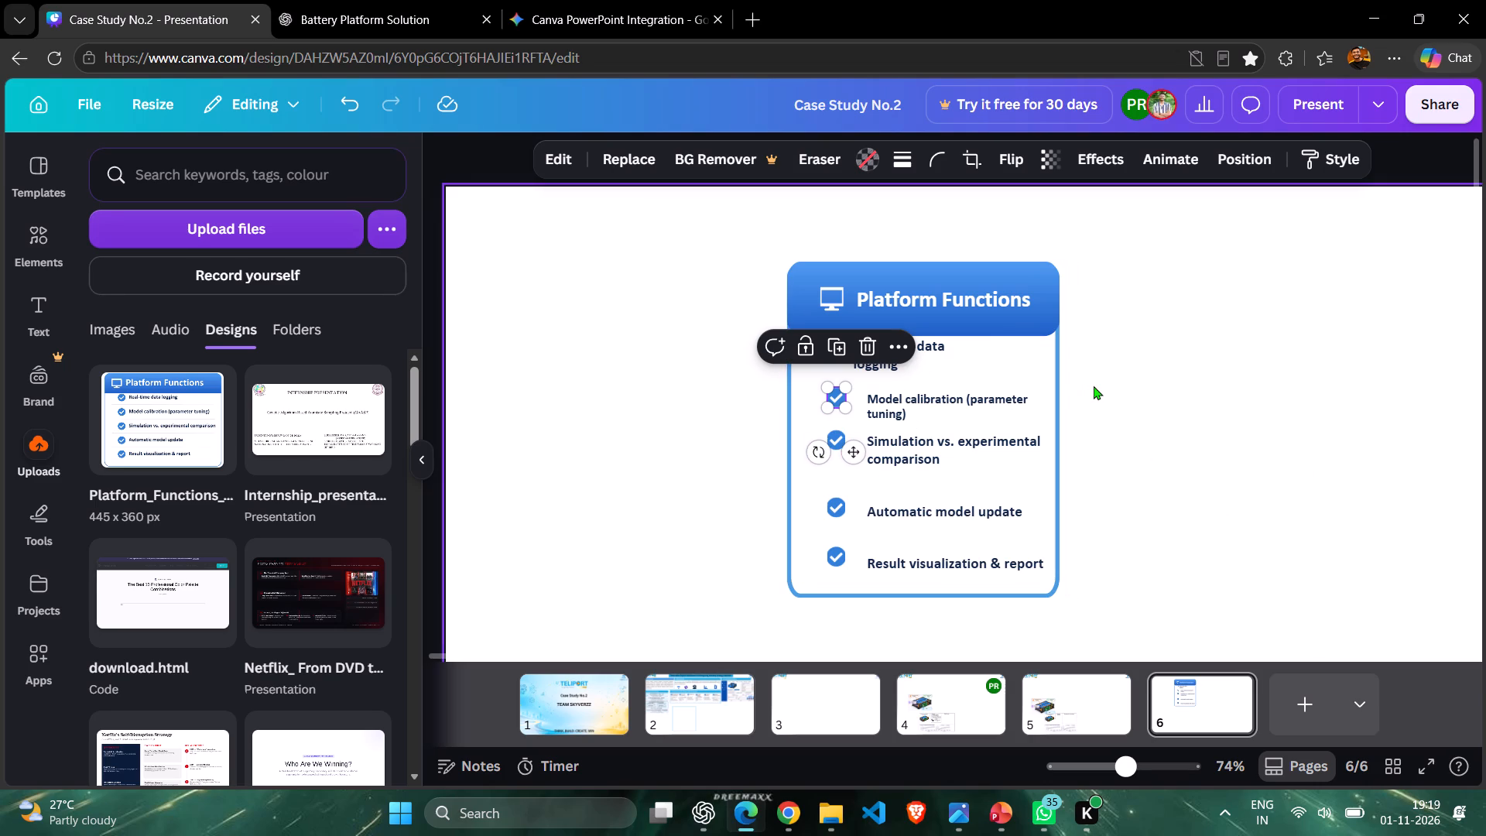
key(Up)
key(Up)
key(Up)
key(Up)
key(Up)
key(Up)
key(Up)
key(Up)
key(Up)
key(Up)
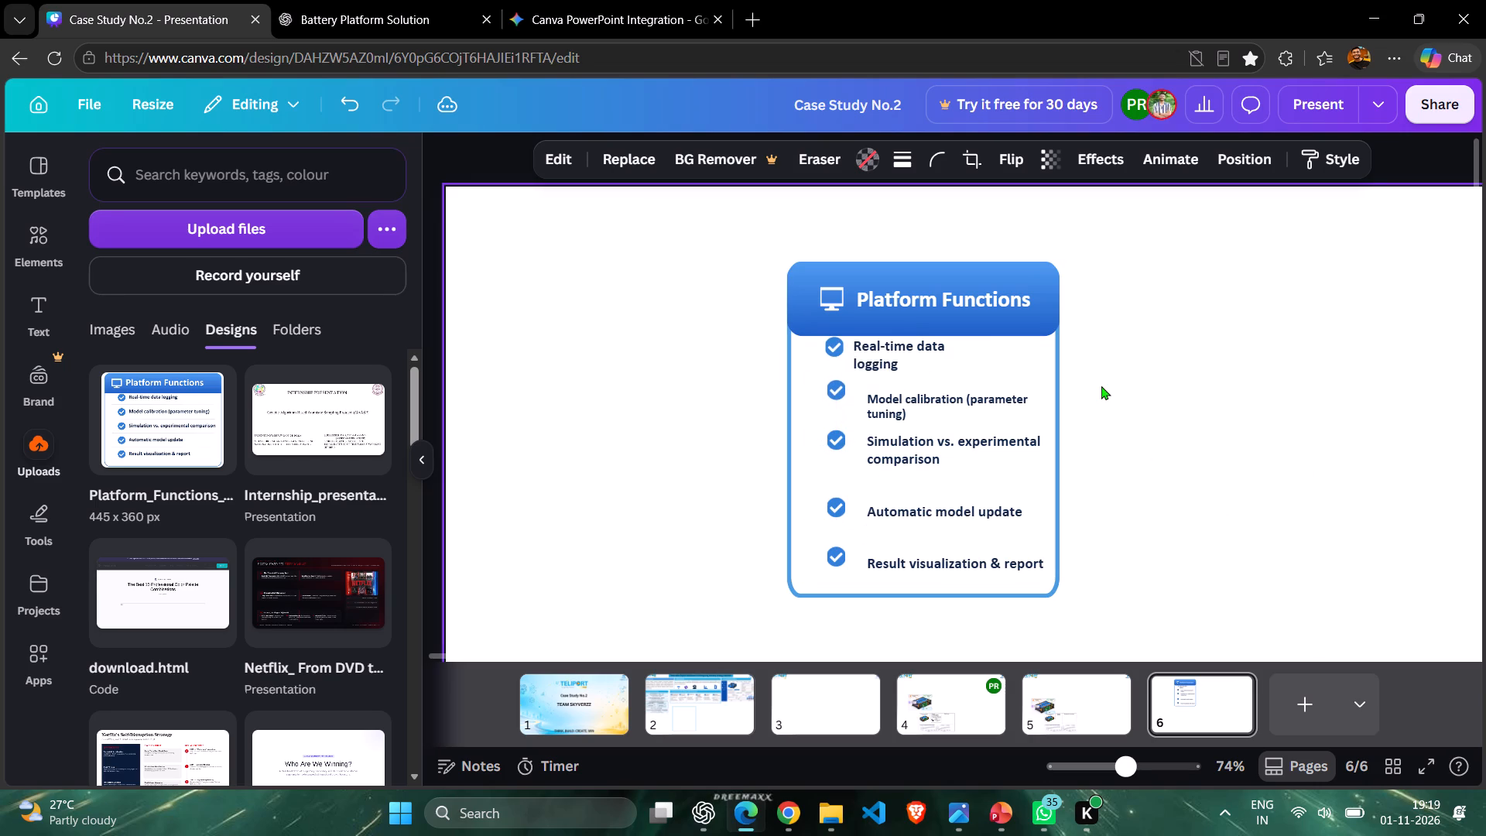
key(Up)
key(Up)
key(Up)
Nudge the "Model calibration (parameter tuning)" text up until its first line is level with its check icon.
click(953, 409)
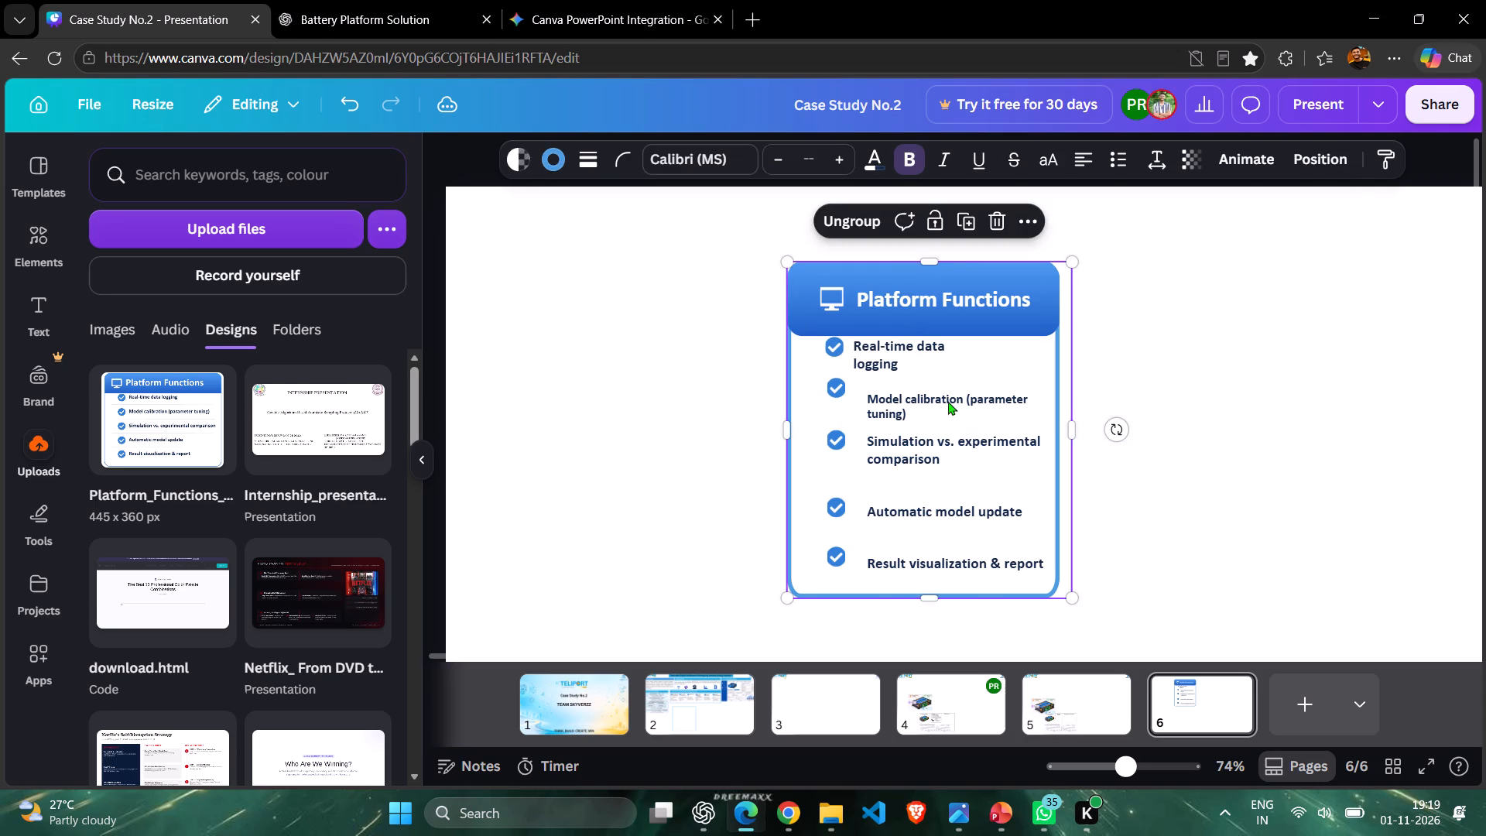
click(948, 401)
key(Up)
key(Up)
key(Up)
key(Up)
key(Up)
key(Up)
key(Up)
key(Up)
key(Up)
key(Up)
key(Up)
key(Up)
key(Up)
key(Up)
key(Up)
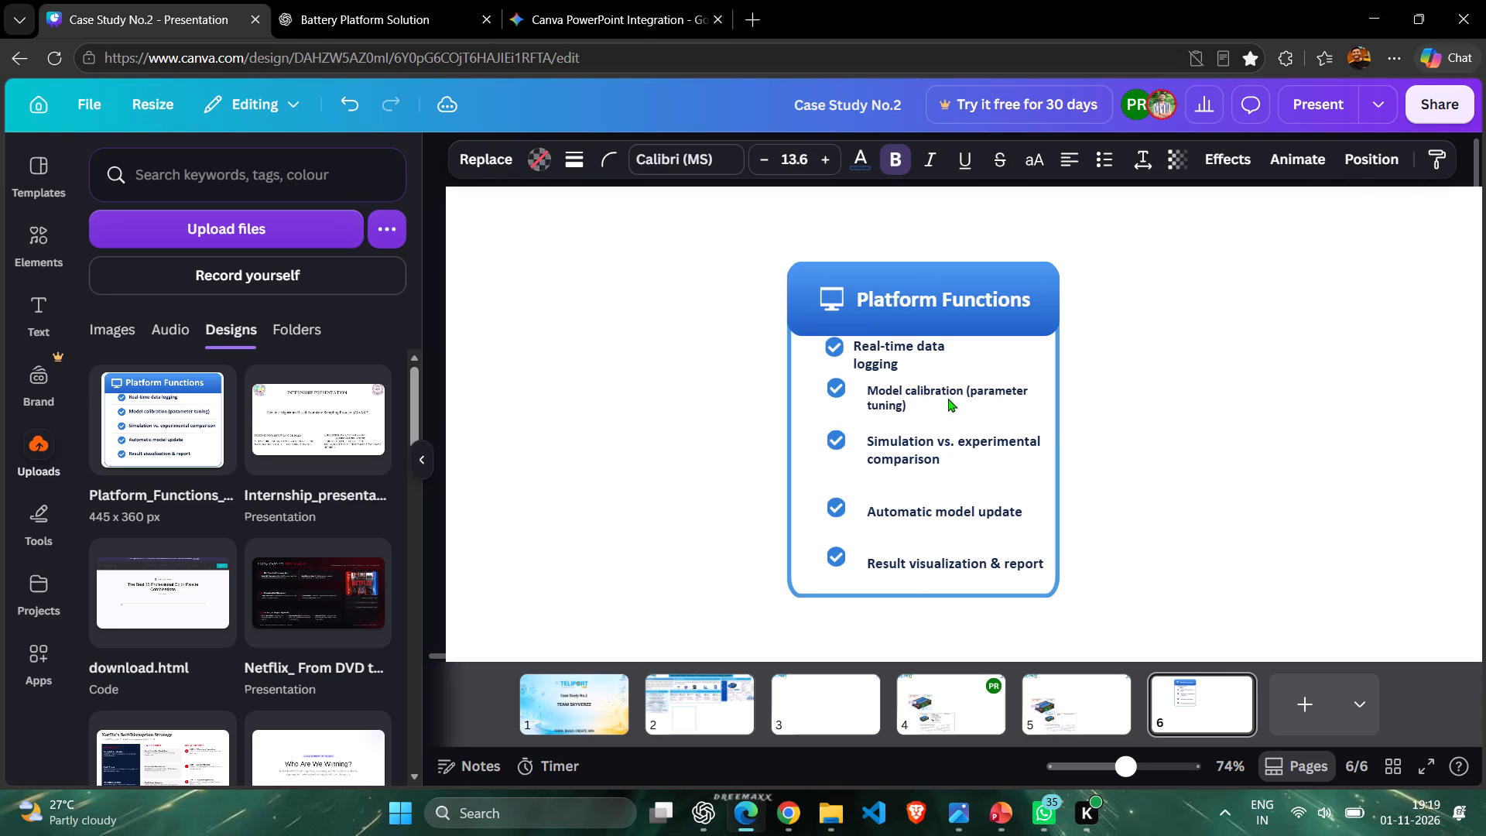
key(Up)
key(Up)
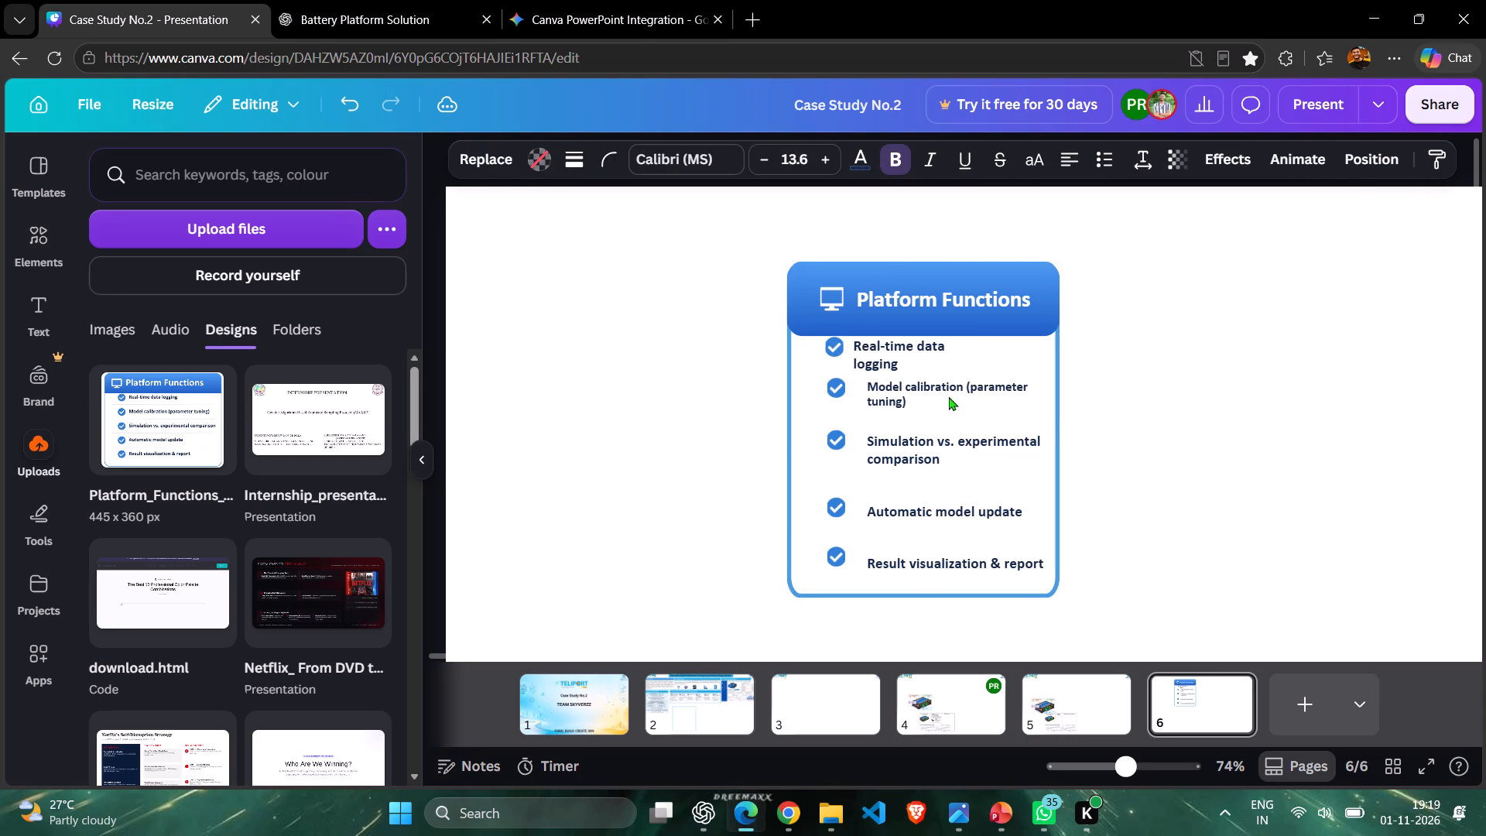
Nudge the "Model calibration (parameter tuning)" text toward its check icon, aligning its start with the "Real-time data logging" text.
key(Left)
key(Left)
key(Left)
key(Left)
key(Left)
key(Left)
key(Left)
key(Left)
key(Left)
key(Left)
key(Left)
key(Left)
key(Left)
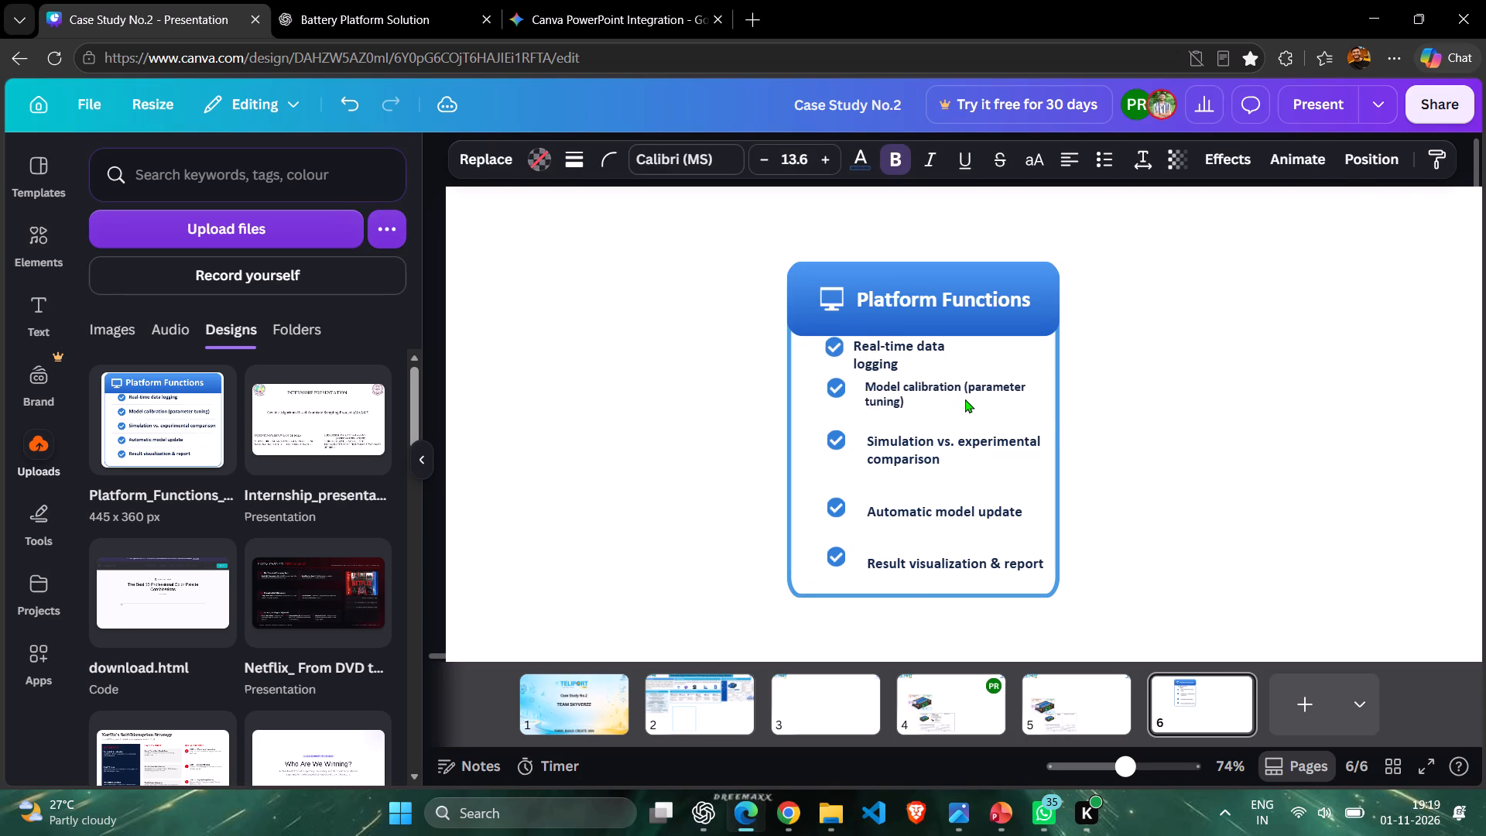
key(Left)
key(Left)
key(Left)
key(Left)
key(Left)
key(Left)
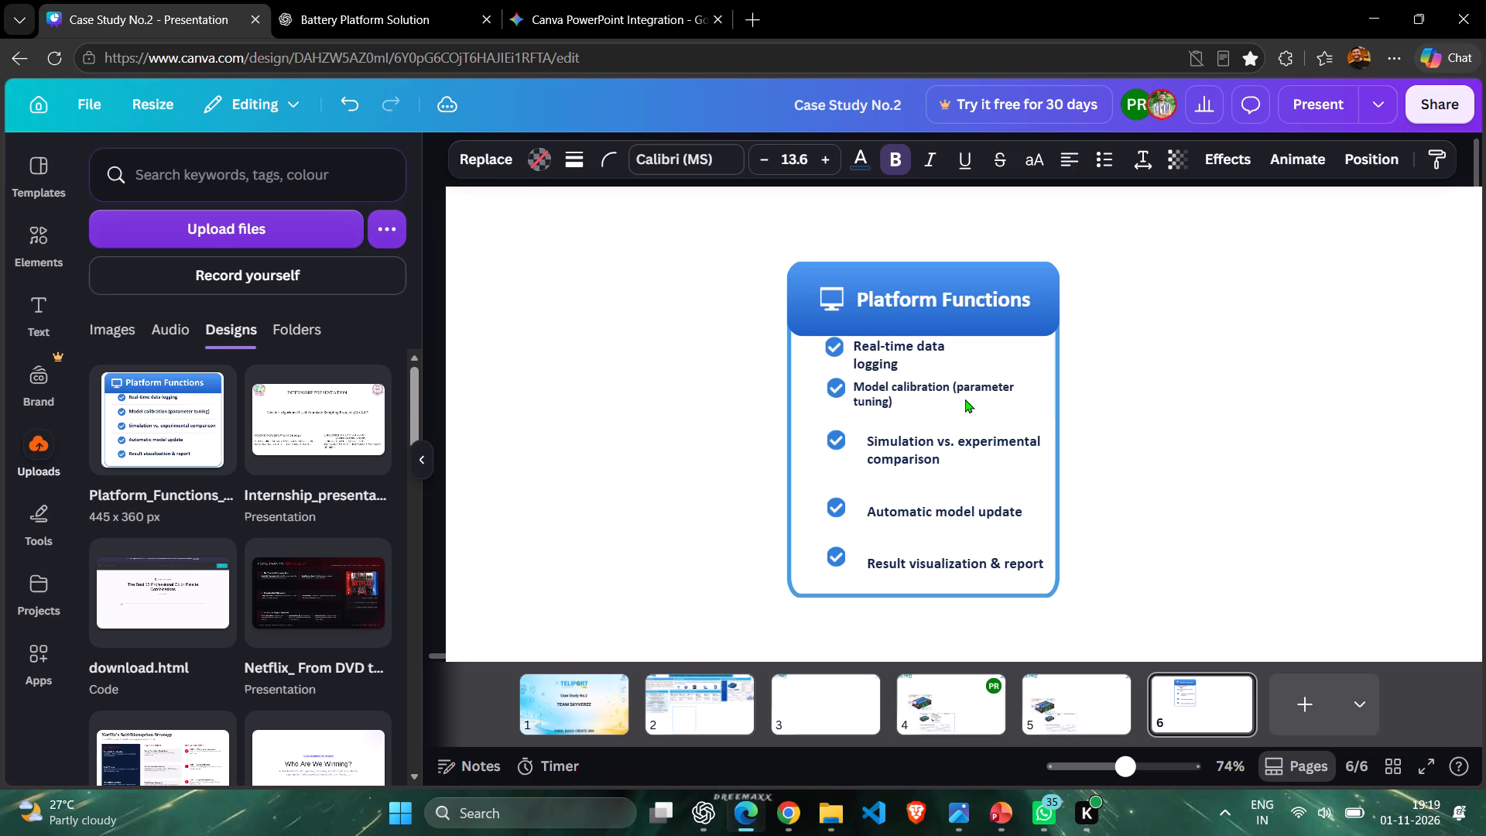
key(Left)
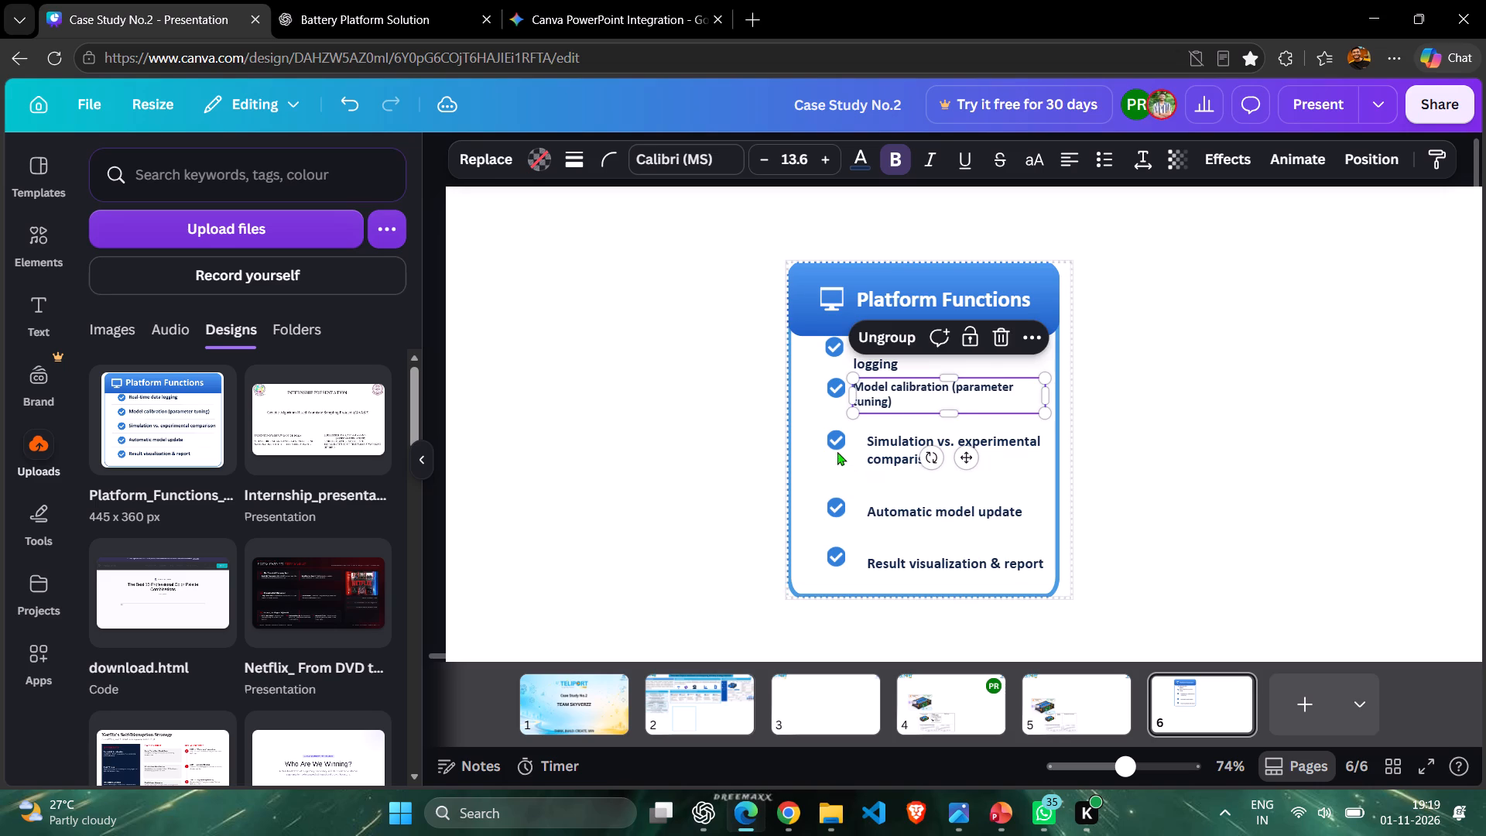
Nudge the check icon beside "Simulation vs. experimental comparison" up, closer to the model calibration row.
click(837, 448)
key(Up)
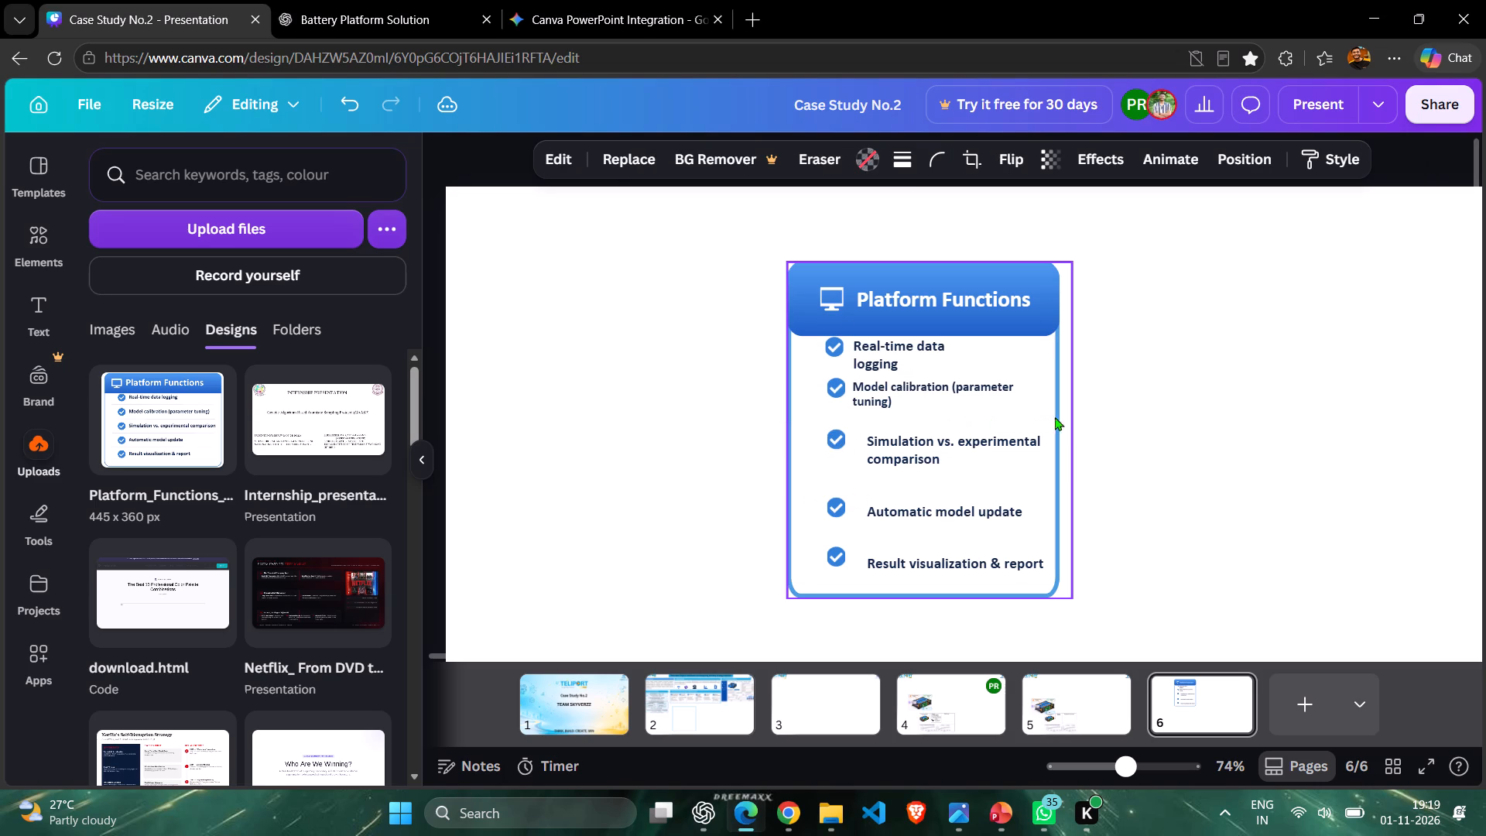
key(Up)
key(Up)
key(Up)
key(Up)
key(Up)
key(Up)
key(Up)
key(Up)
key(Up)
key(Up)
key(Up)
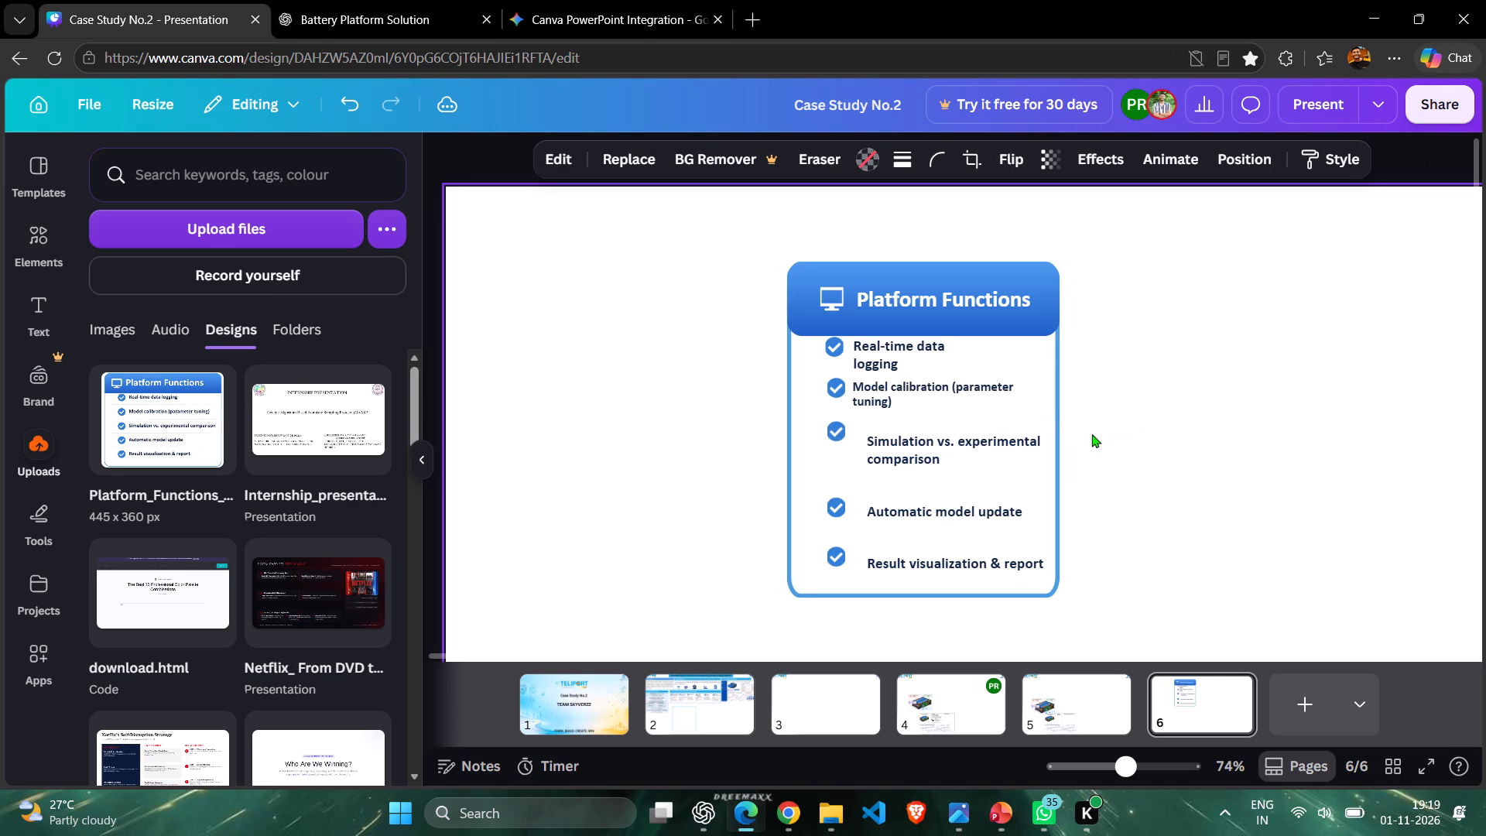
key(Up)
key(Up)
Nudge the "Simulation vs. experimental comparison" text up until its first line is roughly level with its check icon.
double_click(918, 443)
key(Up)
key(Up)
key(Up)
key(Up)
key(Up)
key(Up)
key(Up)
key(Up)
key(Up)
key(Up)
key(Up)
key(Up)
key(Up)
key(Up)
key(Up)
key(Up)
key(Up)
key(Up)
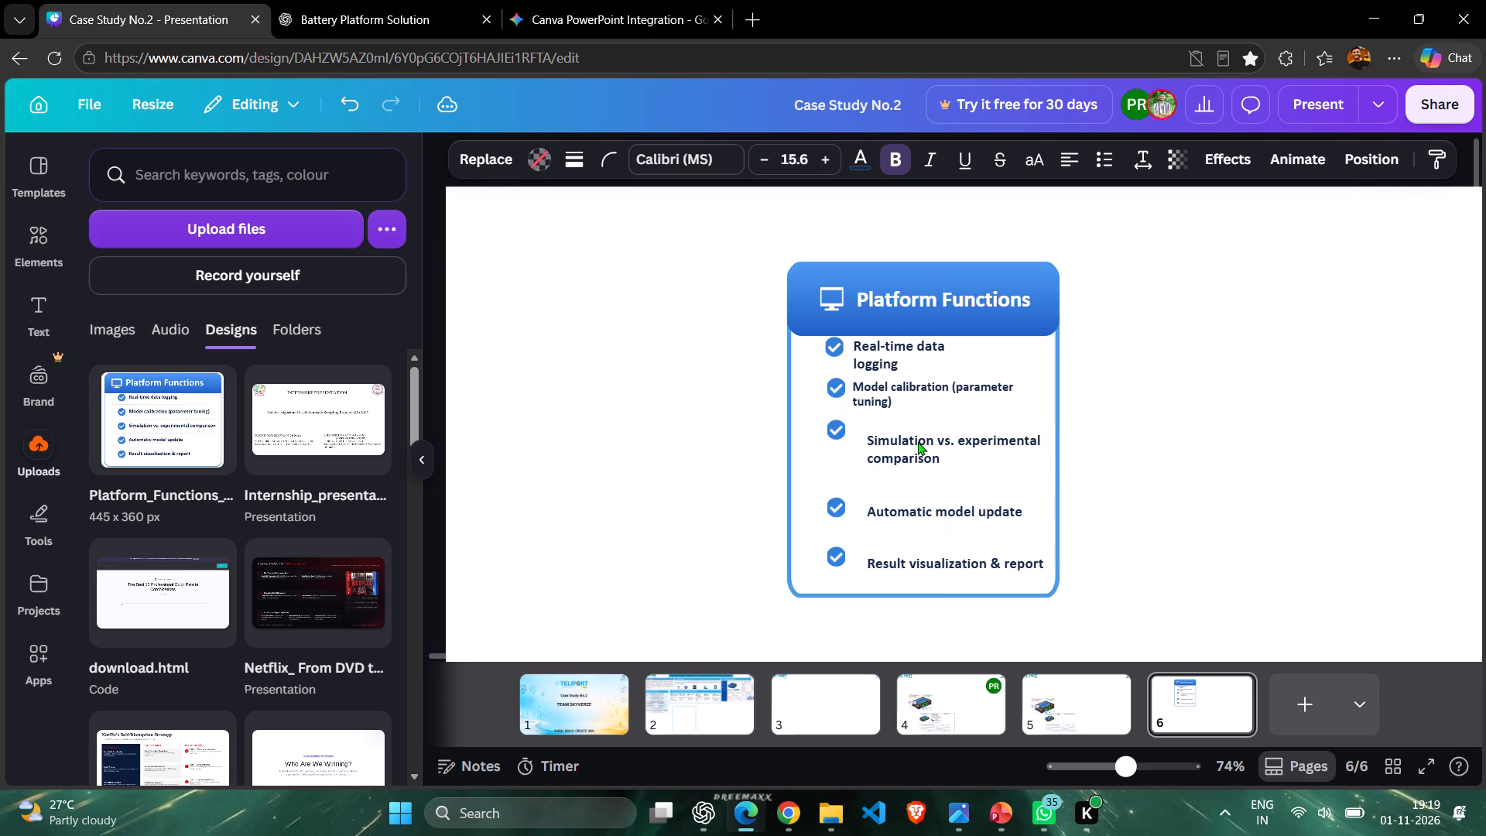
key(Up)
key(Up)
key(Up)
key(Up)
key(Up)
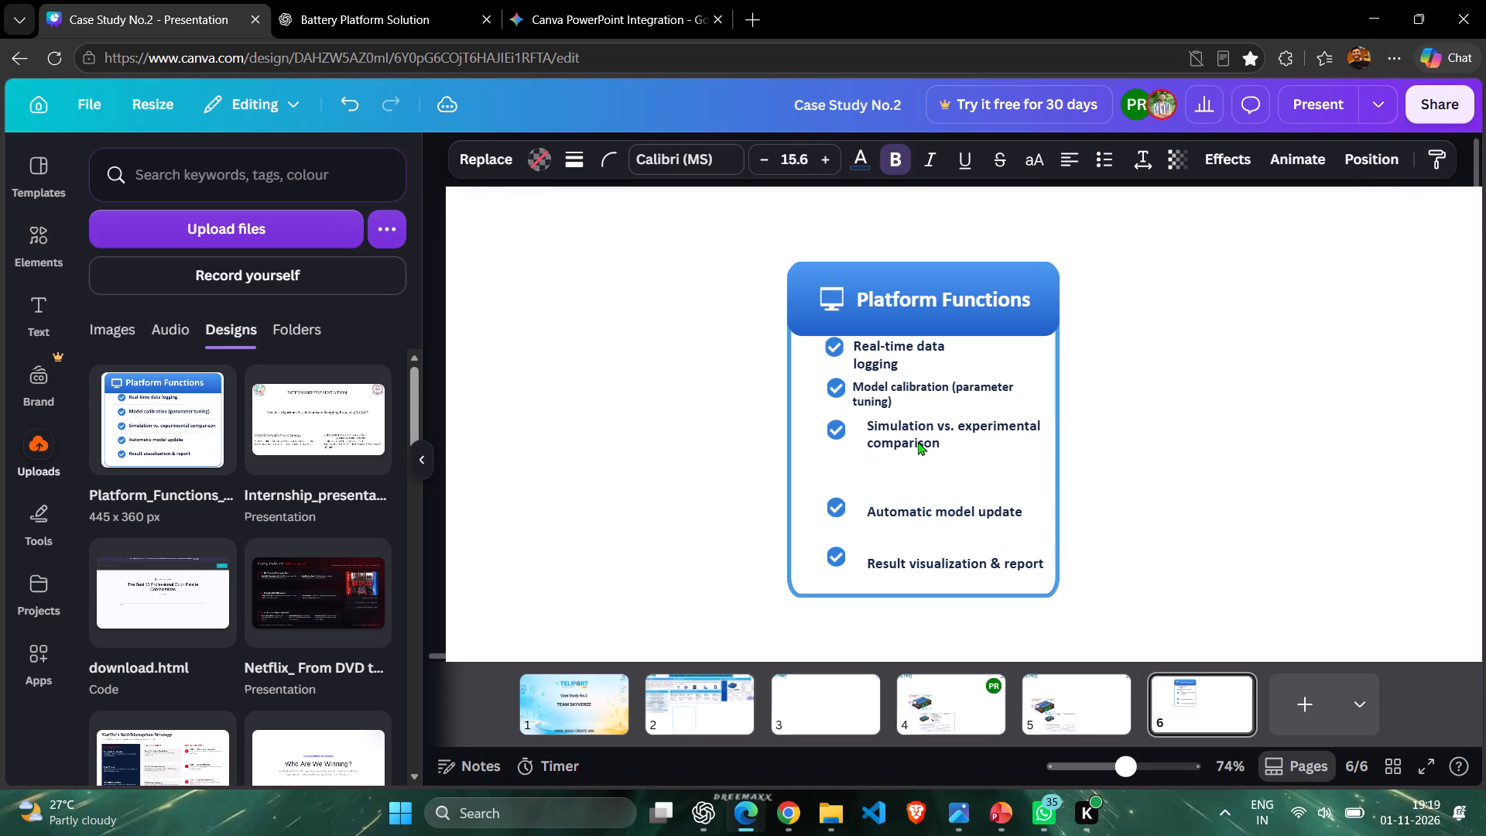
key(Up)
Nudge the "Simulation vs. experimental comparison" text toward its check icon, lining up its start with the texts above.
key(Left)
key(Left)
key(Left)
key(Left)
key(Left)
key(Left)
key(Left)
key(Left)
key(Left)
key(Left)
key(Left)
key(Left)
key(Left)
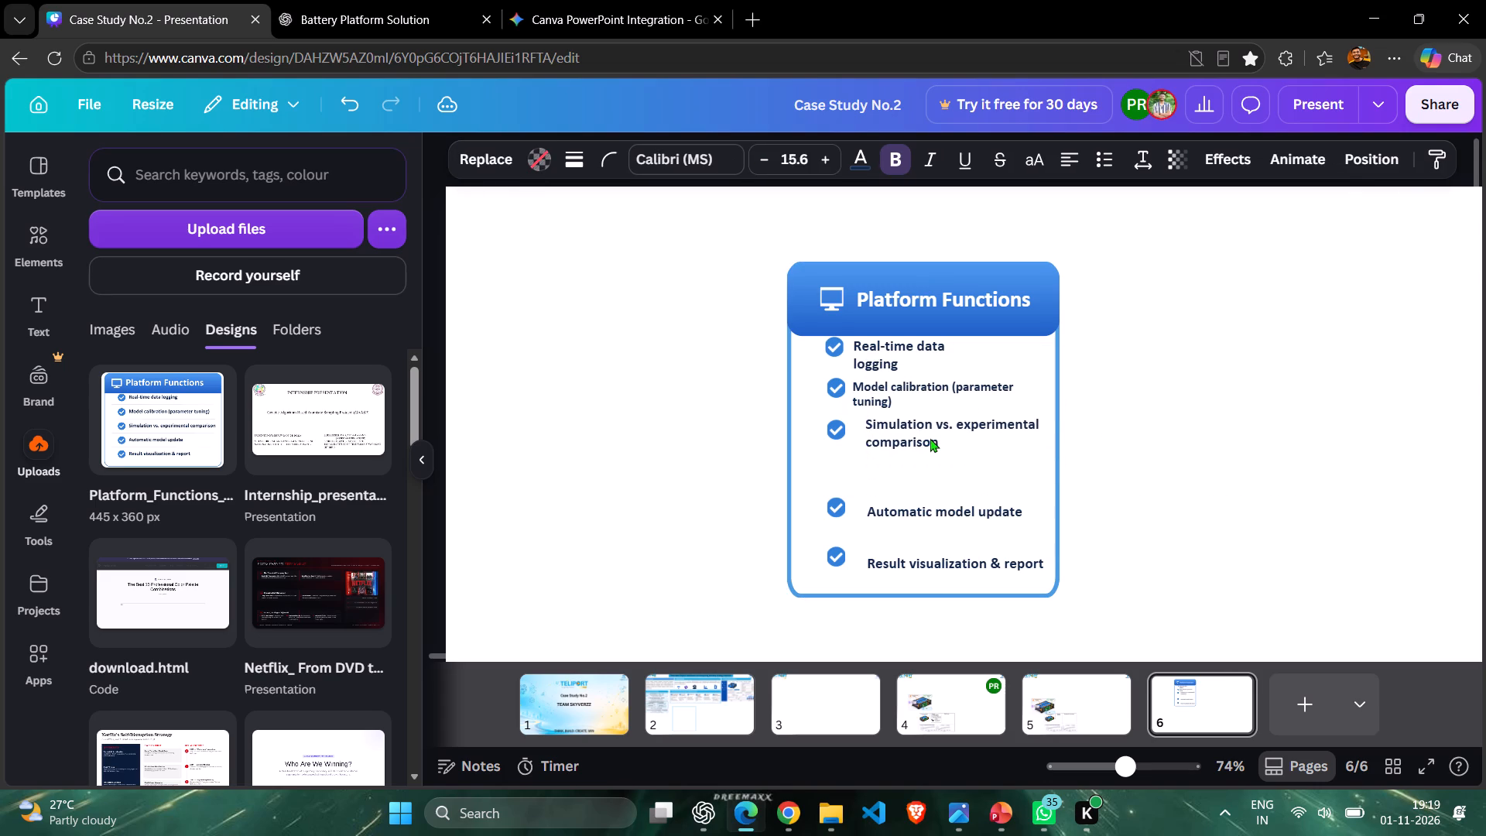
key(Left)
key(Left)
key(Left)
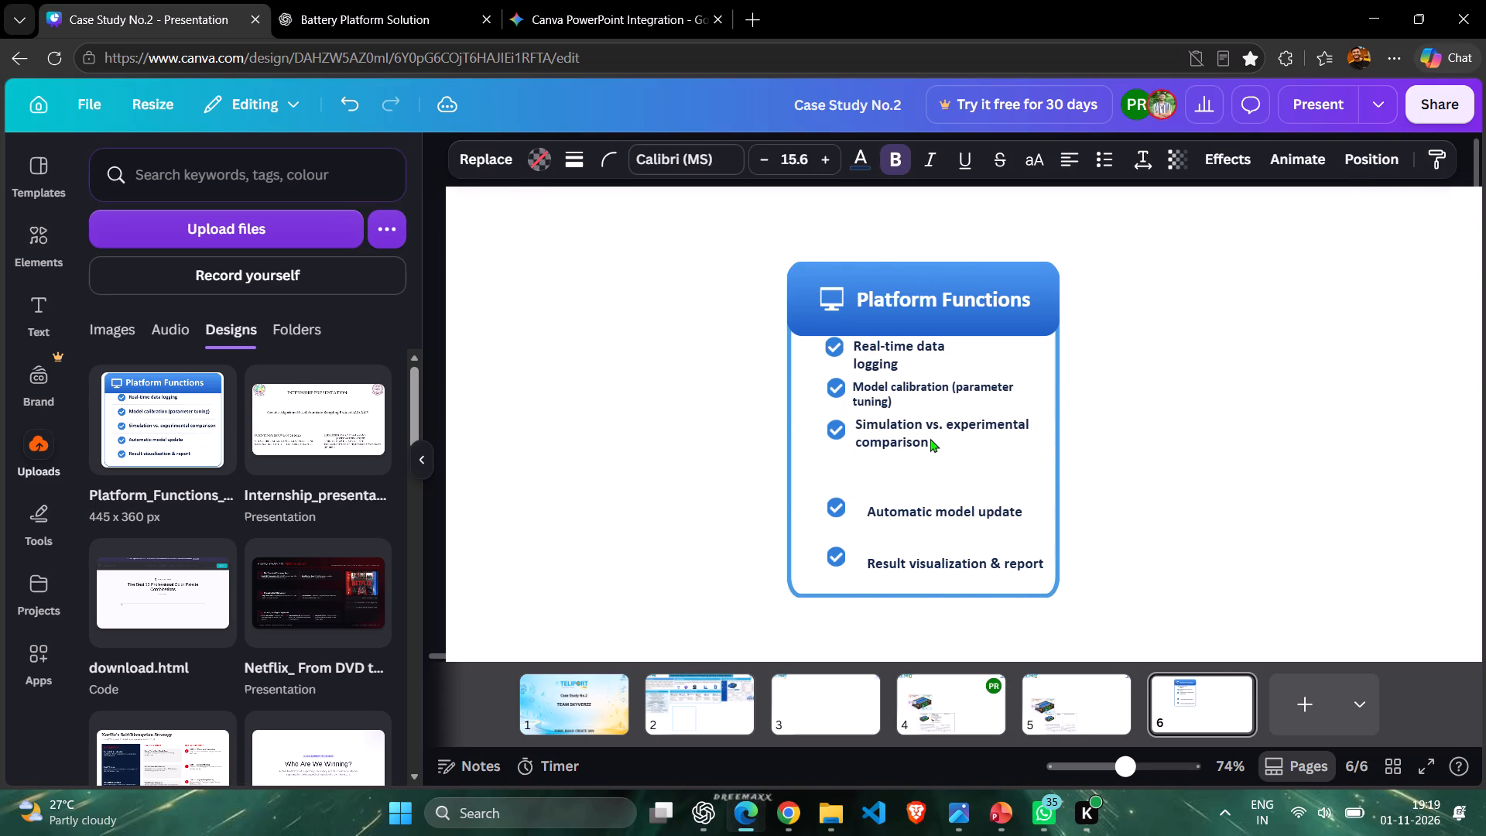
Nudge the check icon beside "Automatic model update" up, closer to the simulation comparison row and evenly spaced with the icons above.
click(1128, 440)
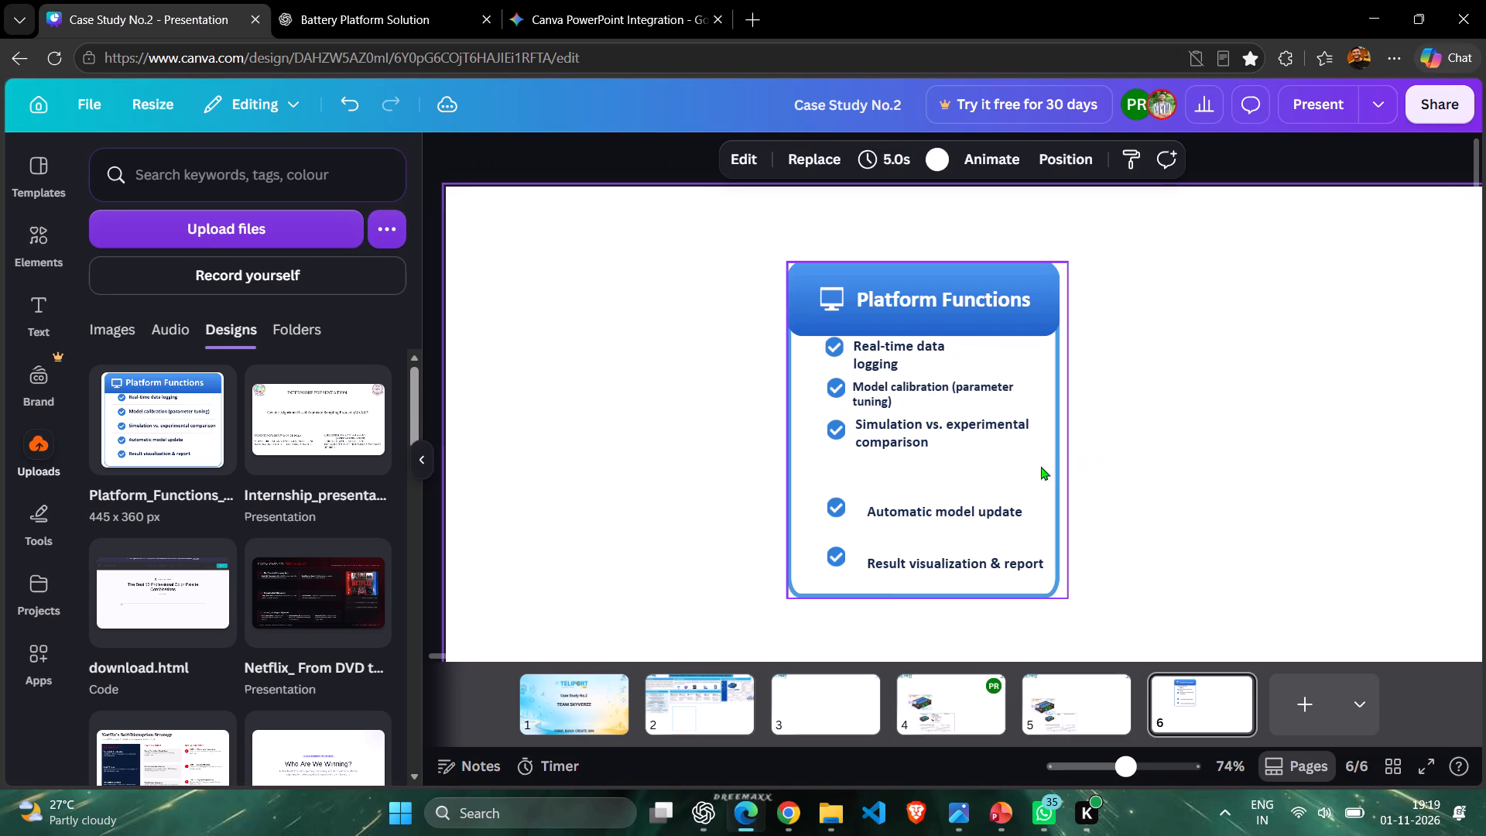
click(833, 511)
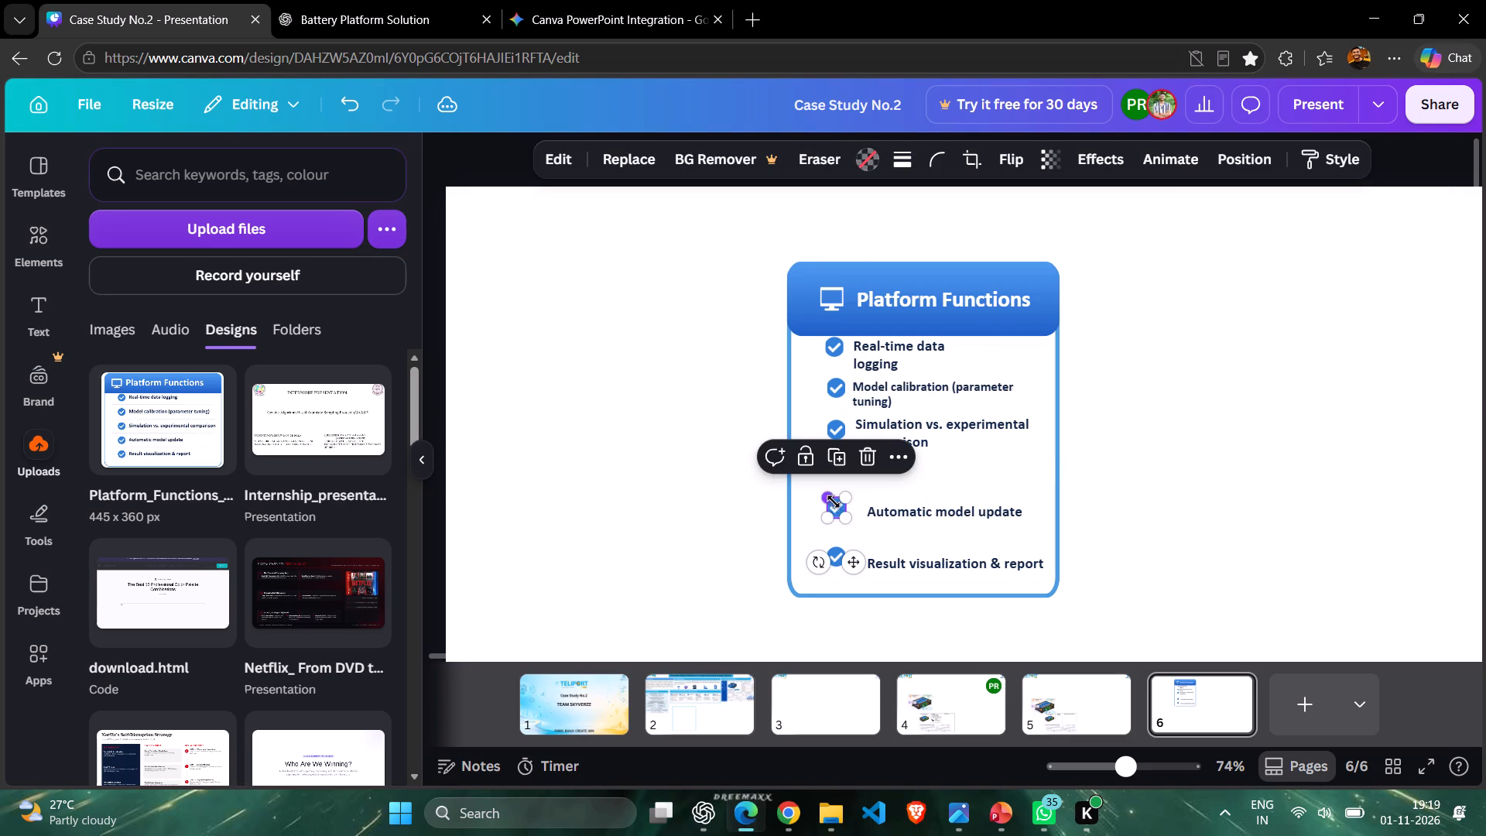
key(Up)
key(Up)
key(Up)
key(Up)
key(Up)
key(Up)
key(Up)
key(Up)
key(Up)
key(Up)
key(Up)
key(Up)
key(Up)
key(Up)
key(Up)
key(Up)
key(Up)
key(Up)
key(Up)
key(Up)
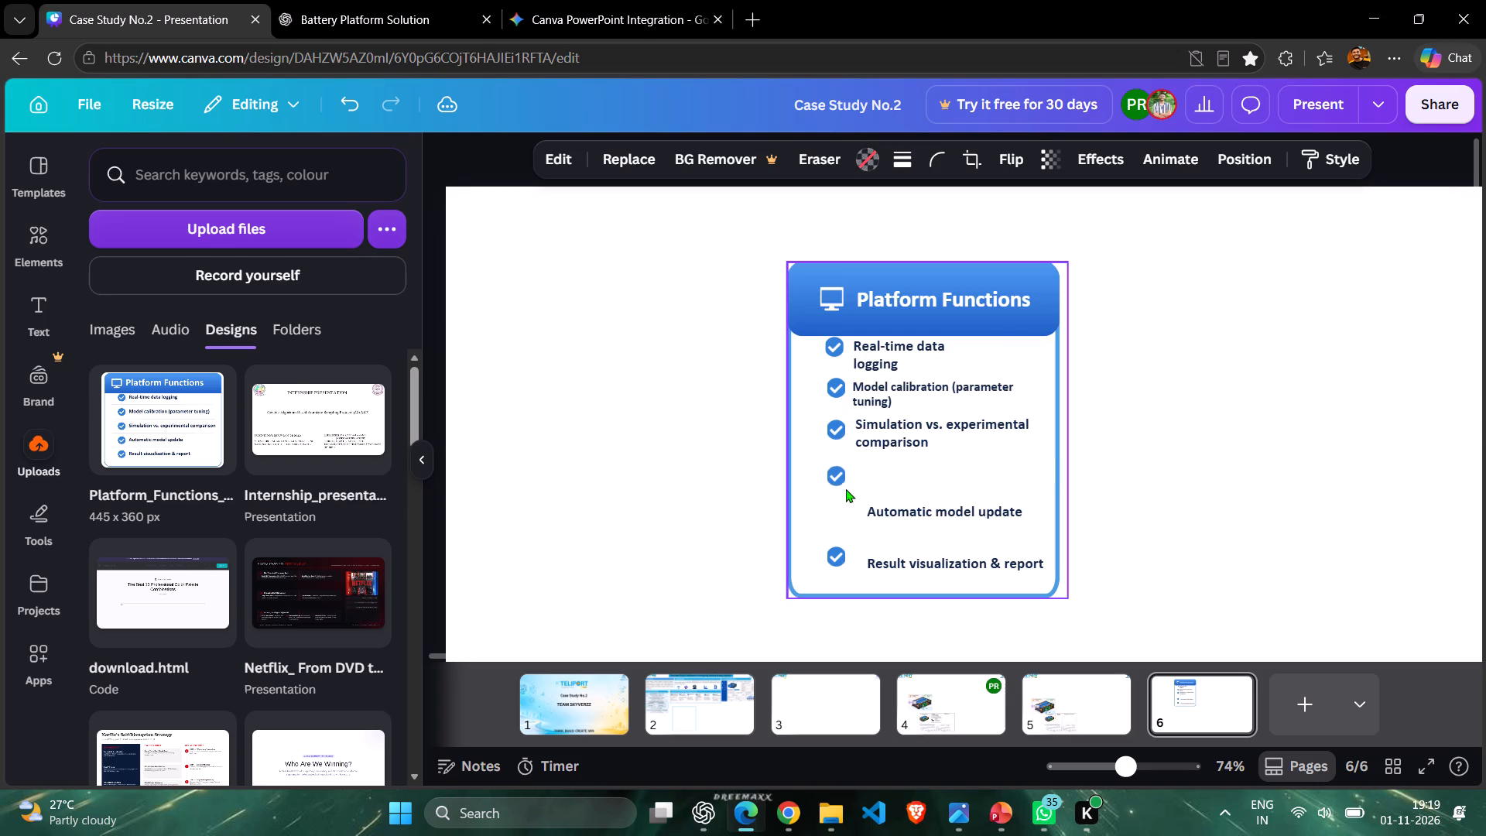
key(Up)
key(Up)
key(Up)
key(Up)
key(Up)
Nudge the "Automatic model update" text up until it sits just below the "Simulation vs. experimental comparison" text.
click(949, 514)
click(949, 514)
key(Up)
key(Up)
key(Up)
key(Up)
key(Up)
key(Up)
key(Up)
key(Up)
key(Up)
key(Up)
key(Up)
key(Up)
key(Up)
key(Up)
key(Up)
key(Up)
key(Up)
key(Up)
key(Up)
key(Up)
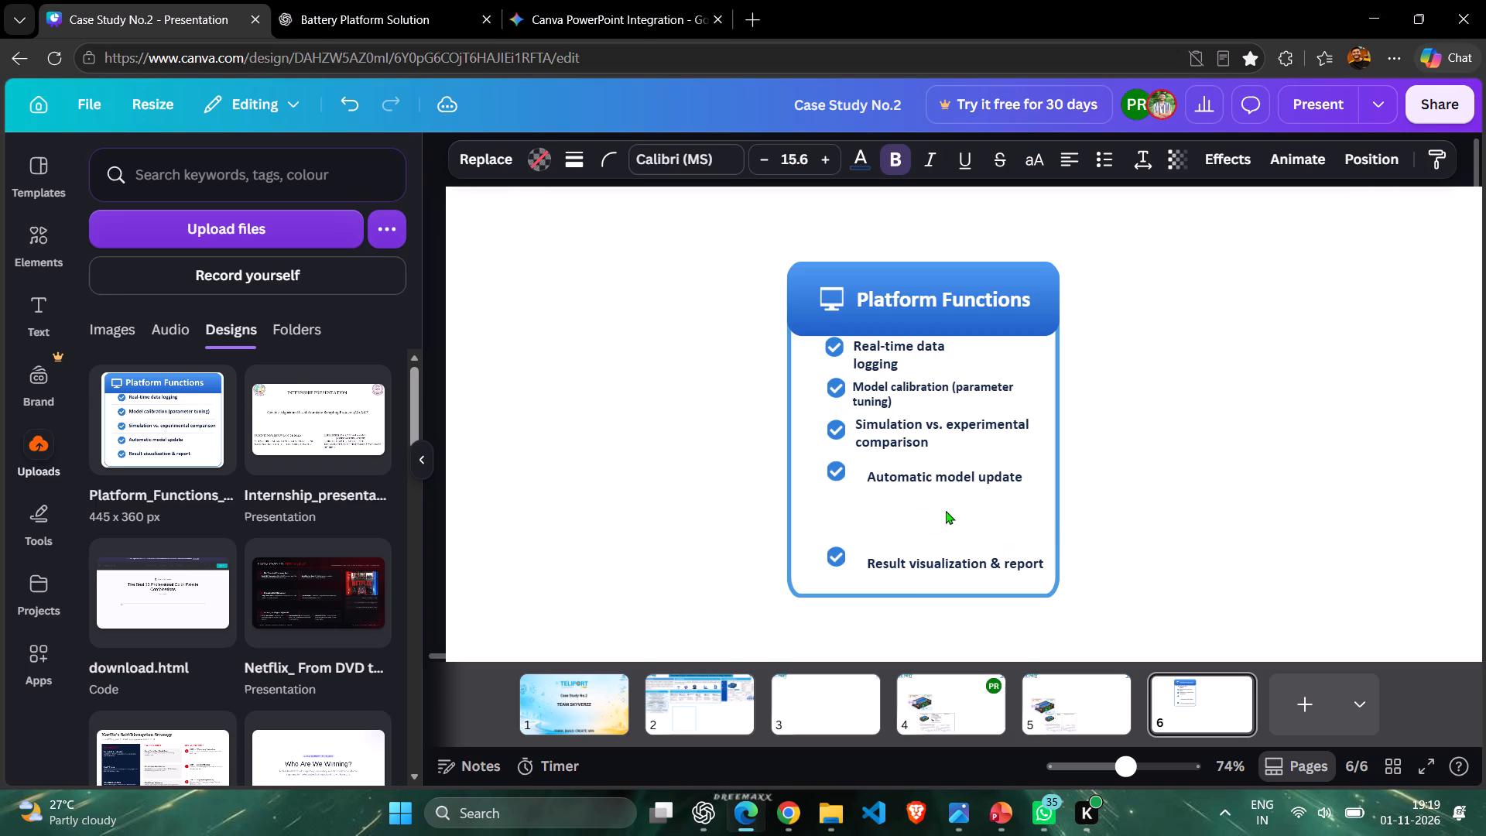
key(Up)
key(Up)
key(Up)
key(Up)
key(Up)
key(Up)
key(Up)
key(Up)
key(Up)
key(Up)
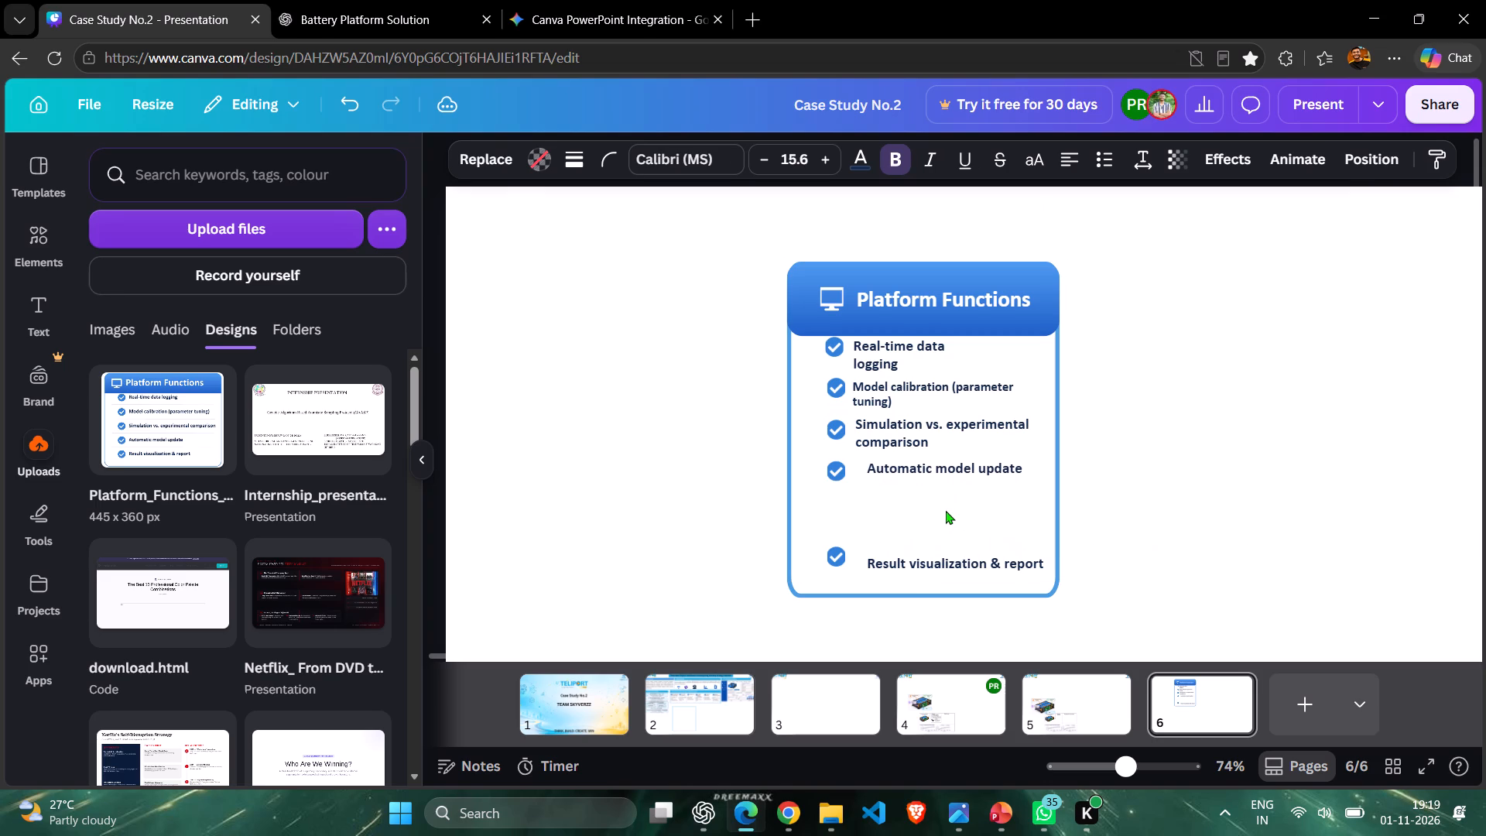
key(Up)
key(Up)
key(Up)
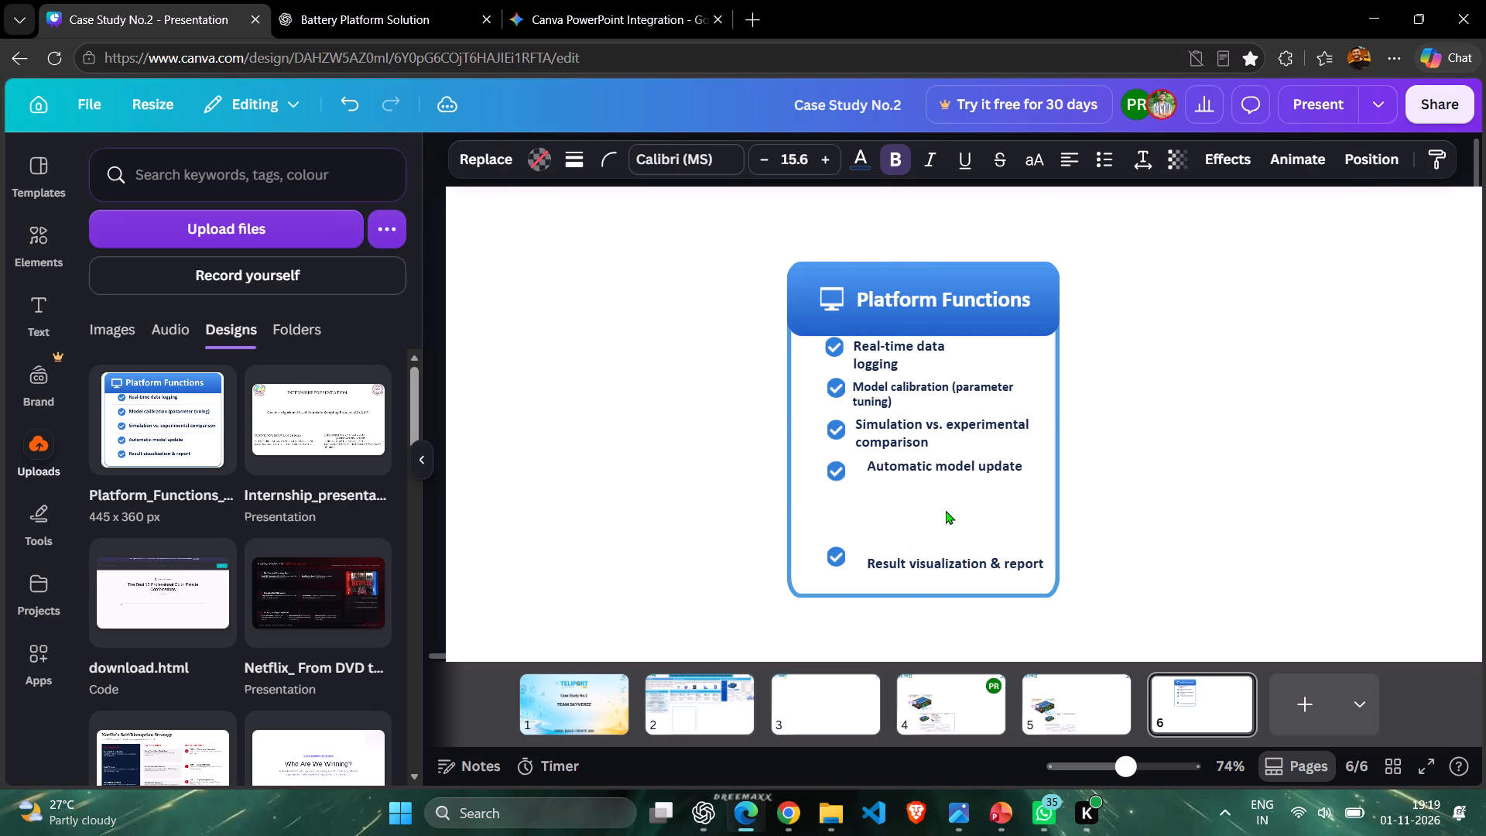
key(Down)
Nudge the check icon beside "Automatic model update" slightly up until it is level with its text.
click(832, 465)
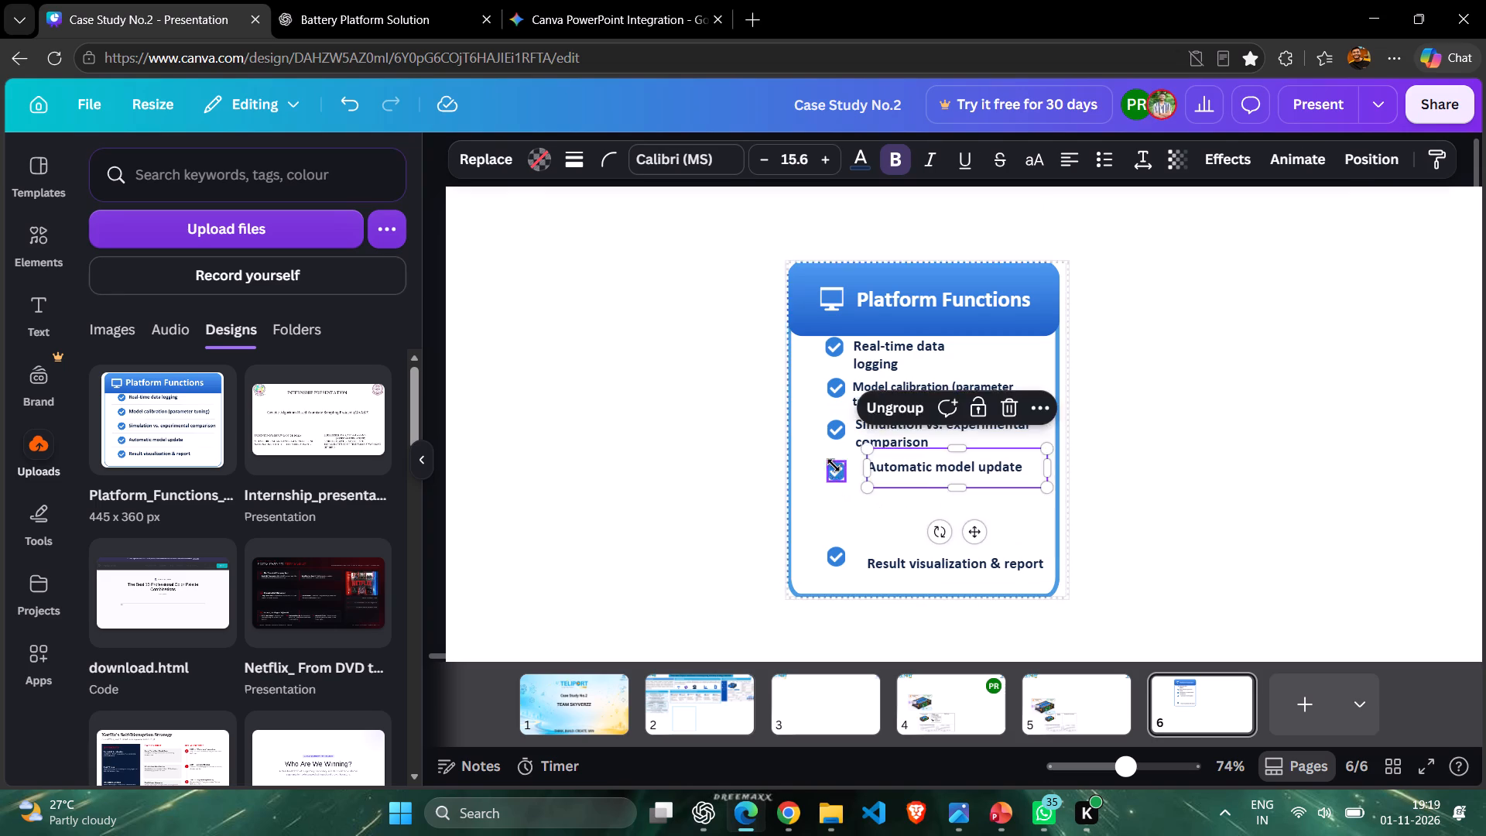
key(Up)
key(Up)
key(Up)
key(Up)
key(Up)
key(Up)
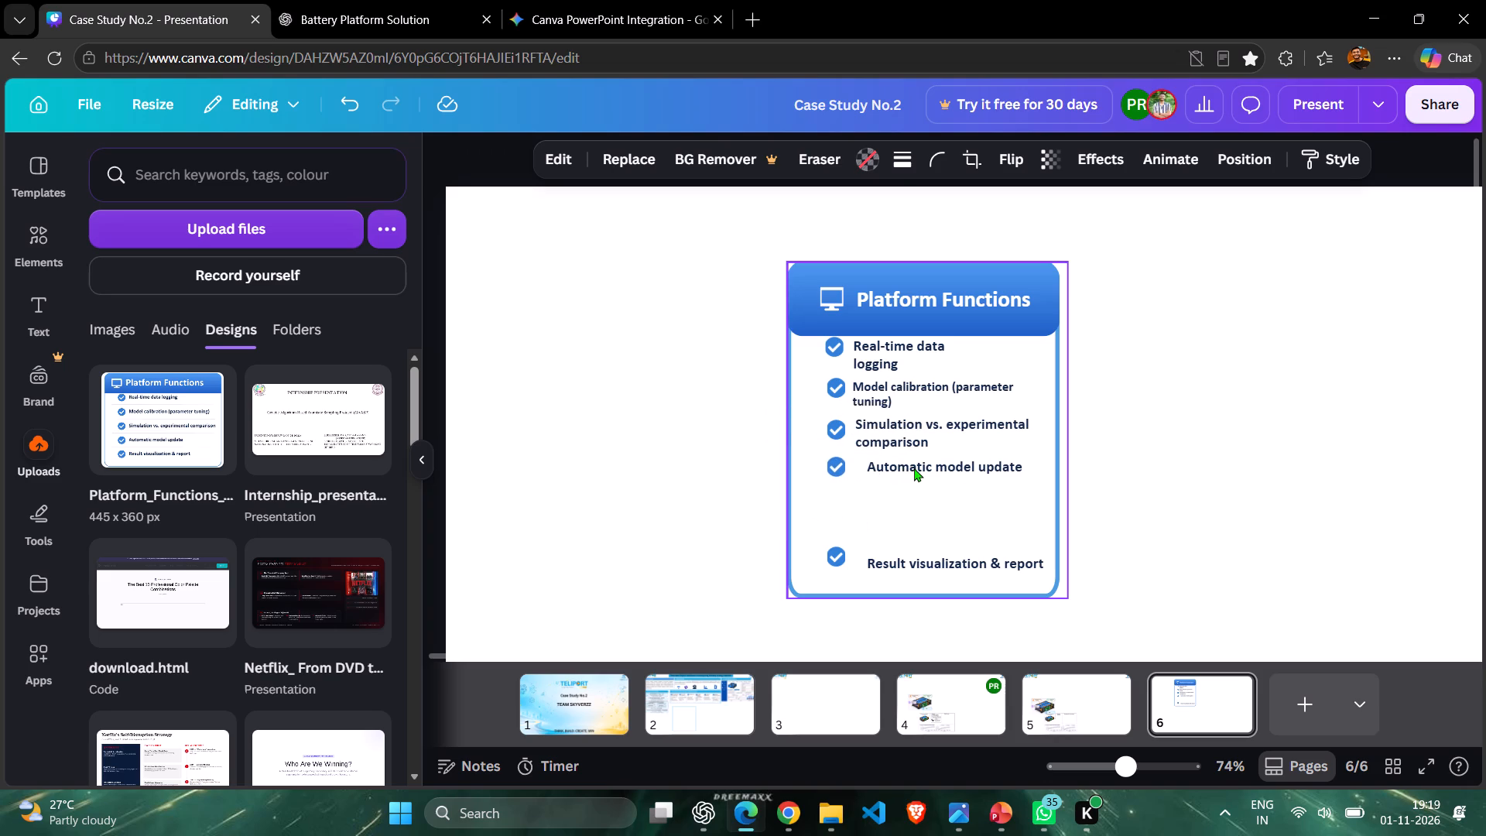
key(Down)
Nudge the "Automatic model update" text toward its check icon, aligning its start with the "Simulation vs. experimental comparison" text.
click(925, 468)
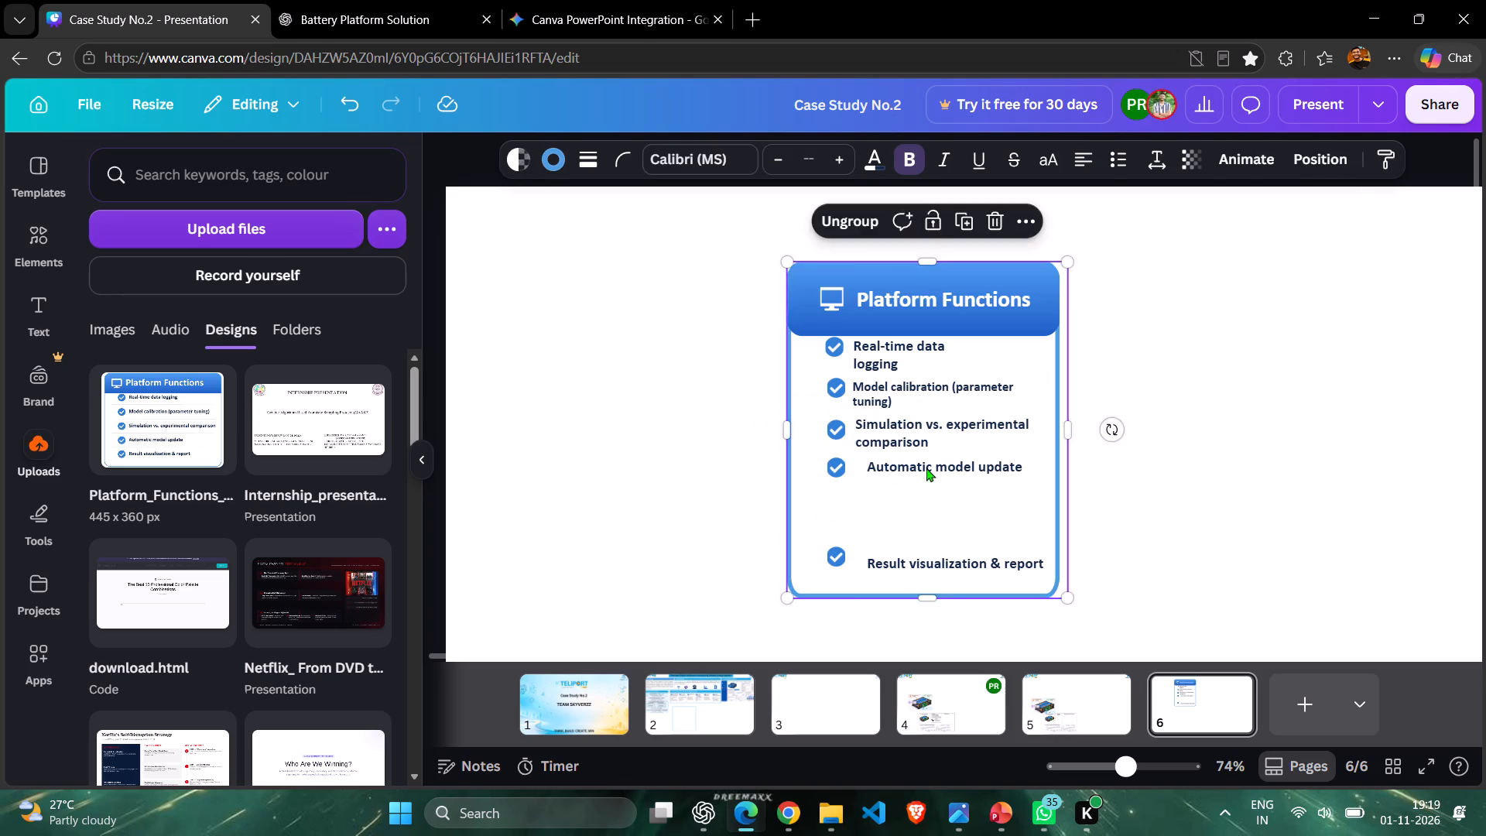
click(926, 468)
key(Left)
key(Left)
key(Left)
key(Left)
key(Left)
key(Left)
key(Left)
key(Left)
key(Left)
key(Left)
key(Left)
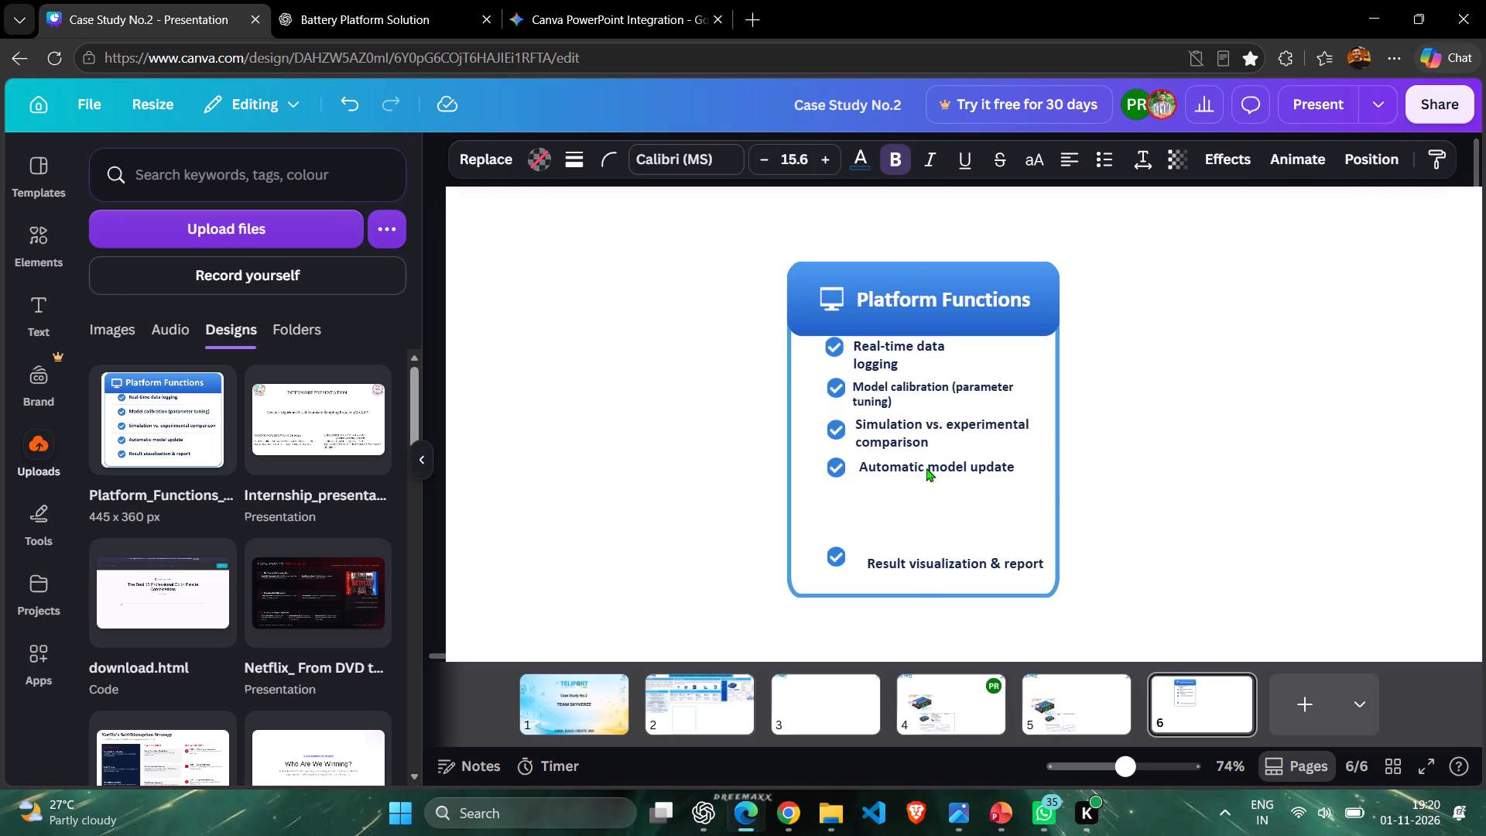
key(Left)
key(Left)
key(Left)
key(Left)
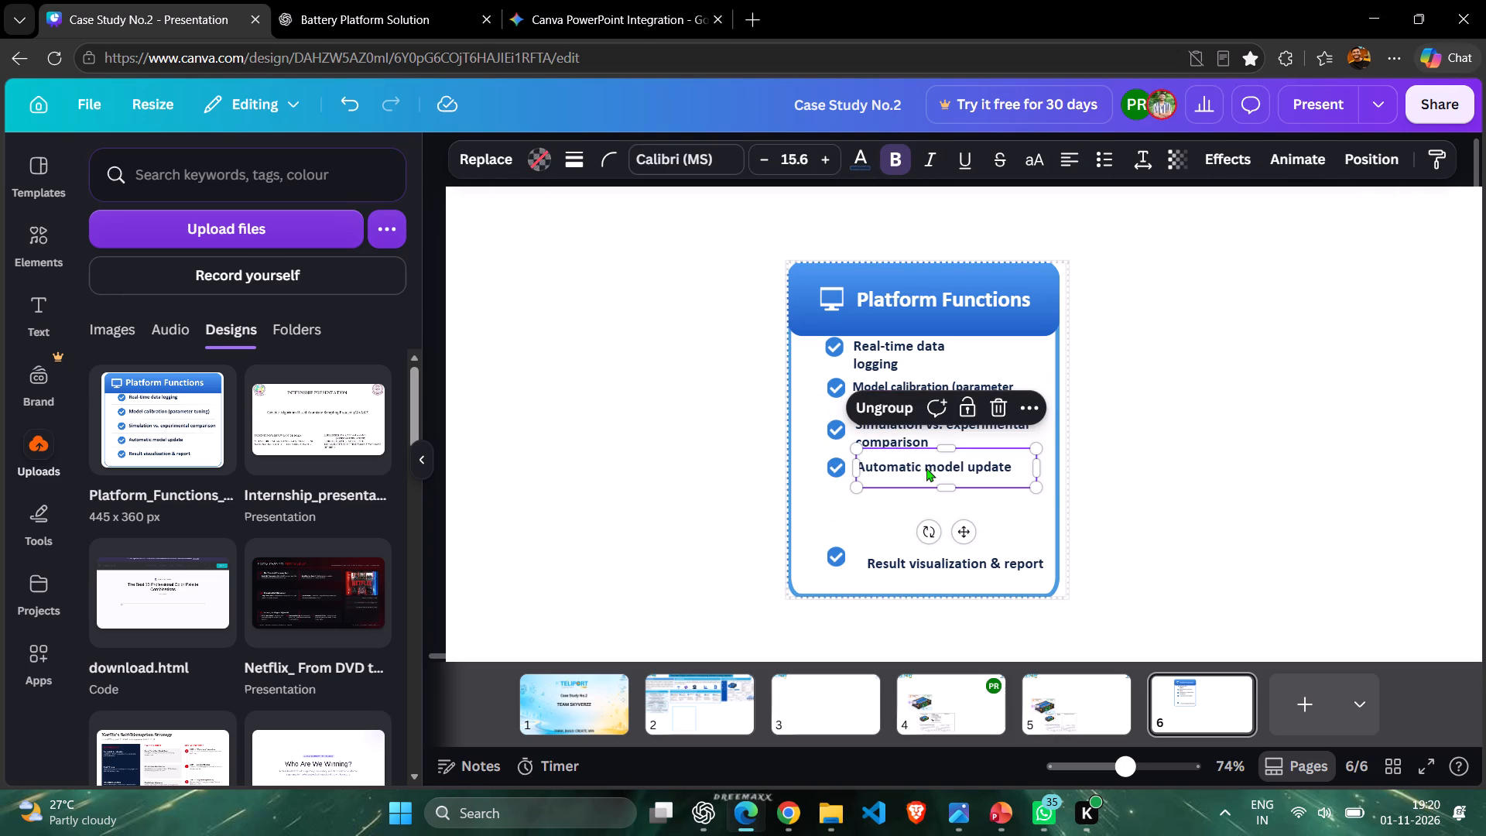
key(Left)
click(1217, 442)
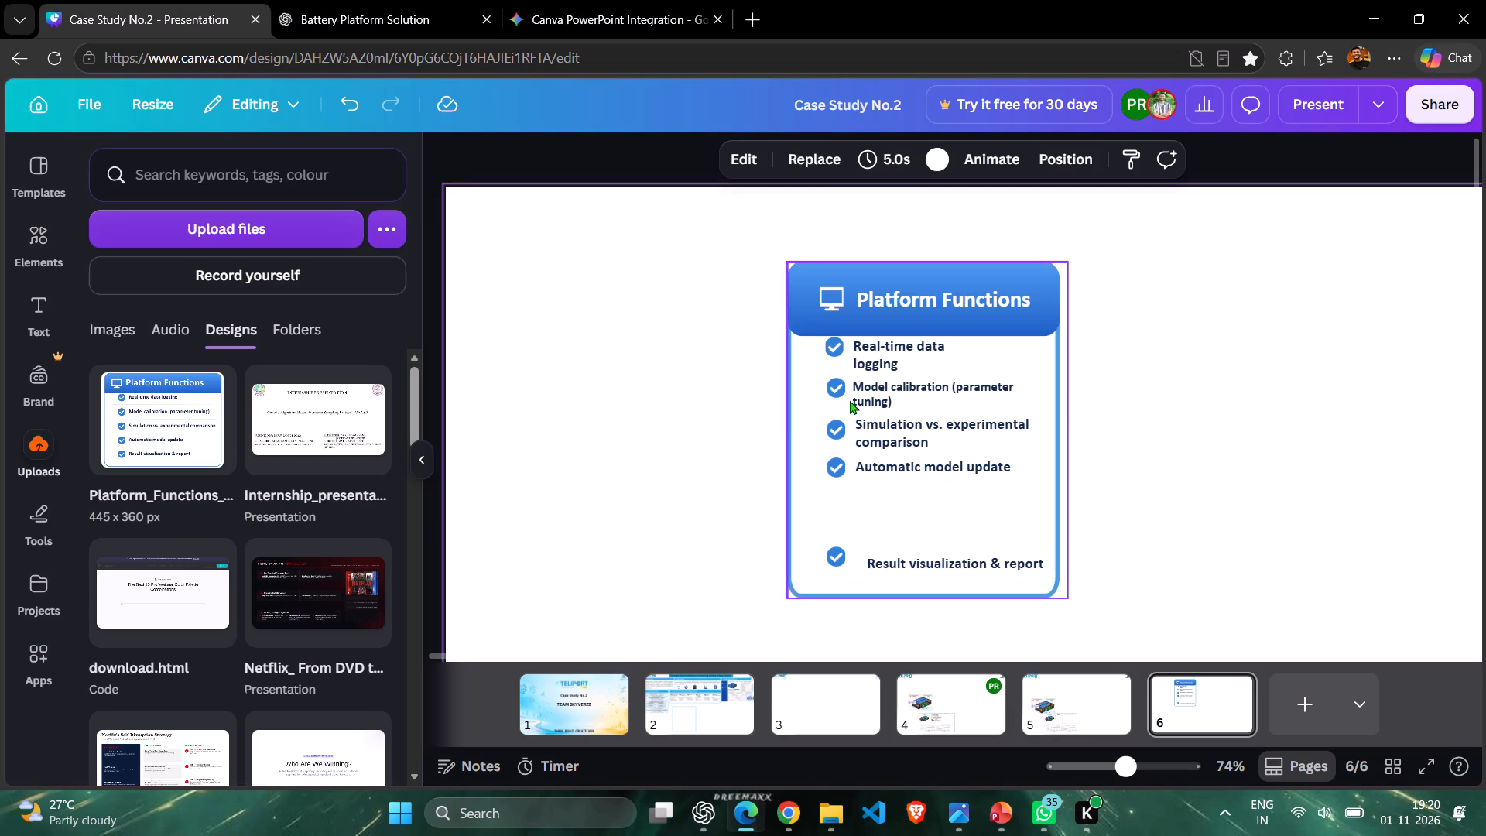
Set the "Model calibration (parameter tuning)" text to font size 15.6, matching the other list items.
click(863, 381)
click(865, 385)
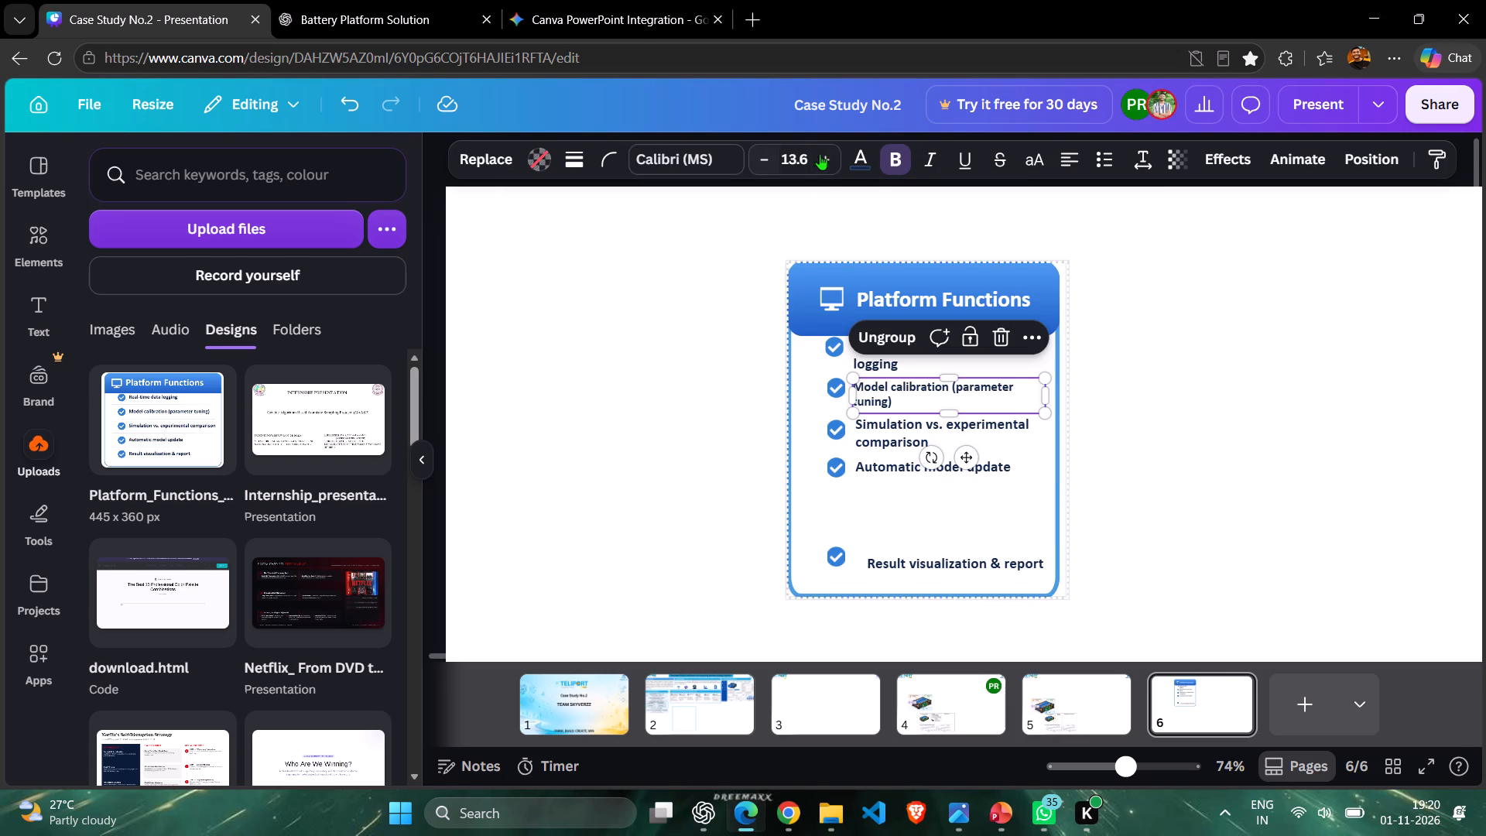
click(889, 364)
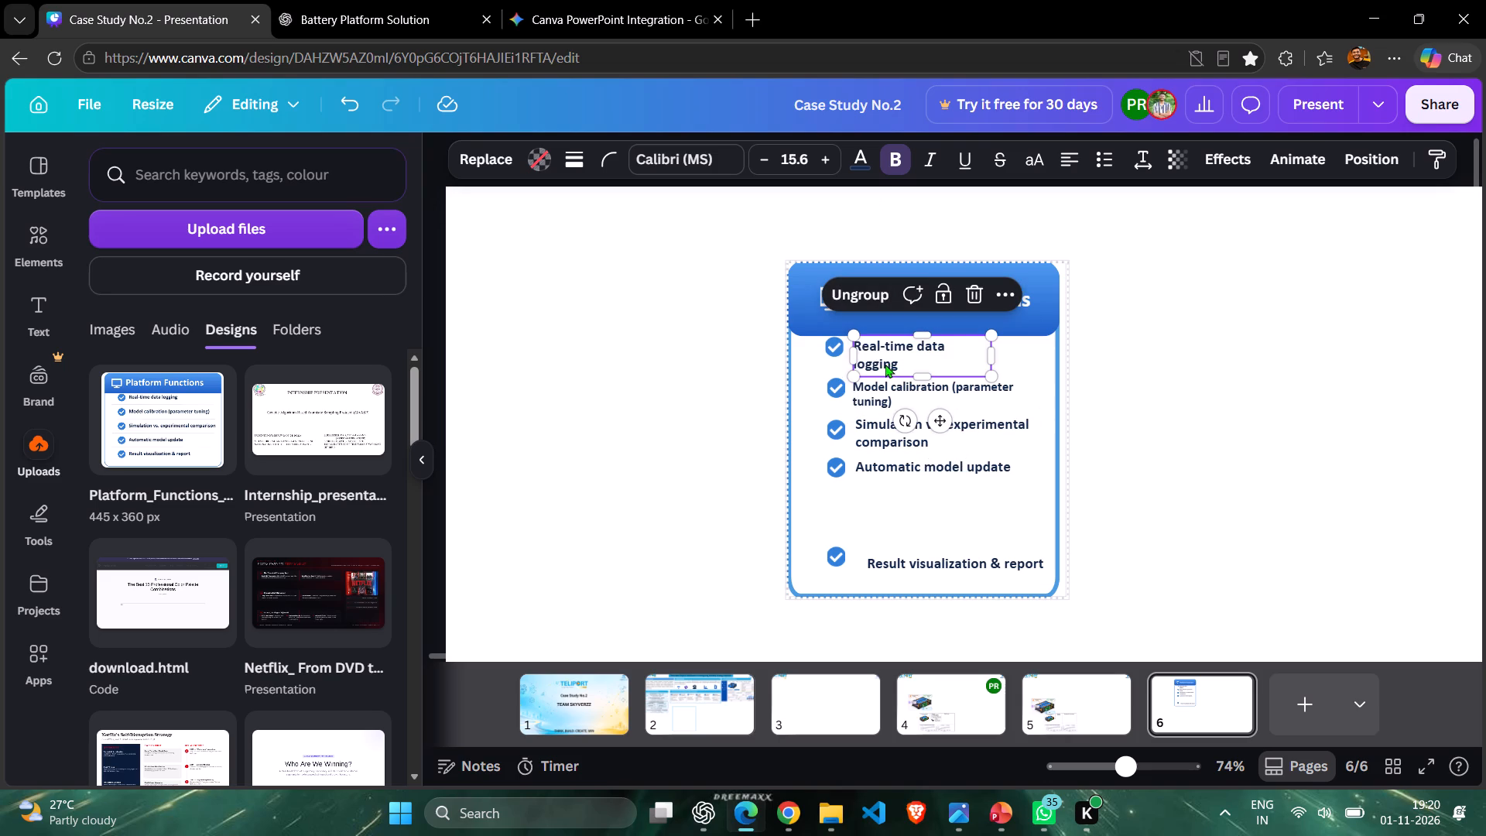
click(885, 396)
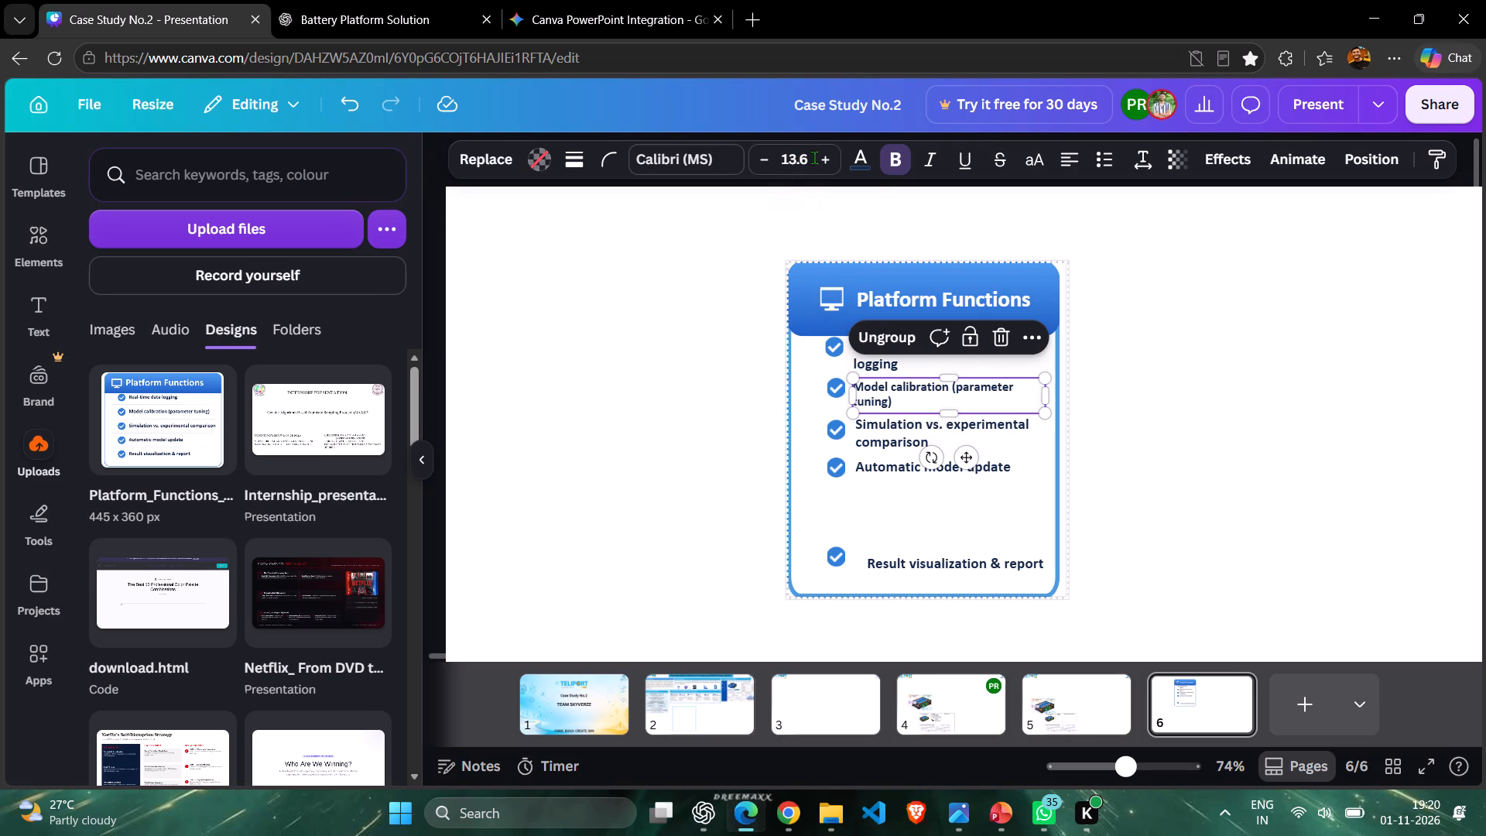
click(837, 163)
click(837, 163)
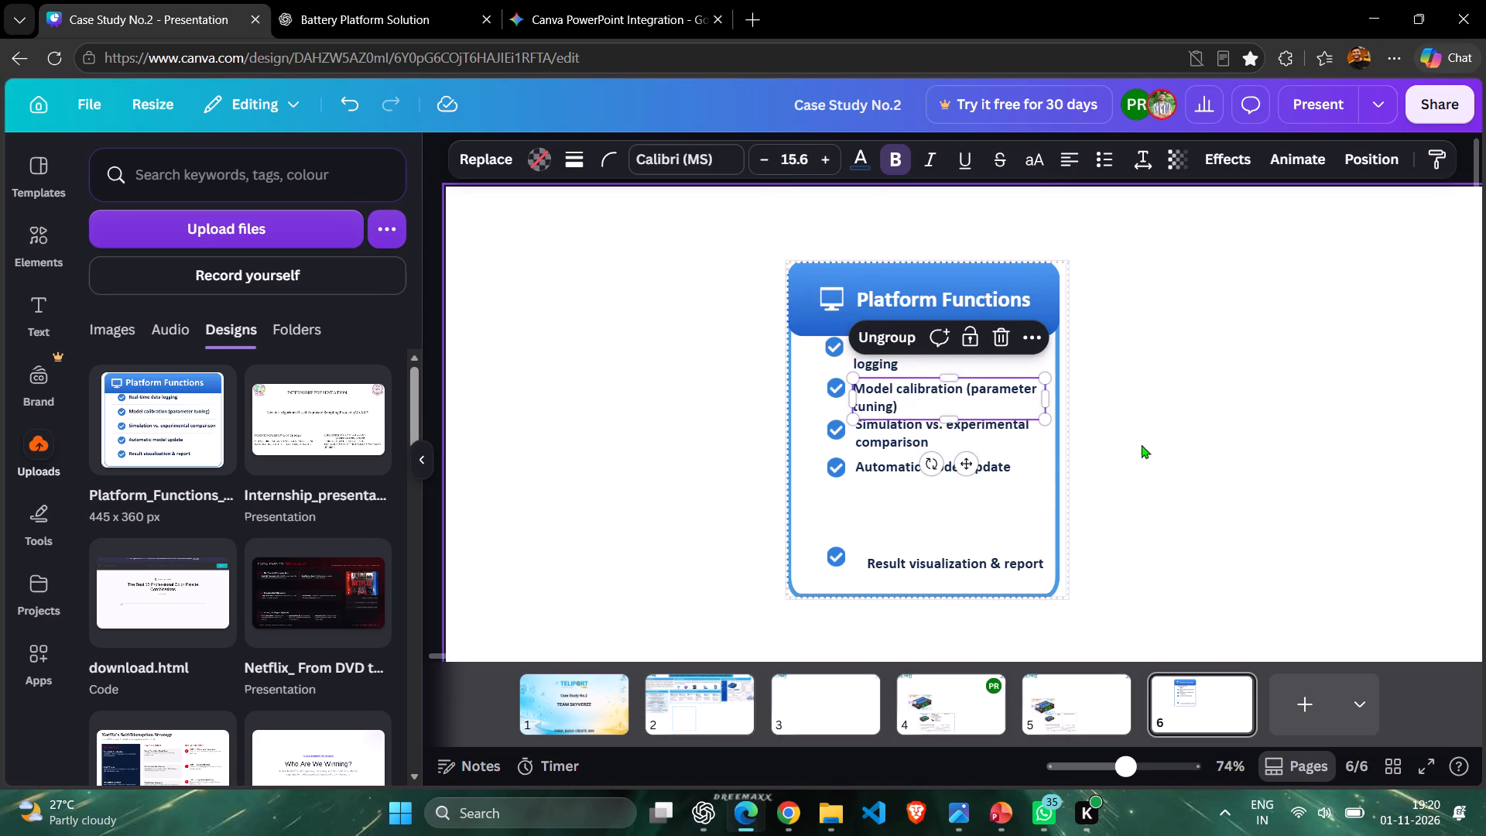
click(1142, 444)
Nudge the "Simulation vs. experimental comparison" text slightly down and toward its check icon, aligning its start with the model calibration text.
click(925, 426)
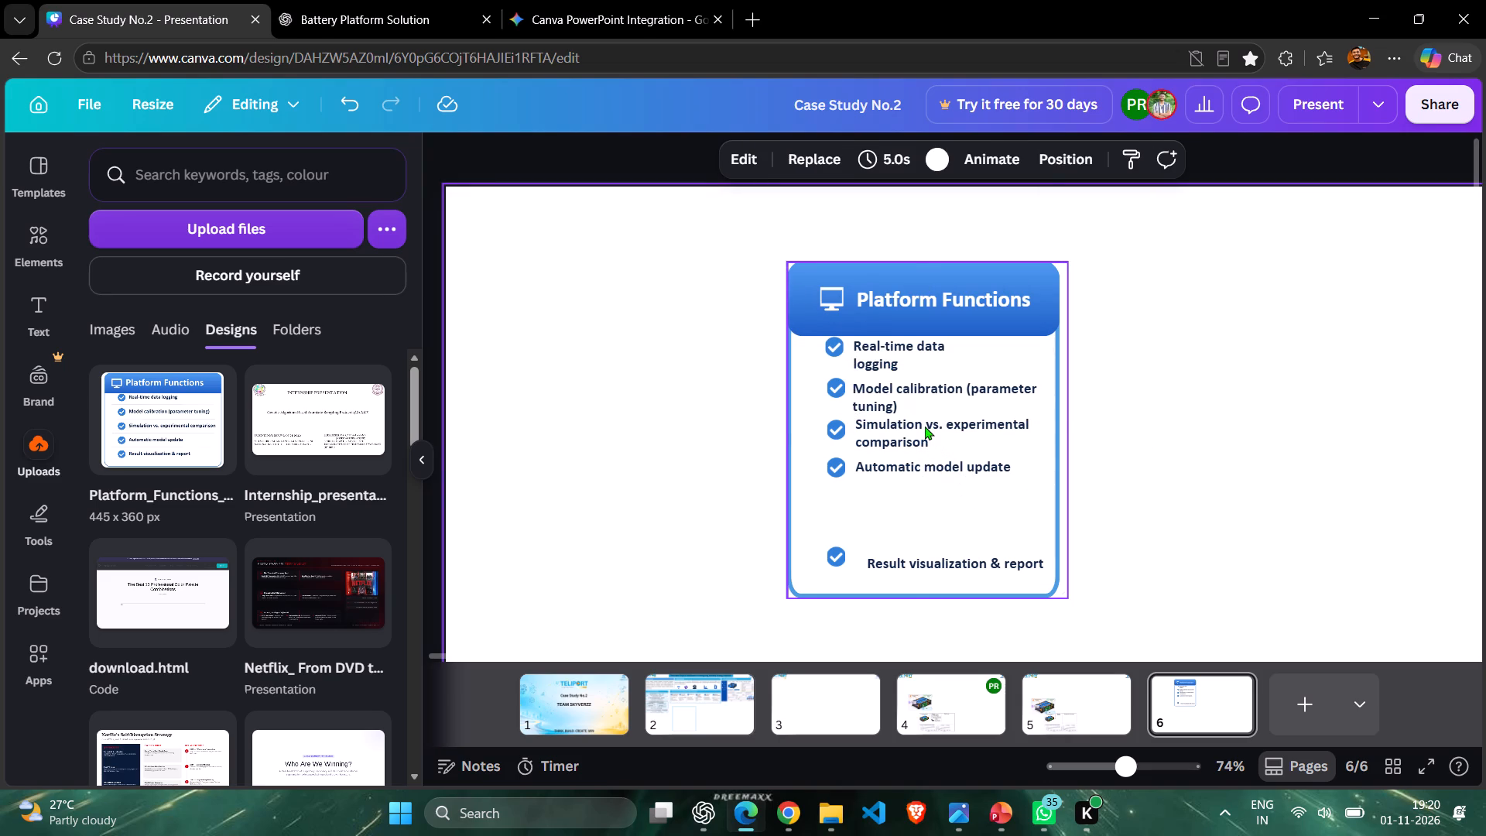
click(925, 426)
key(Down)
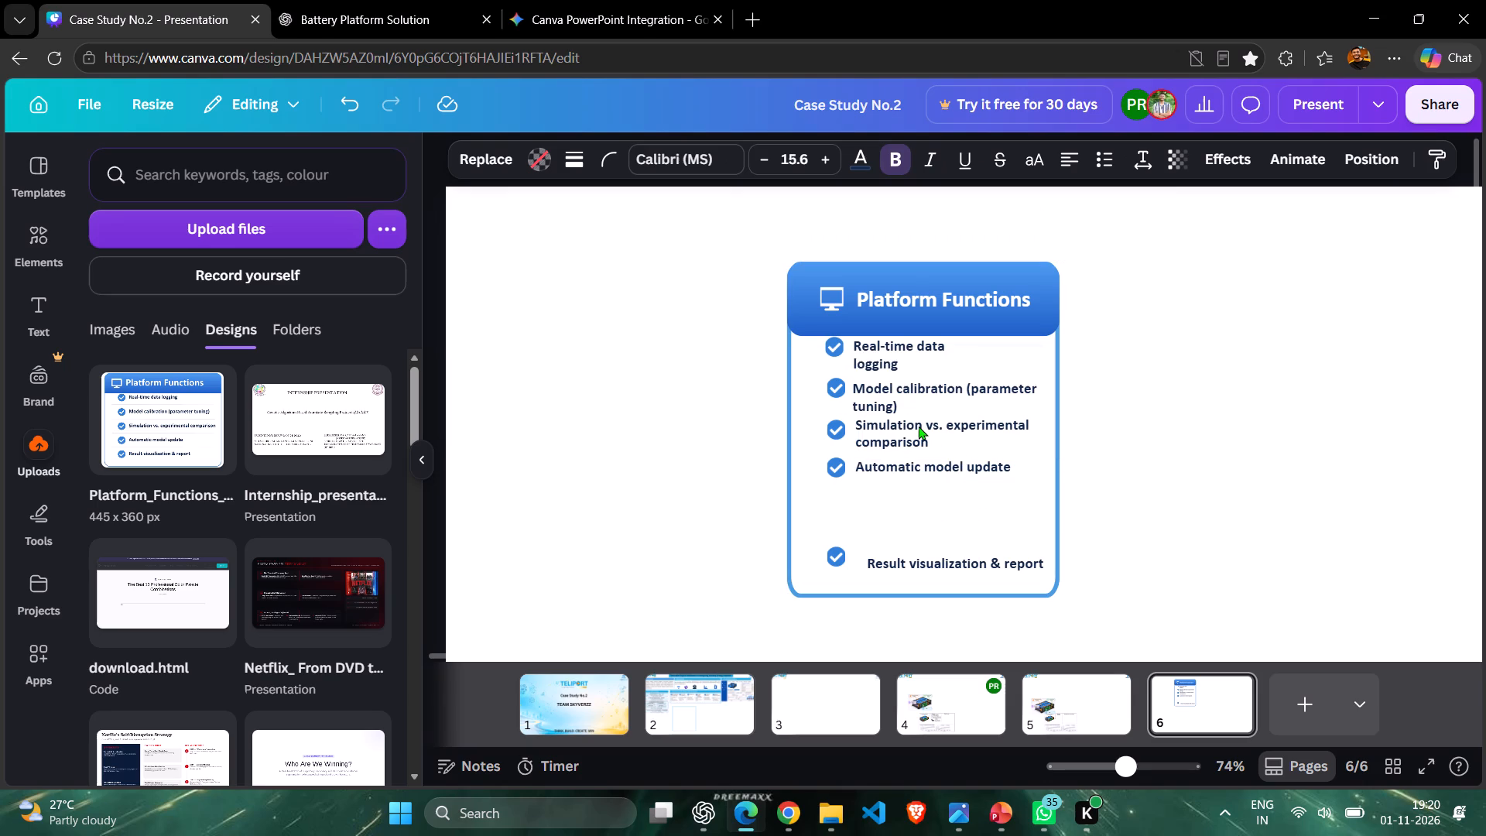
key(Down)
key(Down)
key(Left)
key(Left)
key(Left)
key(Left)
key(Left)
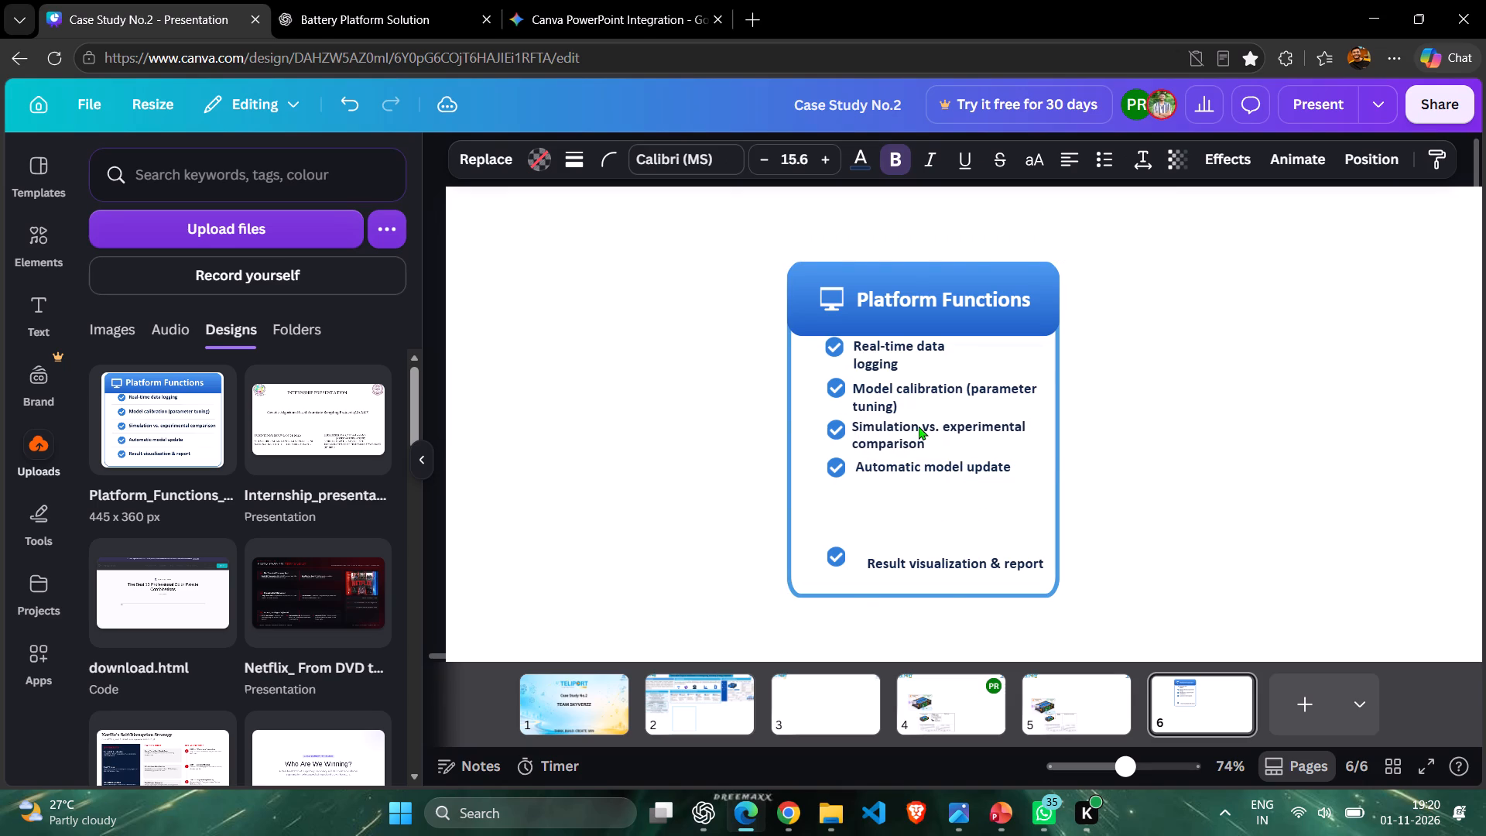
key(Right)
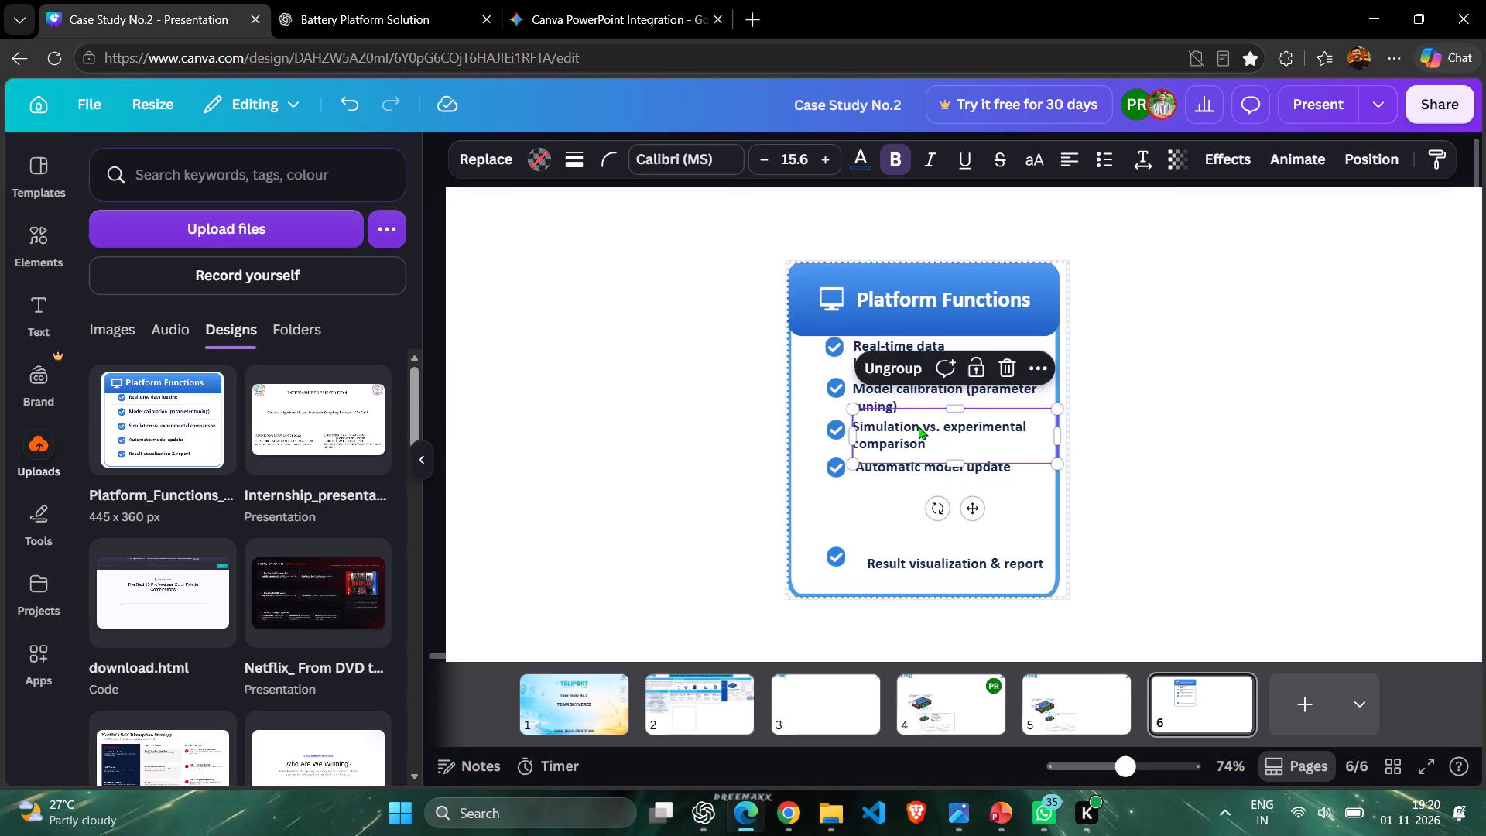
click(1215, 439)
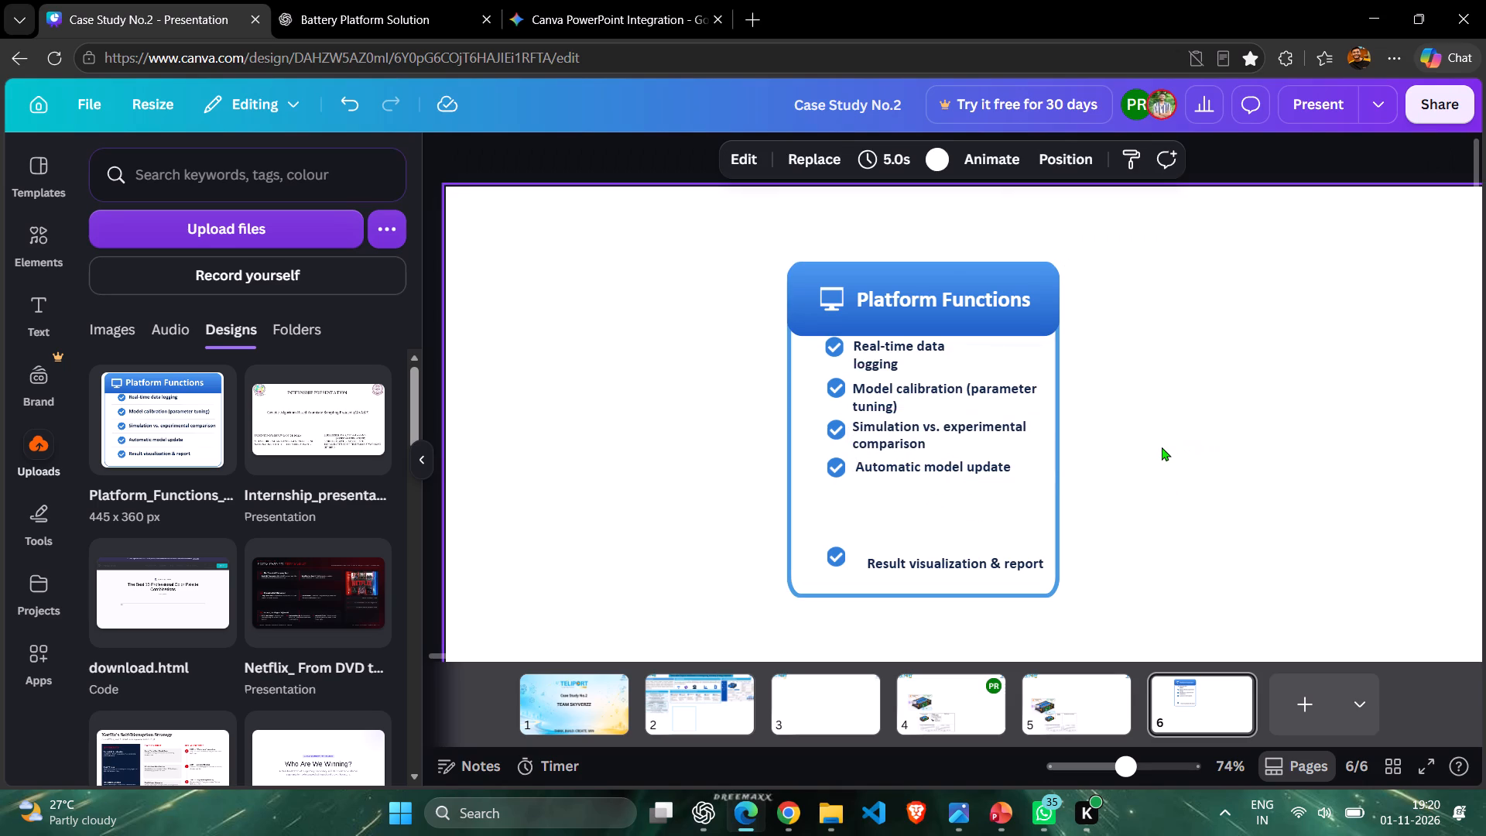
Nudge the "Real-time data logging" text slightly toward its check icon to align its start with the texts below.
click(881, 355)
click(881, 355)
key(Left)
key(Left)
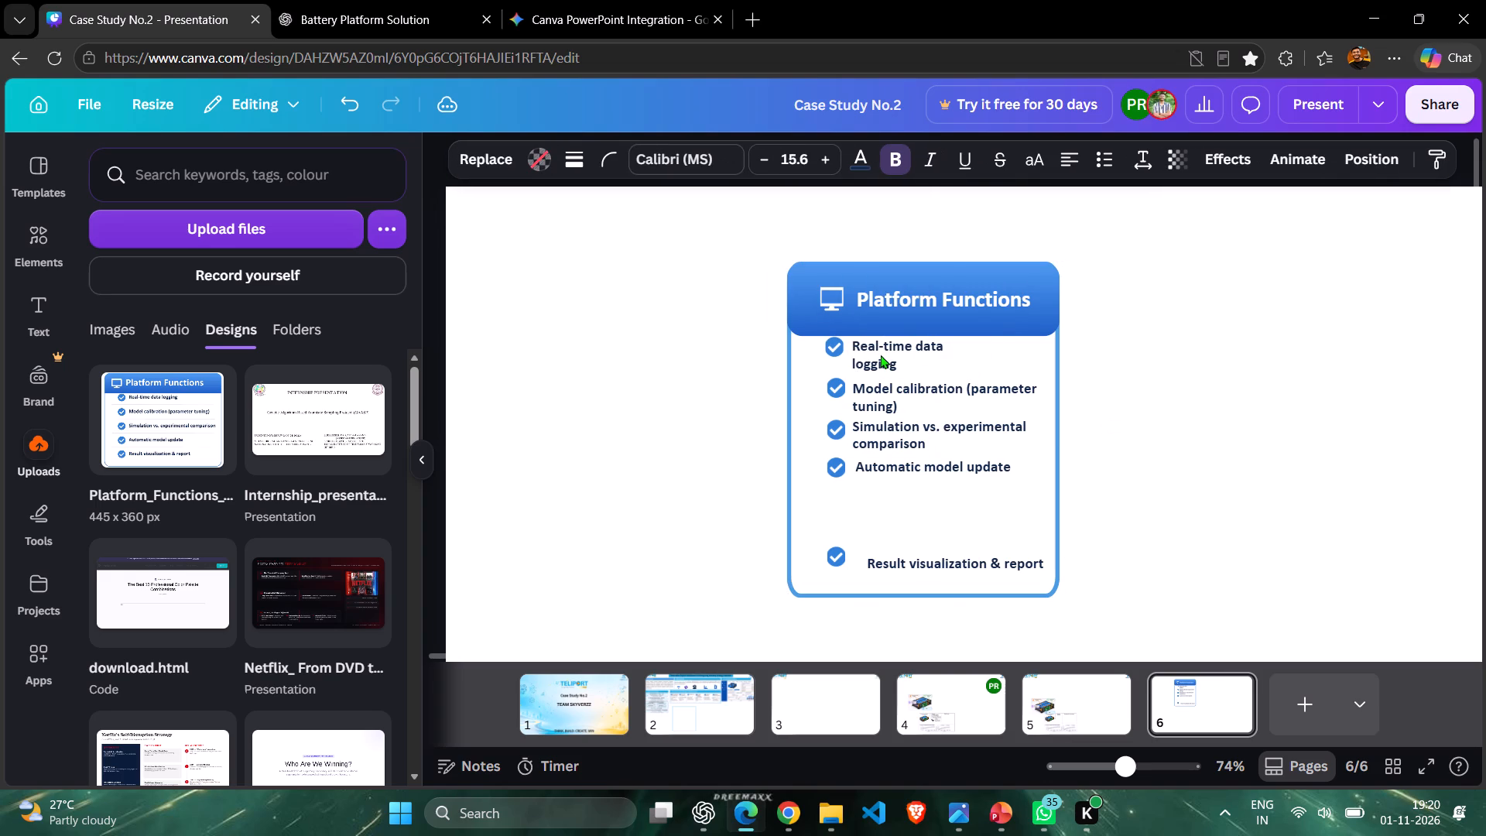
click(1217, 337)
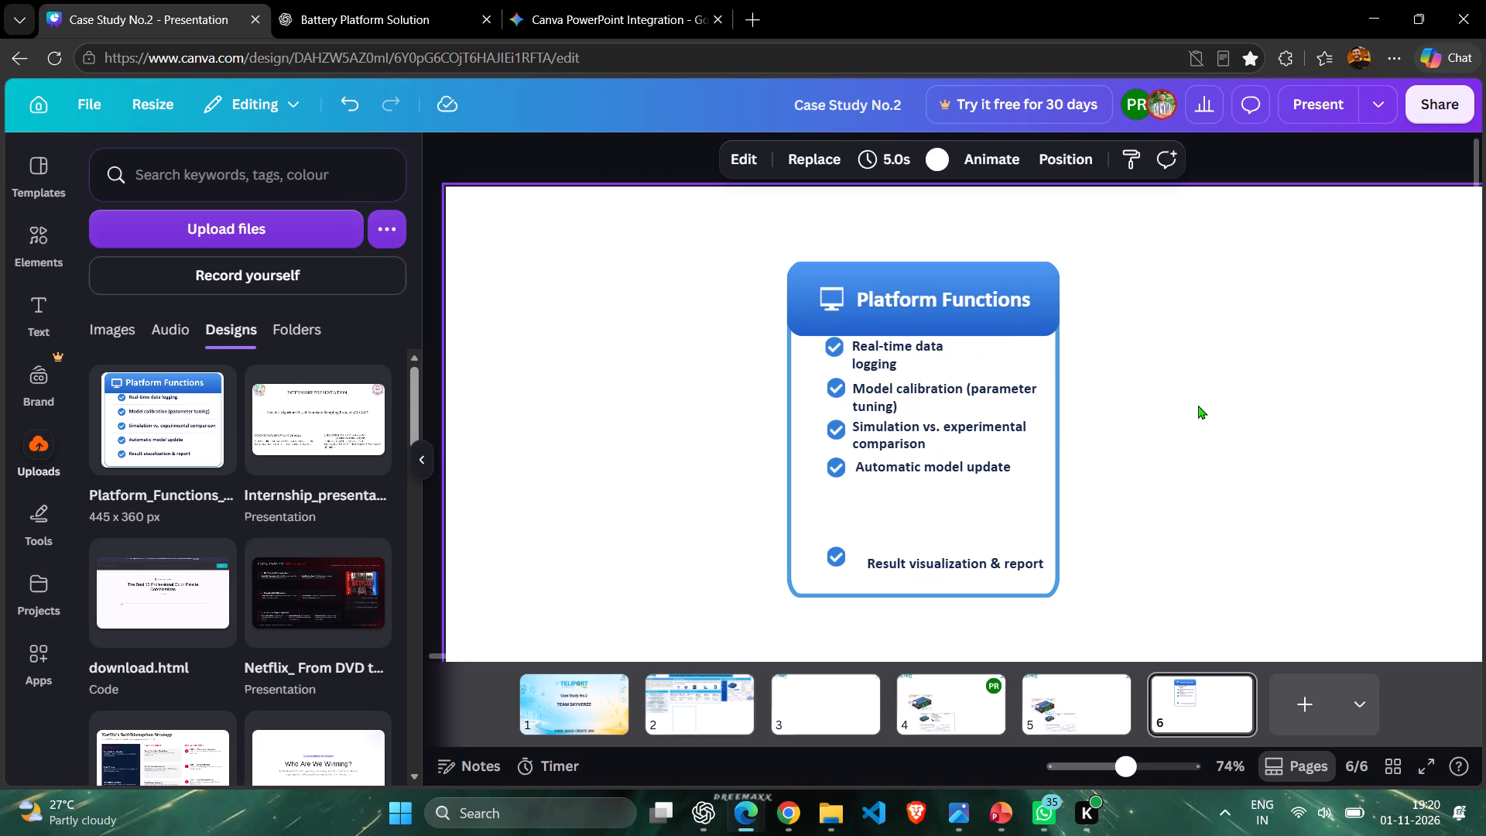
Nudge the "Automatic model update" text slightly closer to its check icon, in line with the texts above.
click(887, 459)
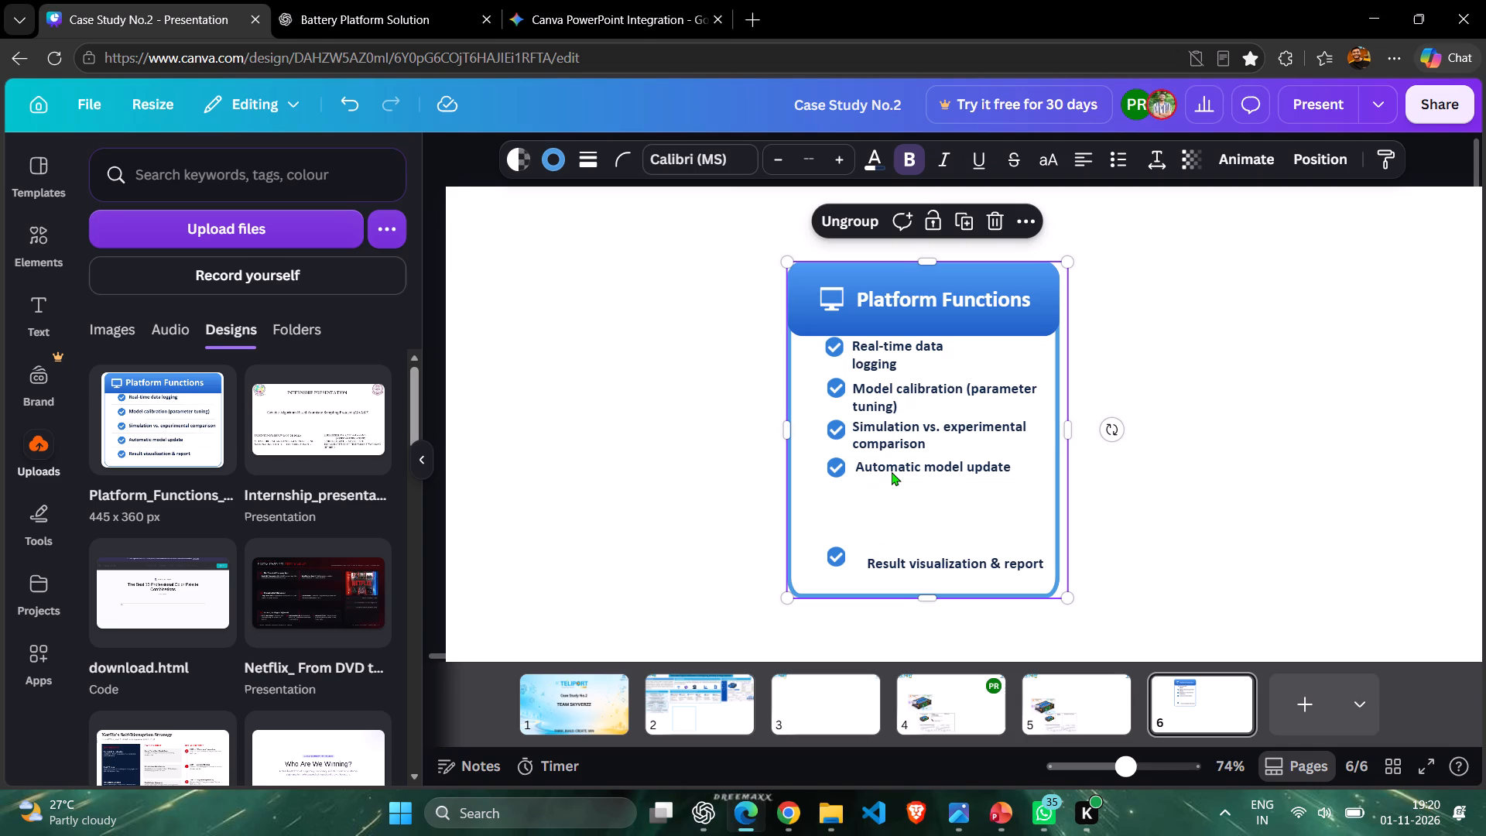
click(892, 471)
key(Left)
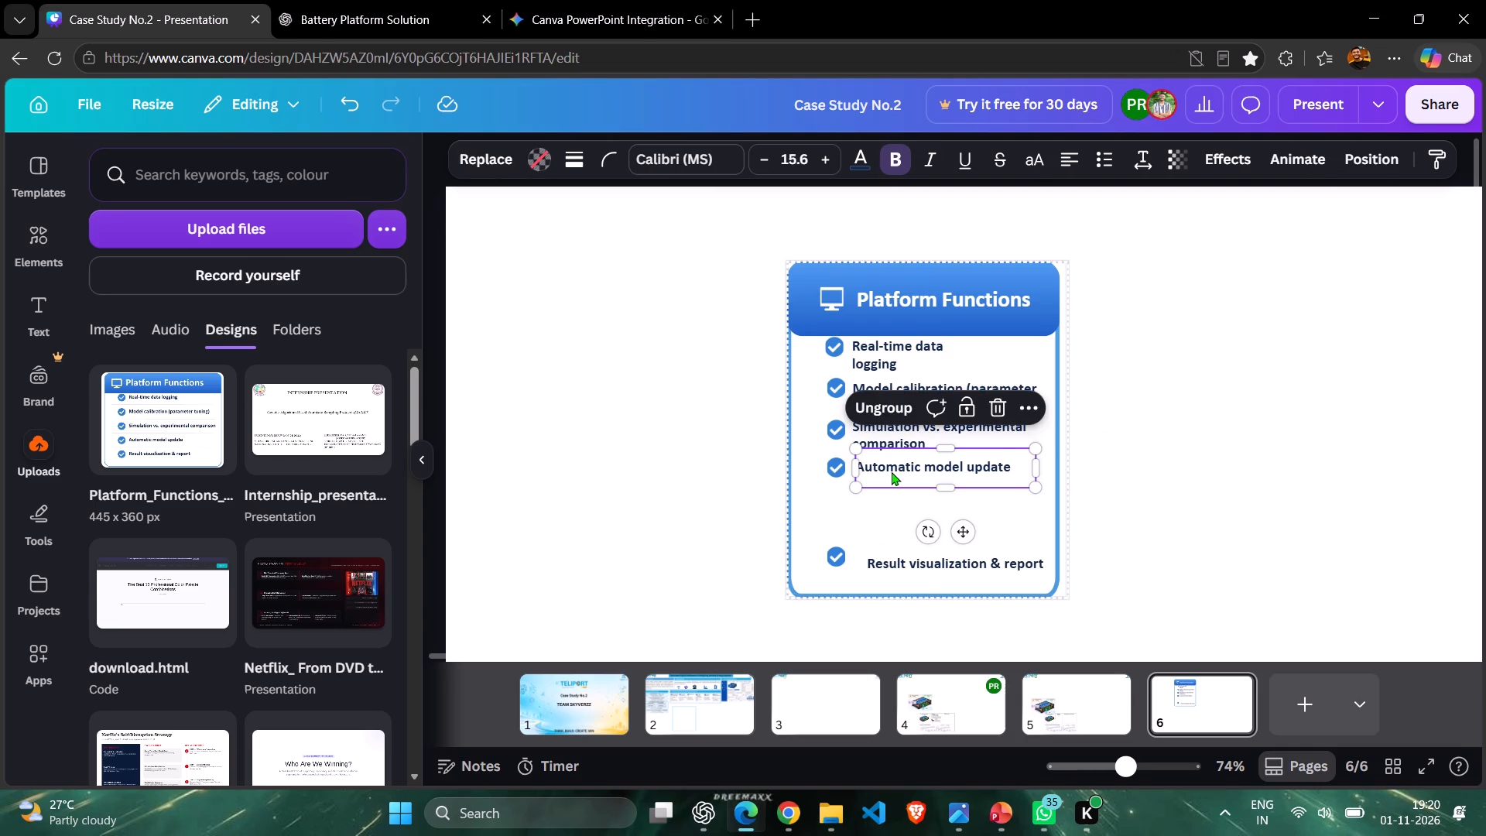
key(Left)
key(Left)
key(Right)
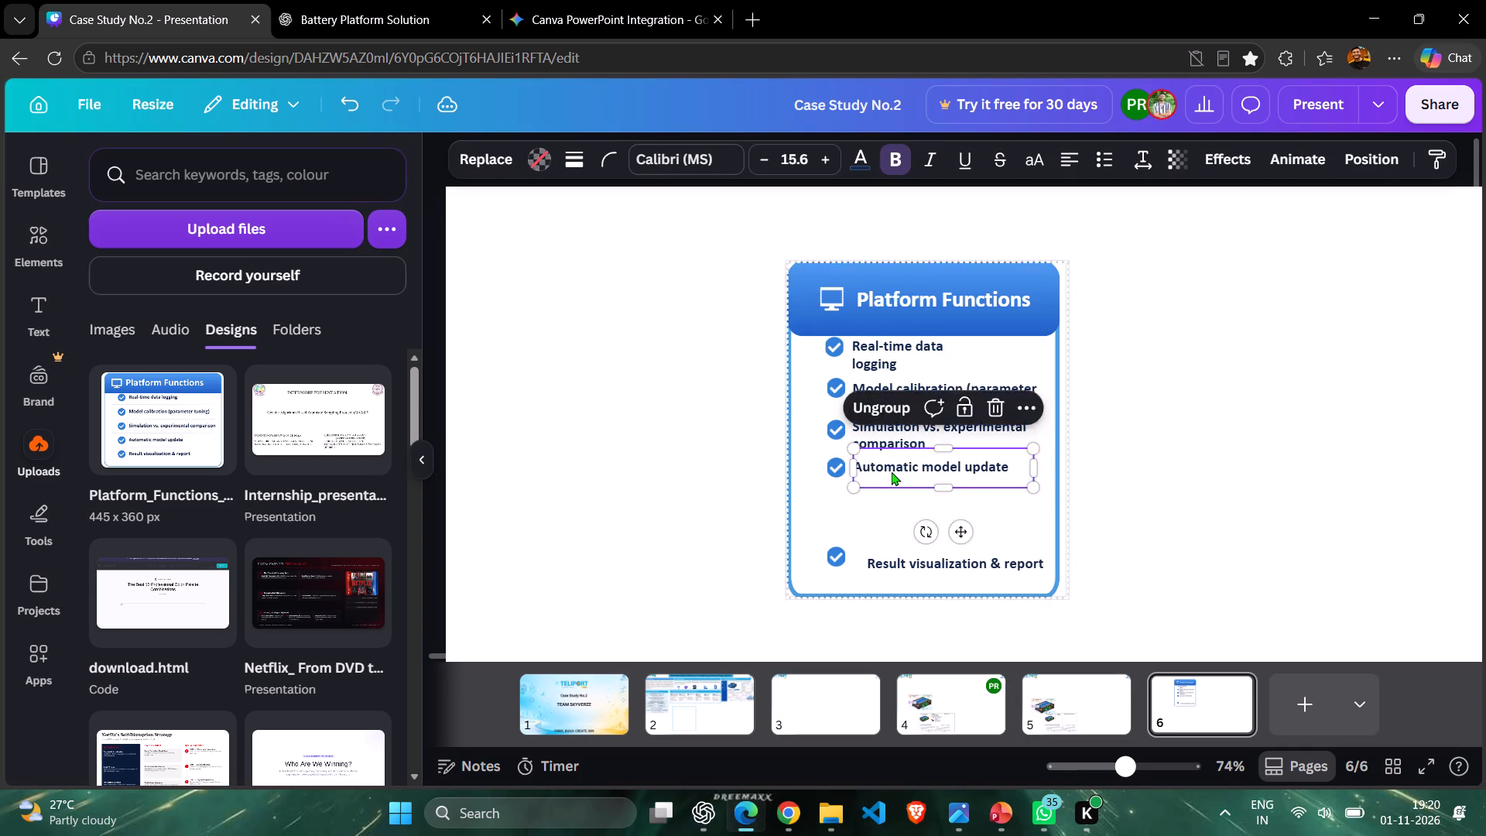
Nudge the check icon beside "Real-time data logging" slightly toward its text, aligning it with the icons below.
click(831, 348)
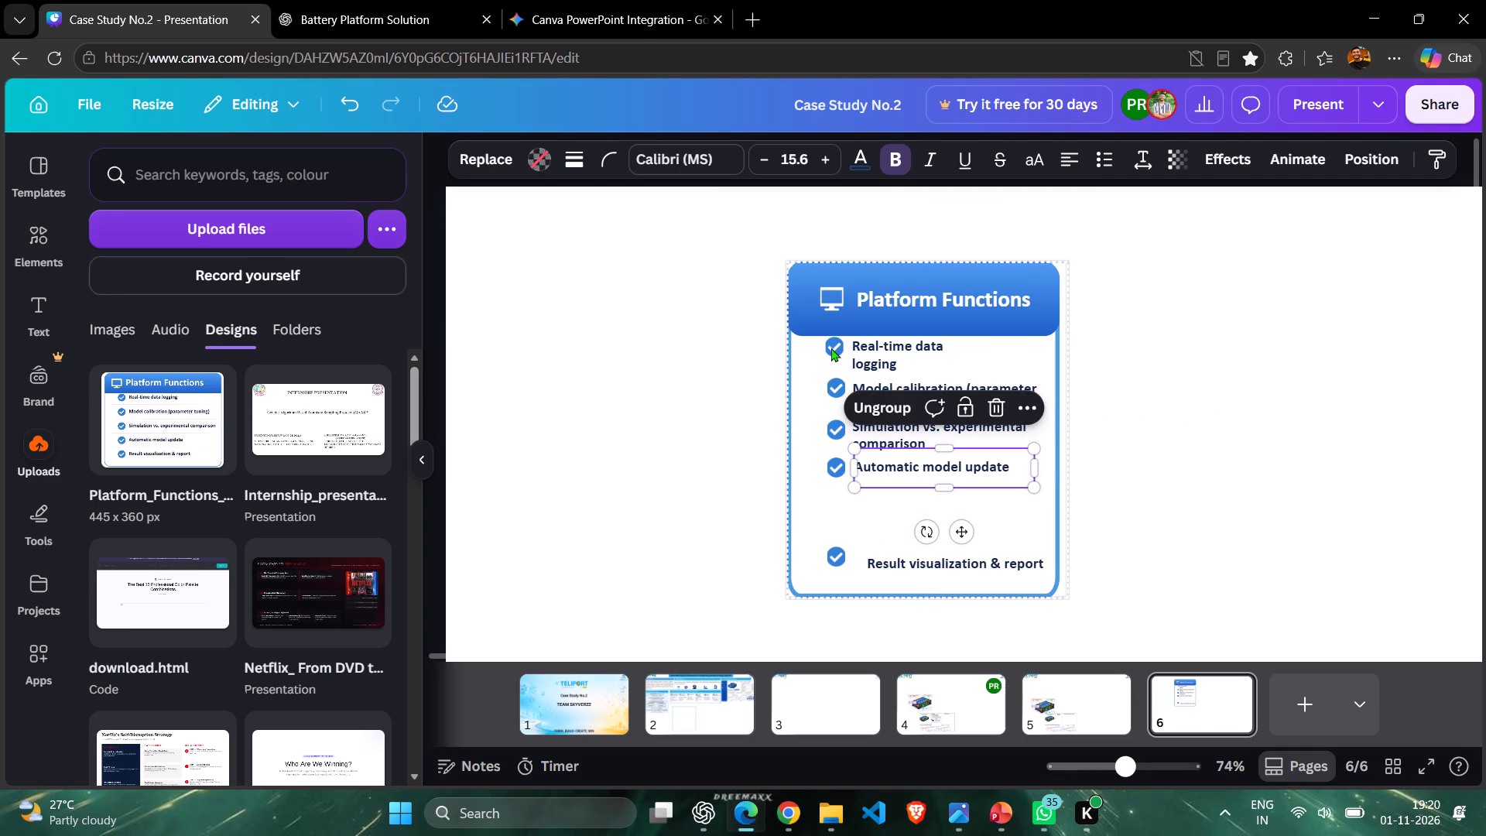
key(Right)
key(Right)
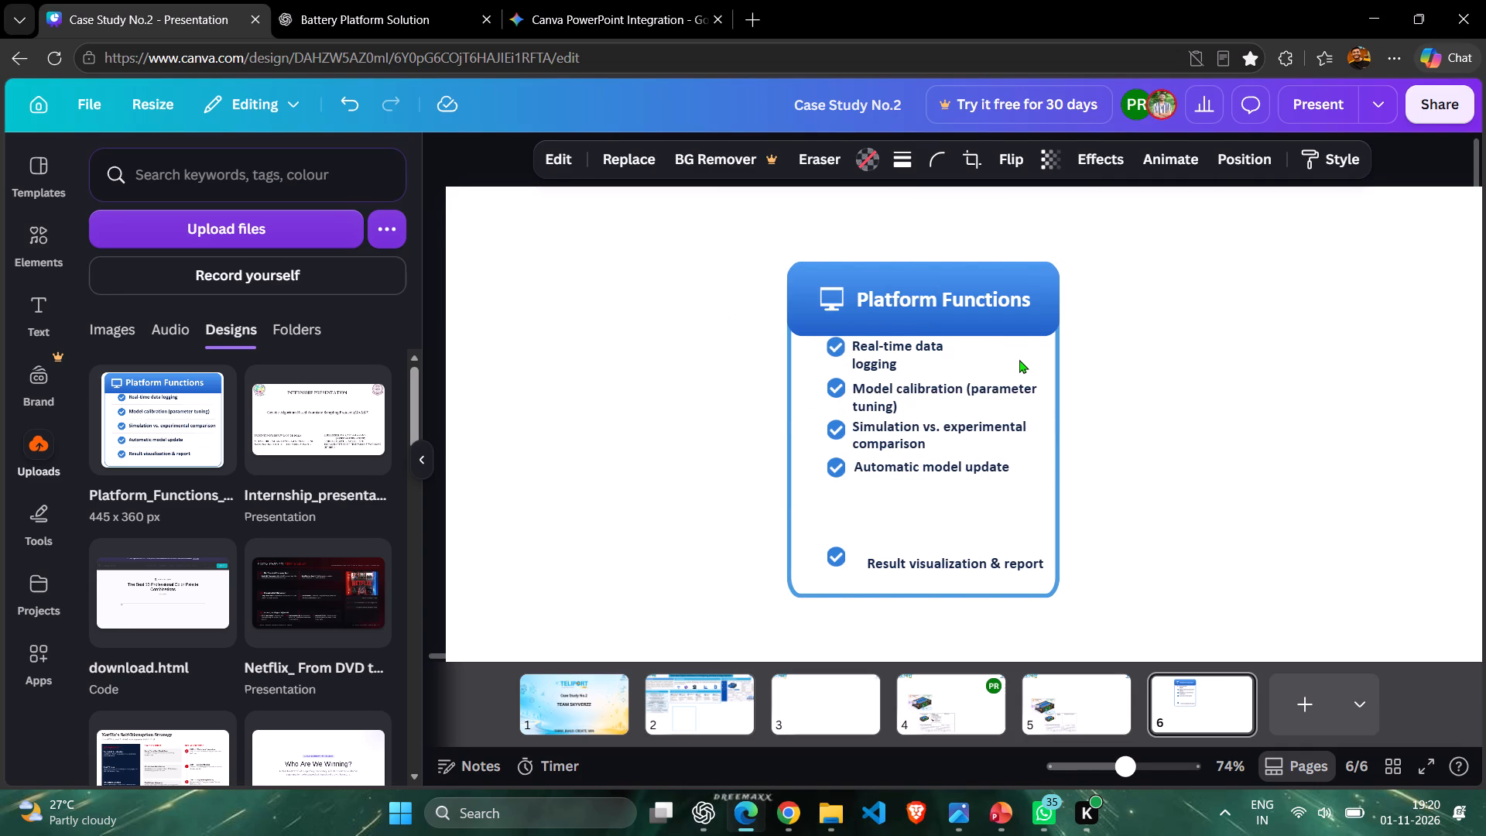
drag(1178, 357, 1187, 357)
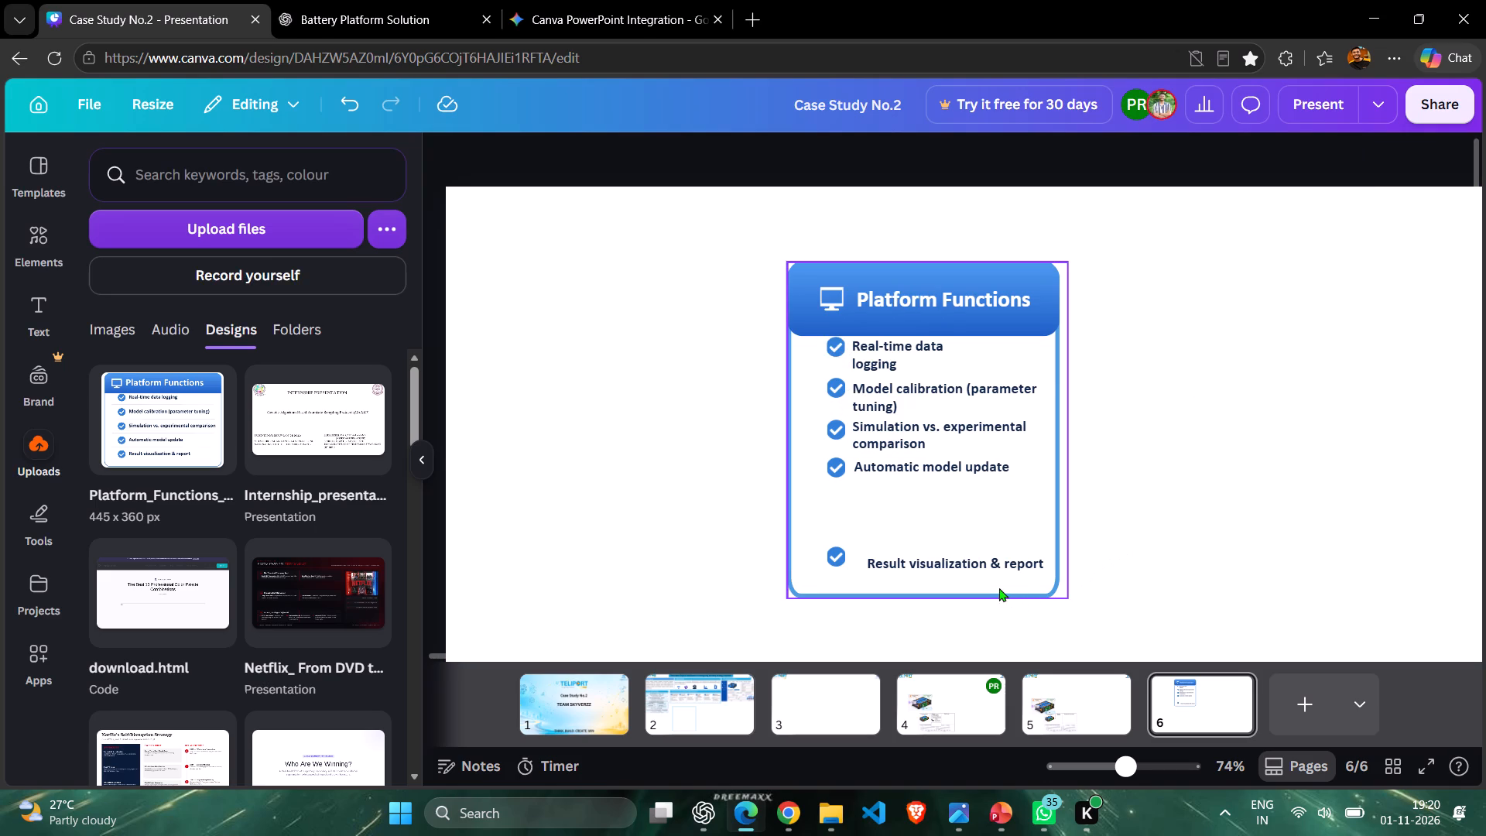
Nudge the "Model calibration (parameter tuning)" text slightly up to separate it from the simulation comparison text.
click(895, 396)
click(895, 396)
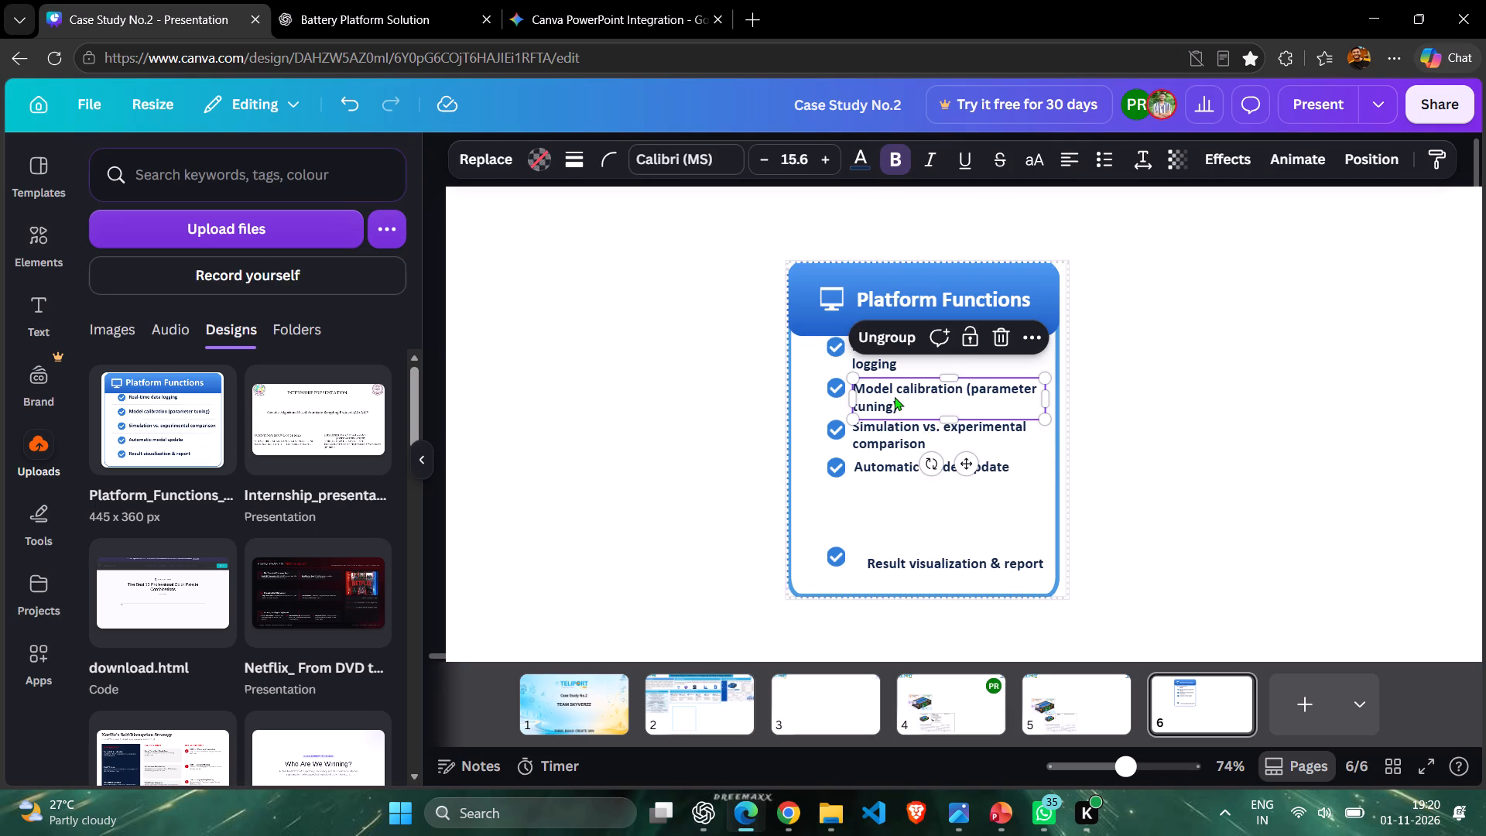
key(Up)
key(Up)
key(Up)
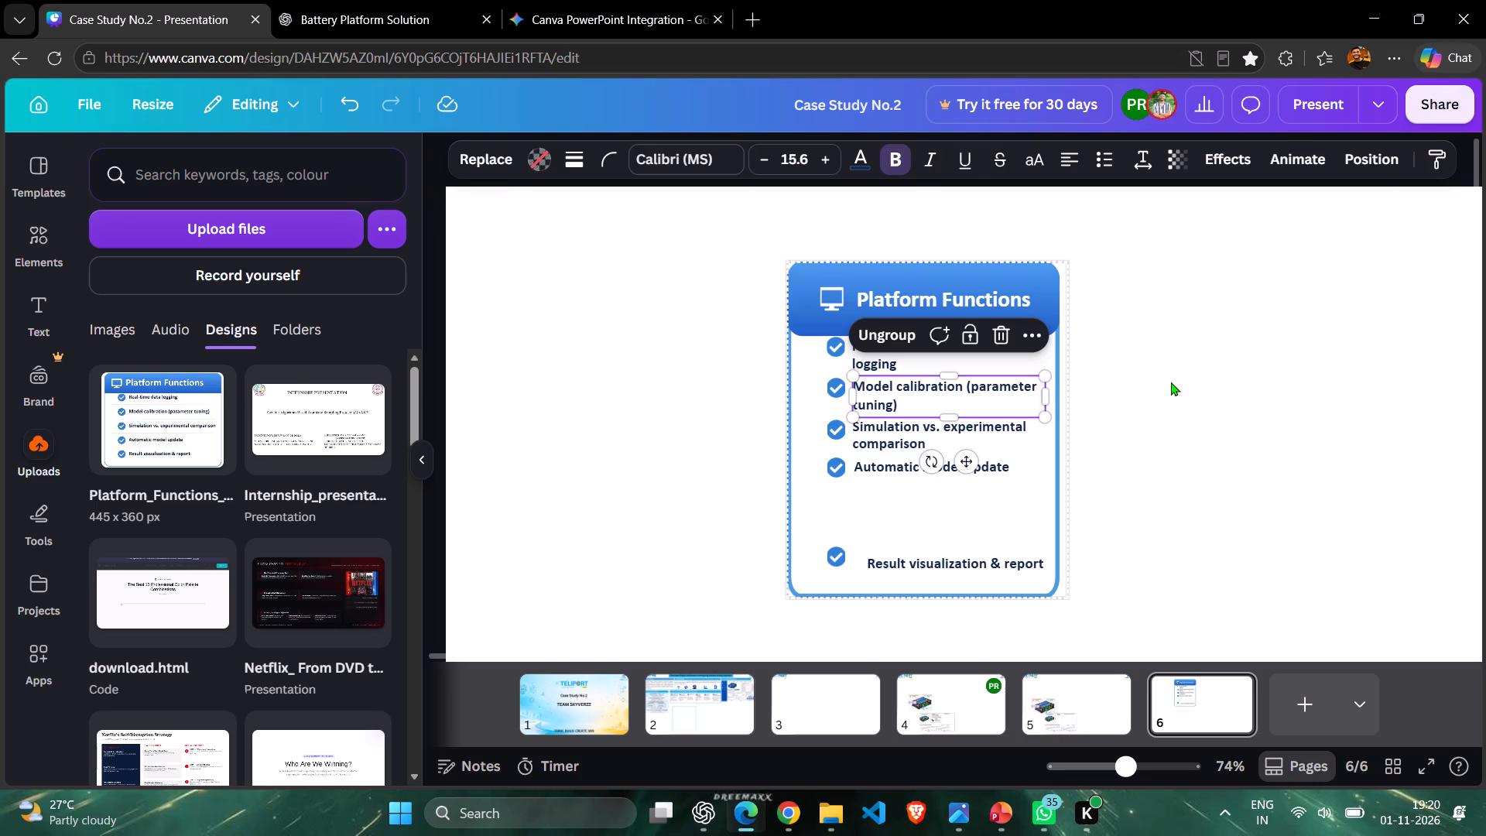
click(1179, 382)
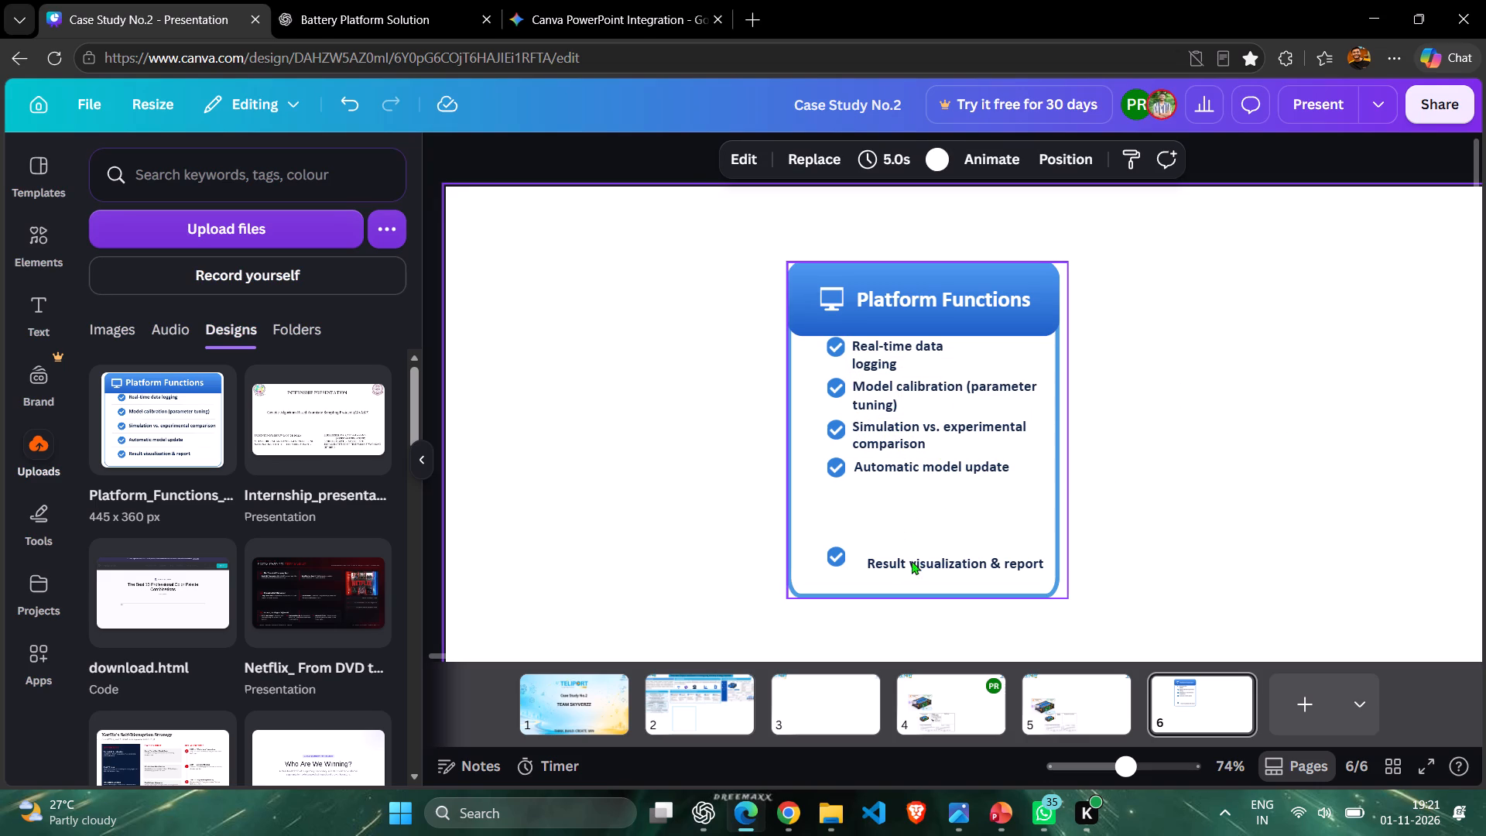
Move the check icon for "Result visualization & report" up beneath the automatic model update icon, keeping it aligned with the icon column.
drag(832, 553, 834, 516)
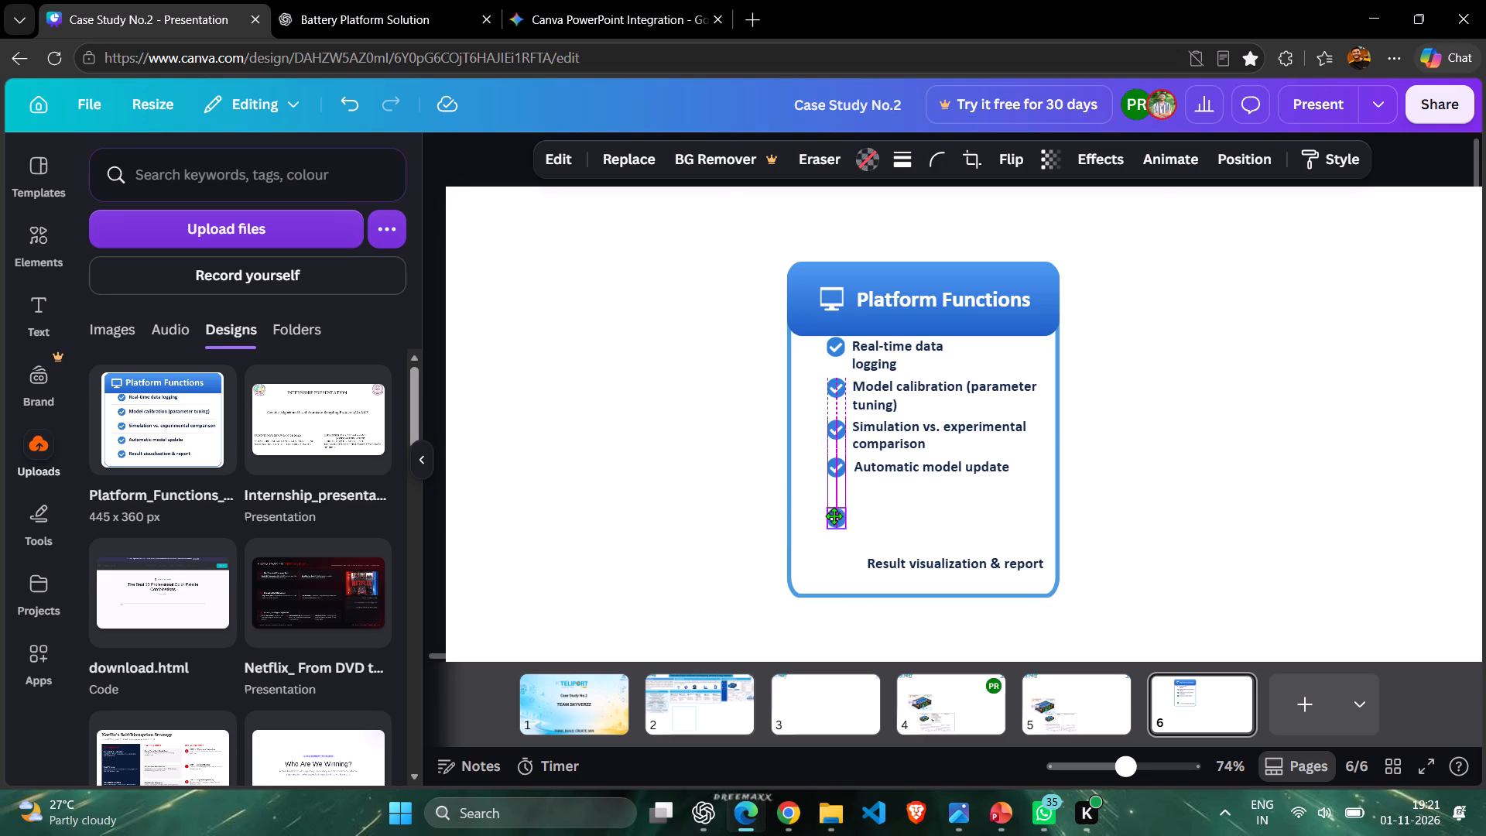
drag(834, 516, 834, 501)
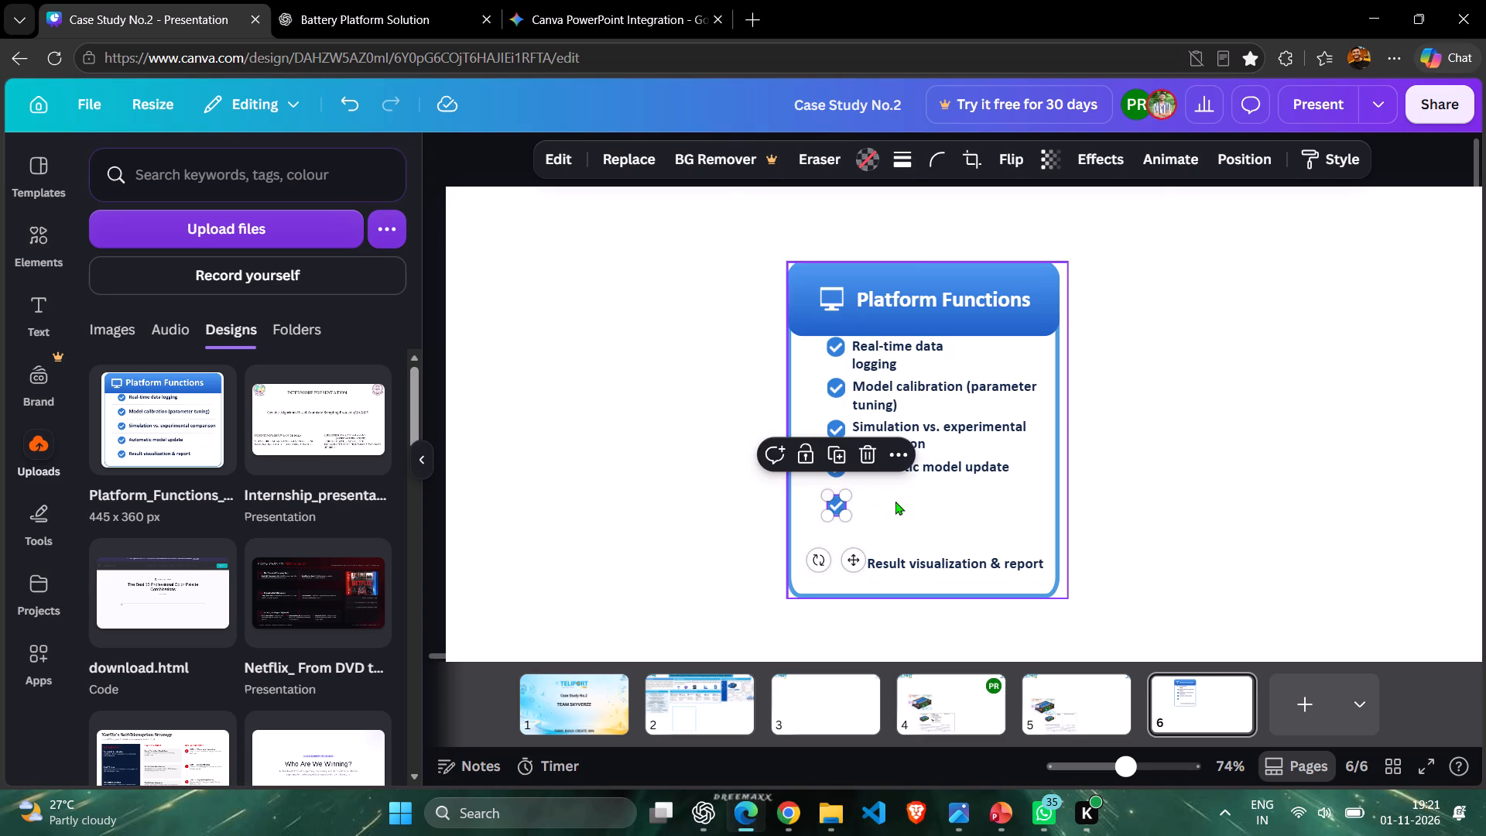
Move the "Result visualization & report" text up beside the lowest check icon, aligned with the texts above.
click(929, 502)
click(941, 562)
drag(941, 562, 932, 509)
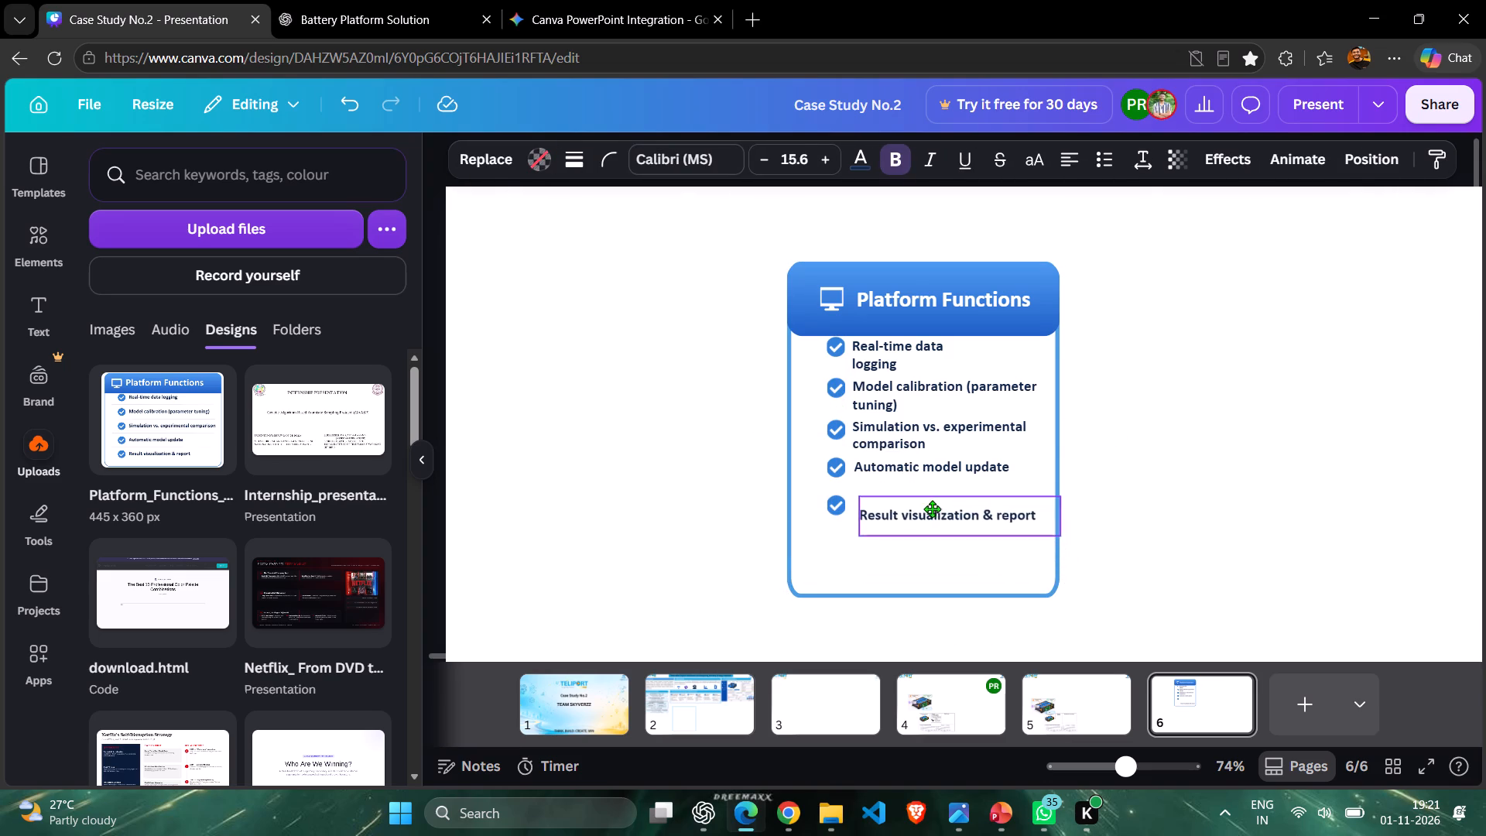
drag(932, 509, 924, 498)
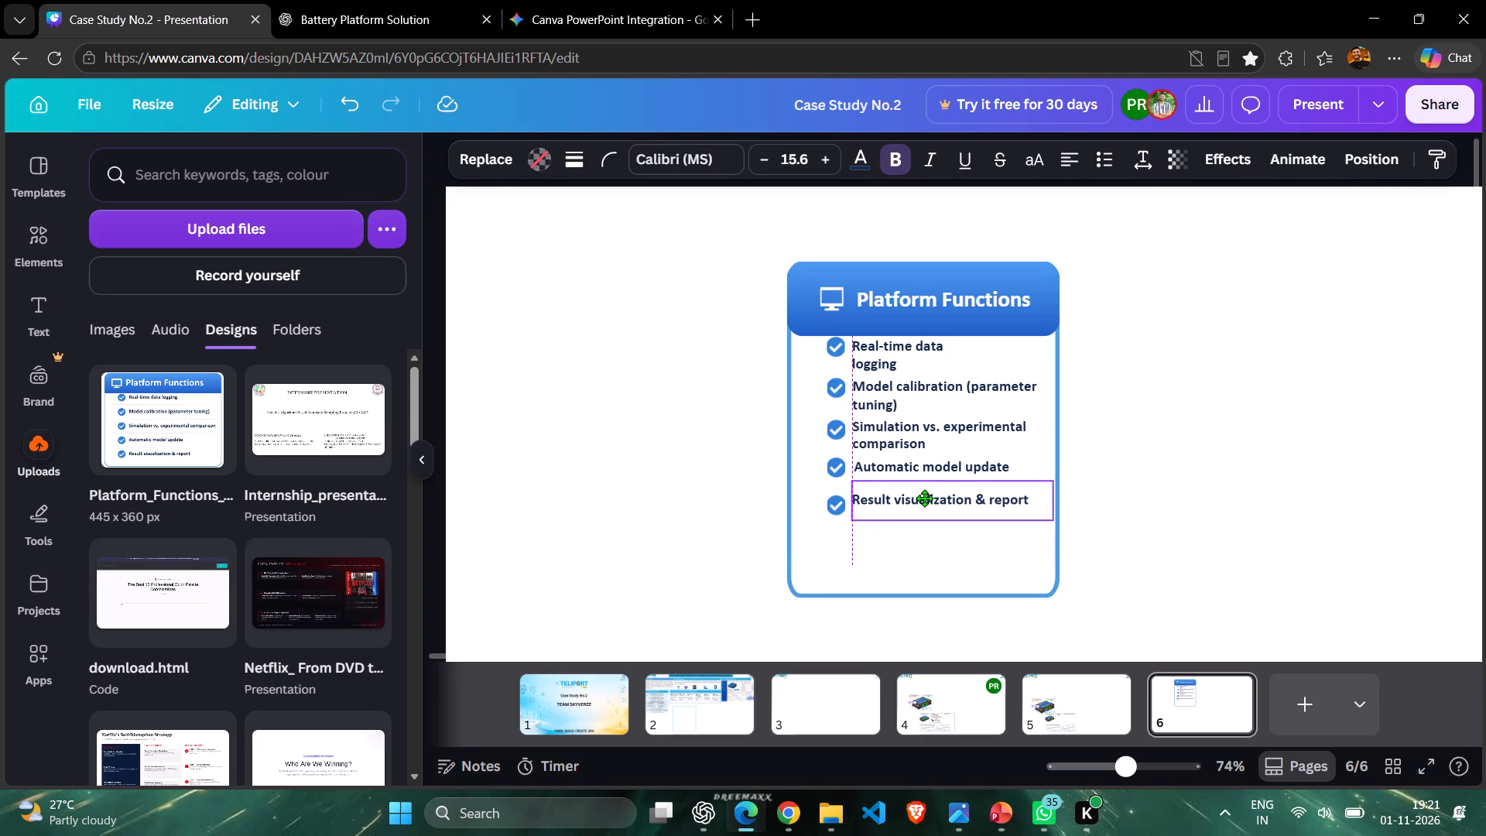
drag(924, 498, 931, 488)
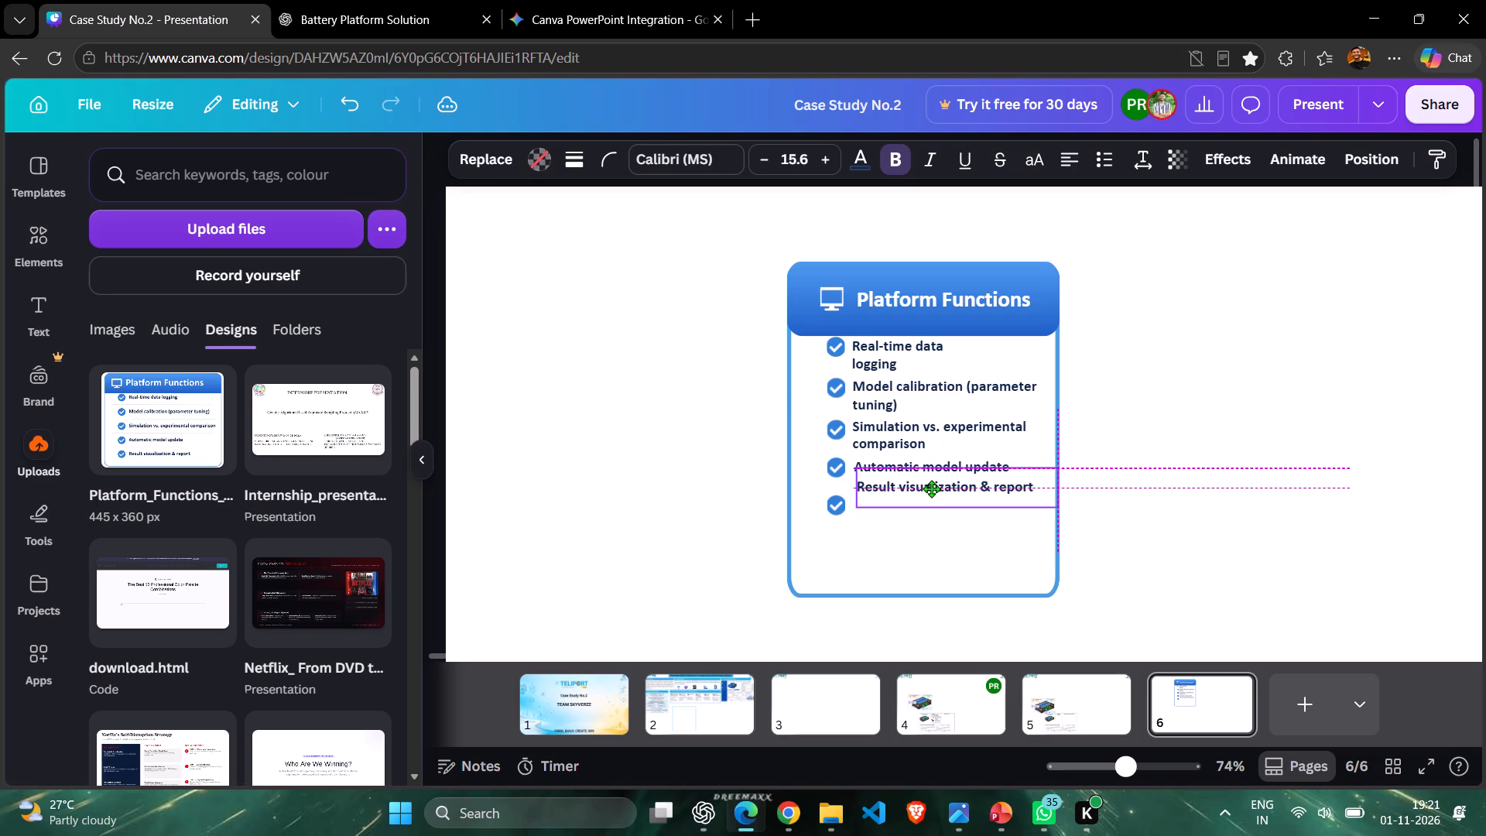
drag(931, 488, 924, 498)
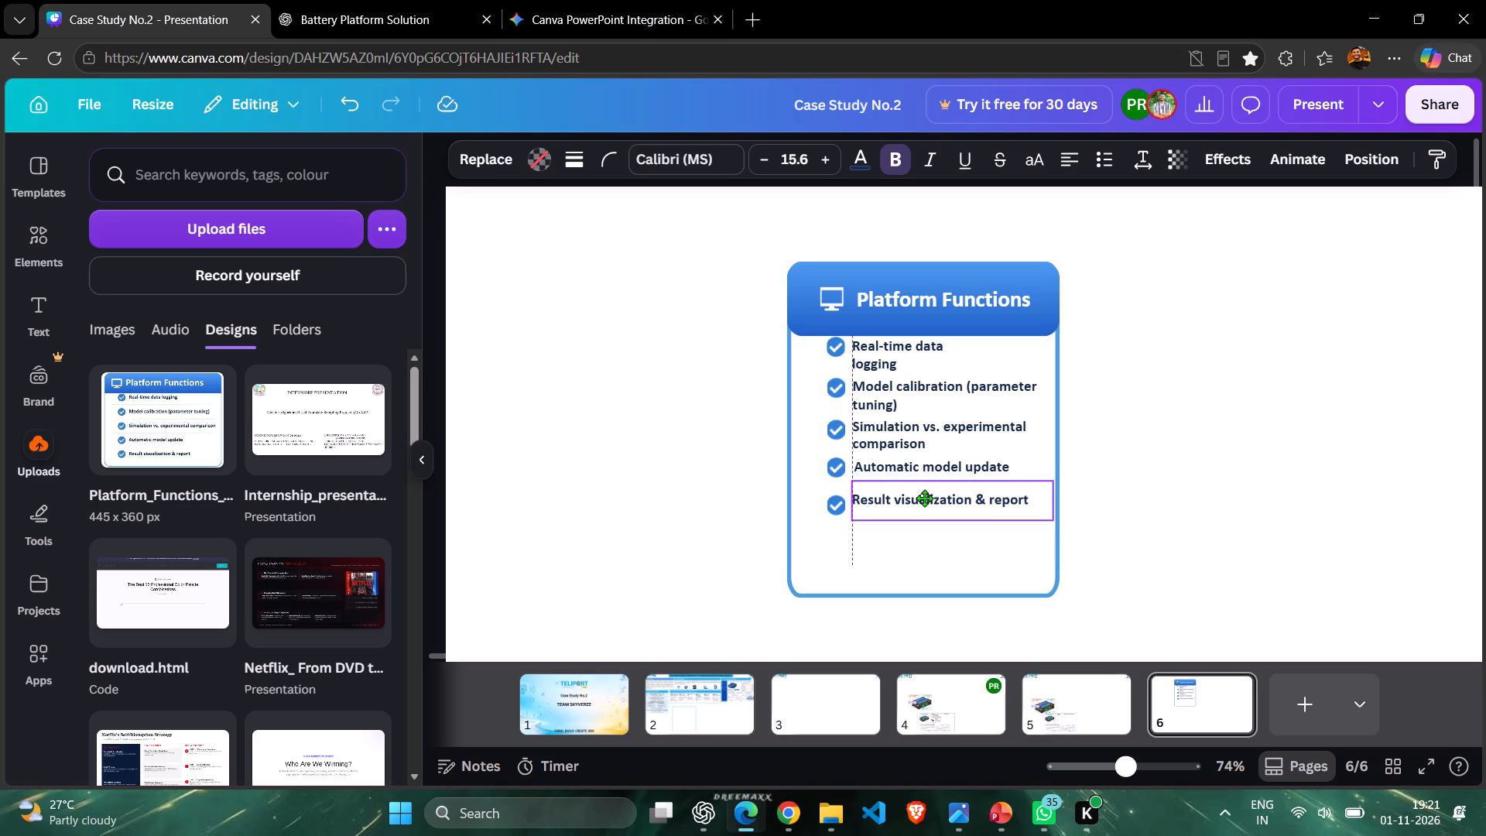
drag(924, 498, 935, 504)
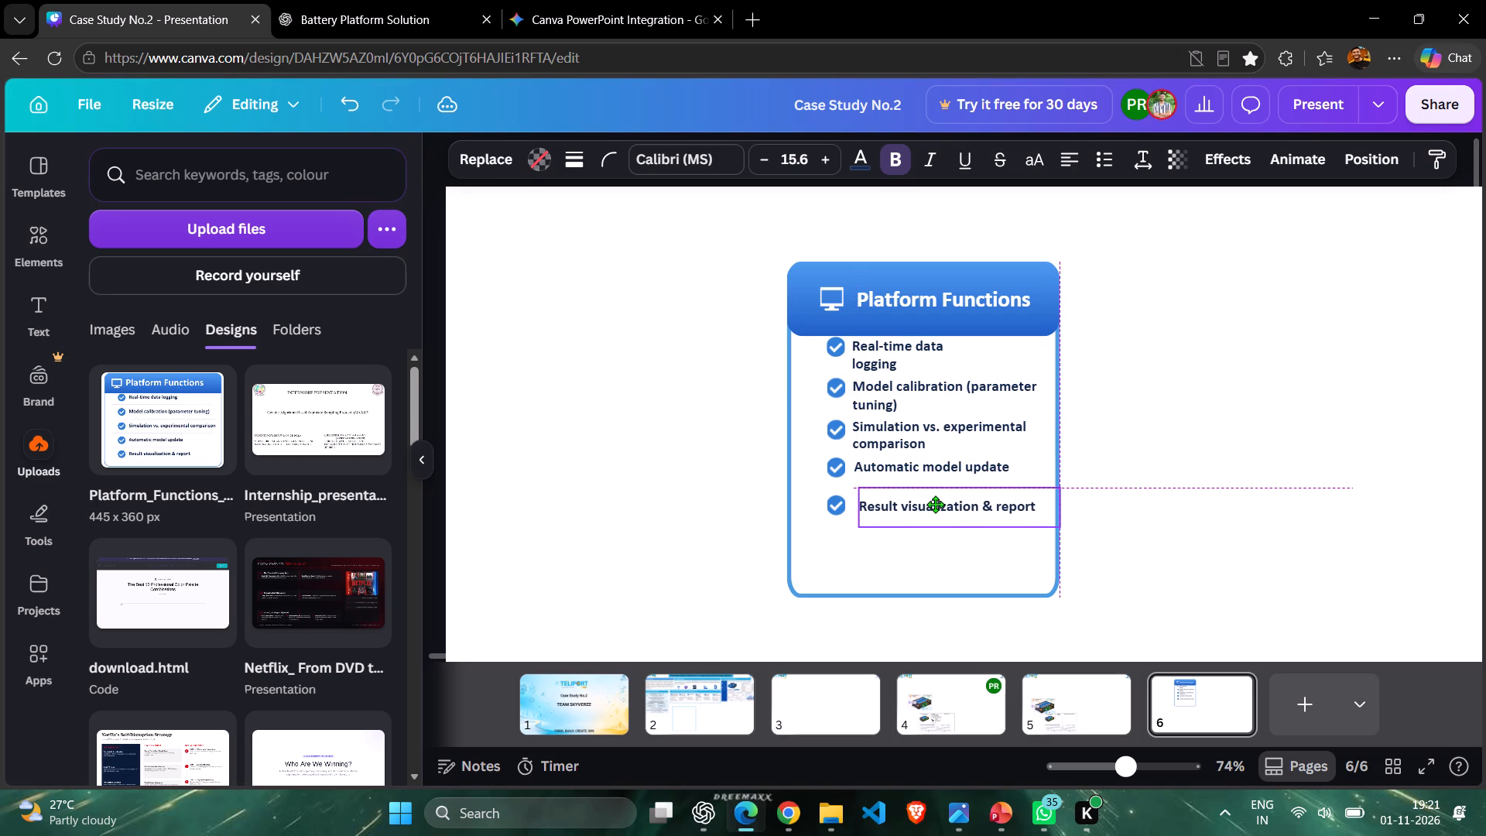
drag(935, 504, 929, 495)
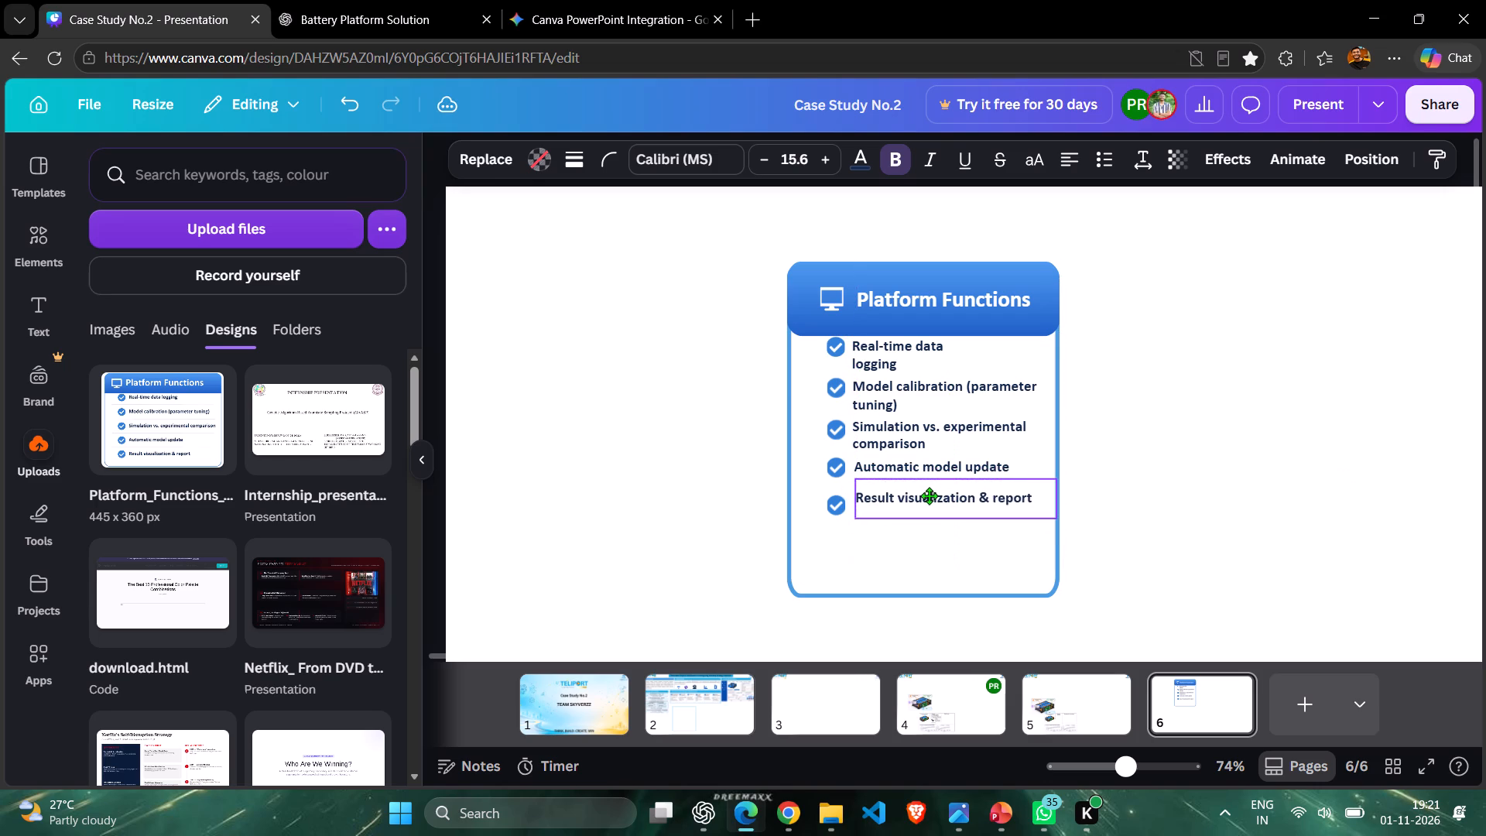
drag(929, 495, 926, 498)
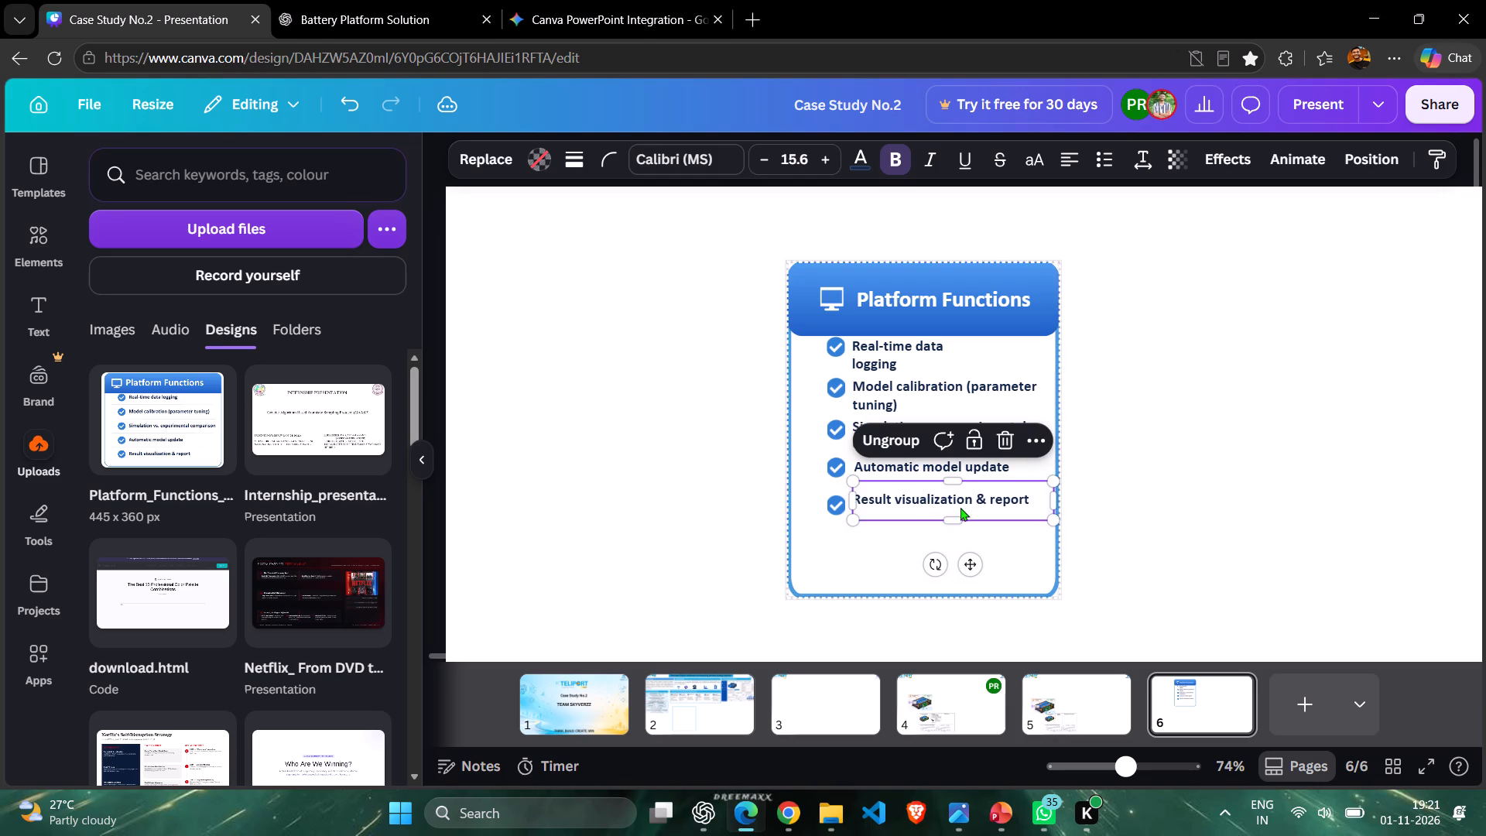
click(1121, 490)
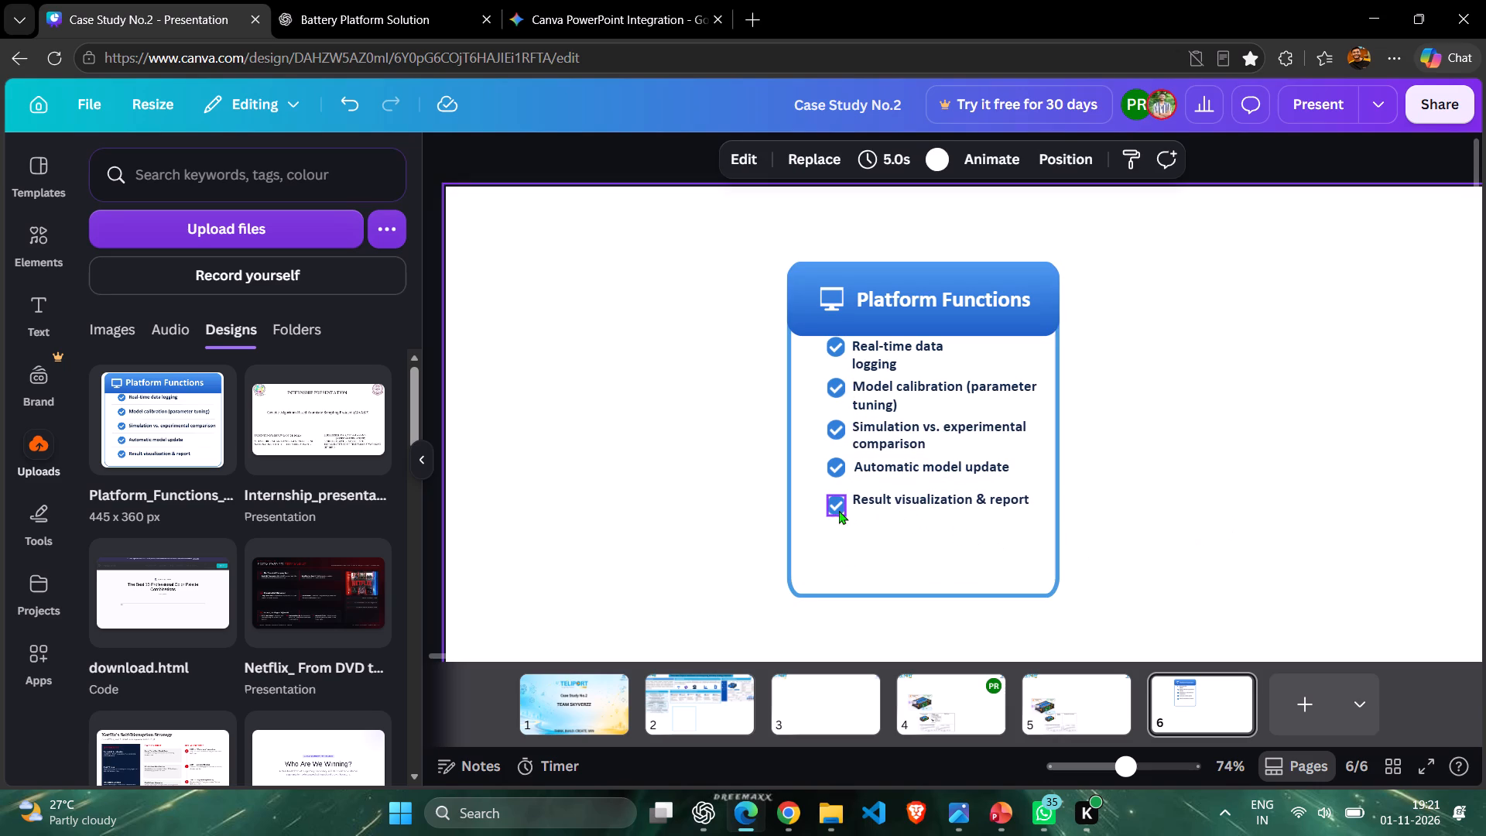
Nudge the "Result visualization & report" text further up toward "Automatic model update" and slightly away from the icon column.
click(899, 502)
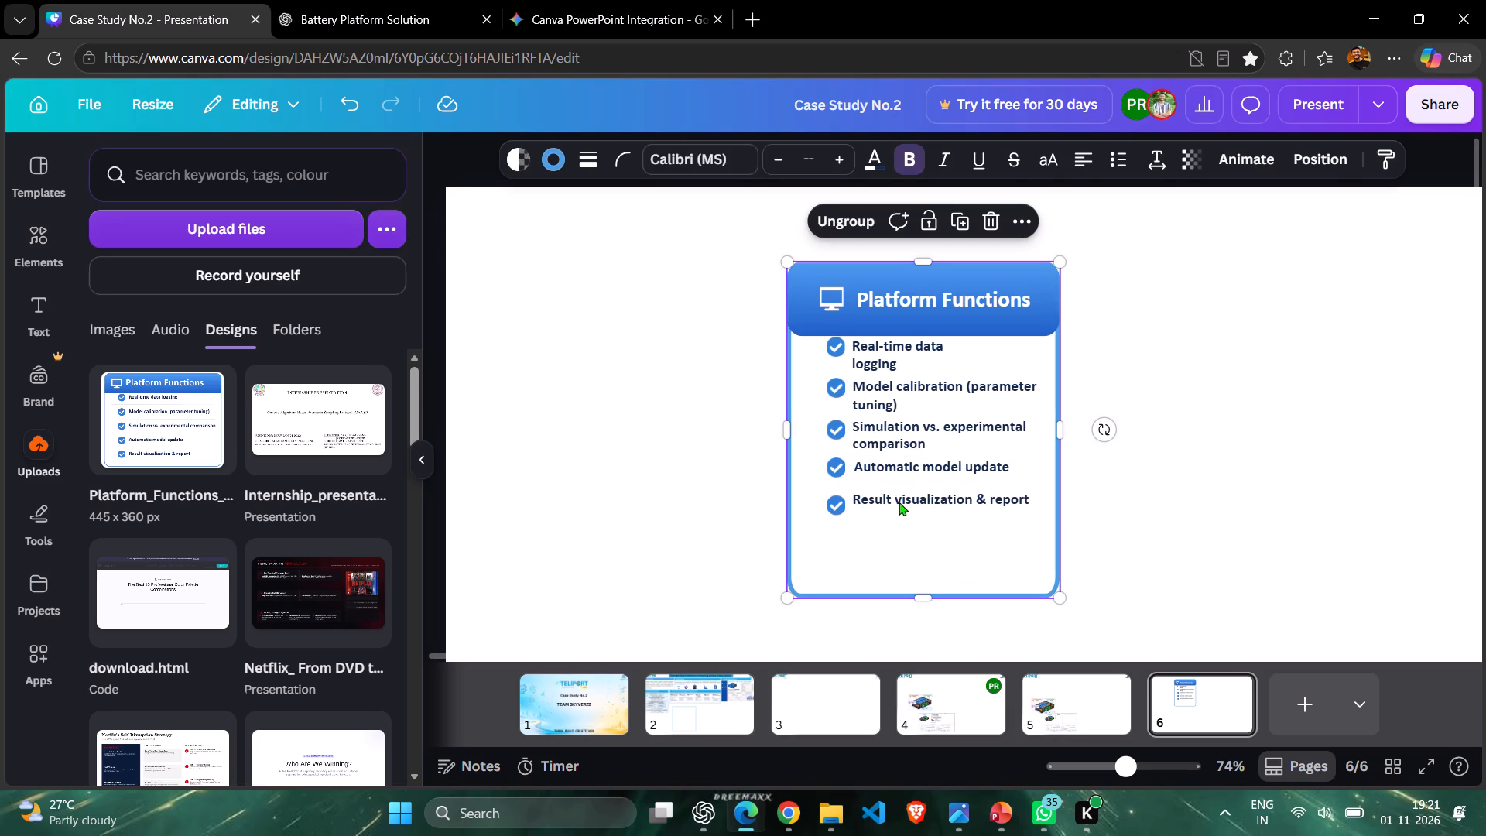
click(897, 502)
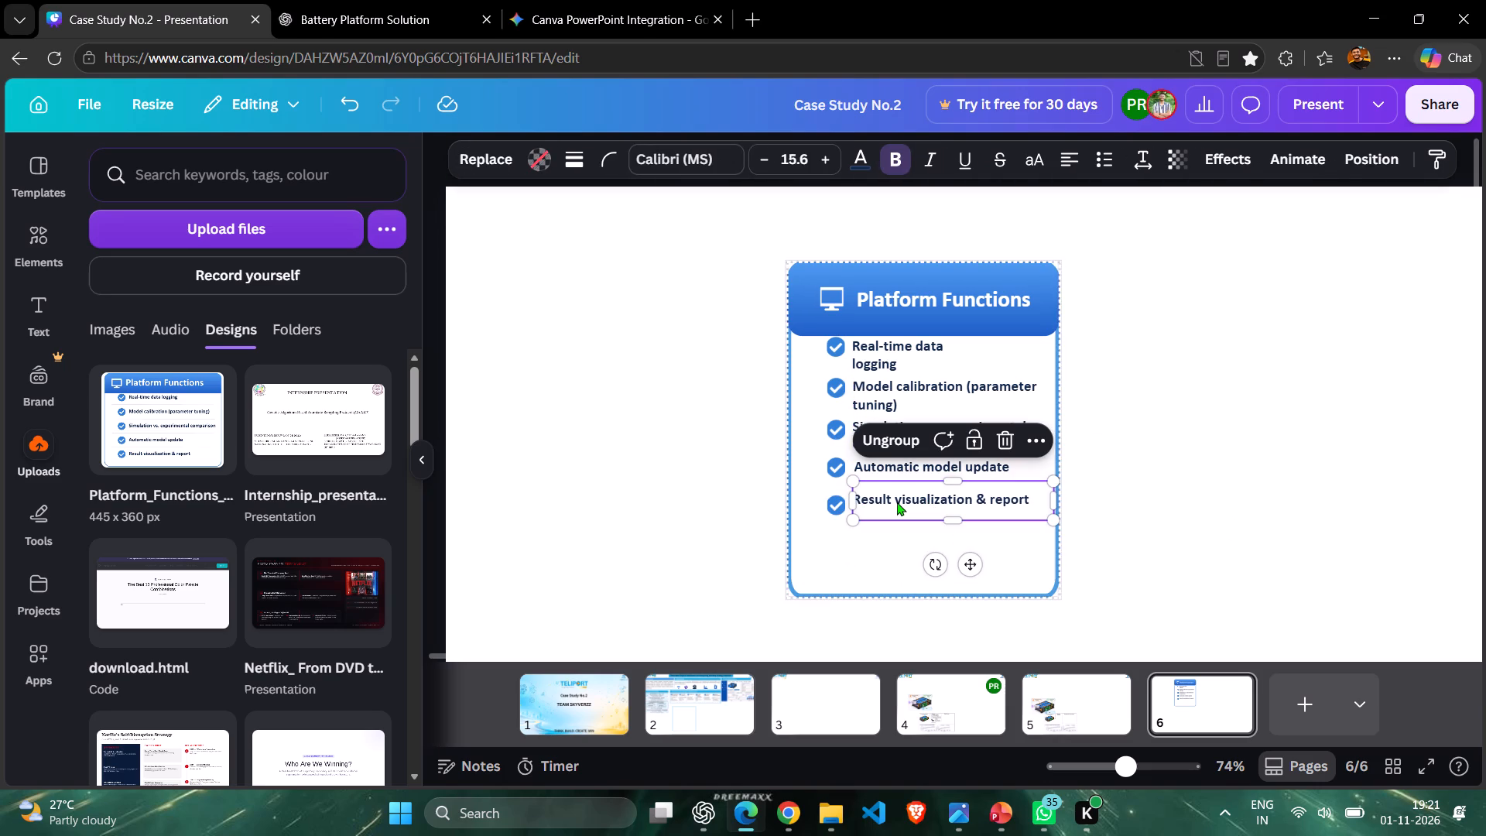
key(Up)
key(Up)
key(Up)
key(Up)
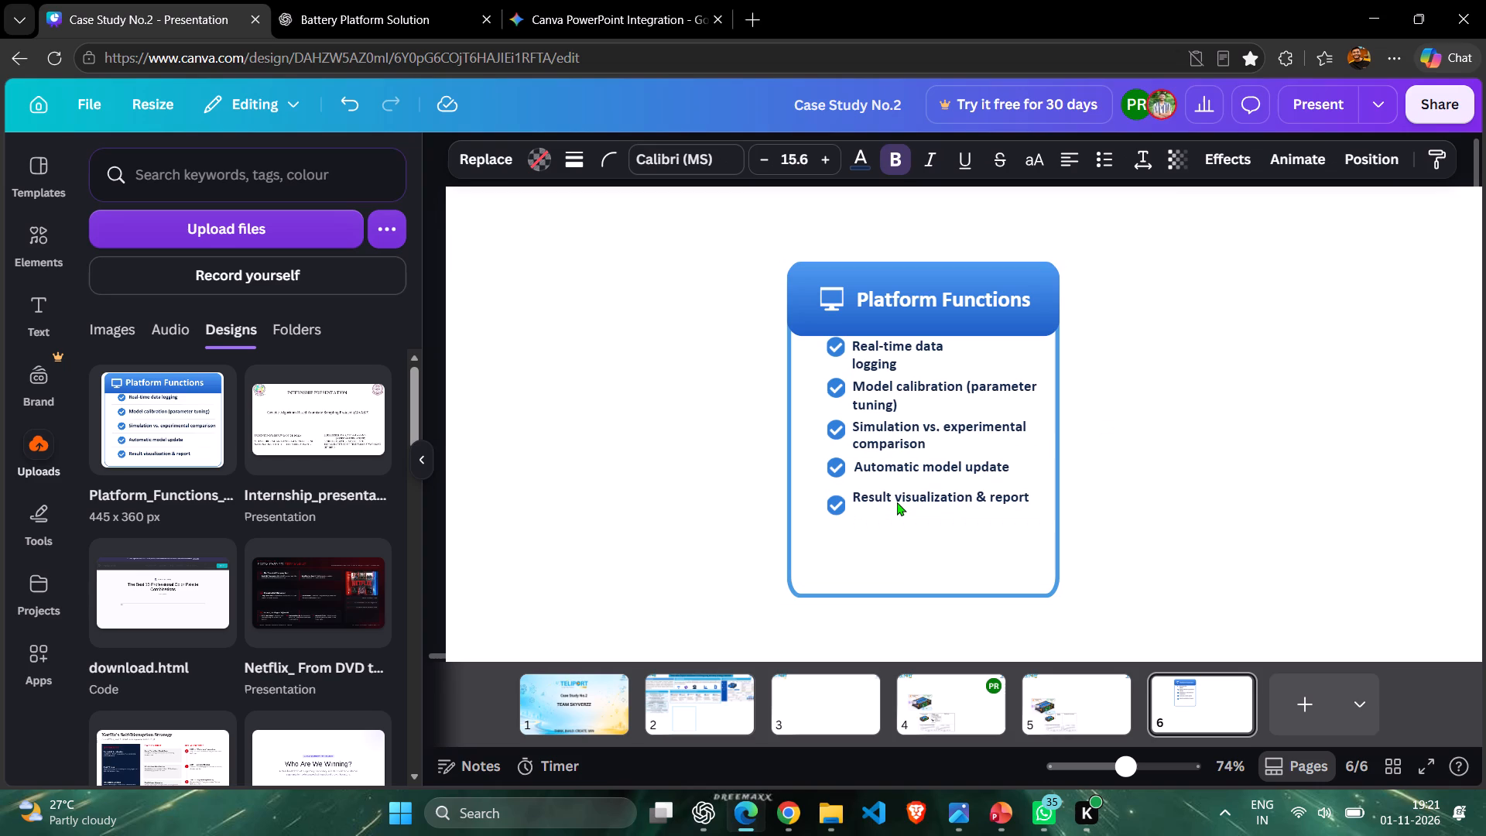
key(Up)
key(Up)
key(Up)
key(Up)
key(Up)
key(Up)
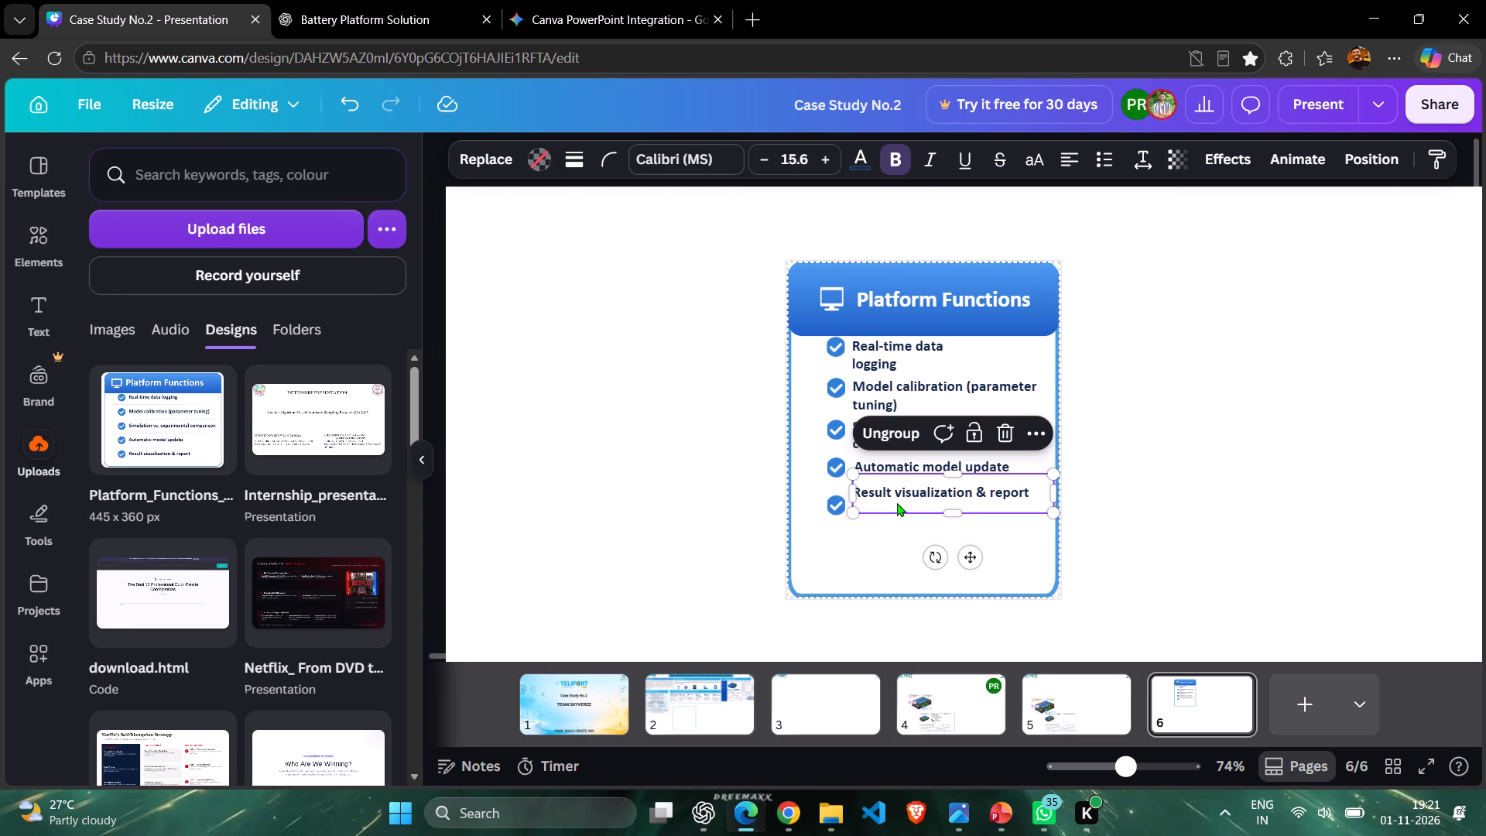
key(Right)
key(Right)
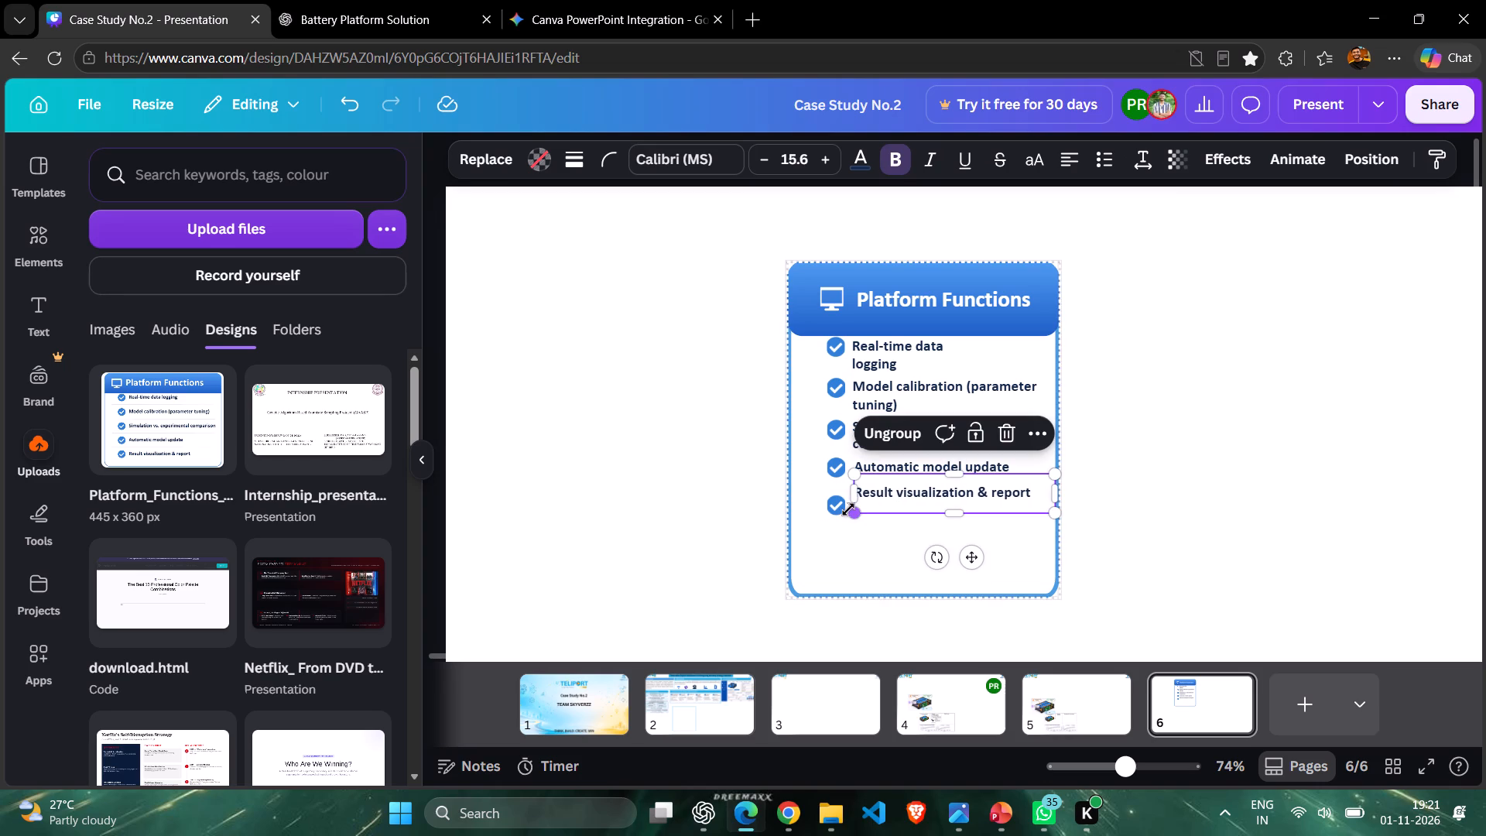
Nudge the lowest check icon up, closer to the level of the "Result visualization & report" text.
click(843, 509)
key(Up)
key(Up)
key(Up)
key(Up)
key(Up)
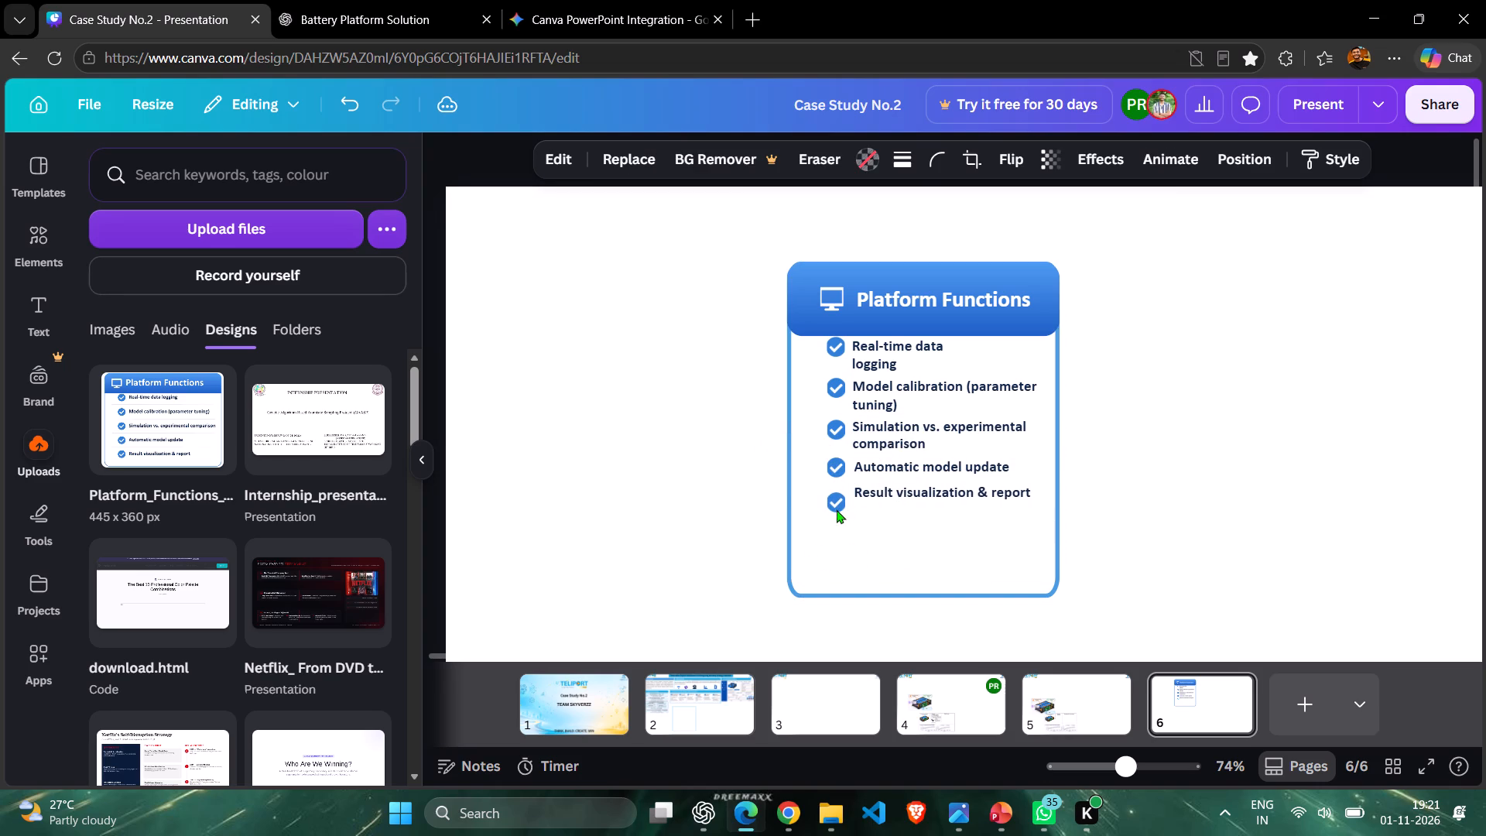
key(Up)
key(Up)
key(Up)
key(Up)
key(Up)
key(Up)
key(Up)
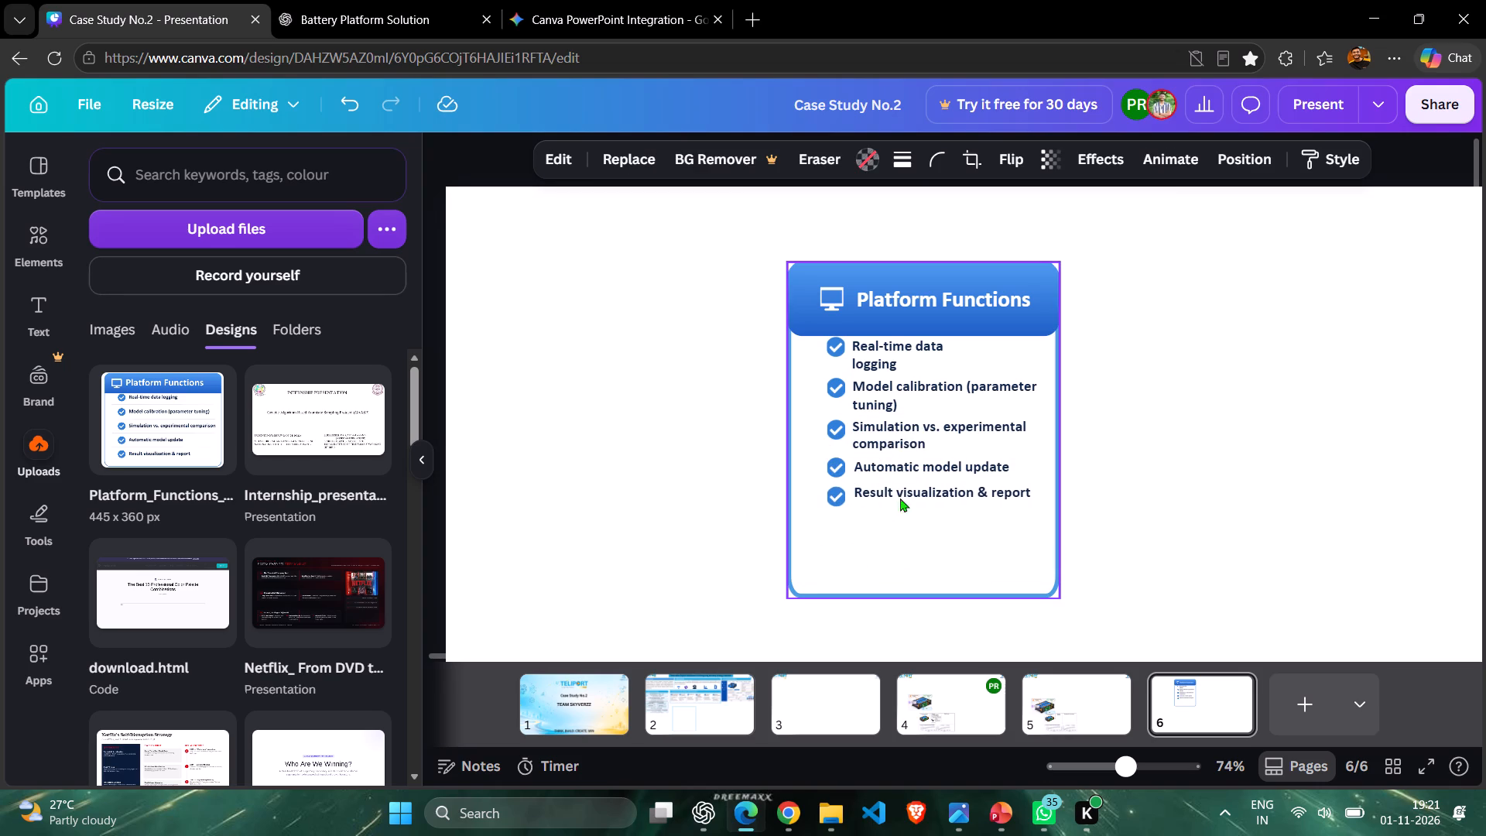
Nudge the "Result visualization & report" text slightly down to level it with its check icon.
click(914, 492)
click(916, 492)
key(Down)
key(Down)
key(Down)
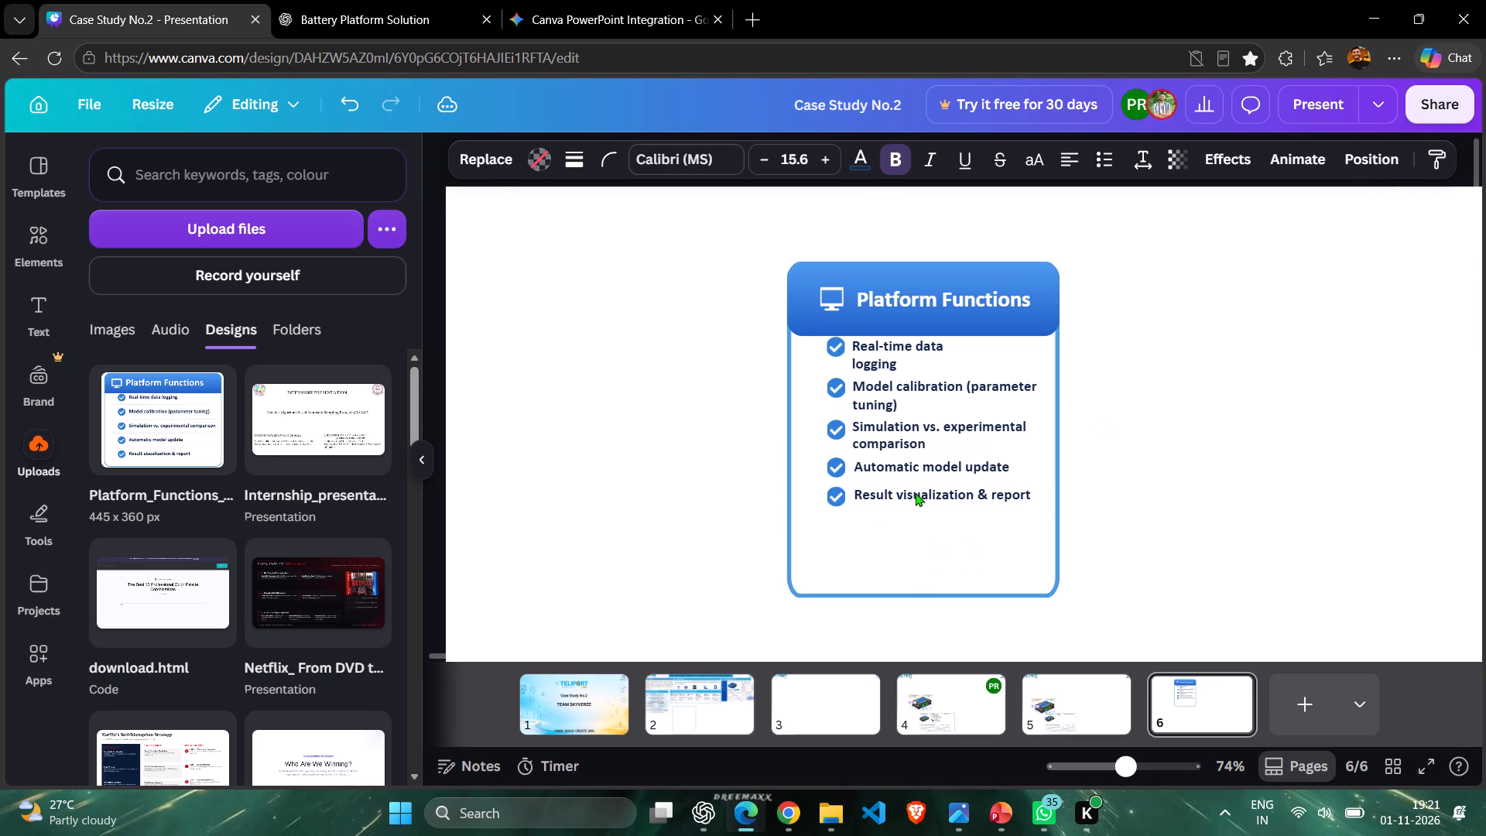
key(Down)
Nudge the "Automatic model update" text slightly down to level it with its check icon.
double_click(927, 472)
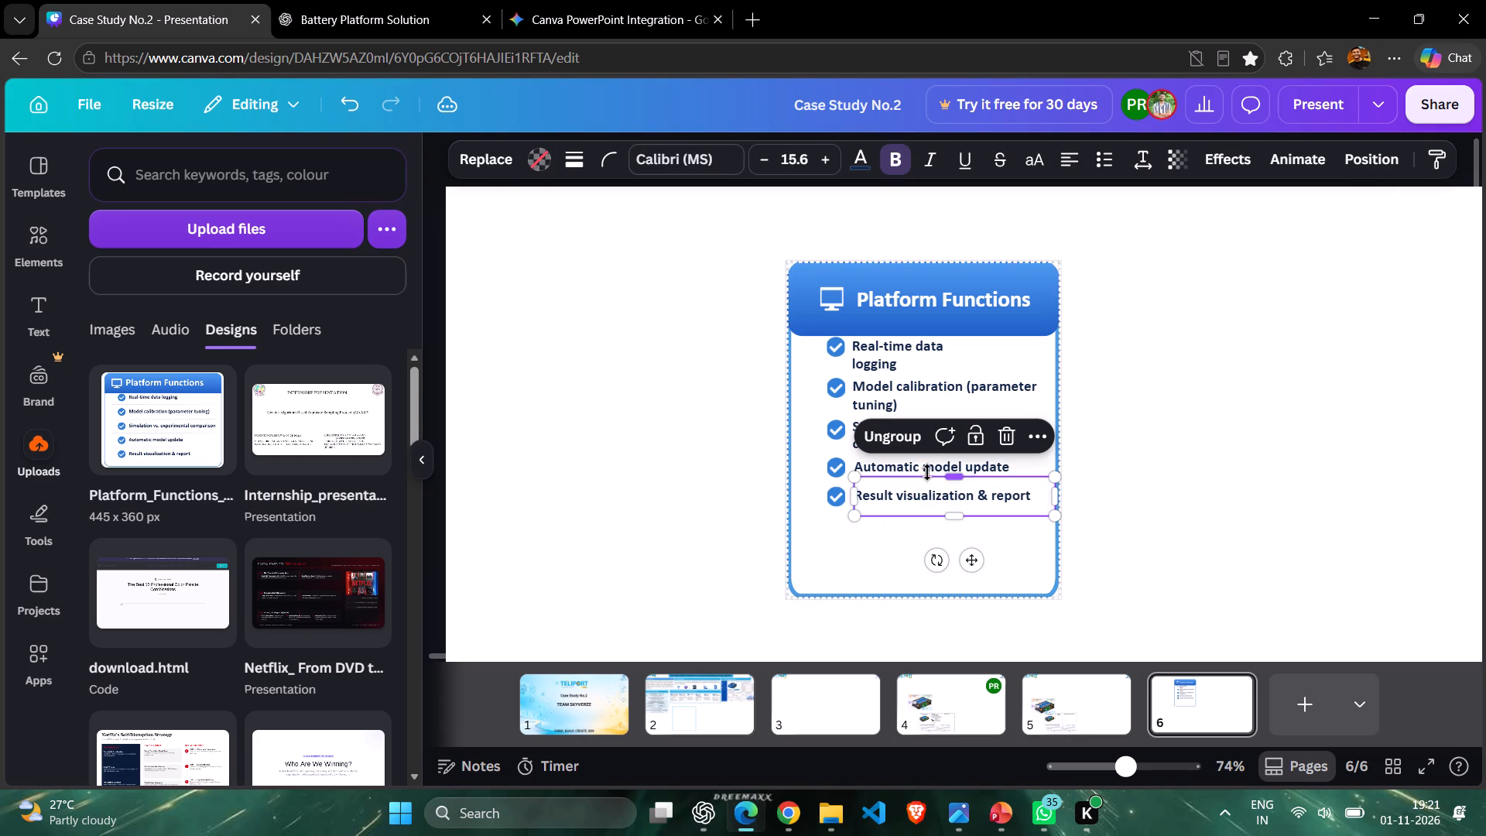
click(916, 456)
key(Down)
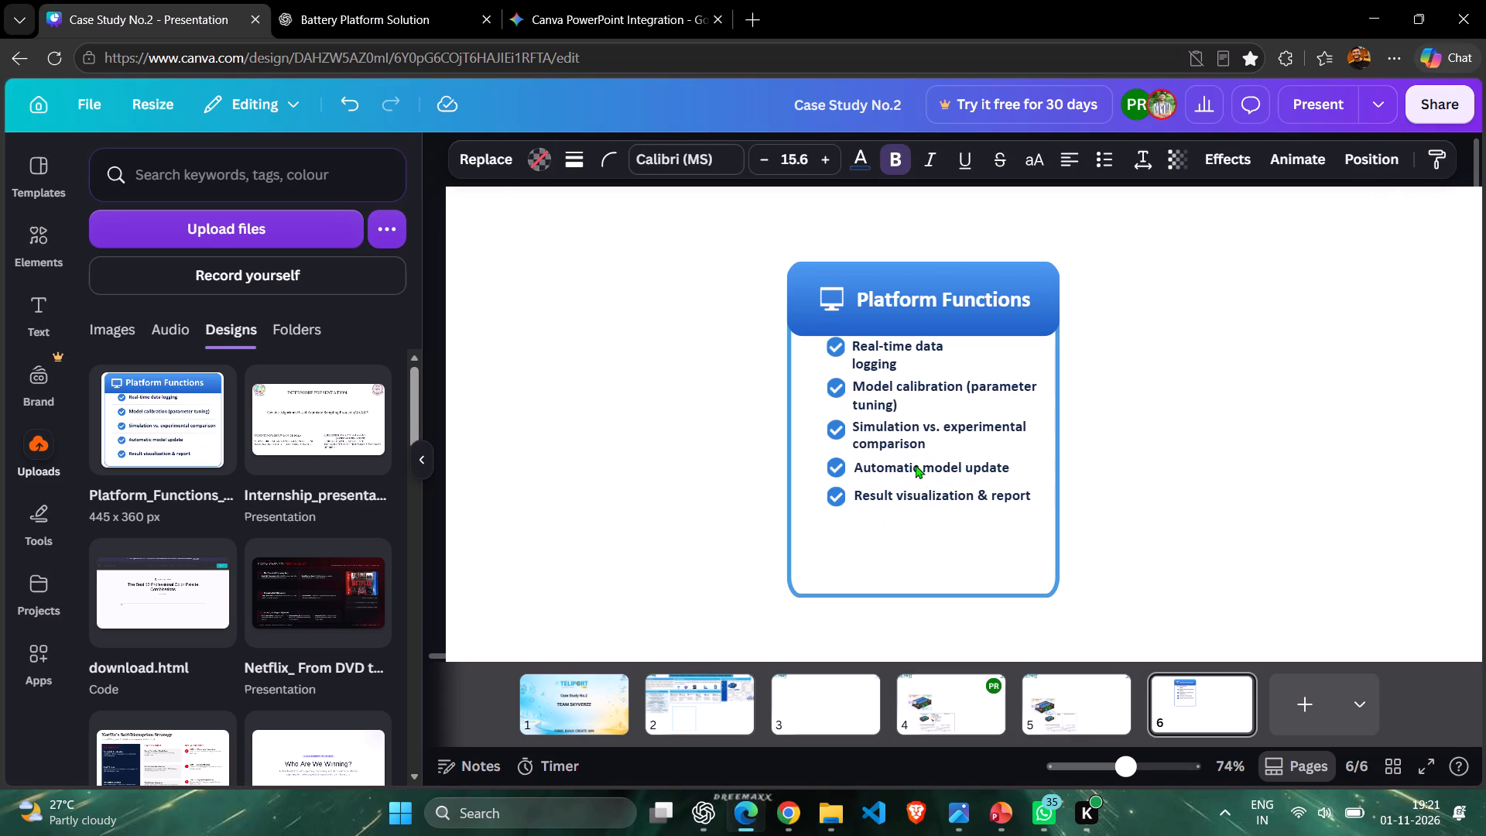
key(Down)
key(Up)
click(1196, 463)
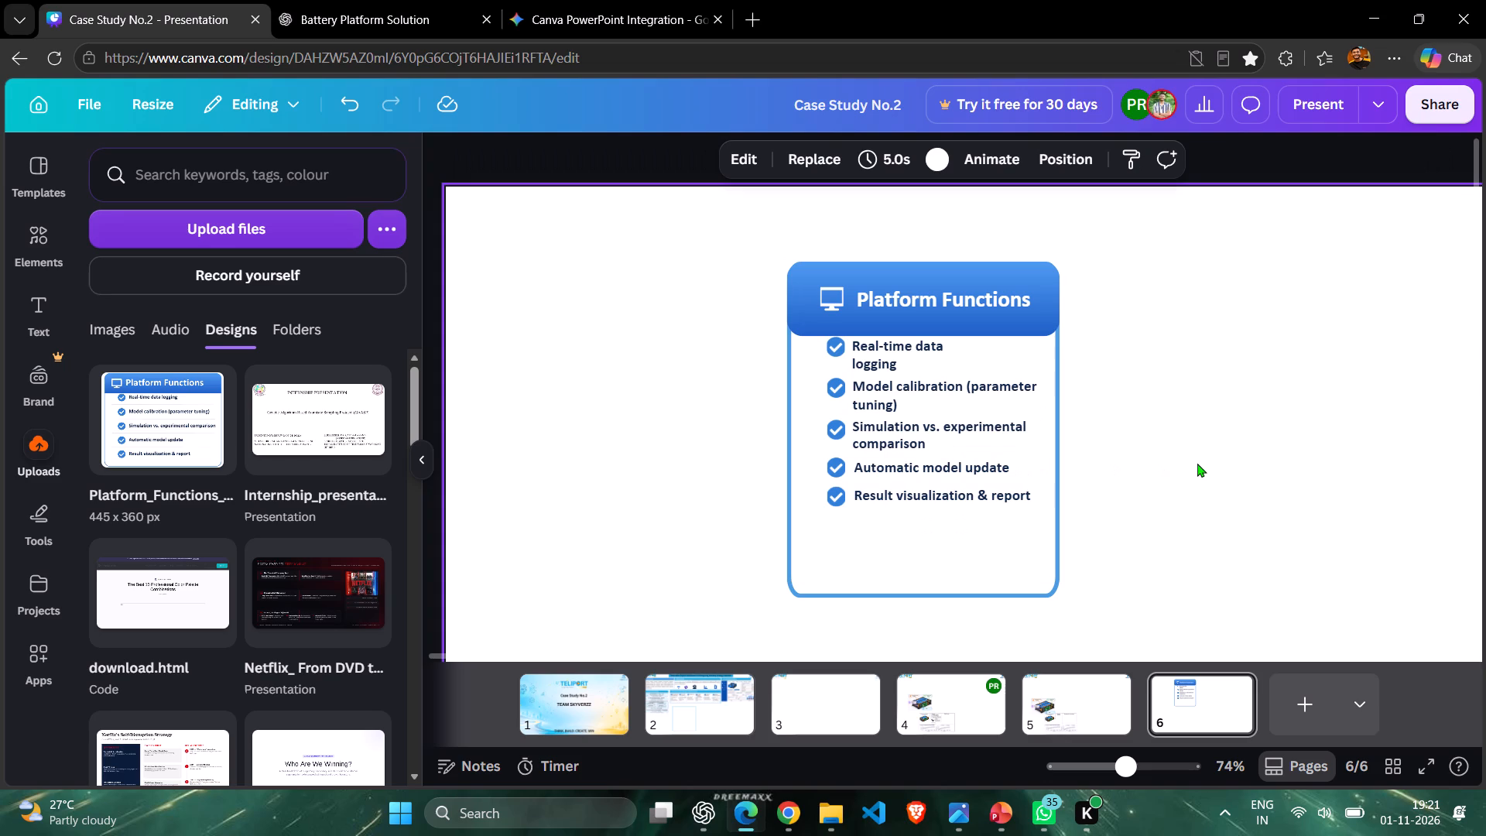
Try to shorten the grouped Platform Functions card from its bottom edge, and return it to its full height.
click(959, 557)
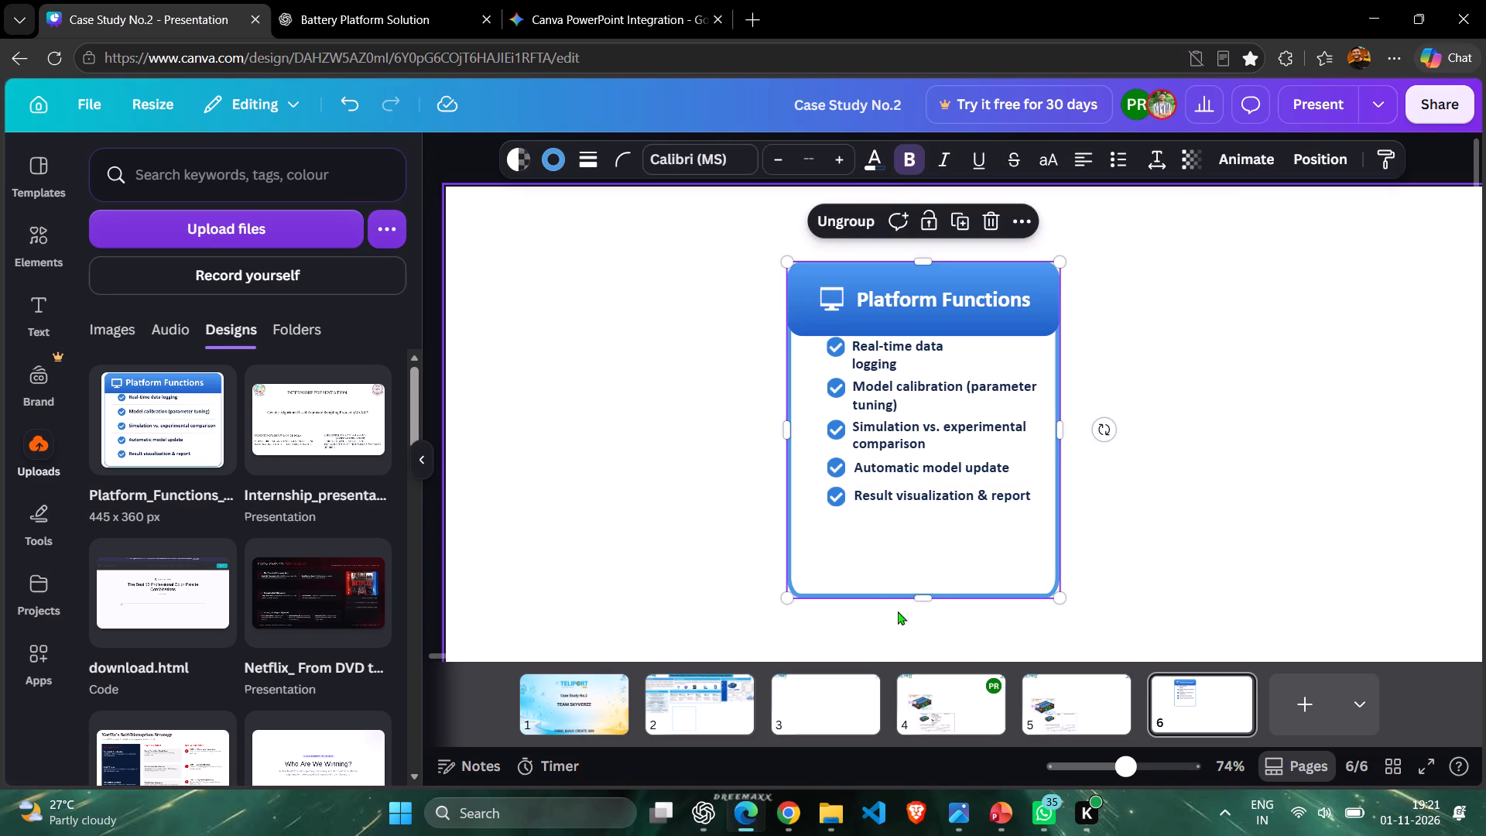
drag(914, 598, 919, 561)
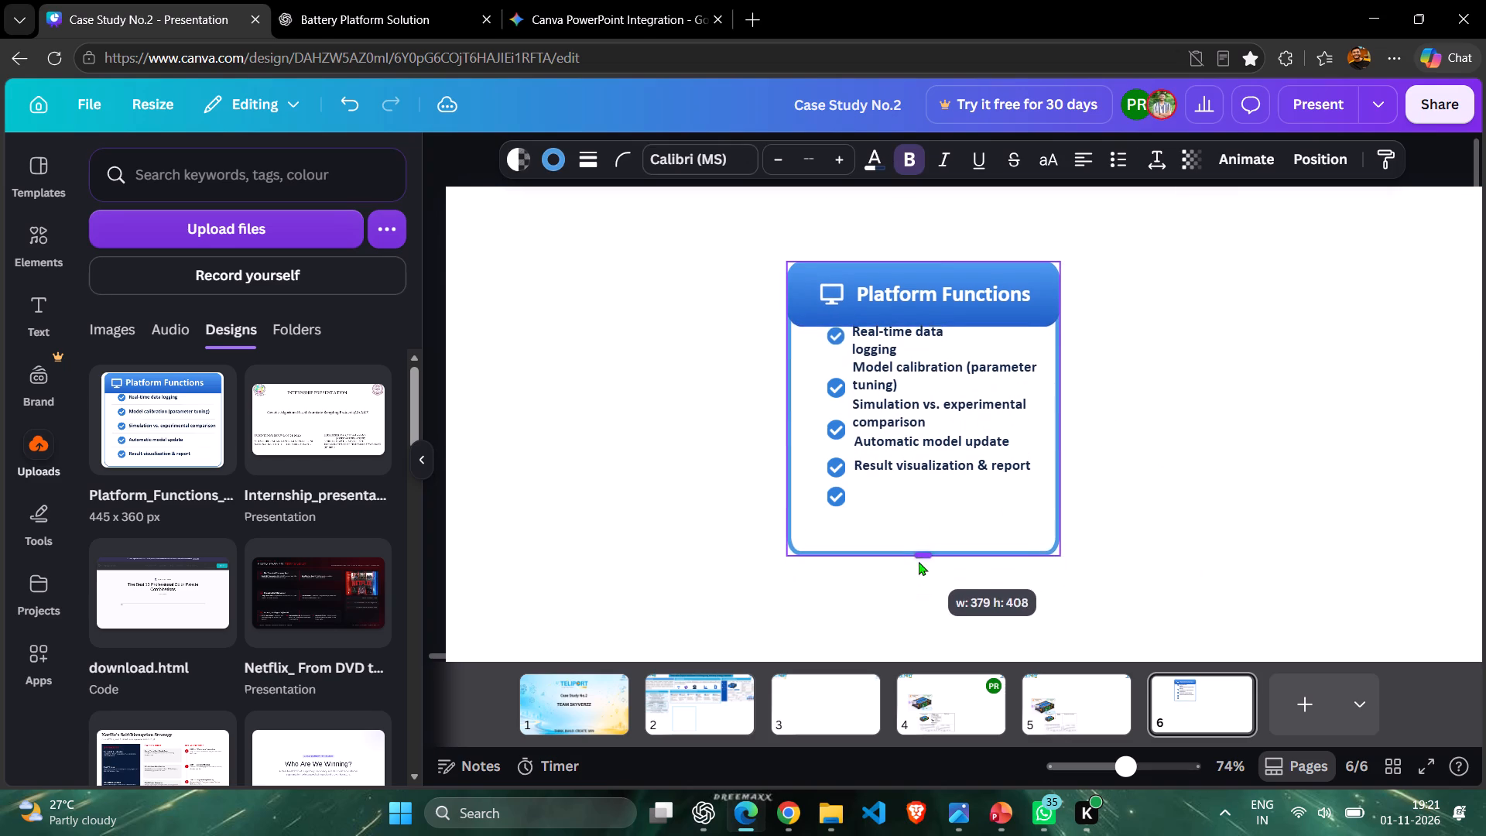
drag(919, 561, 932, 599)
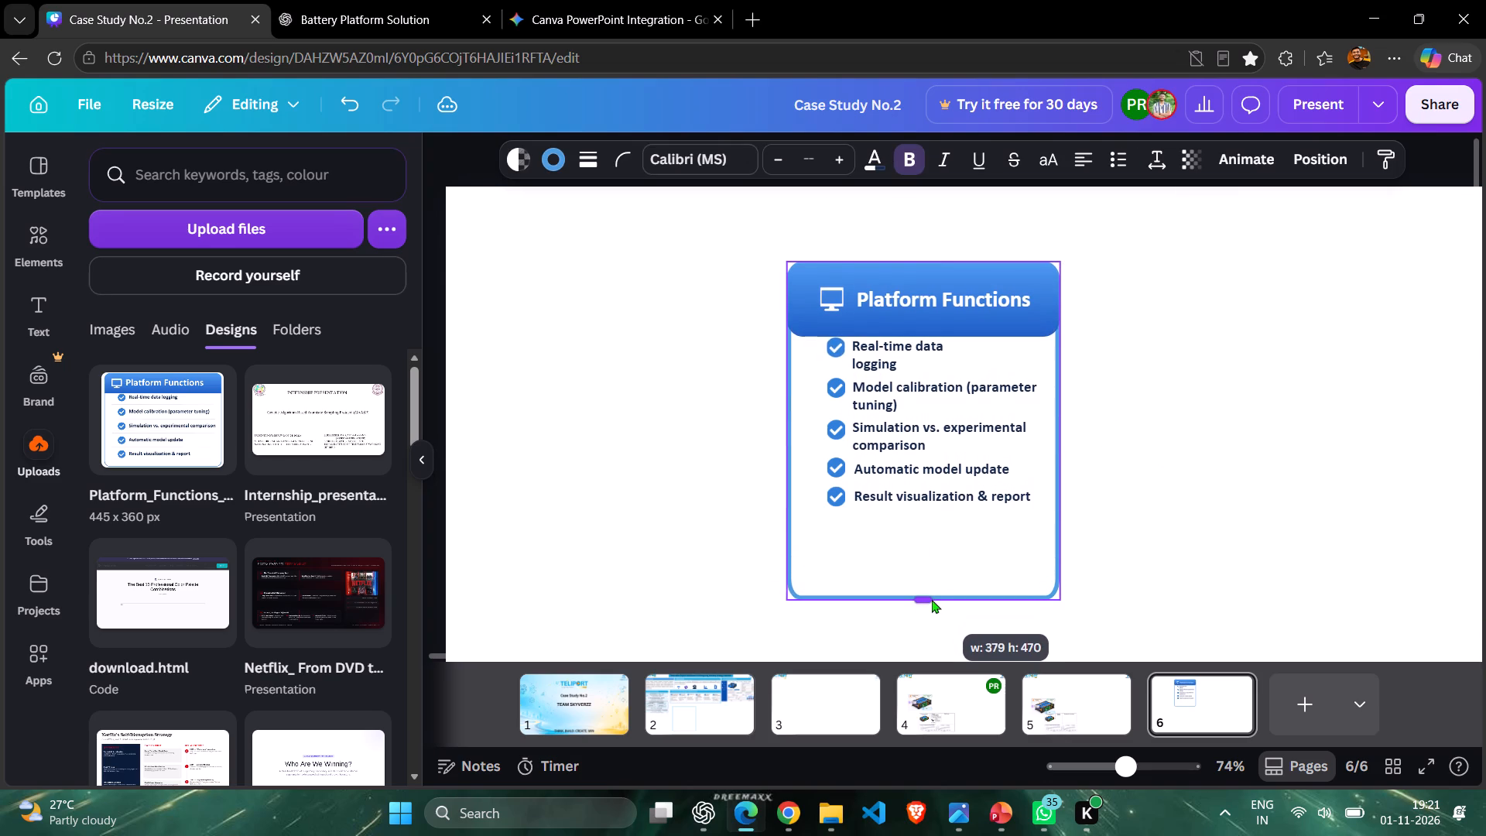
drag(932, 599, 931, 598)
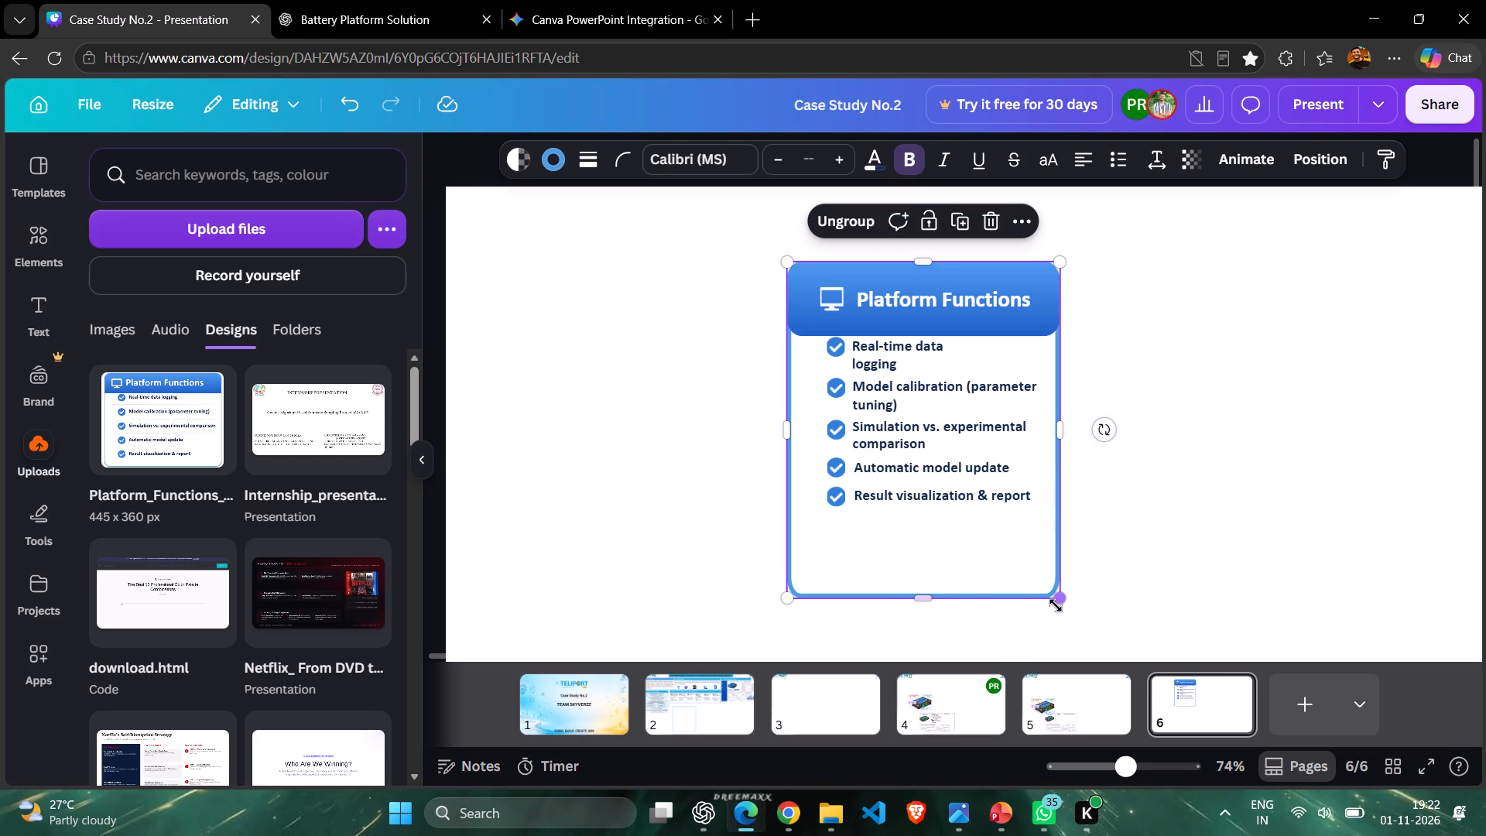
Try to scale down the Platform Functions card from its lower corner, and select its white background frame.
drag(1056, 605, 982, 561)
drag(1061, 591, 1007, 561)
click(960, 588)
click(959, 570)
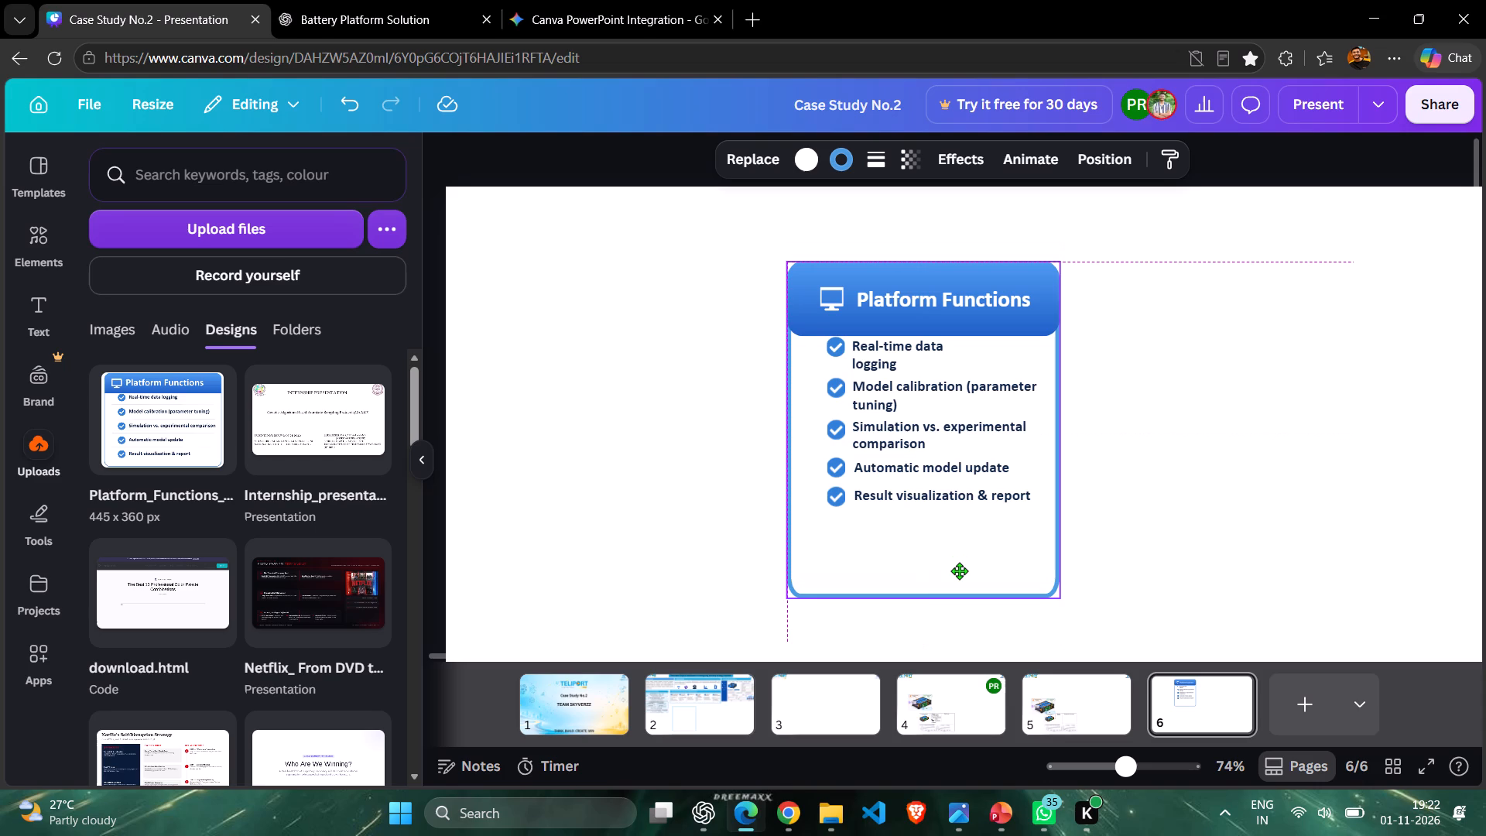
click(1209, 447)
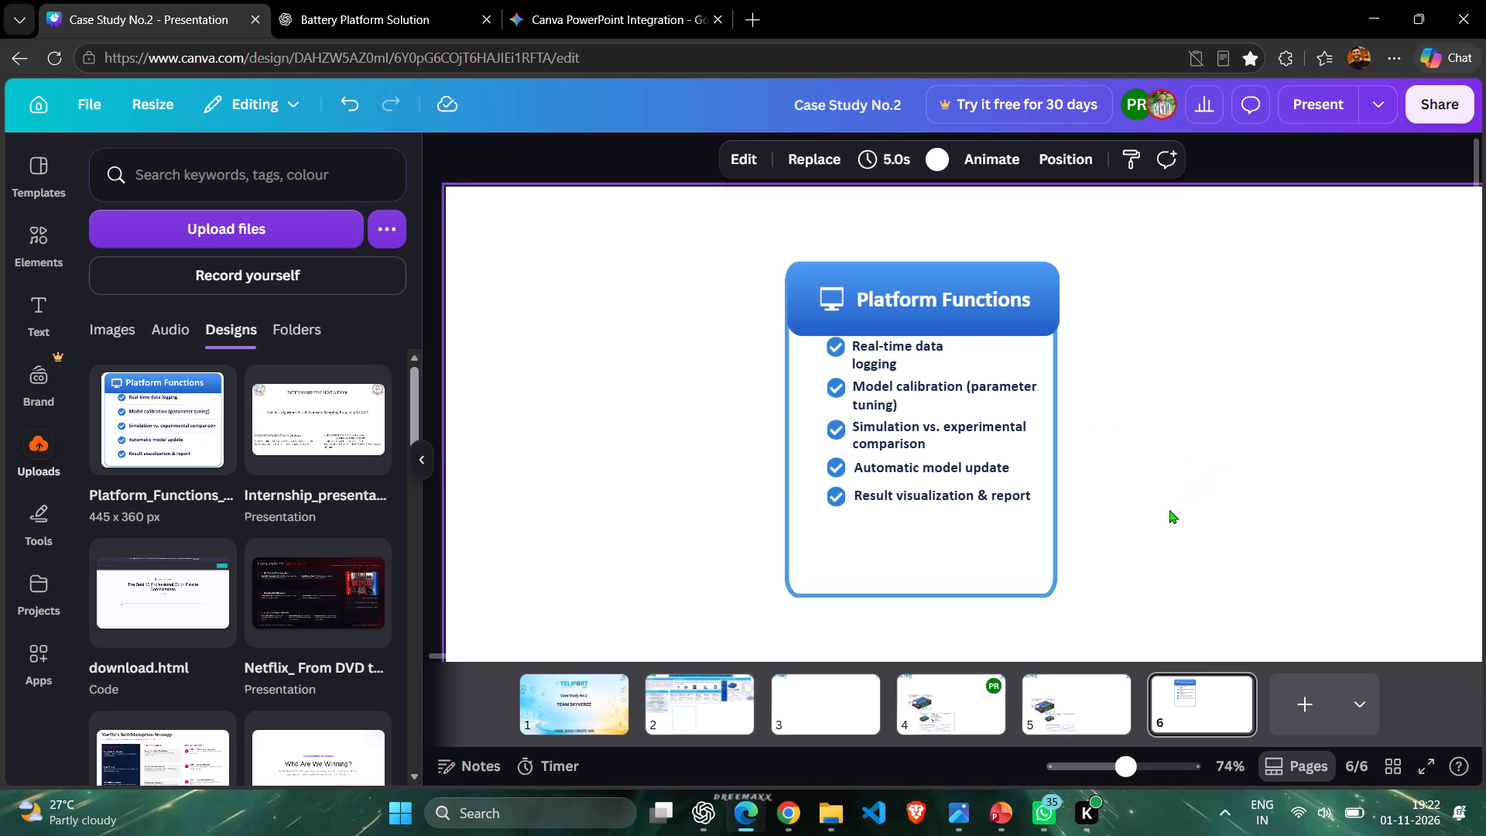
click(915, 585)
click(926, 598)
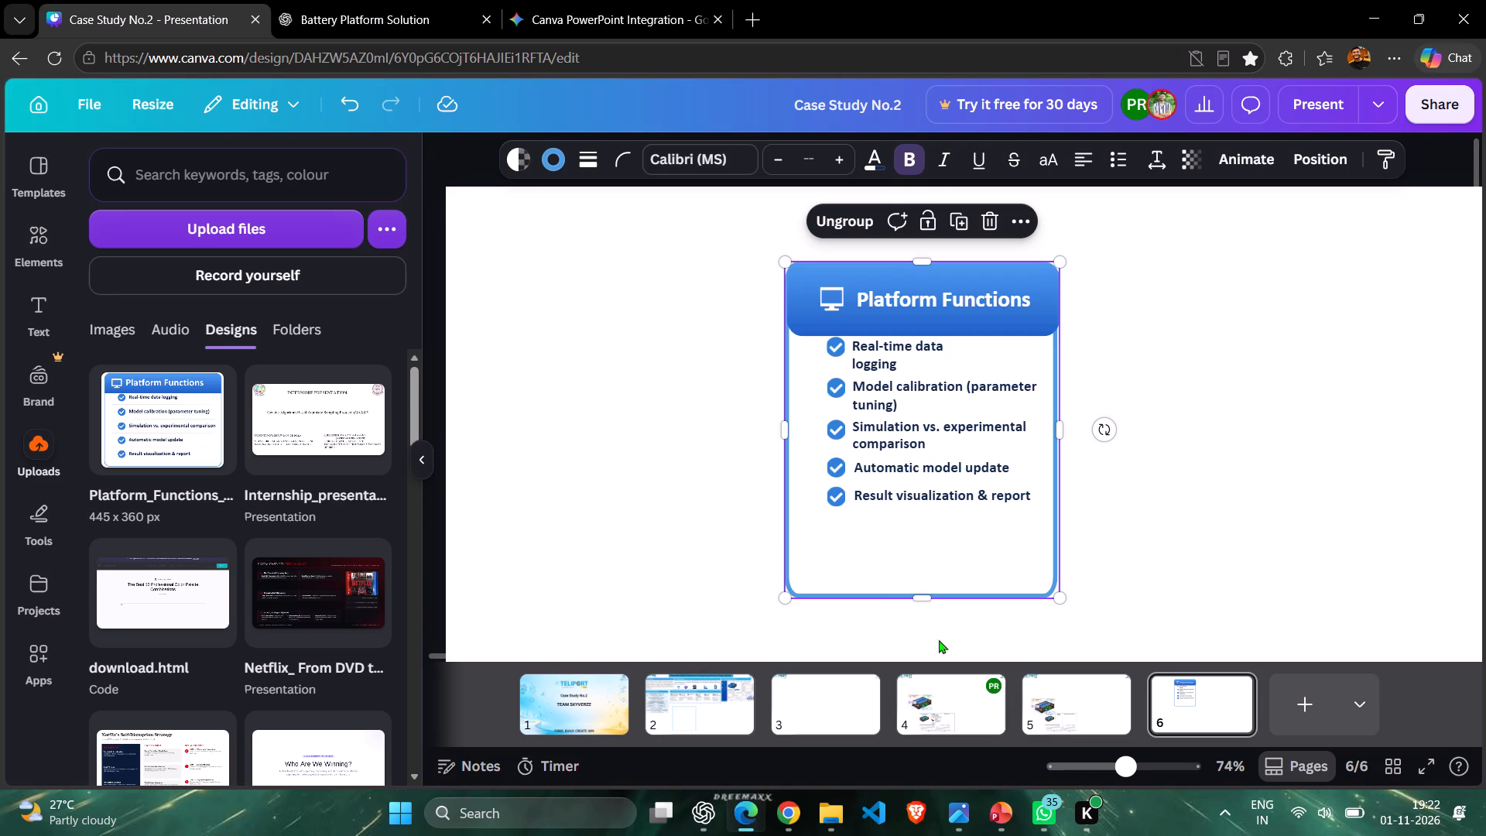
Duplicate page 6 with the Platform Functions card as a new page 7.
right_click(1185, 718)
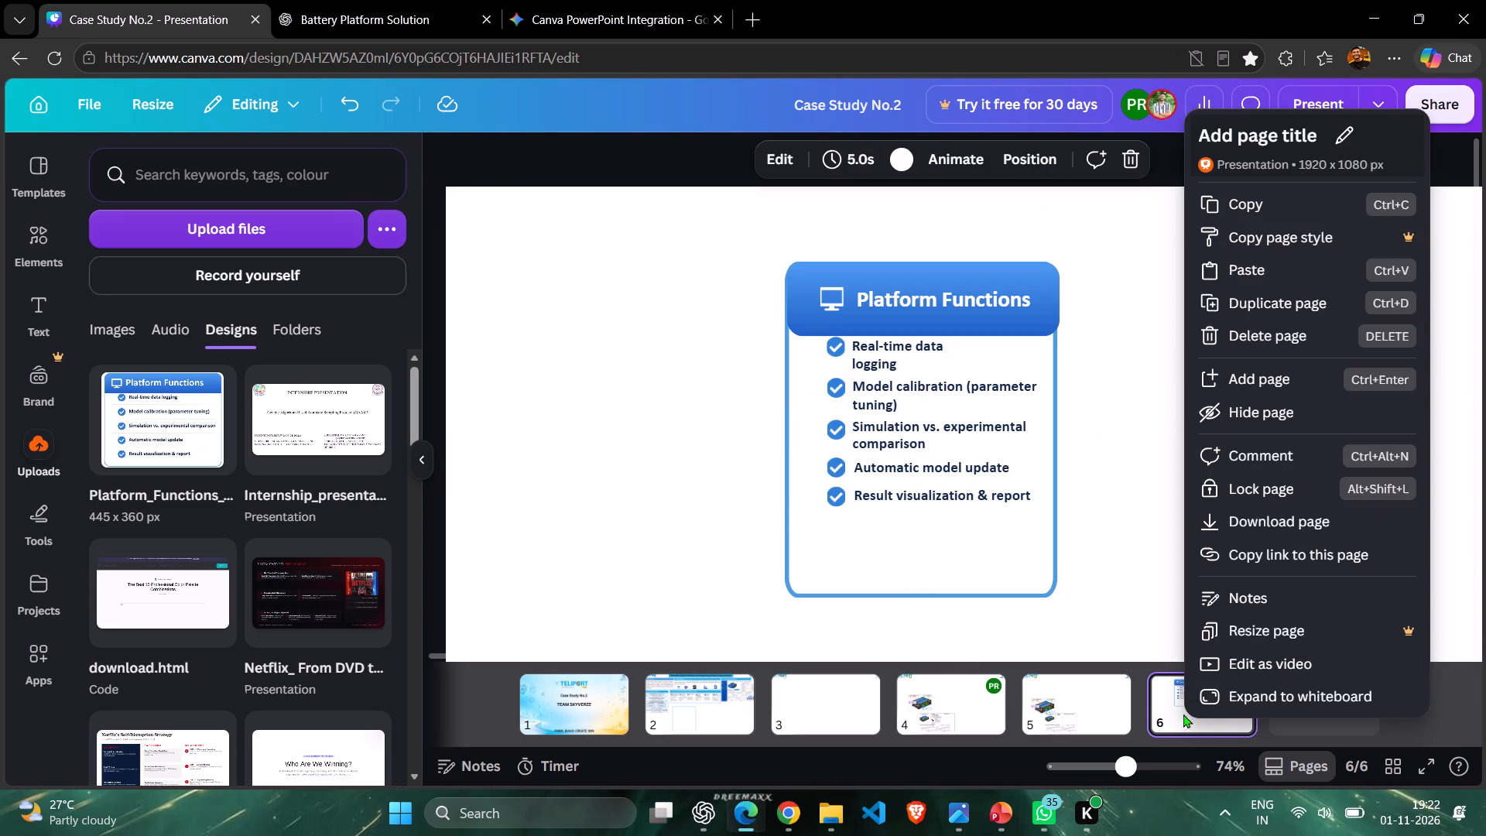
click(1087, 527)
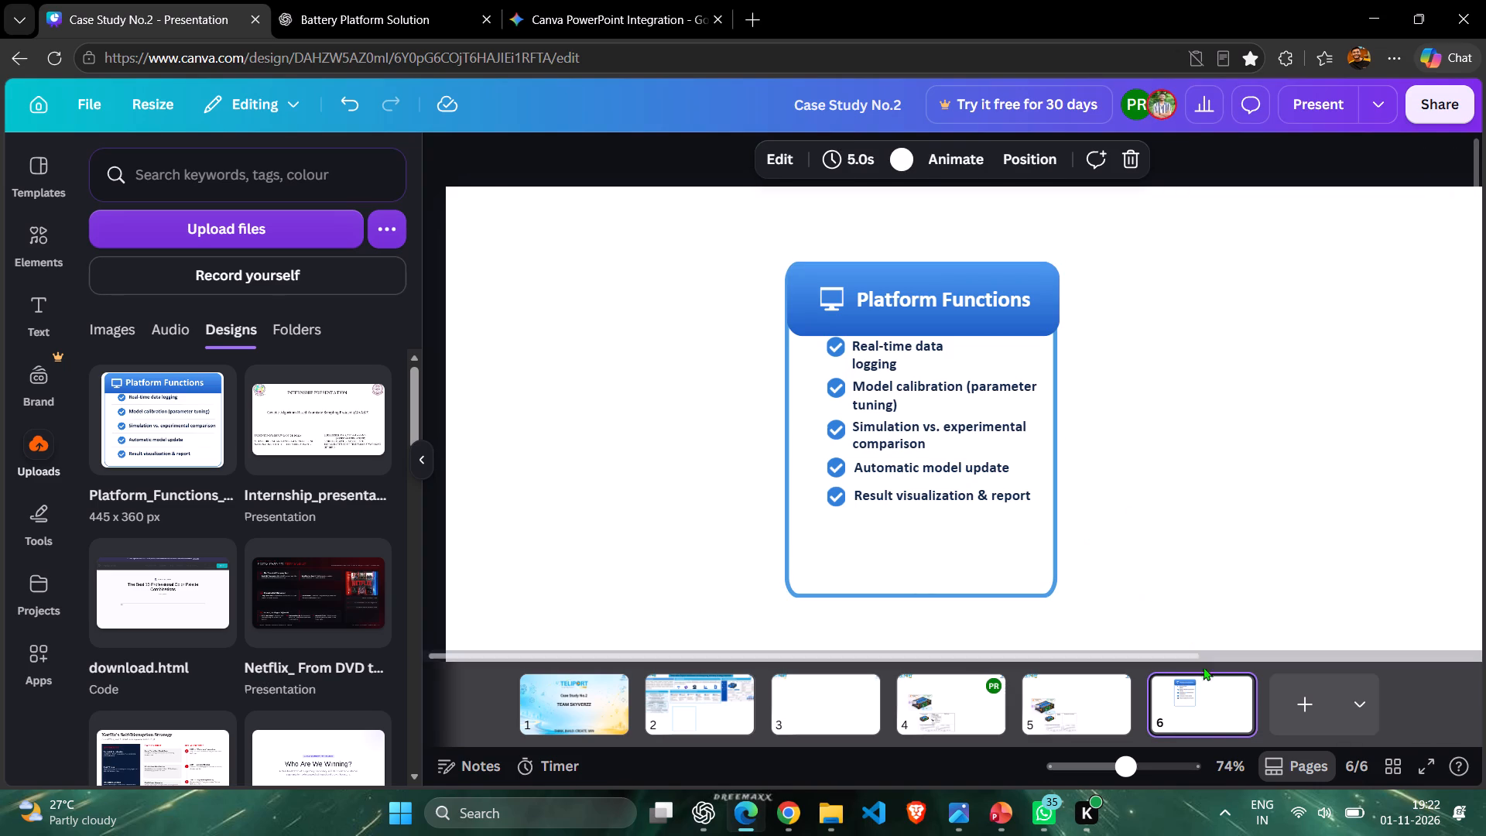
click(1219, 707)
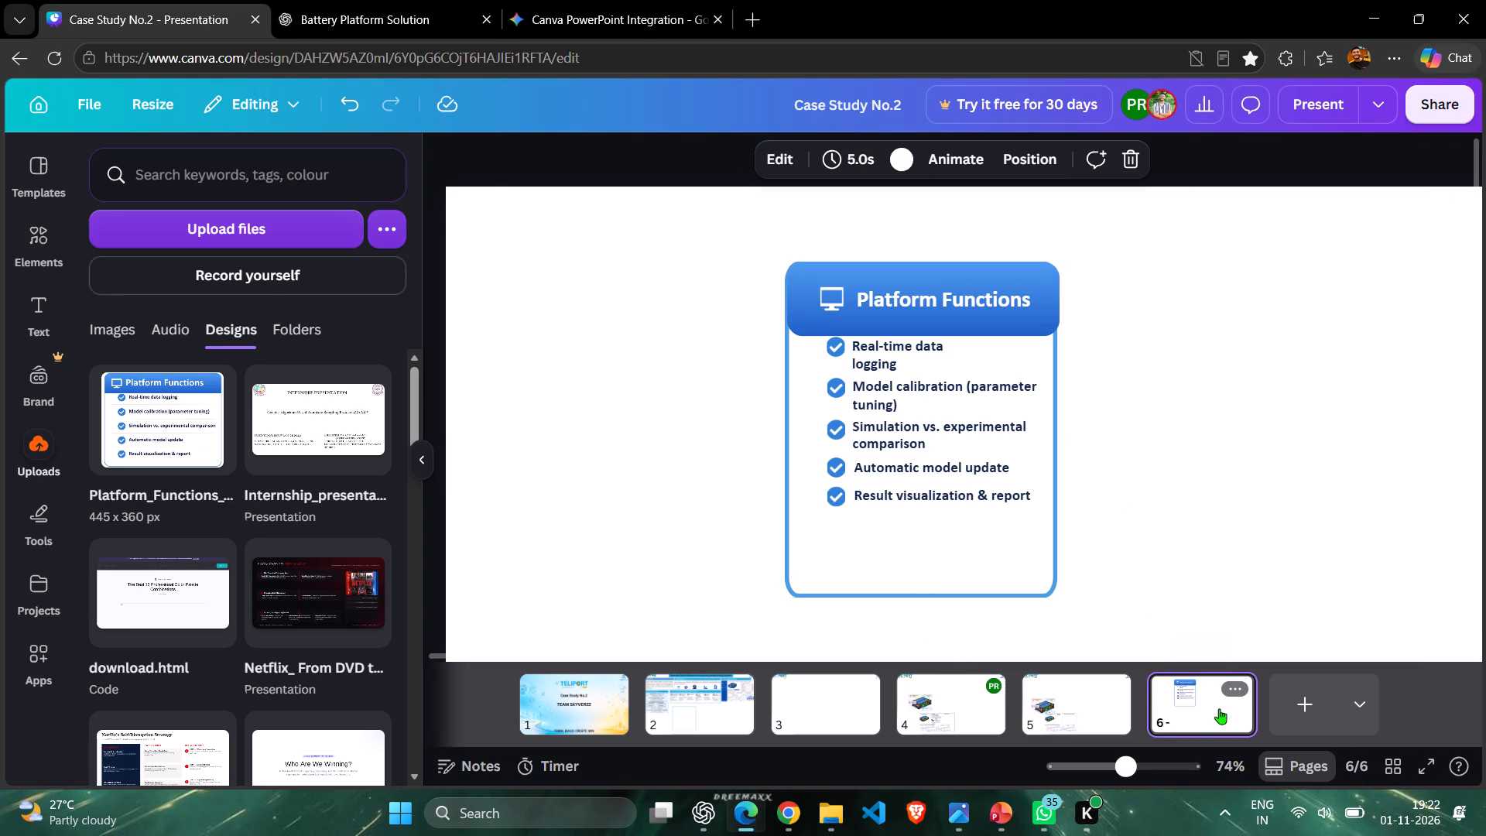
key(ctrl+c)
key(ctrl+v)
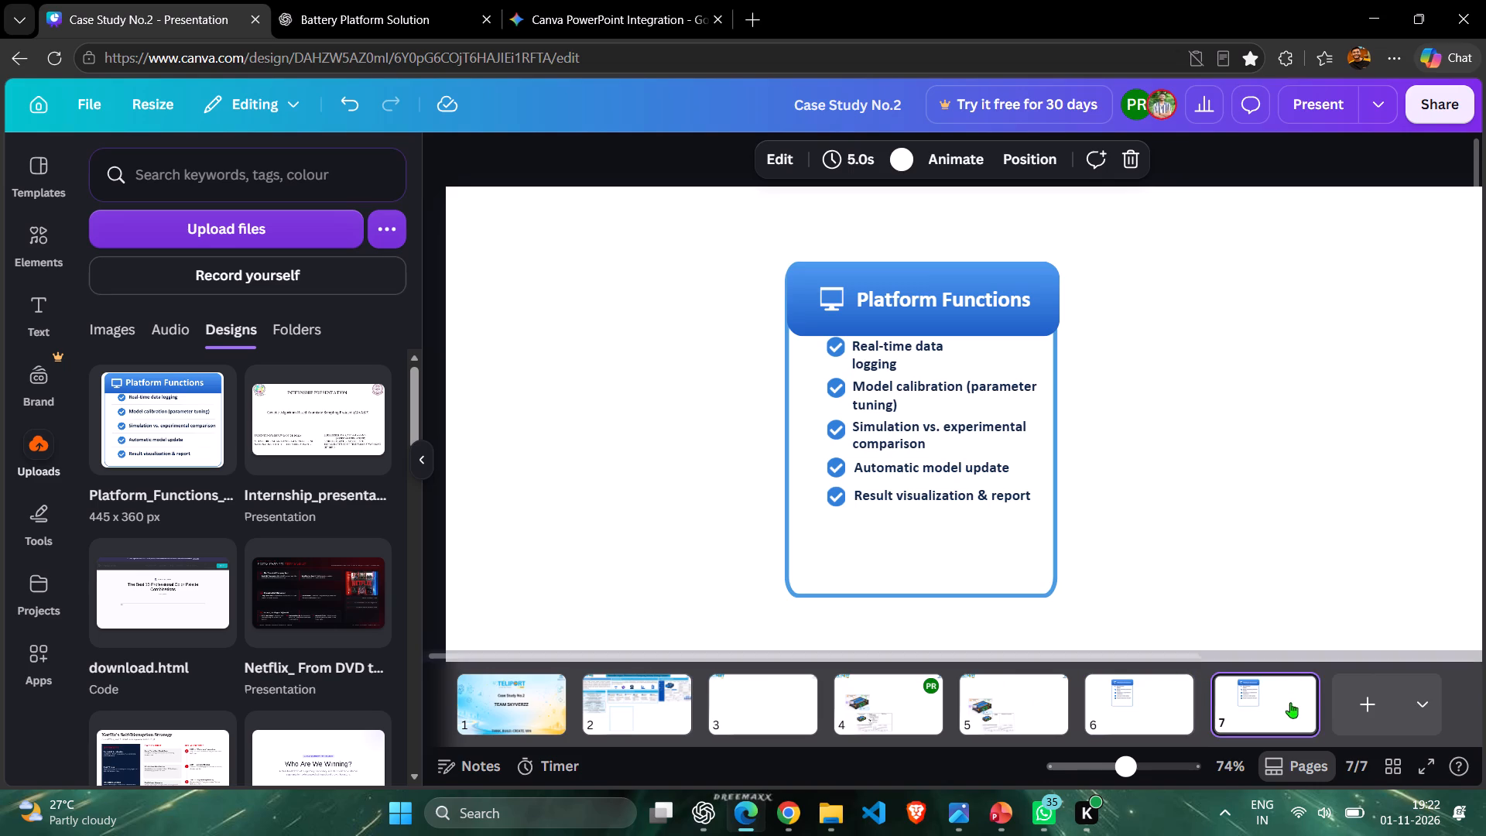
Adjust the width of the grouped Platform Functions card on page 7 very slightly from its left edge.
click(786, 440)
drag(779, 426, 781, 439)
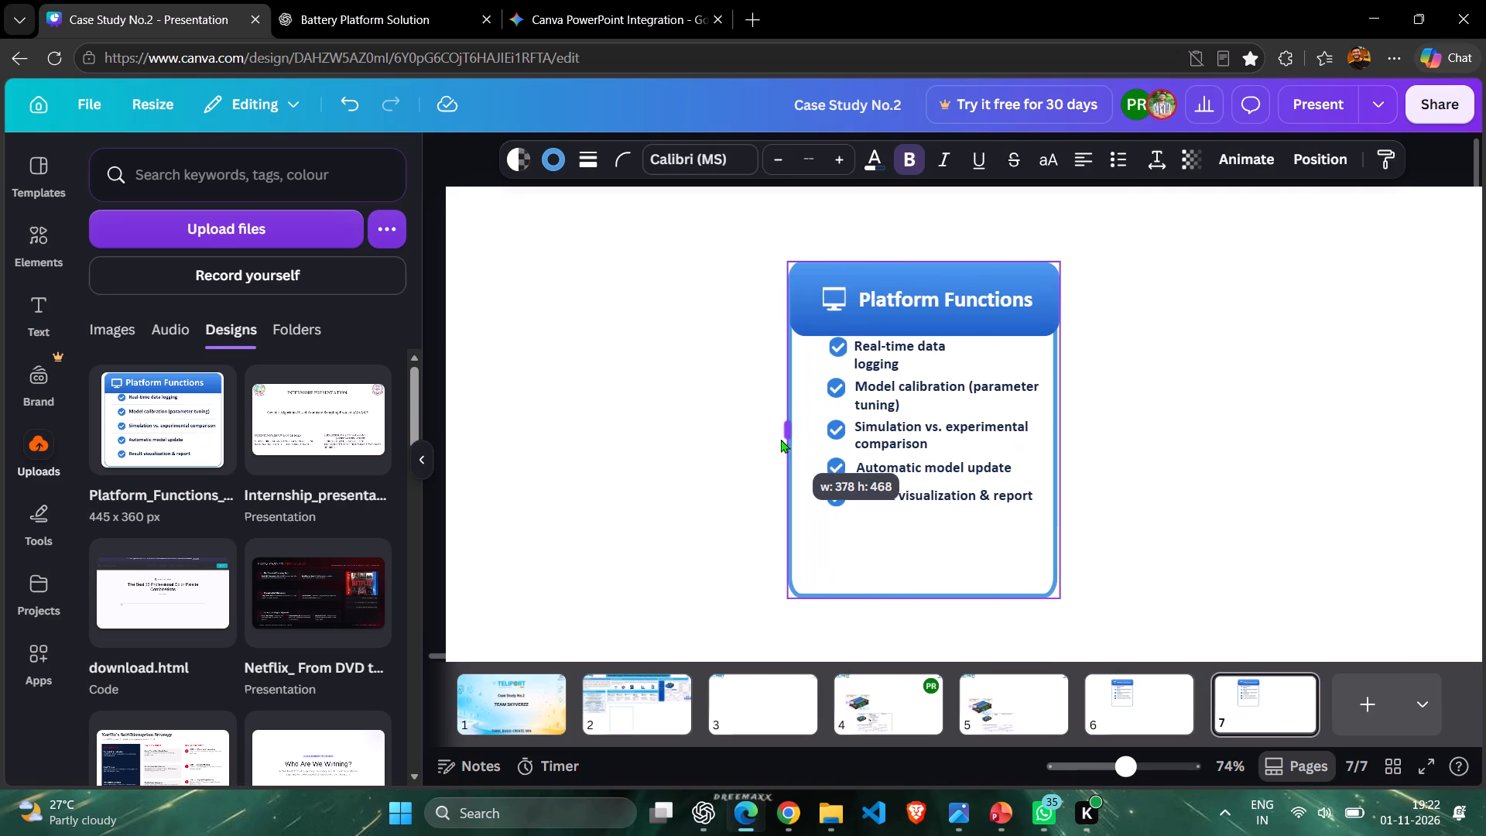
drag(781, 439, 782, 444)
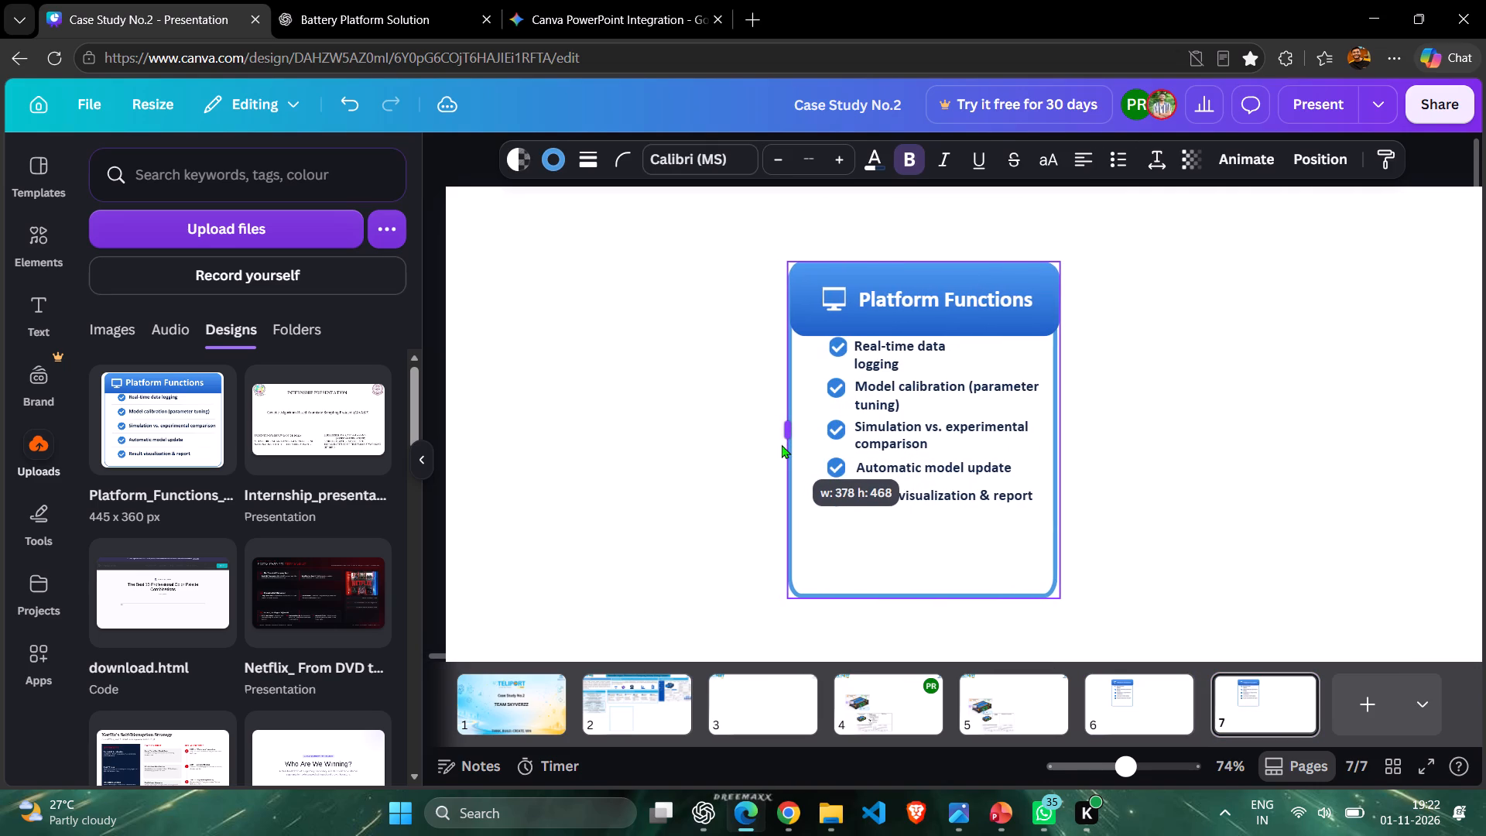
drag(782, 444, 778, 444)
click(675, 460)
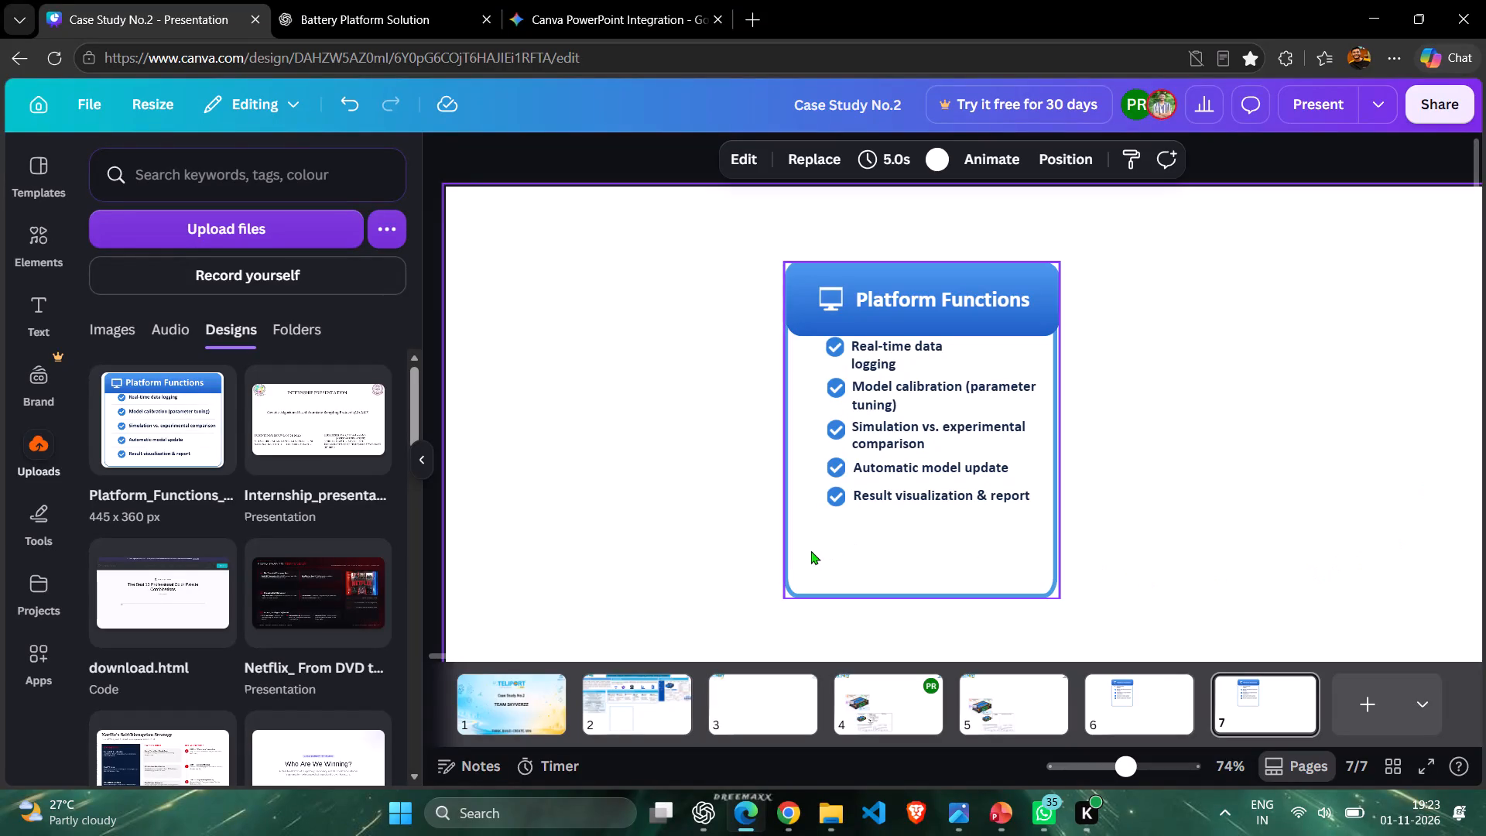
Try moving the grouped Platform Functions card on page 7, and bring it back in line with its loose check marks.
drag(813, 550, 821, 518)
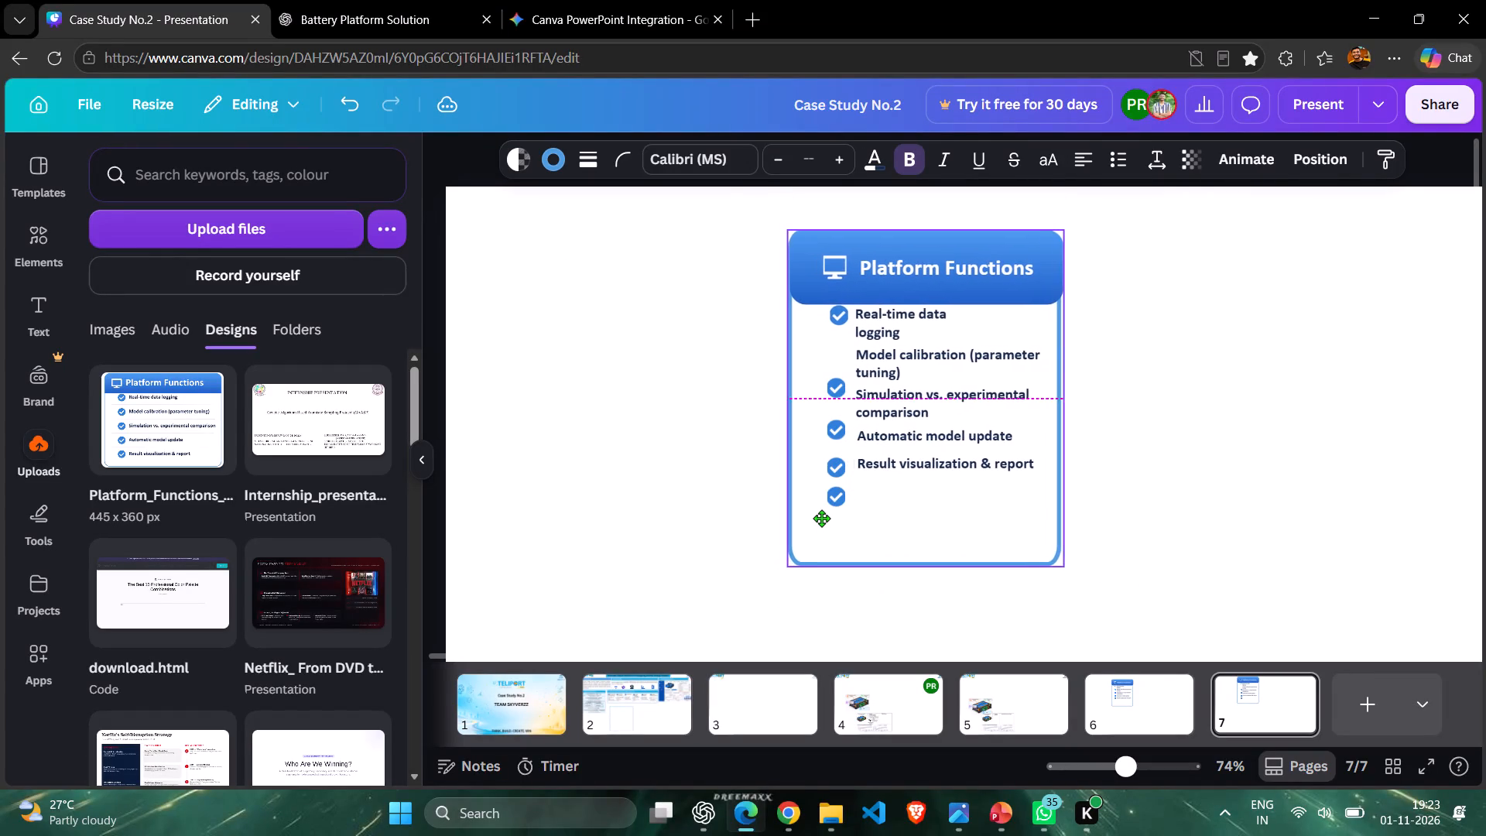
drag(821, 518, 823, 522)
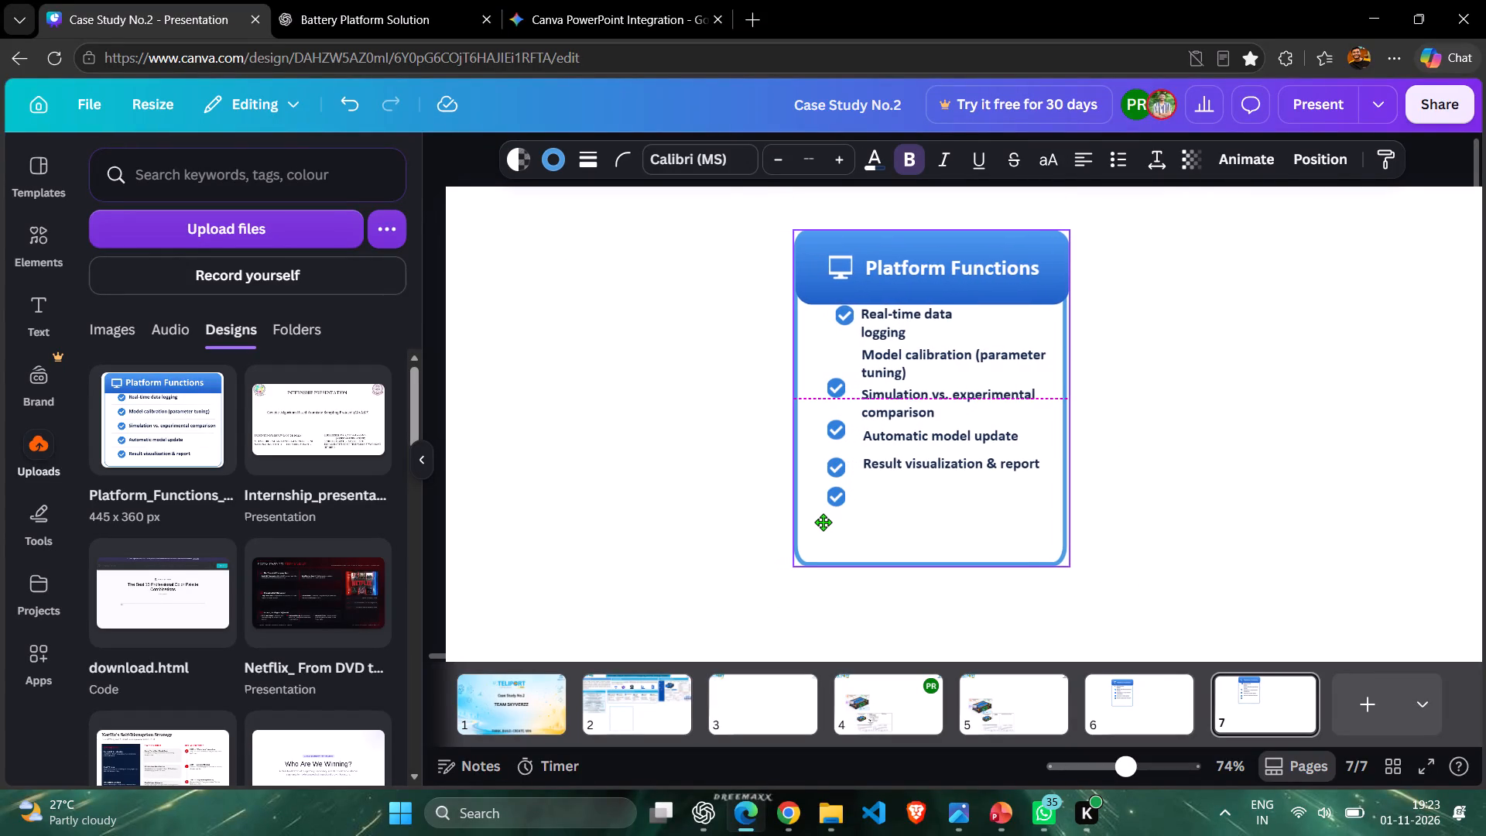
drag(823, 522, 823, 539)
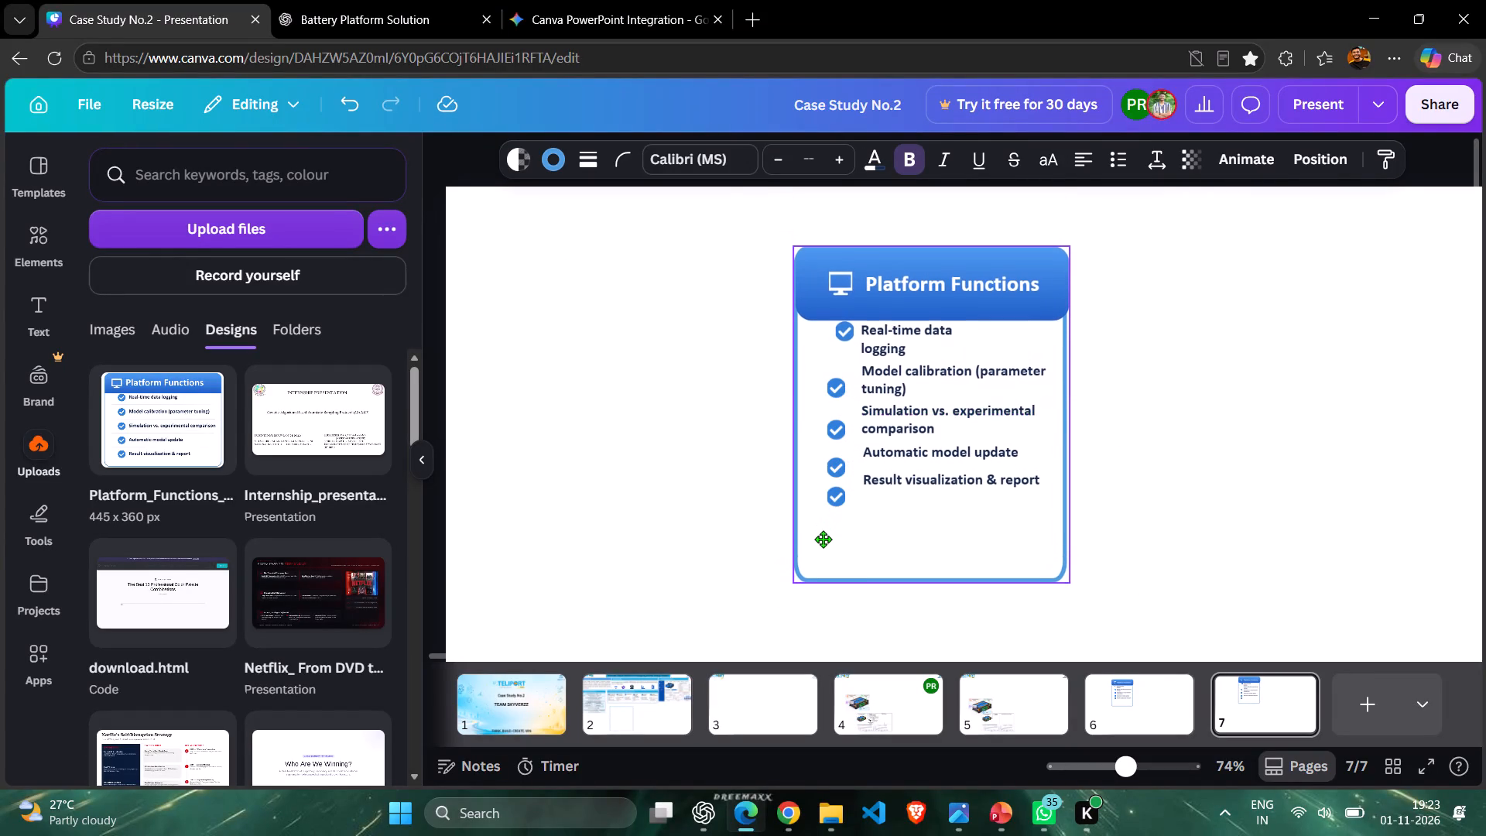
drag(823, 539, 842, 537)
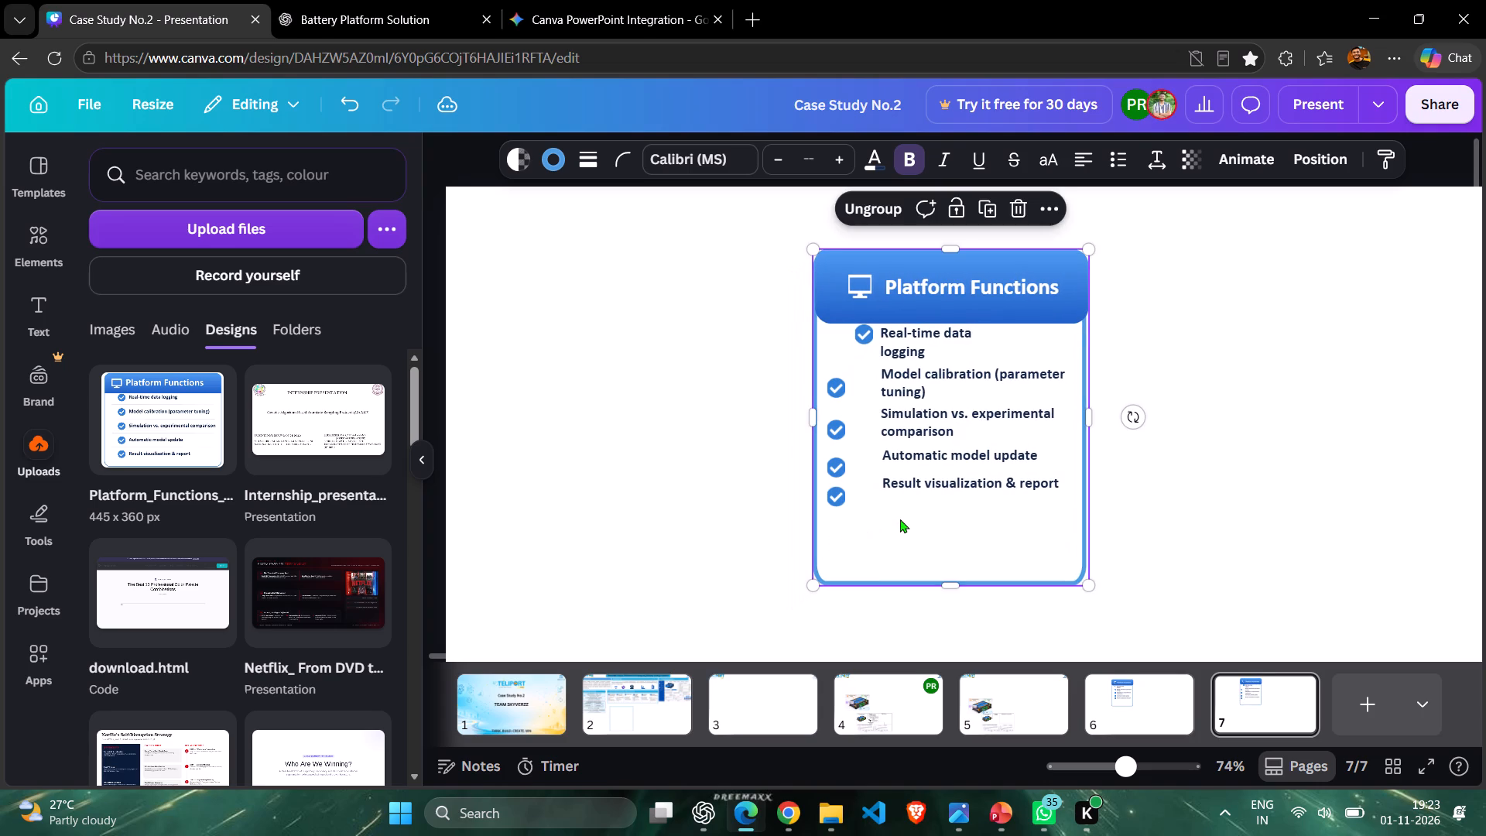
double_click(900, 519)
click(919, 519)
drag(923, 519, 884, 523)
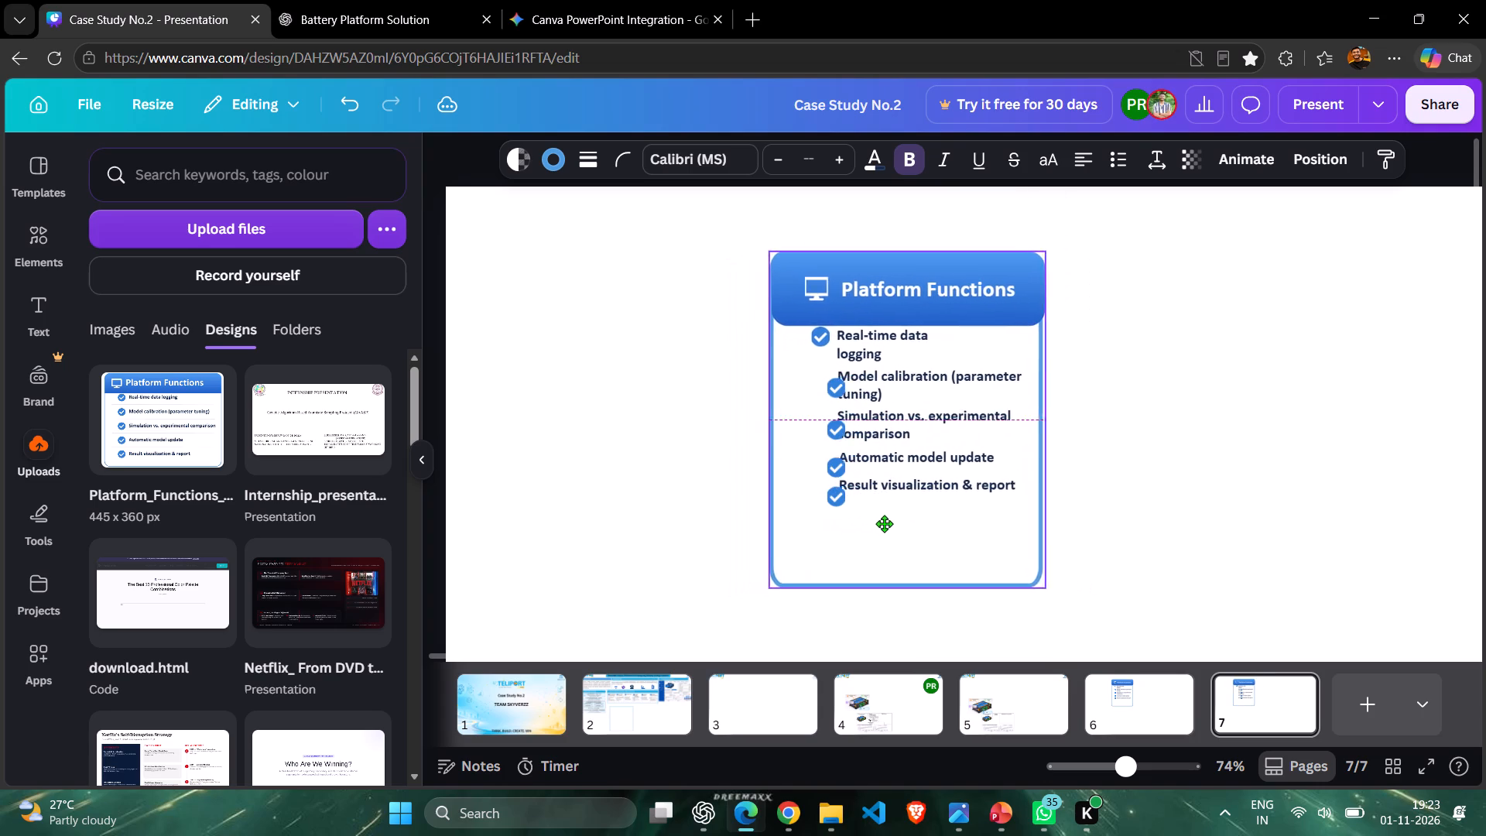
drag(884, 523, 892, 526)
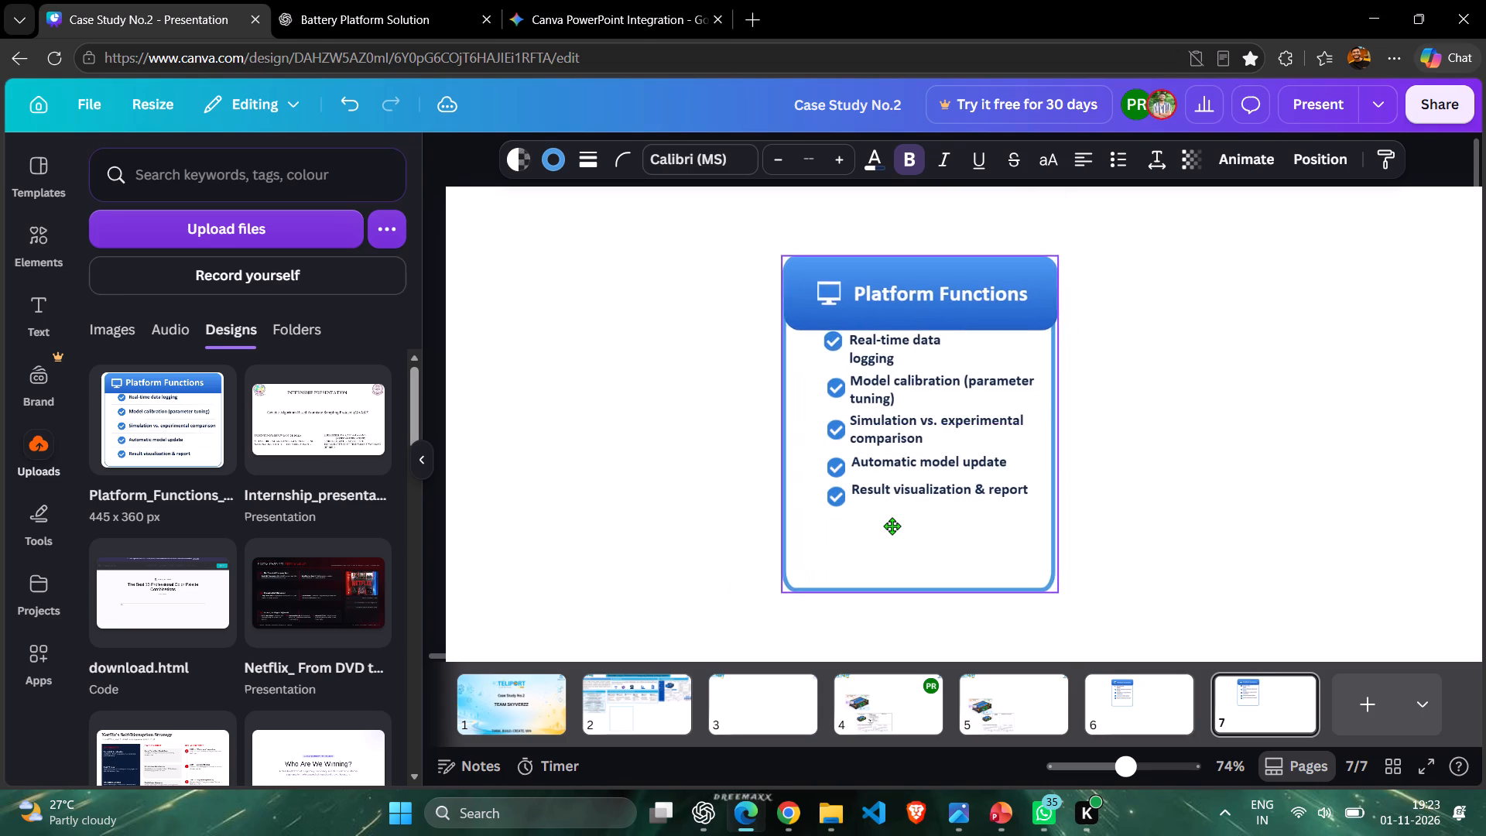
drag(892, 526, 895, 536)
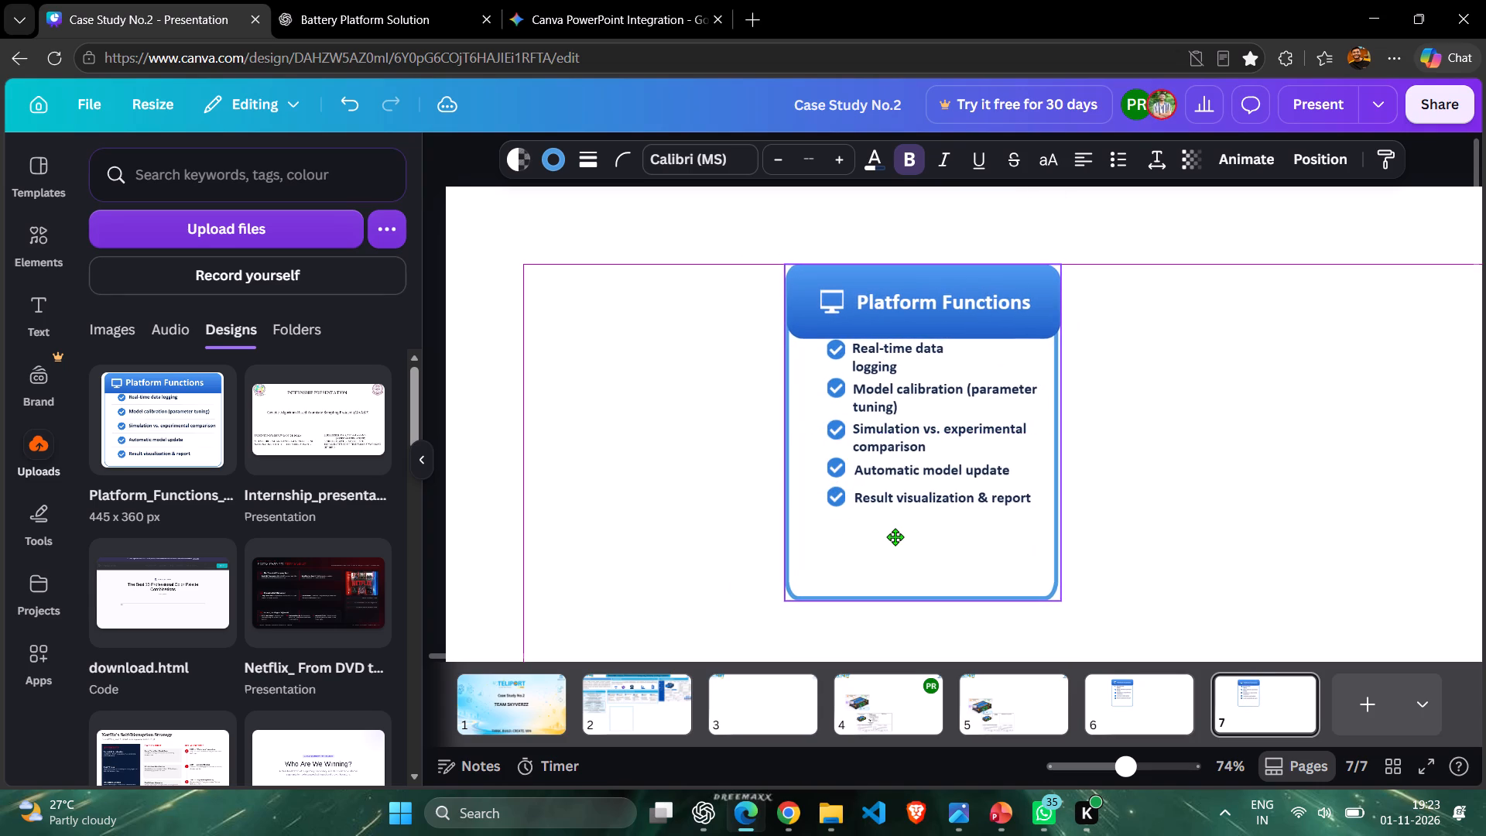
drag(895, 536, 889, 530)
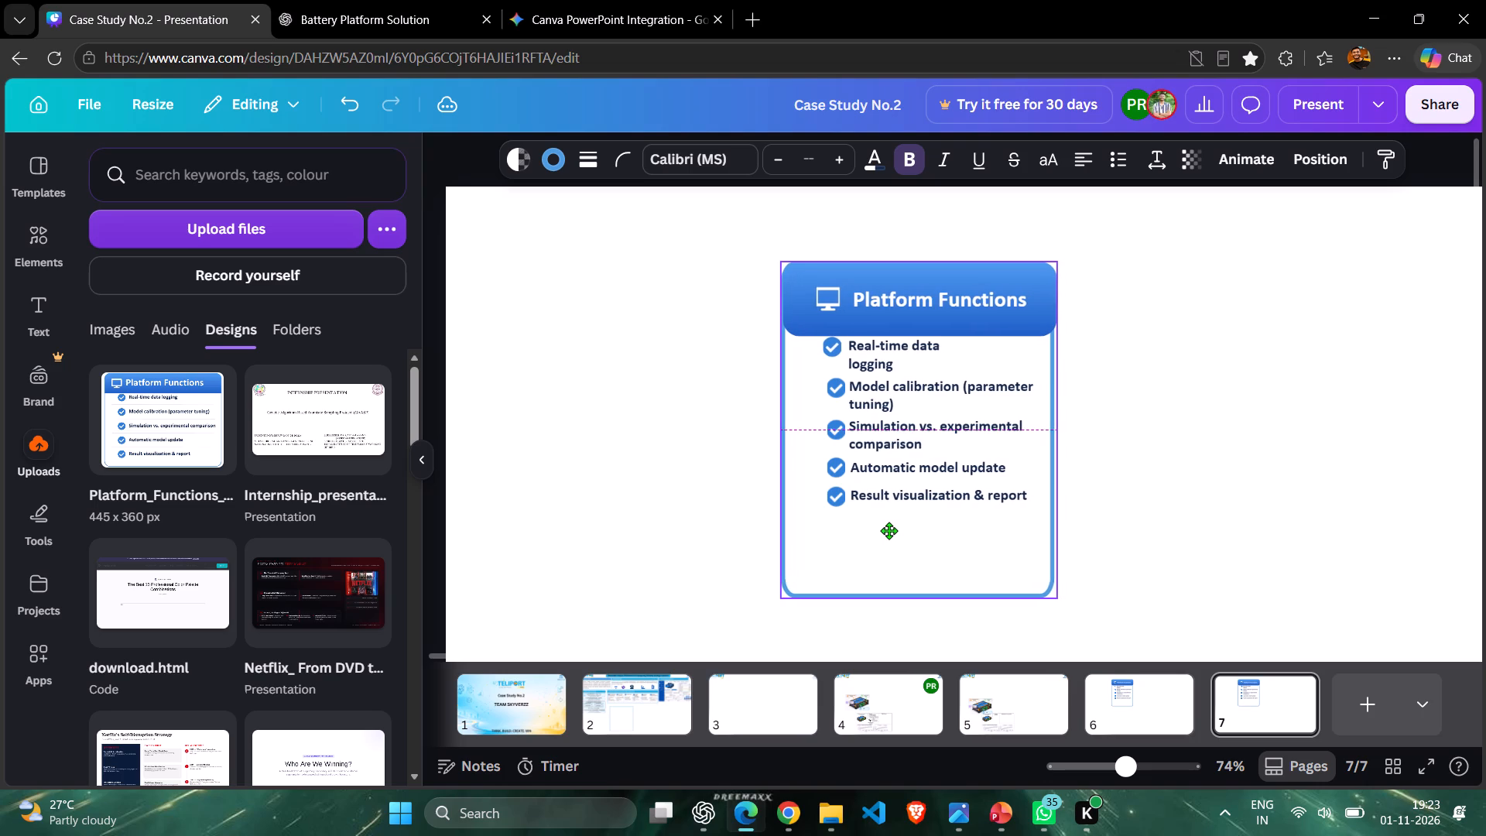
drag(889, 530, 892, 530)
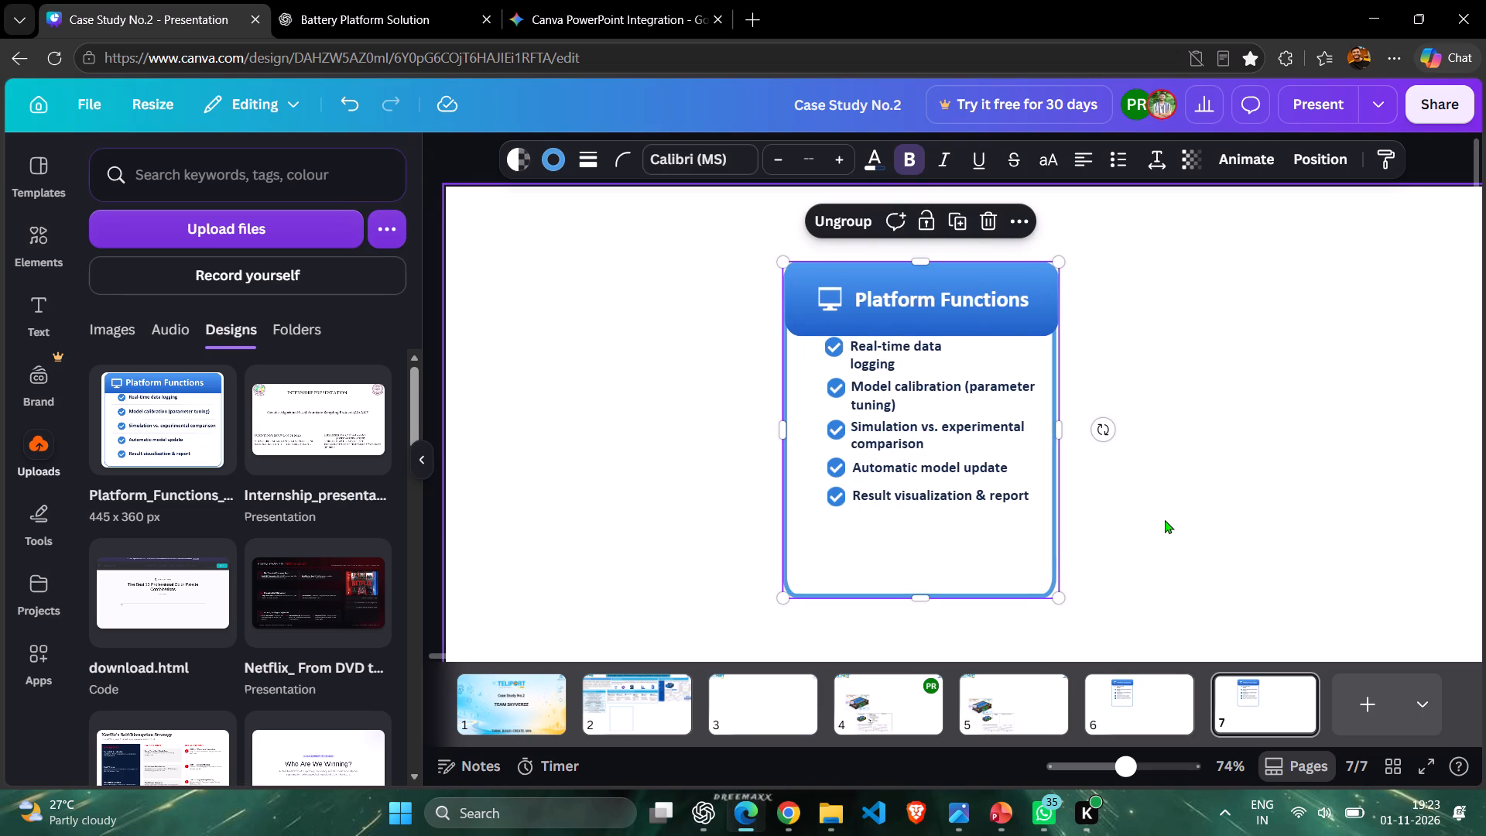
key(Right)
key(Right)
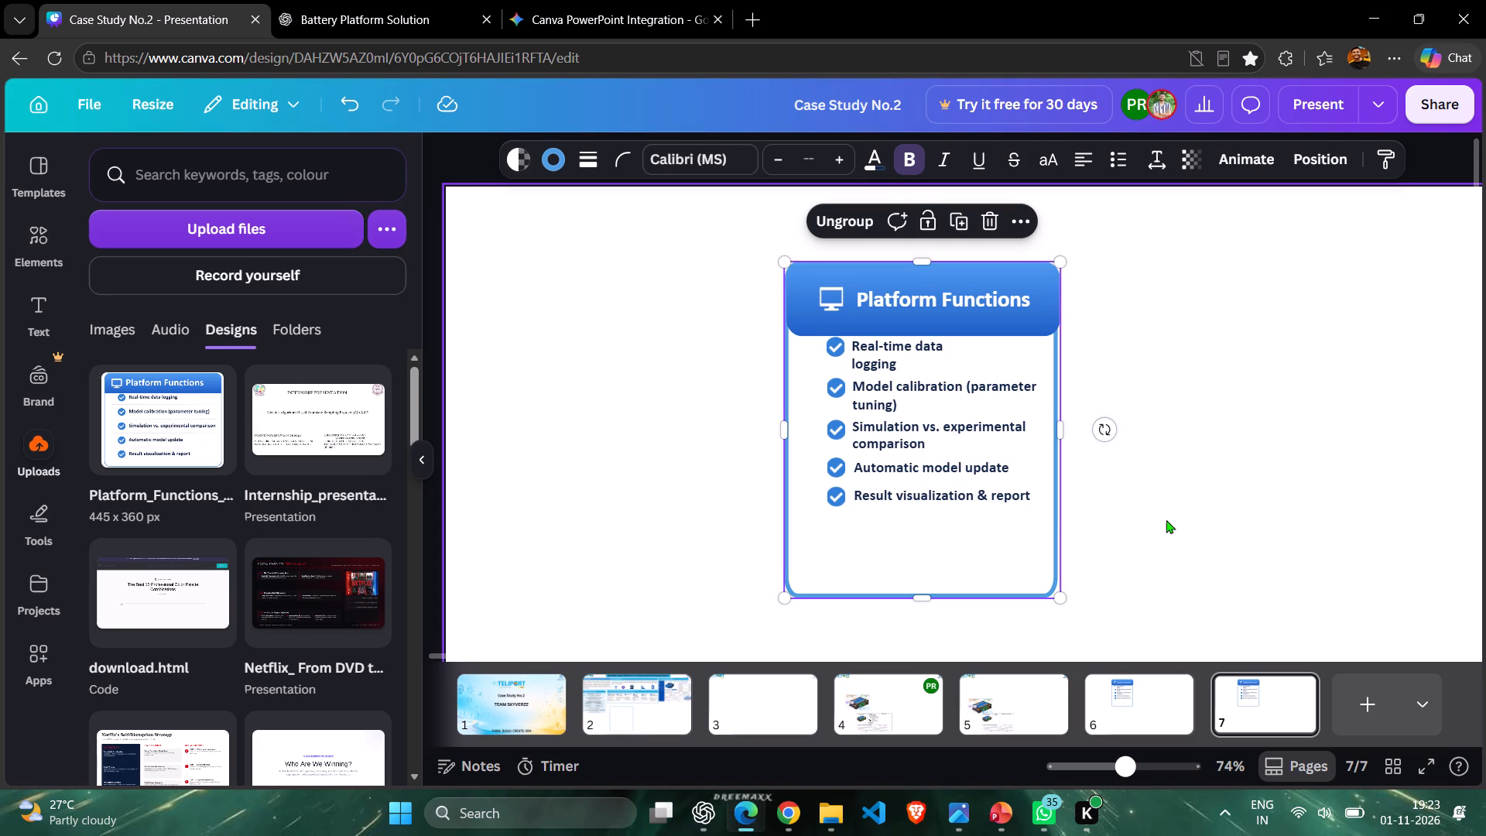
Ungroup the Platform Functions card on page 7.
right_click(905, 534)
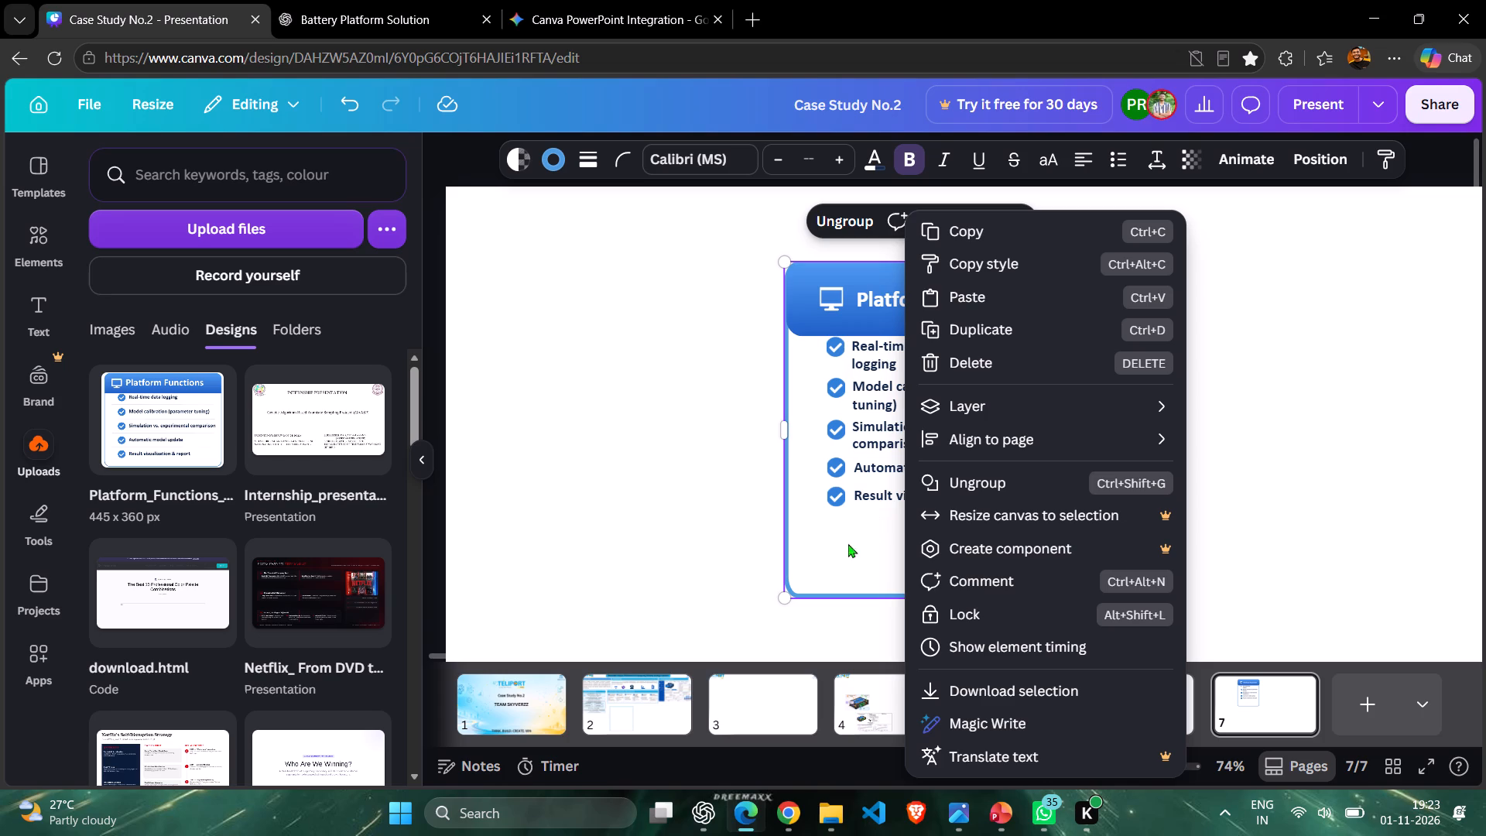
click(974, 468)
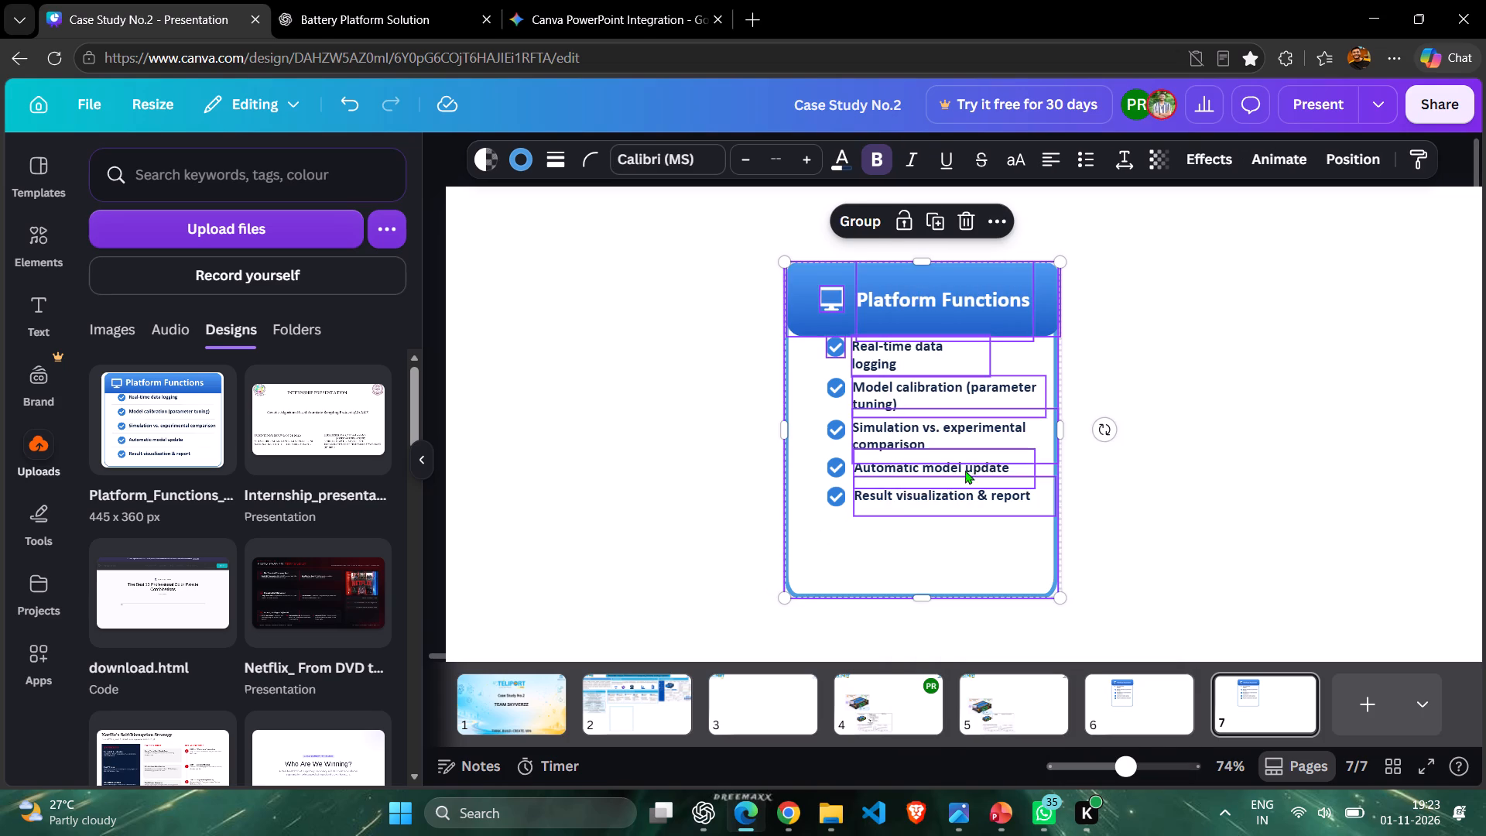
click(664, 533)
Shorten the card's white background frame from its bottom edge to about 372 high, ending just below "Result visualization & report".
click(872, 548)
drag(904, 607, 904, 598)
drag(916, 598, 911, 534)
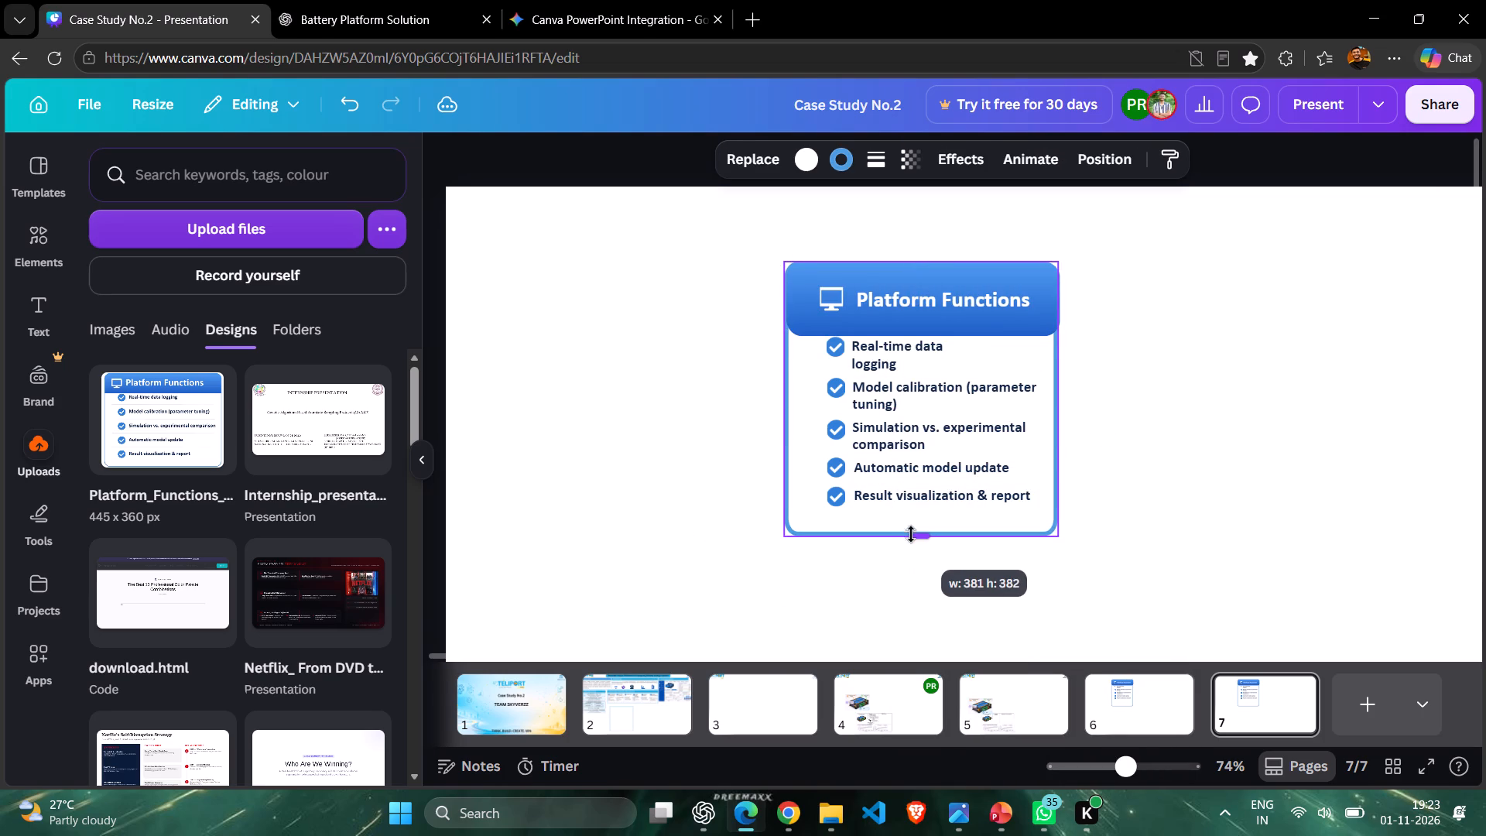
drag(911, 534, 917, 535)
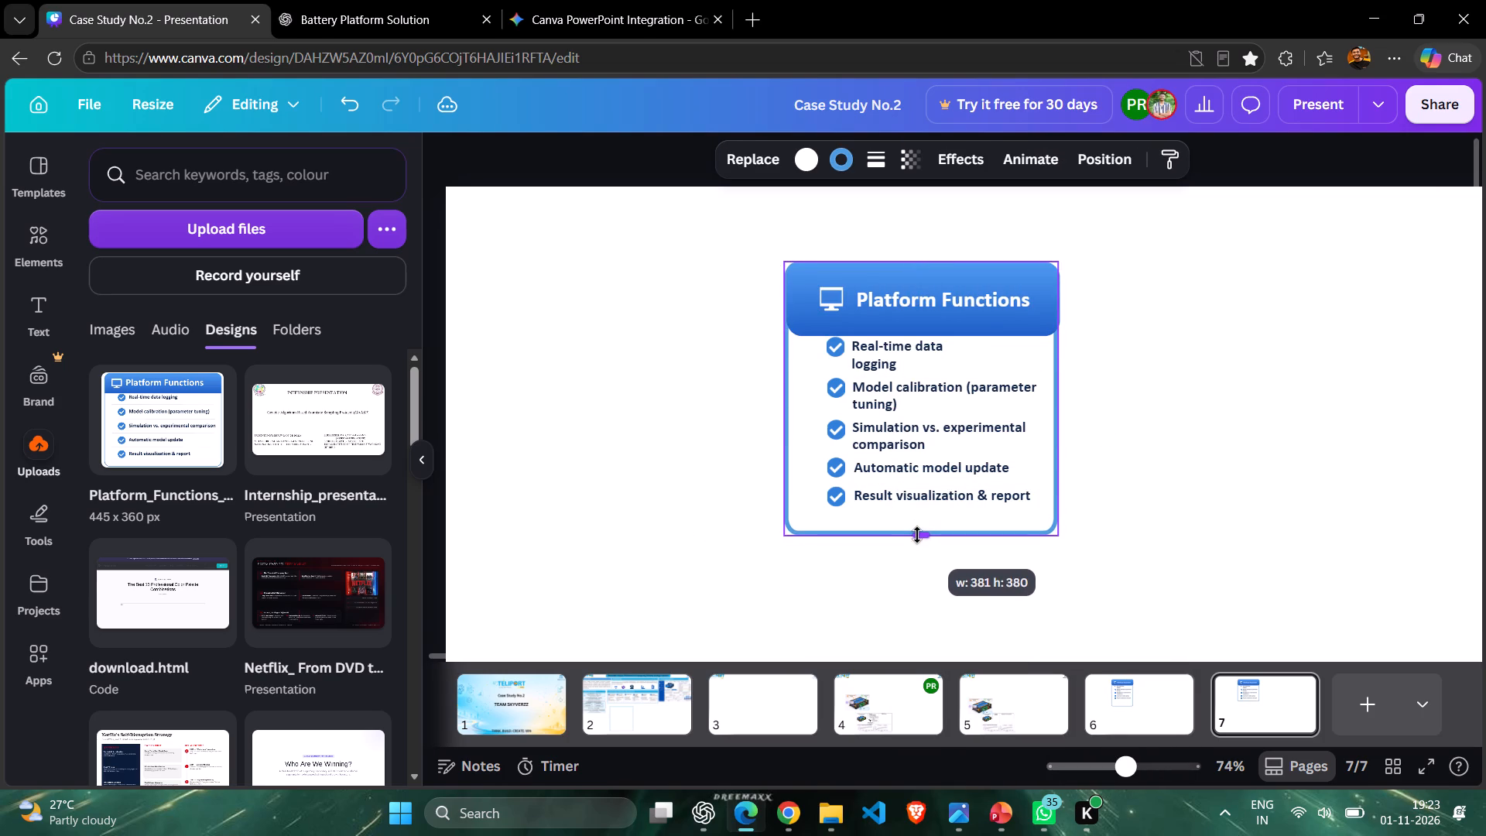
drag(917, 535, 924, 529)
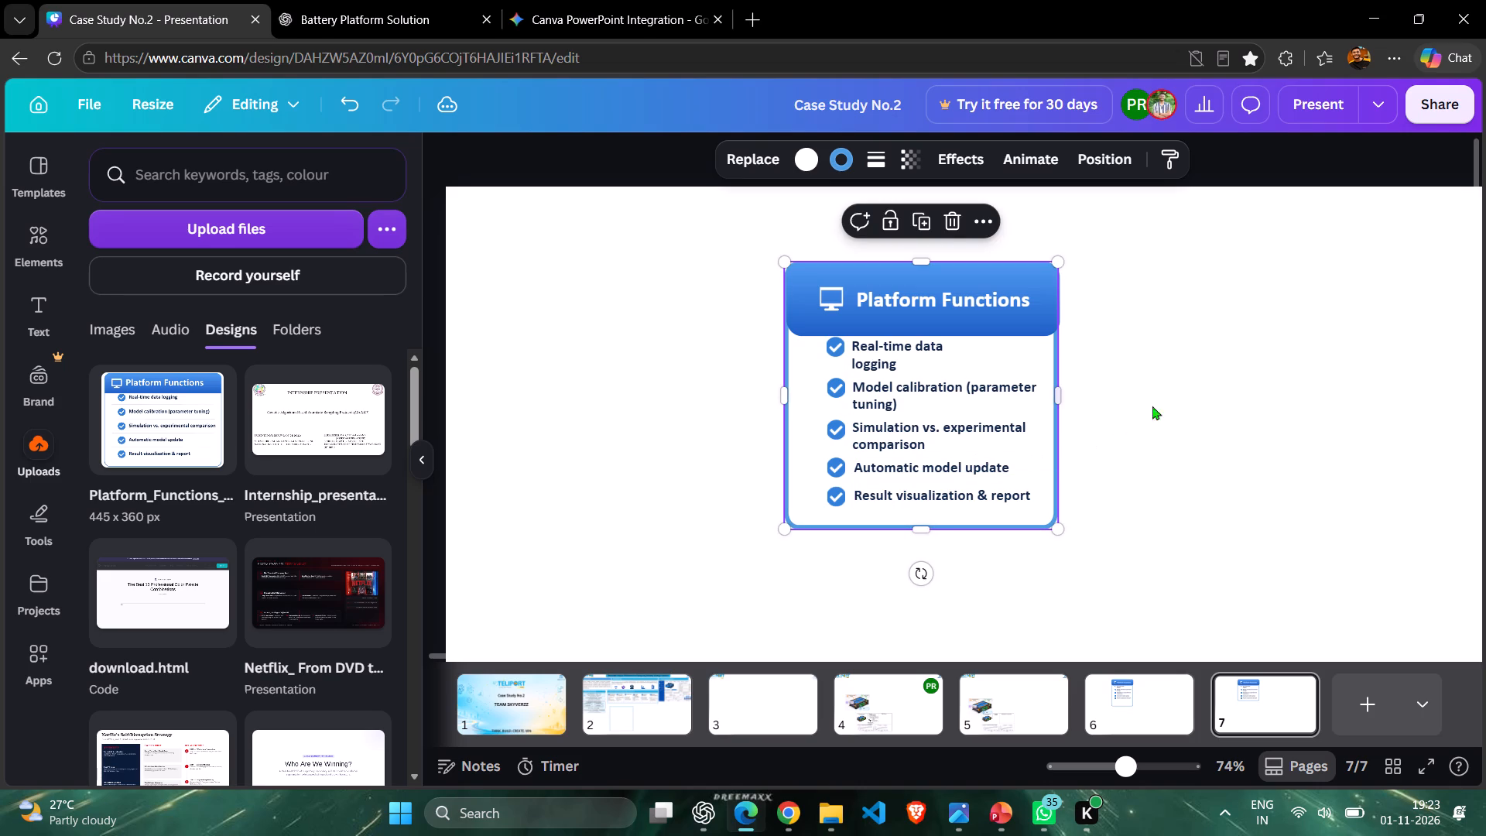
click(1186, 399)
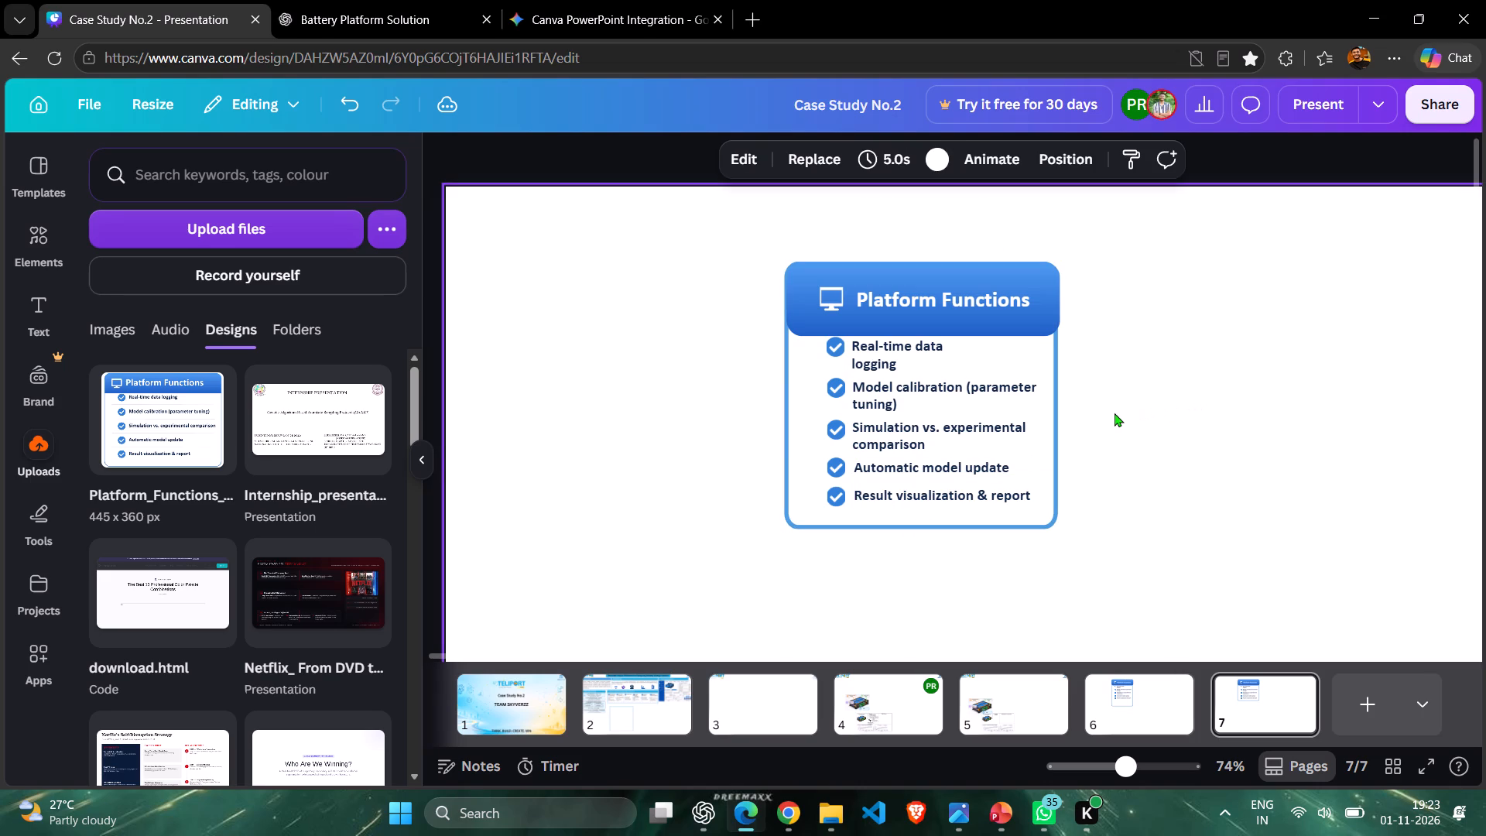
Narrow the white frame and the blue header from their left edges until they line up just outside the check marks.
click(802, 433)
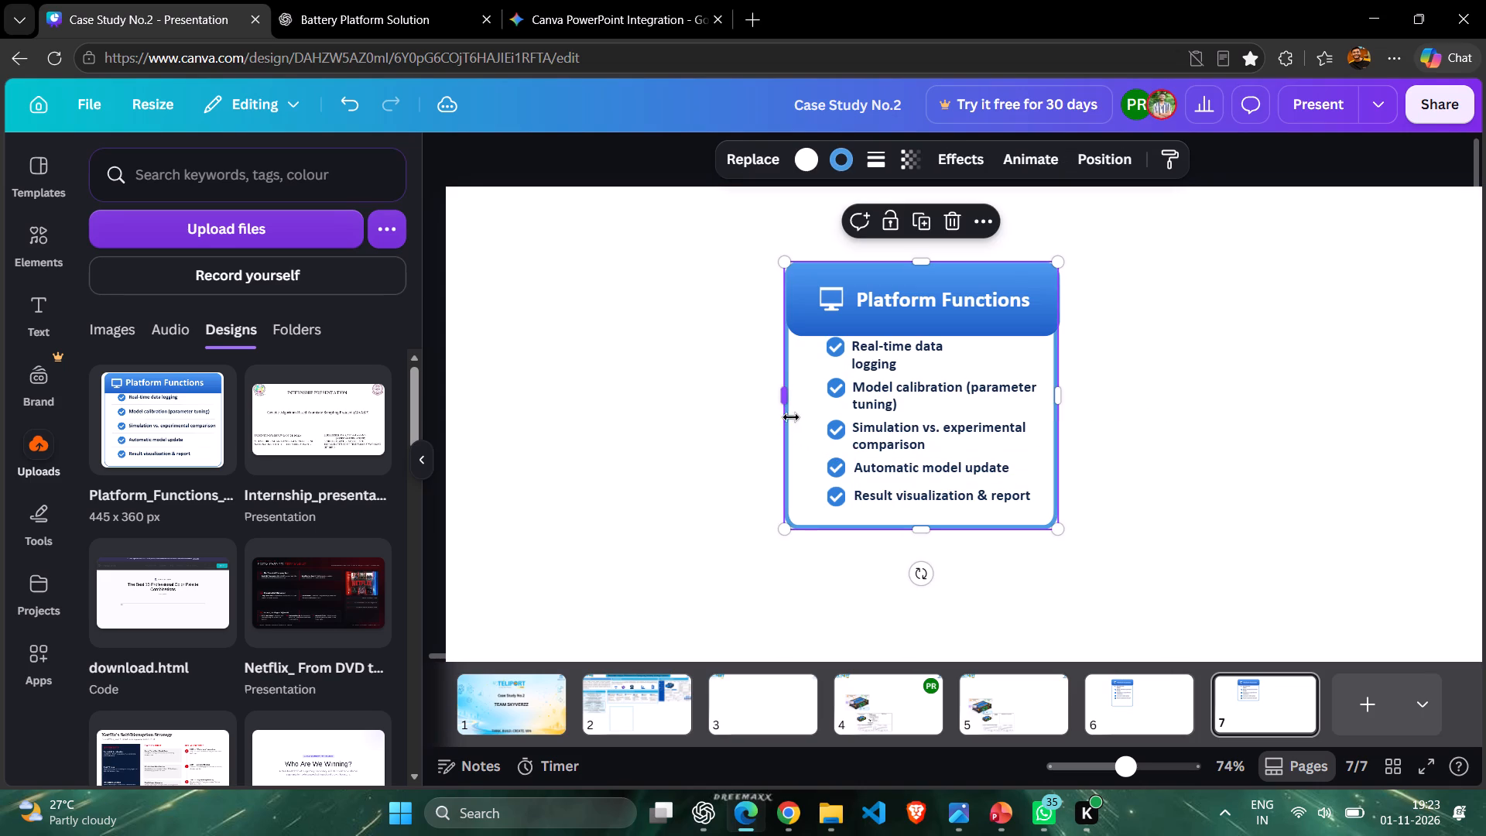
drag(785, 396, 817, 396)
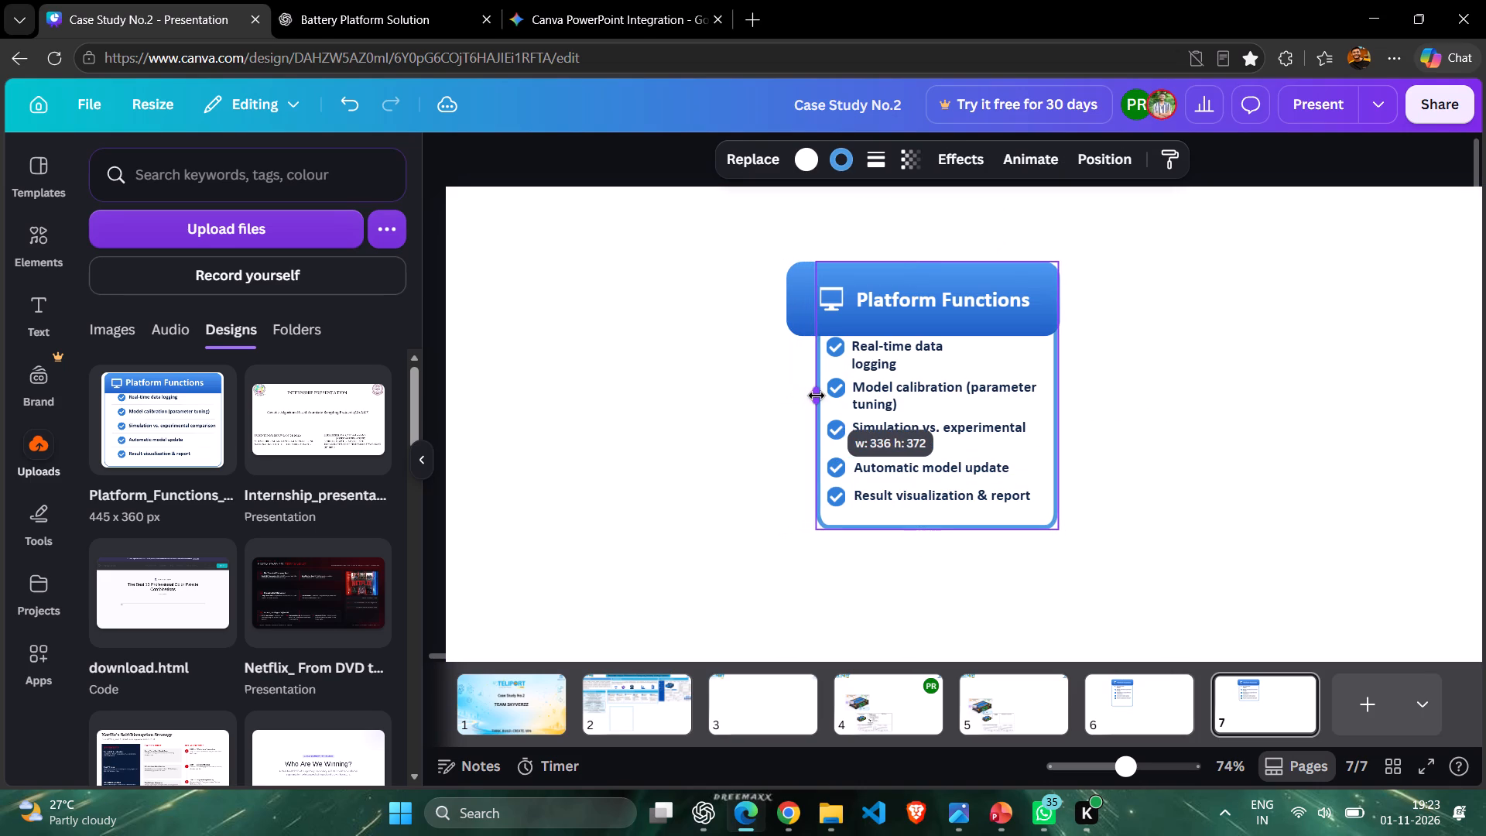
drag(817, 396, 814, 396)
click(790, 293)
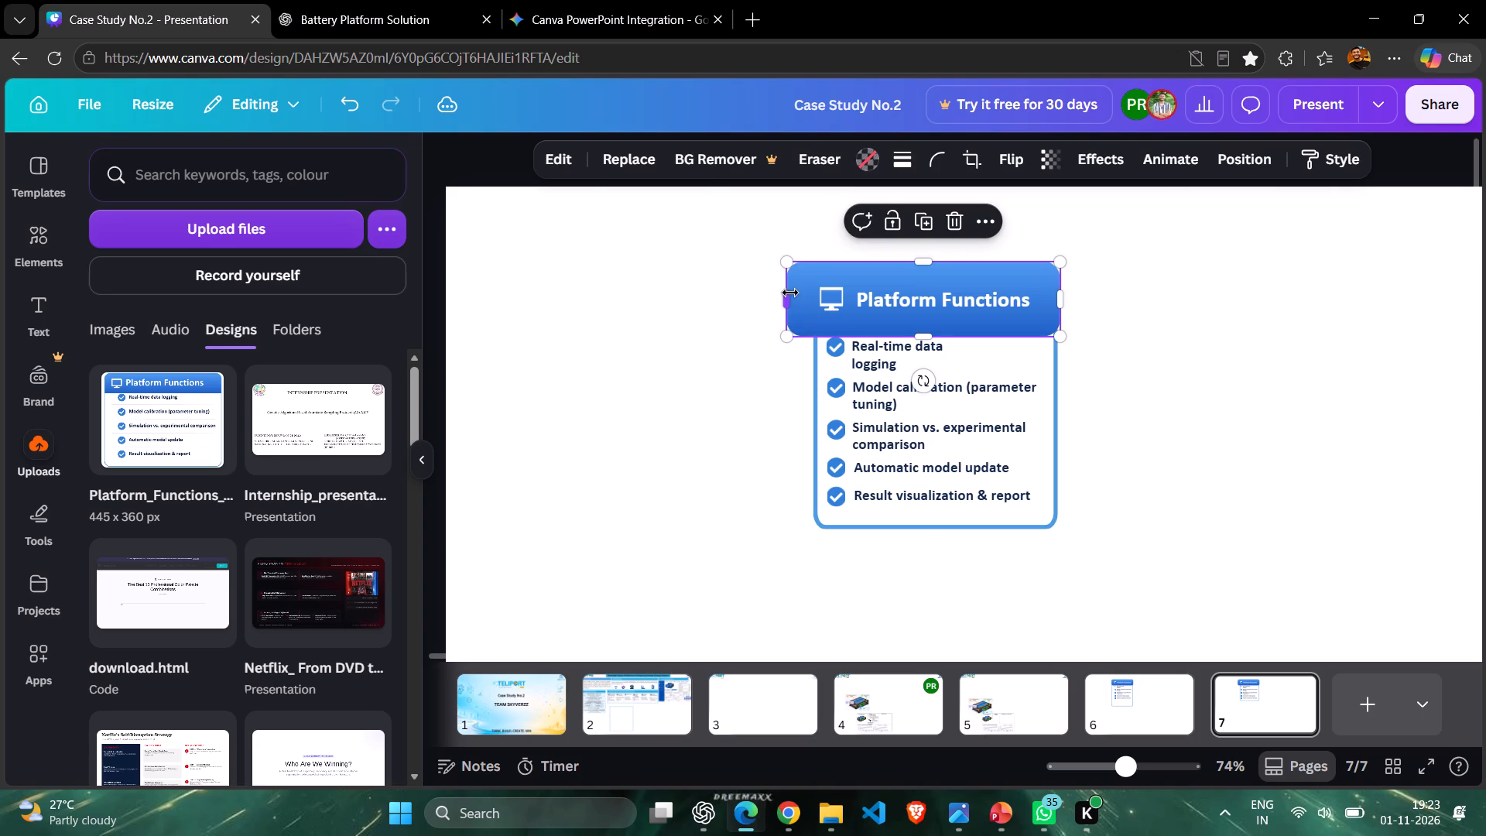
drag(790, 293, 822, 293)
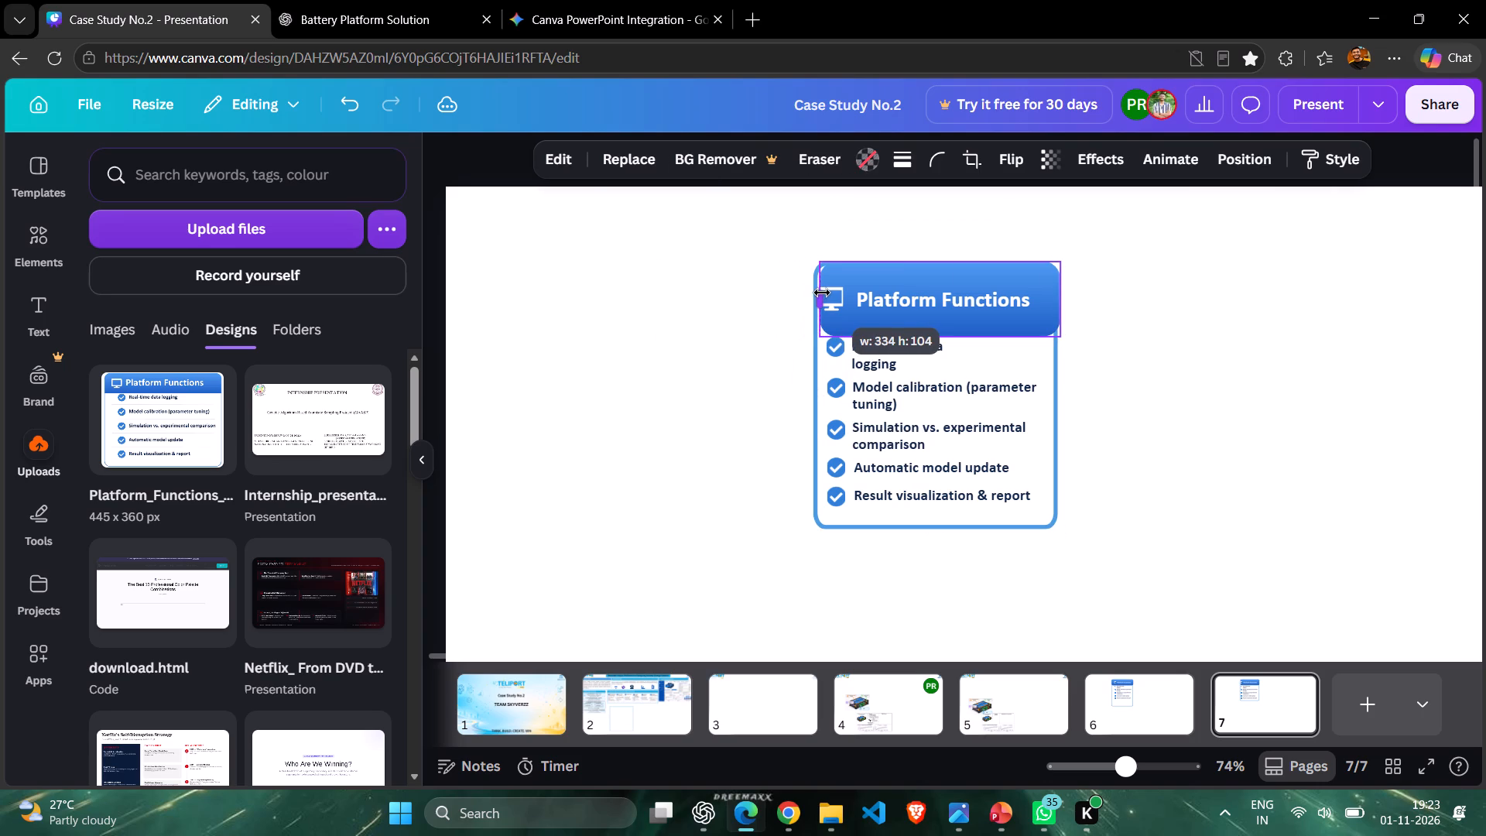
drag(822, 293, 815, 293)
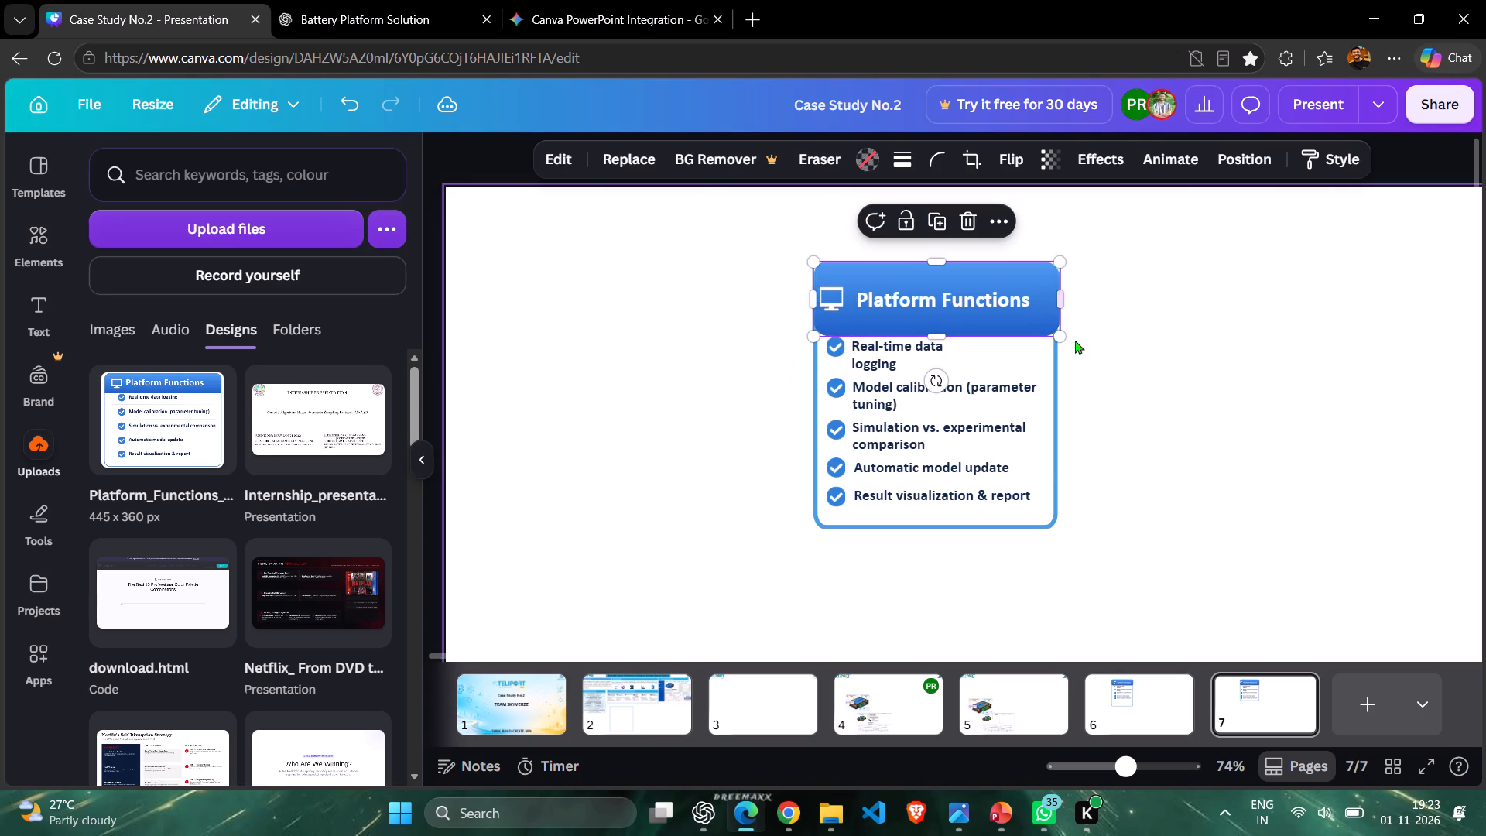
Narrow the white frame from its right edge to about 323 wide, and the blue header to match.
click(1043, 423)
click(1104, 383)
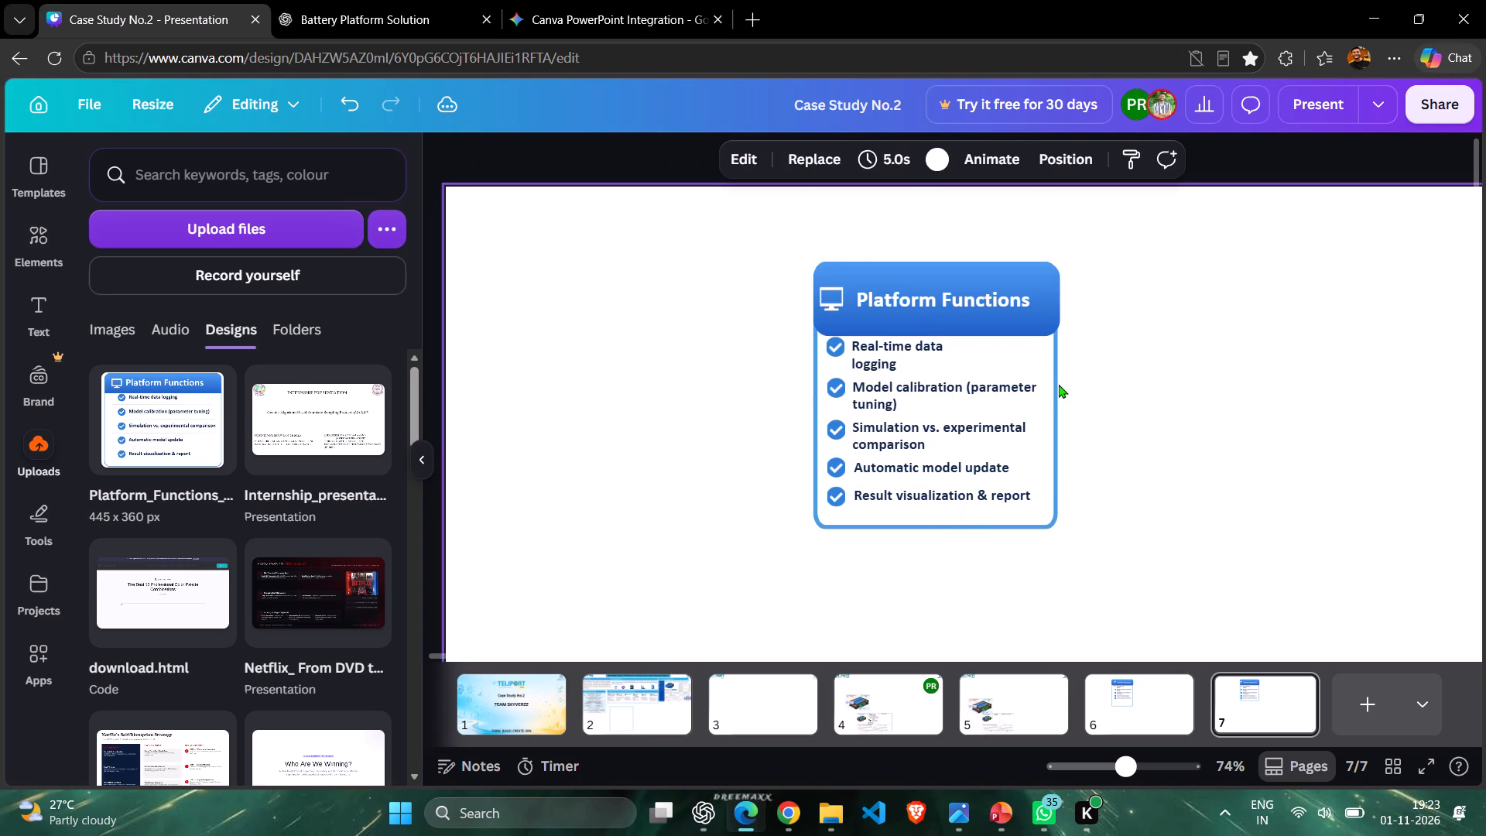
click(1059, 384)
click(1056, 402)
click(1054, 402)
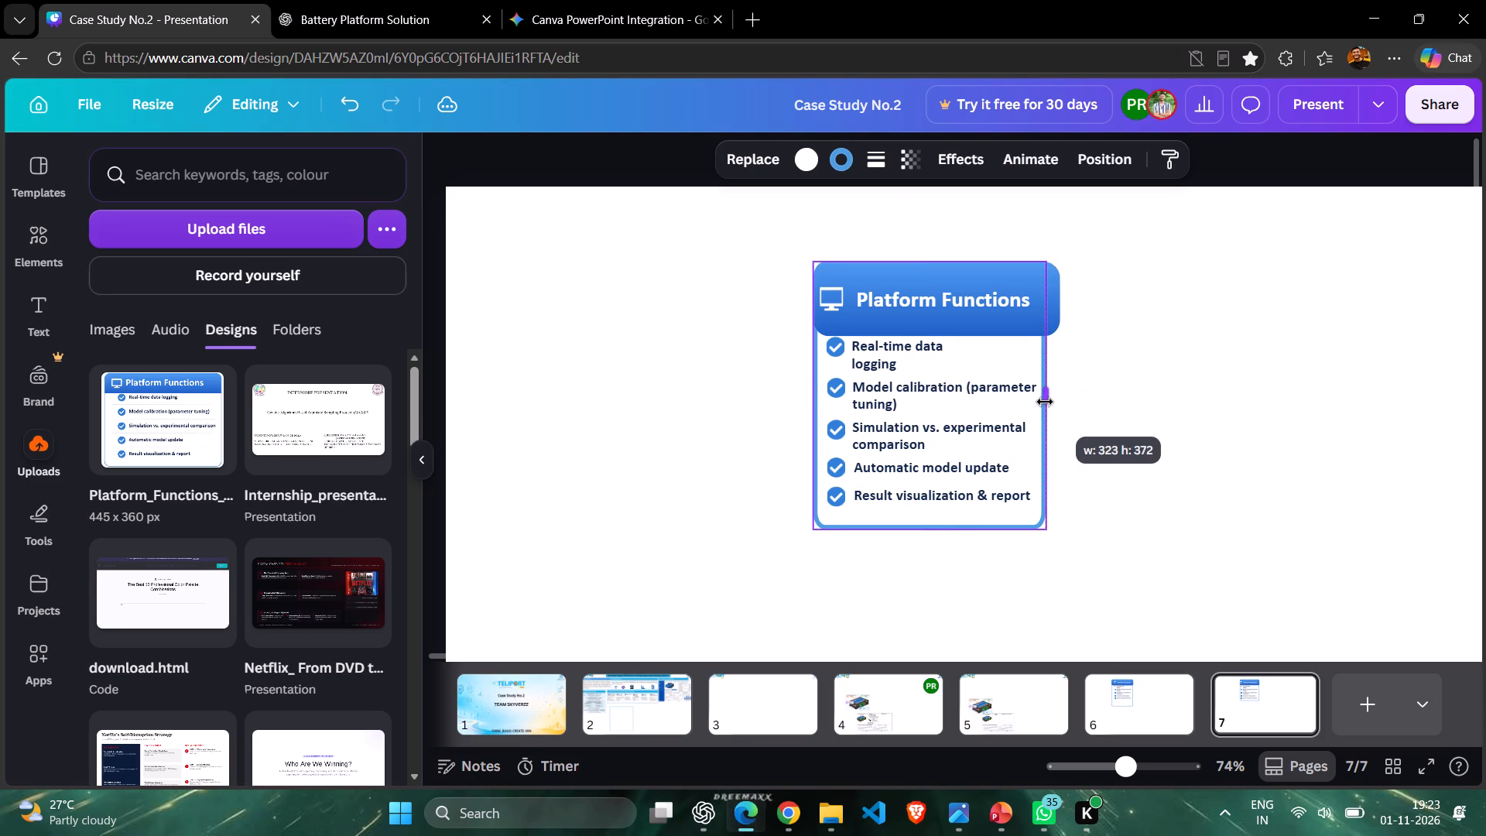
drag(1053, 403, 1053, 403)
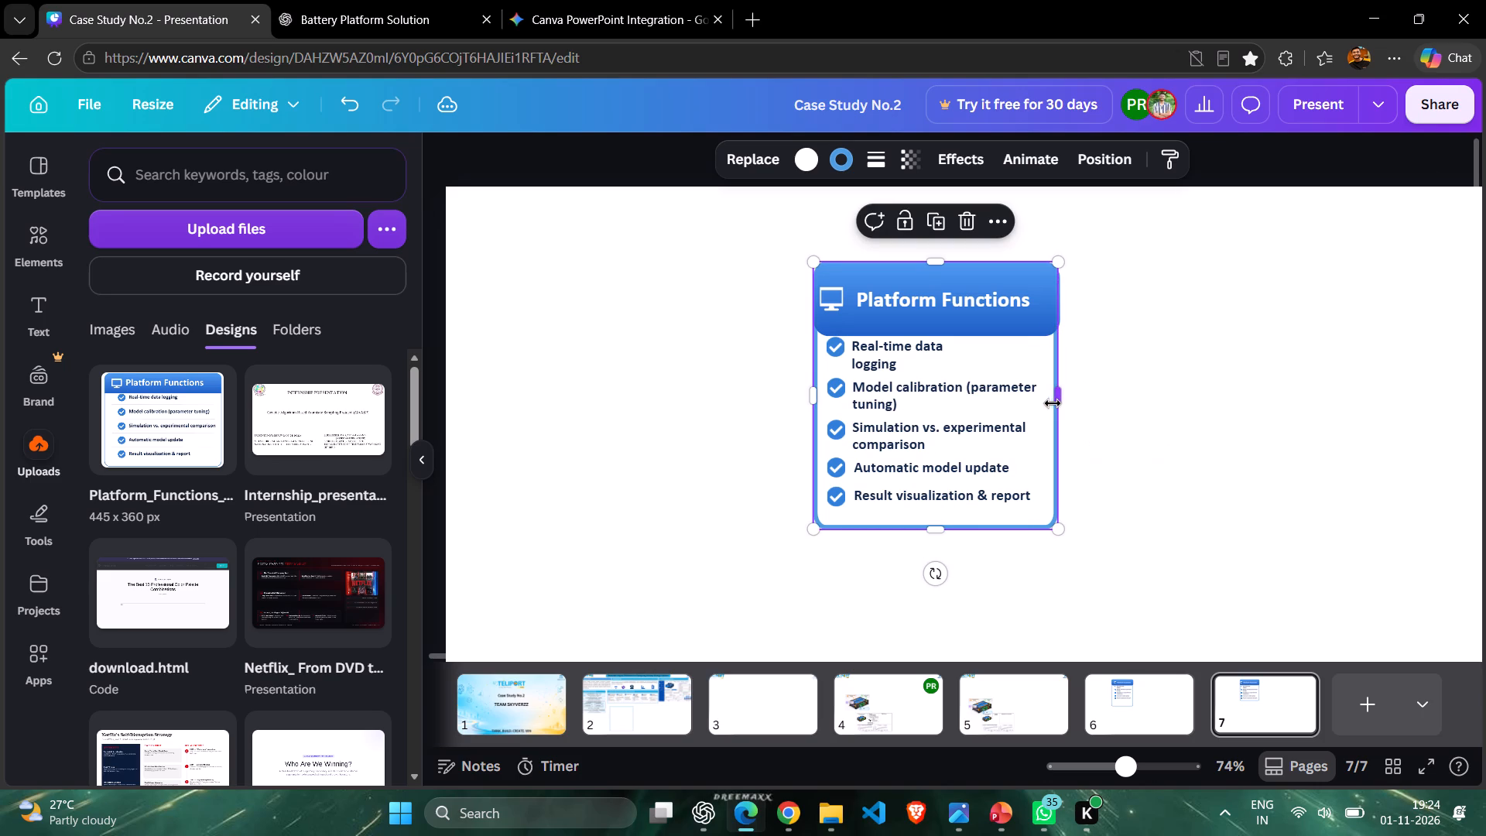
drag(1053, 403, 1043, 403)
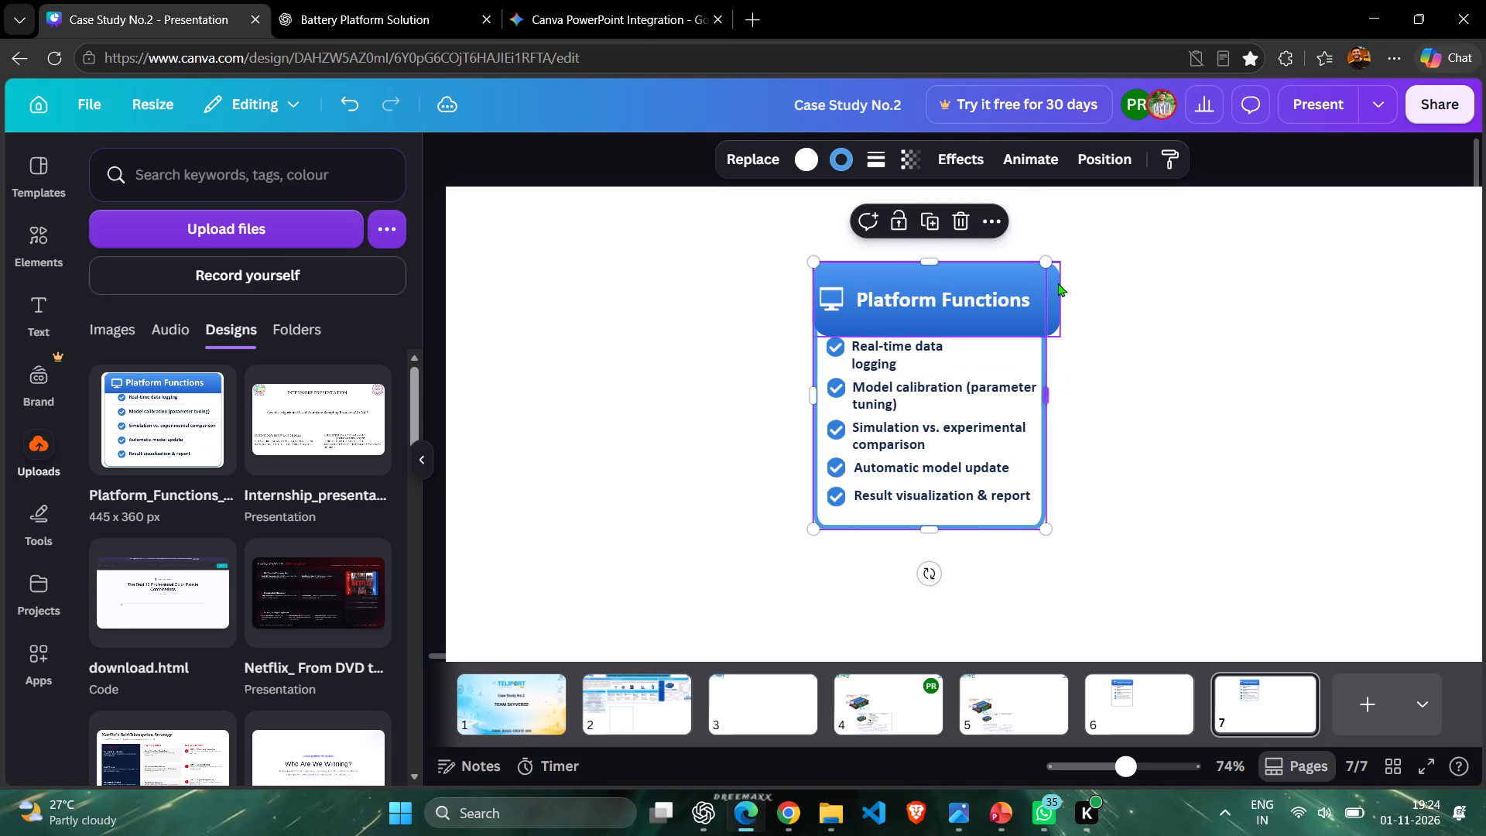
click(1058, 283)
drag(1061, 295, 1049, 295)
click(1127, 295)
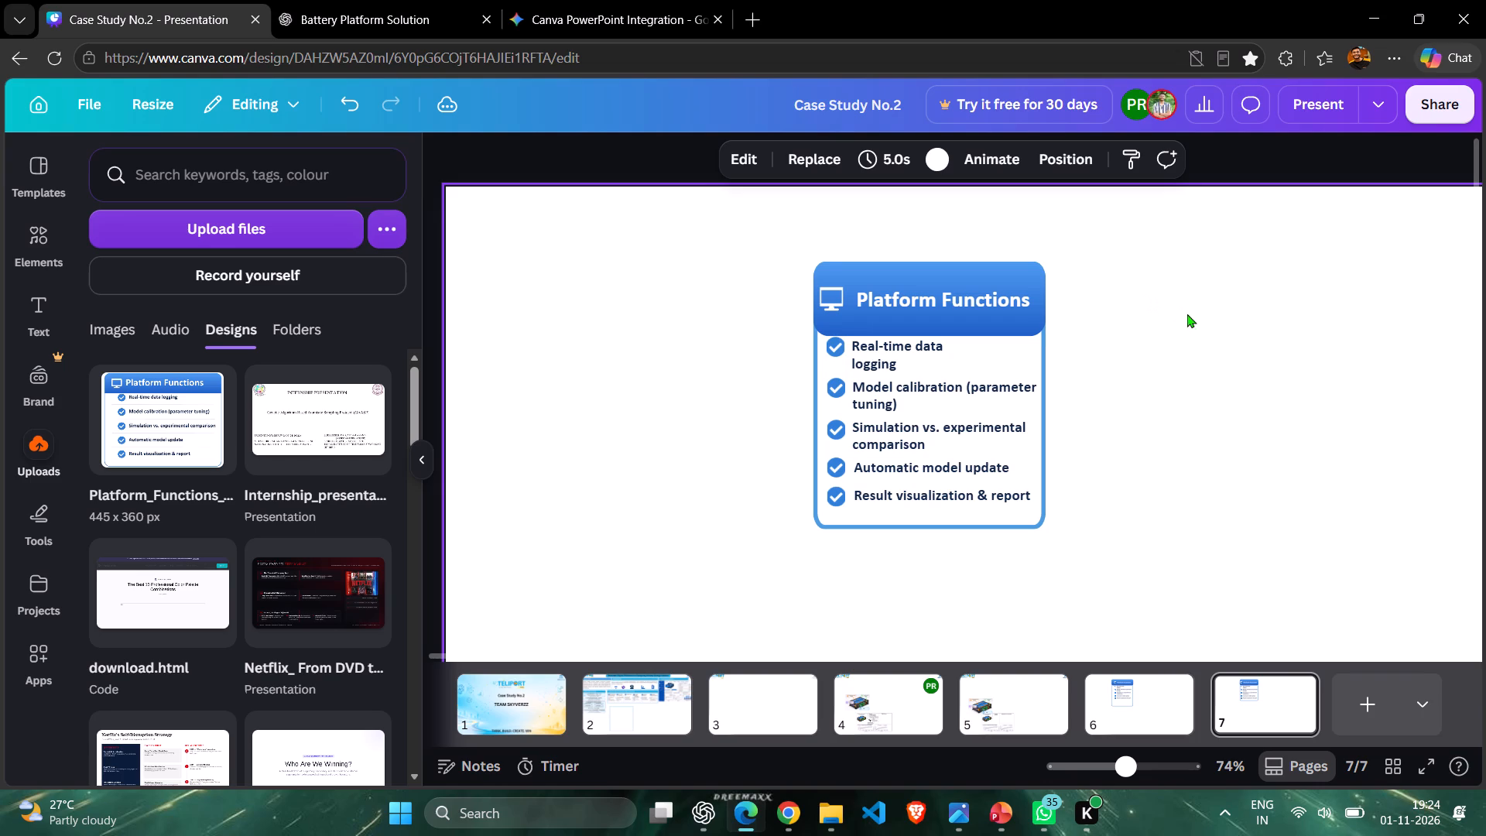
Reduce the height of the "Platform Functions" title's text box so the title sits higher in the blue header.
click(955, 323)
drag(943, 337, 947, 302)
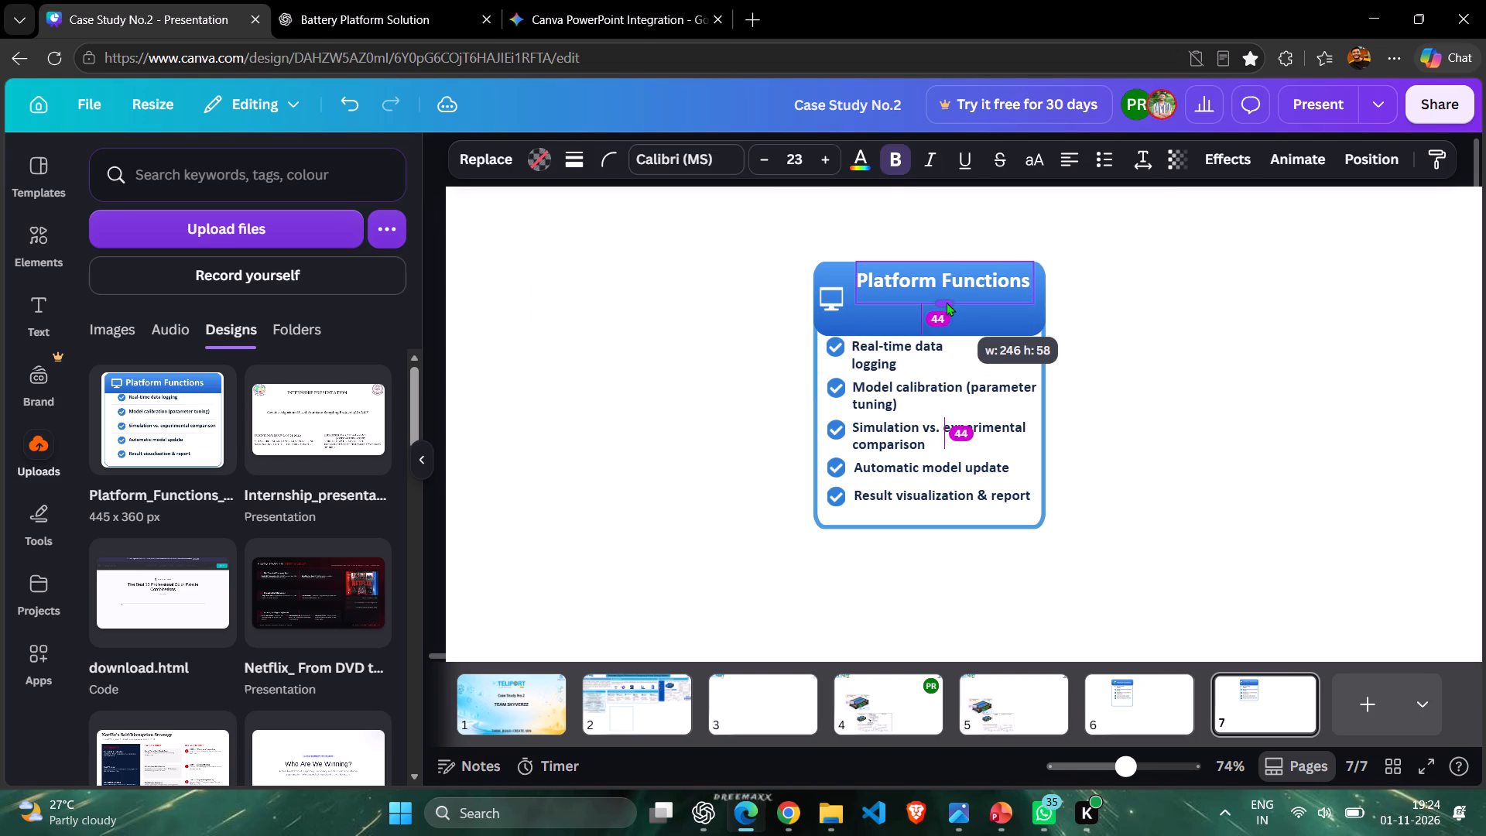
drag(947, 302, 947, 309)
Nudge the monitor icon up level with the title and right until it is centred above the check marks.
click(827, 300)
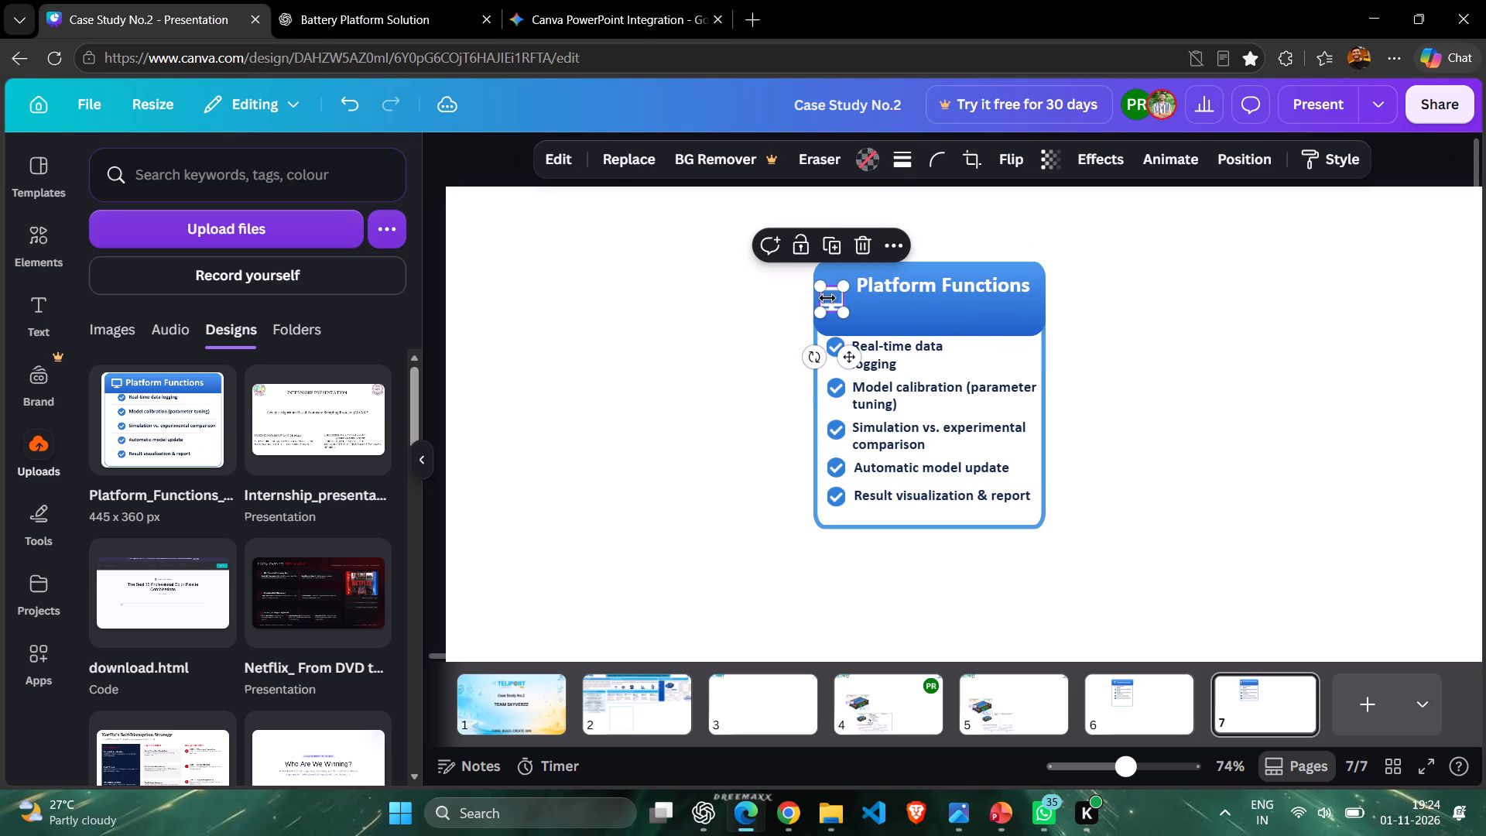
key(Up)
key(Up)
key(Up)
key(Up)
key(Up)
key(Up)
key(Up)
key(Up)
key(Up)
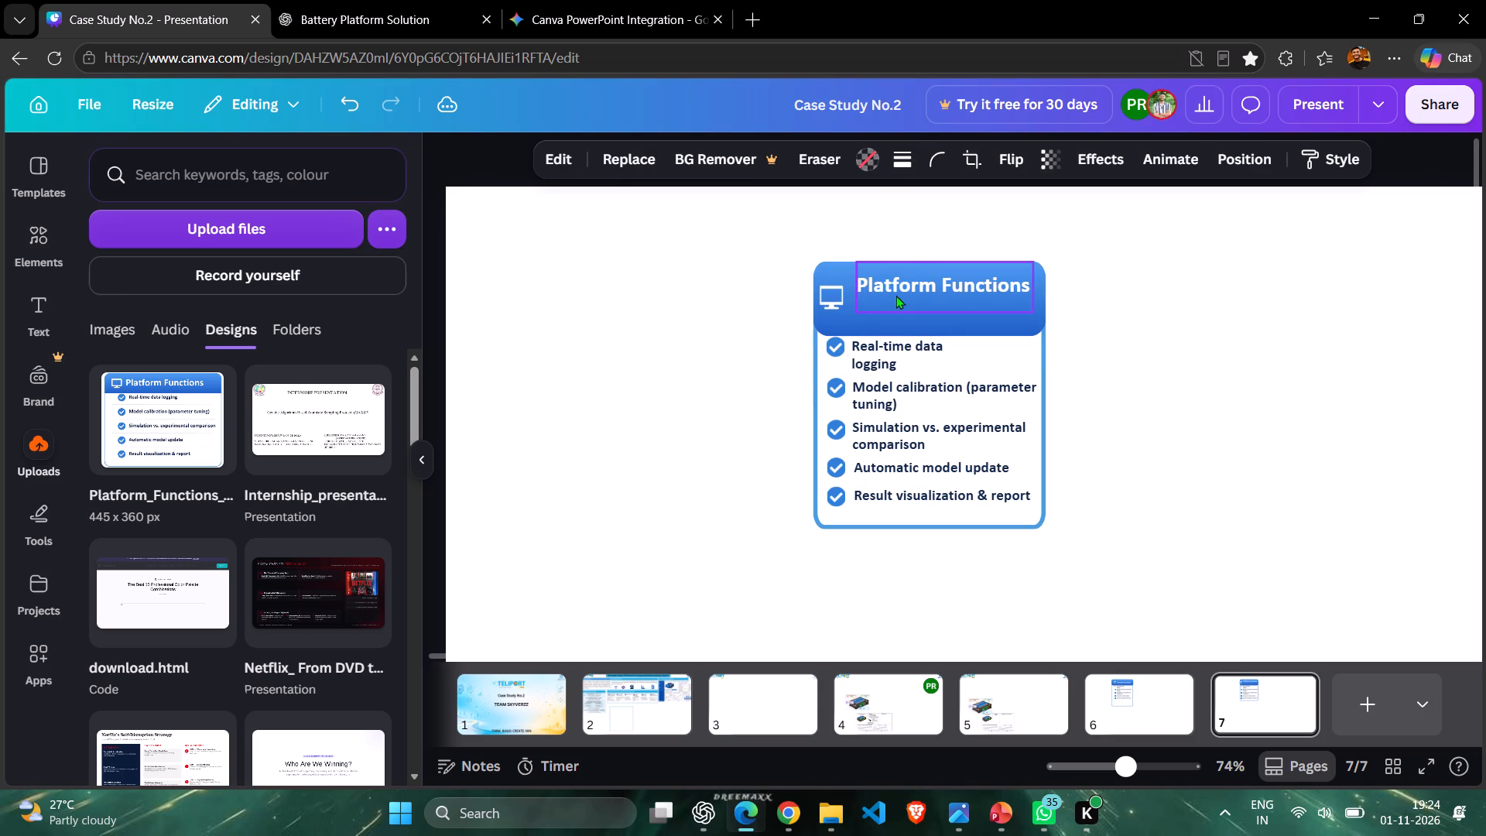
key(Up)
key(Up)
key(Up)
key(Up)
key(Up)
key(Up)
key(Up)
key(Up)
key(Up)
key(Right)
key(Right)
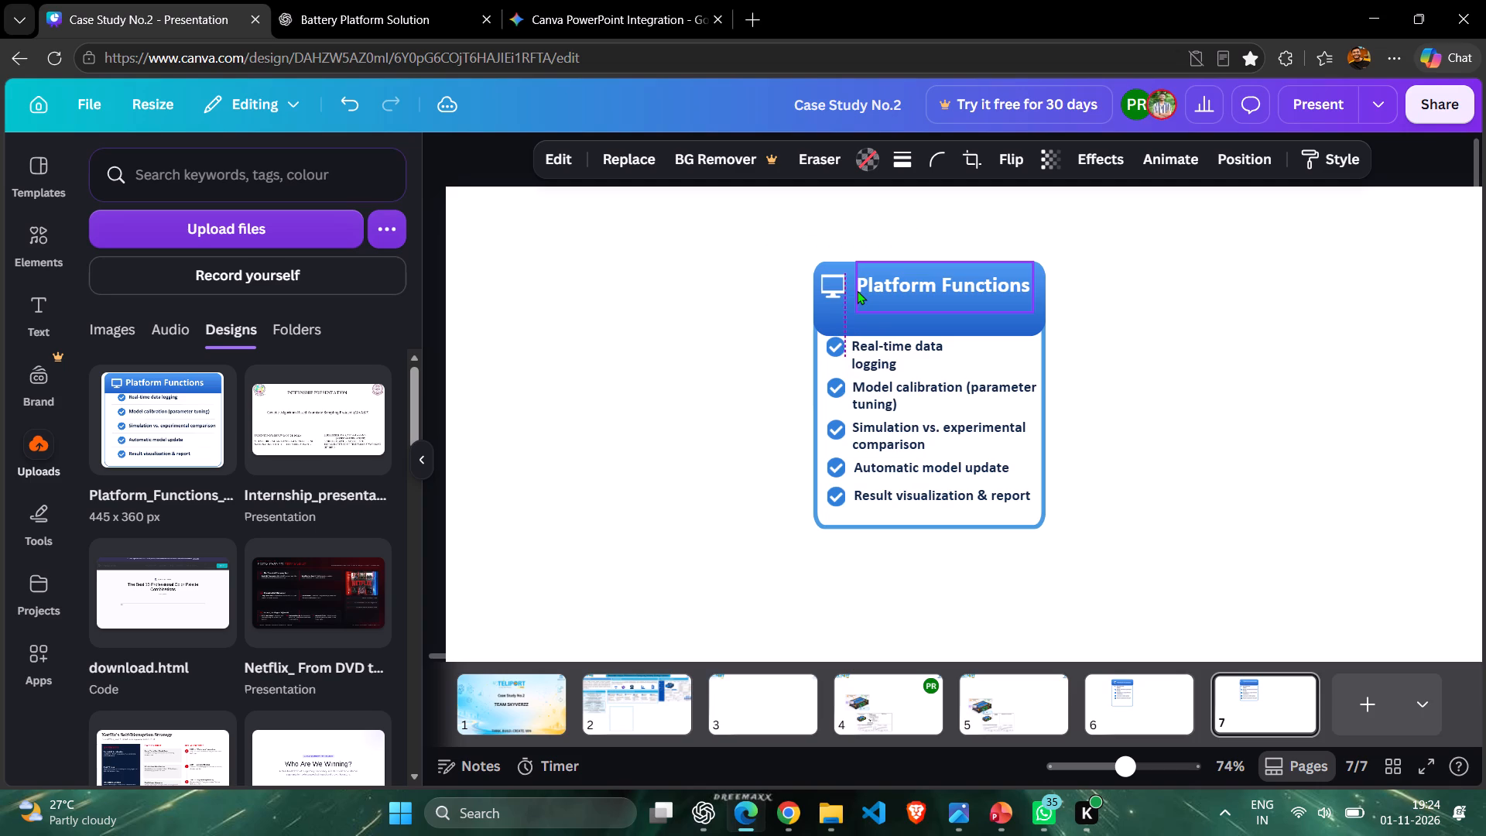
key(Right)
key(Right)
key(Right)
key(Right)
click(1166, 324)
Reduce the blue header's height from its bottom edge until it ends just below the "Platform Functions" title.
click(963, 310)
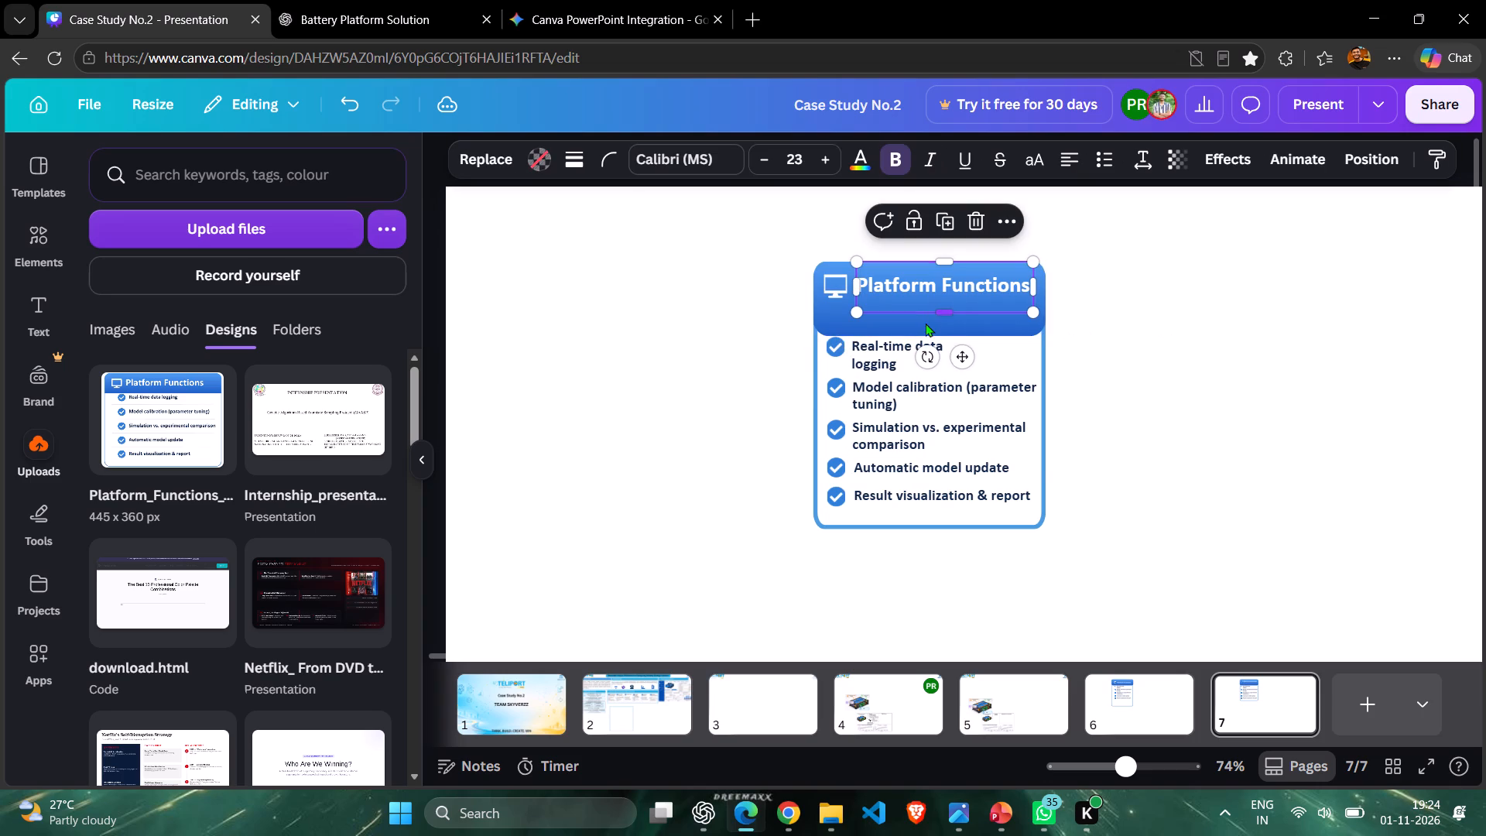
click(928, 341)
click(1145, 335)
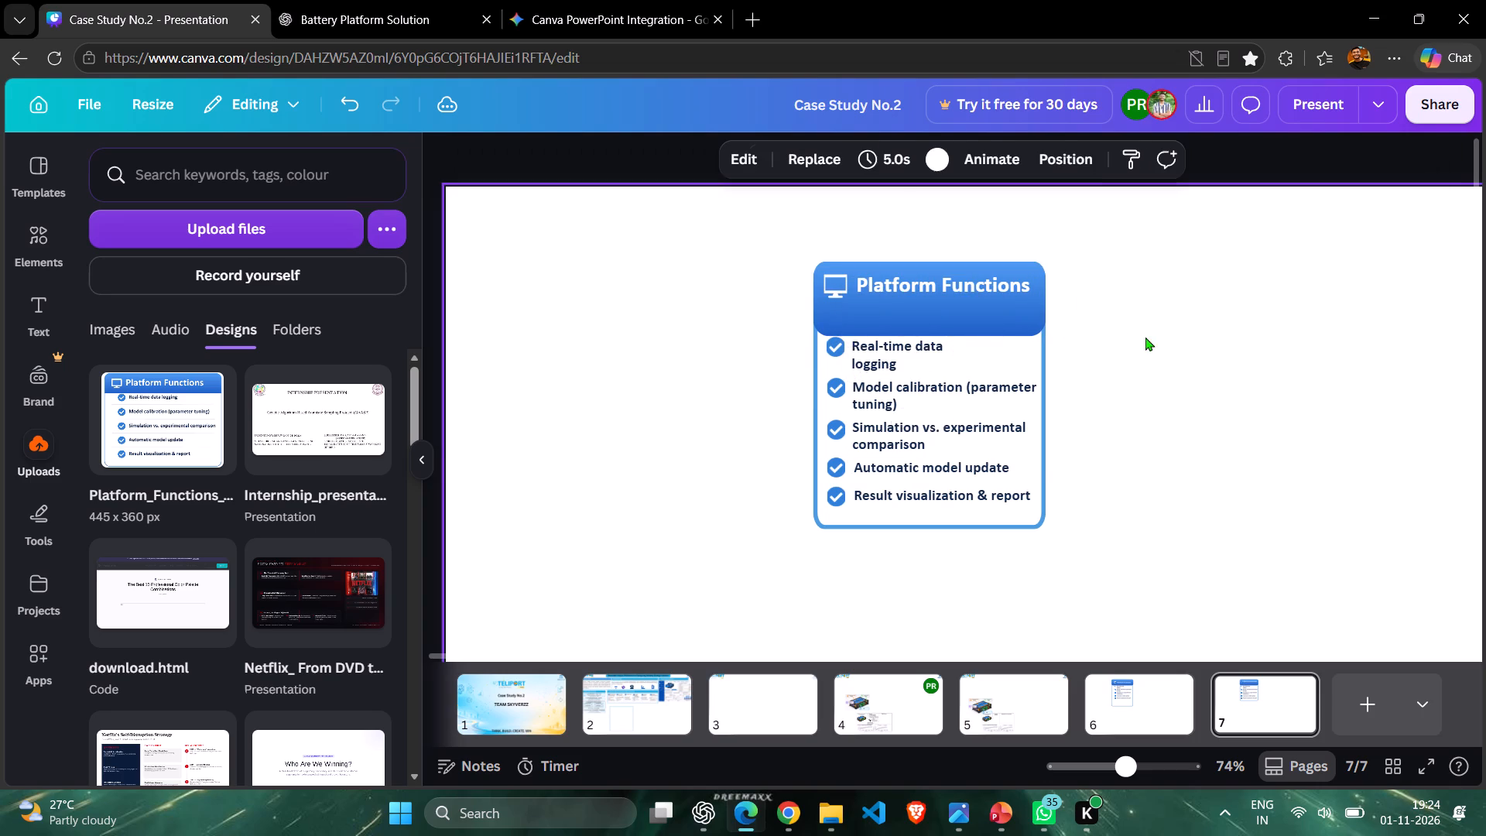
click(931, 318)
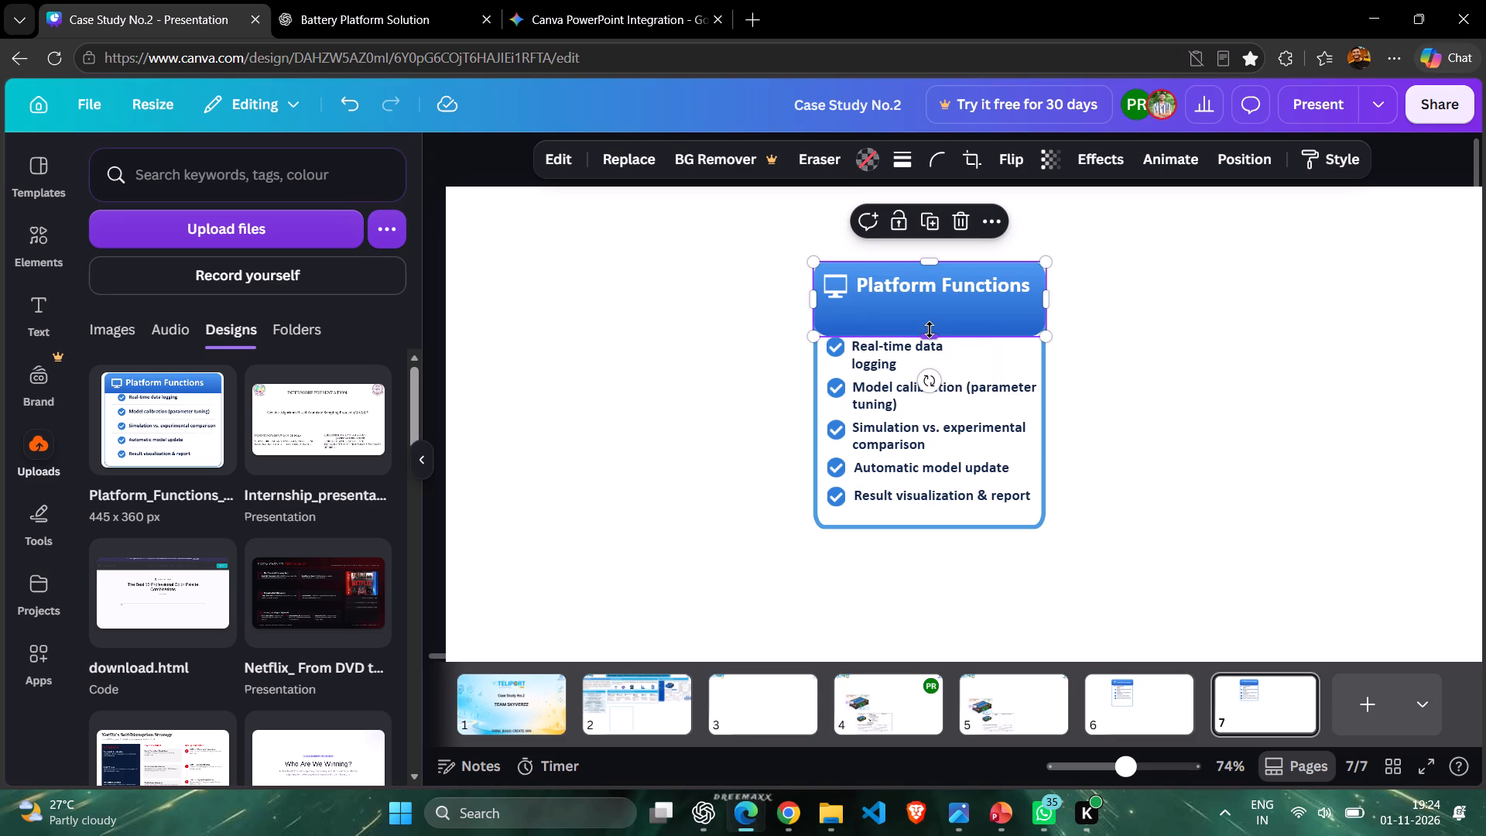
drag(930, 330, 930, 311)
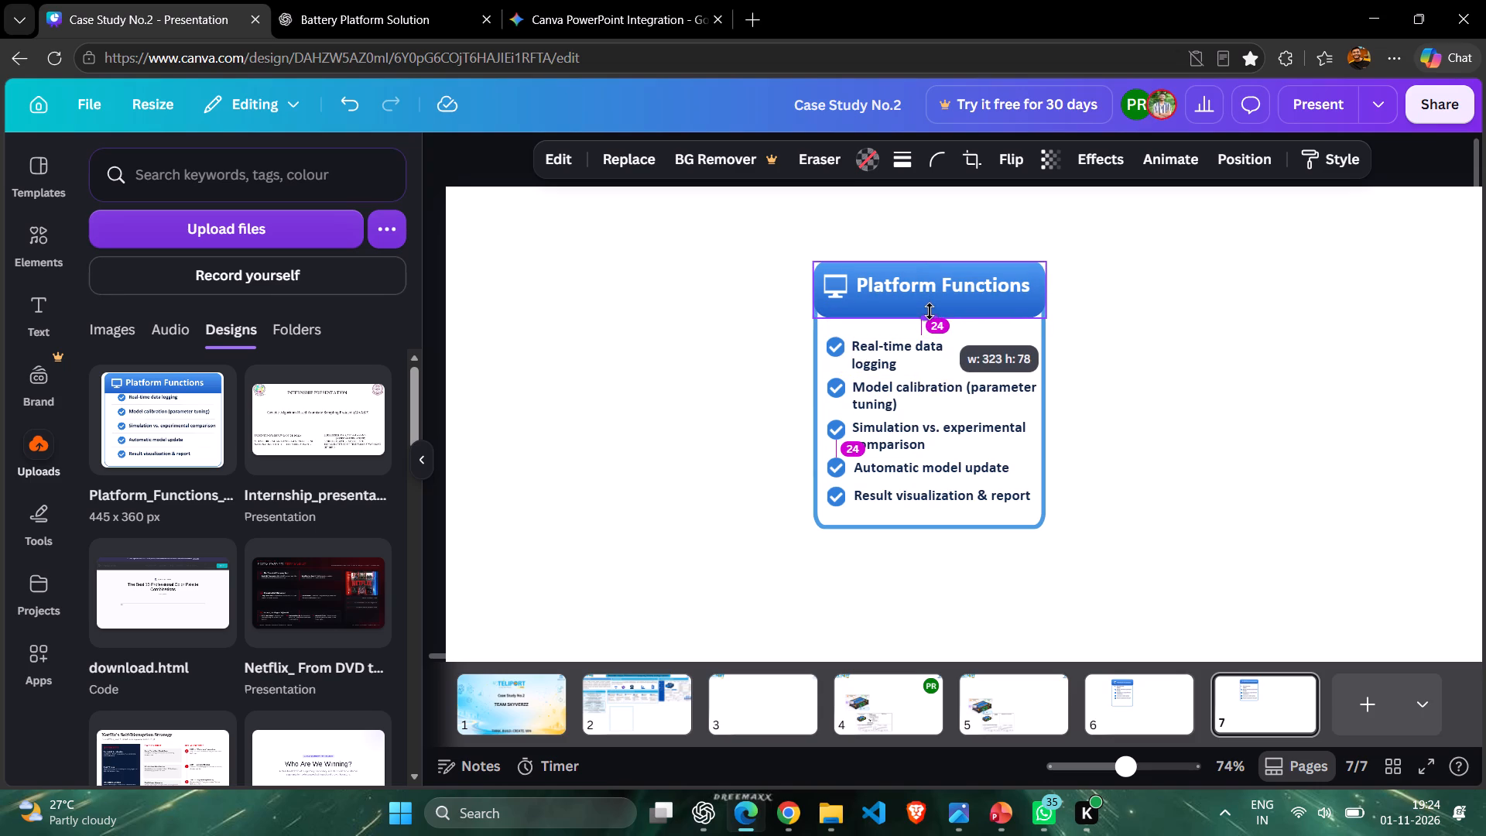
drag(930, 311, 938, 306)
click(1135, 341)
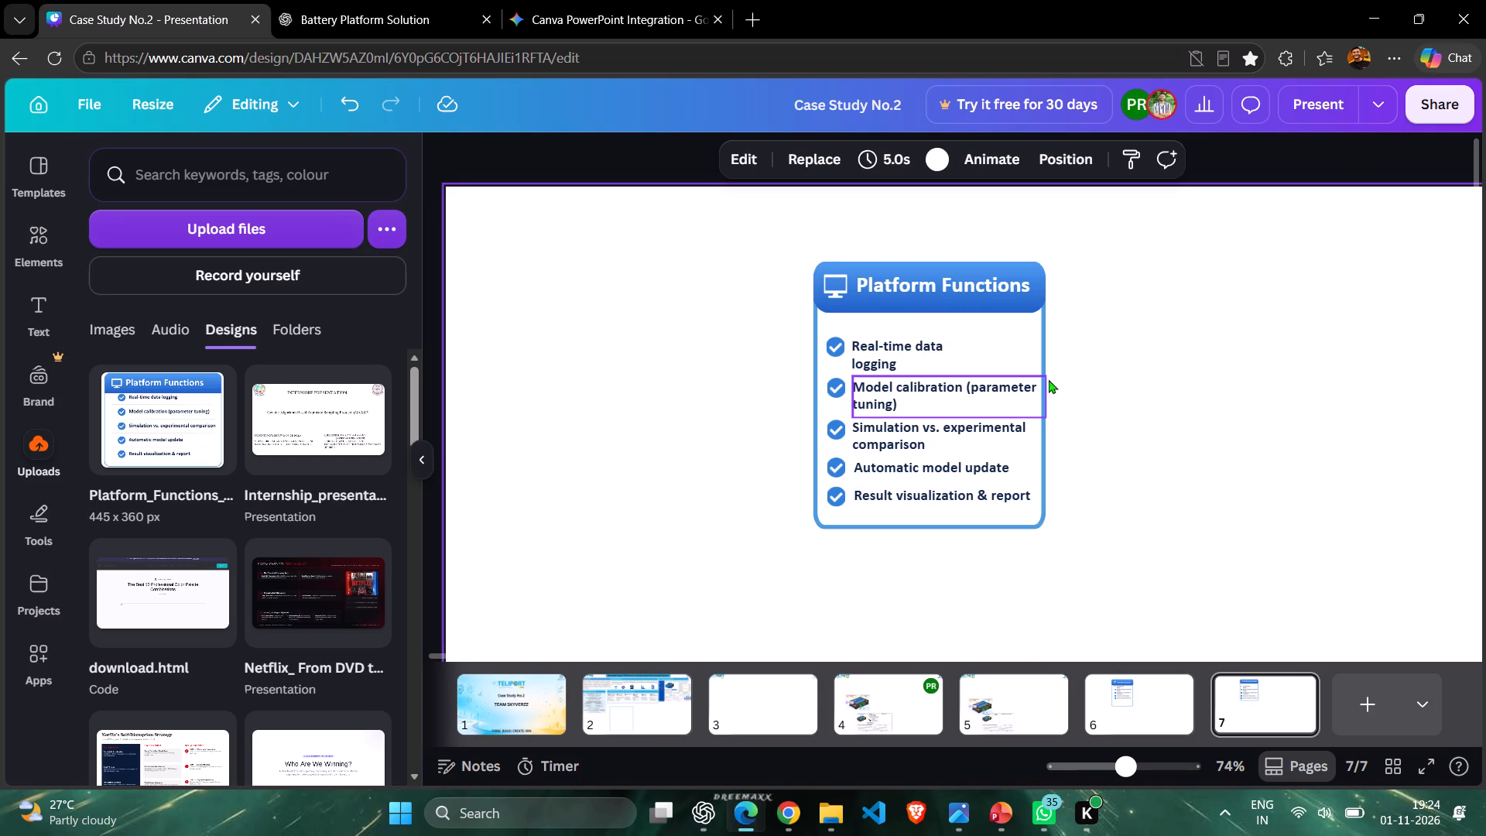
Group all five checklist texts together with their check marks.
ctrl+click(884, 357)
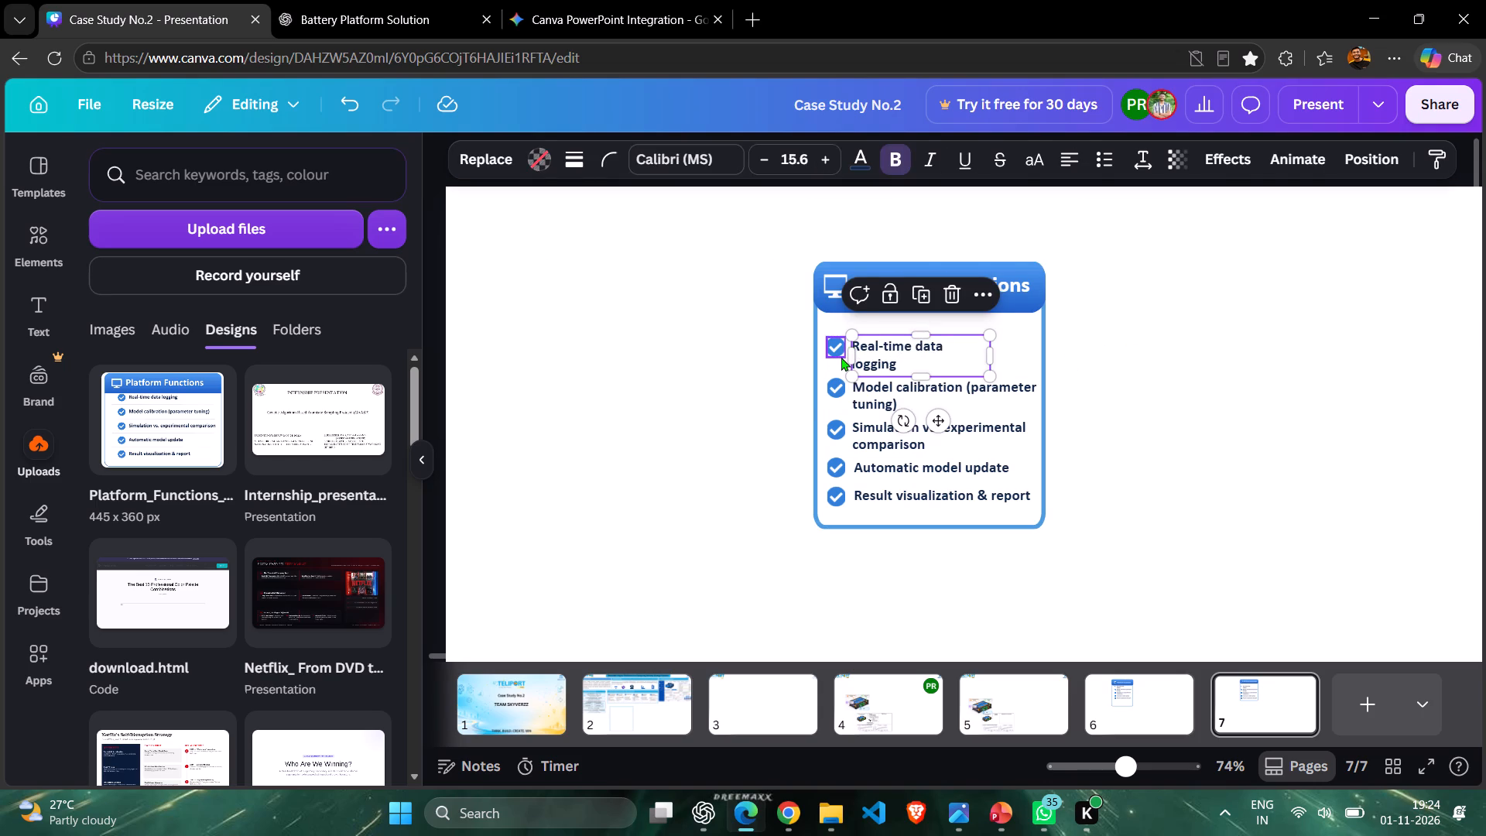
ctrl+click(841, 357)
ctrl+click(868, 358)
shift+click(839, 340)
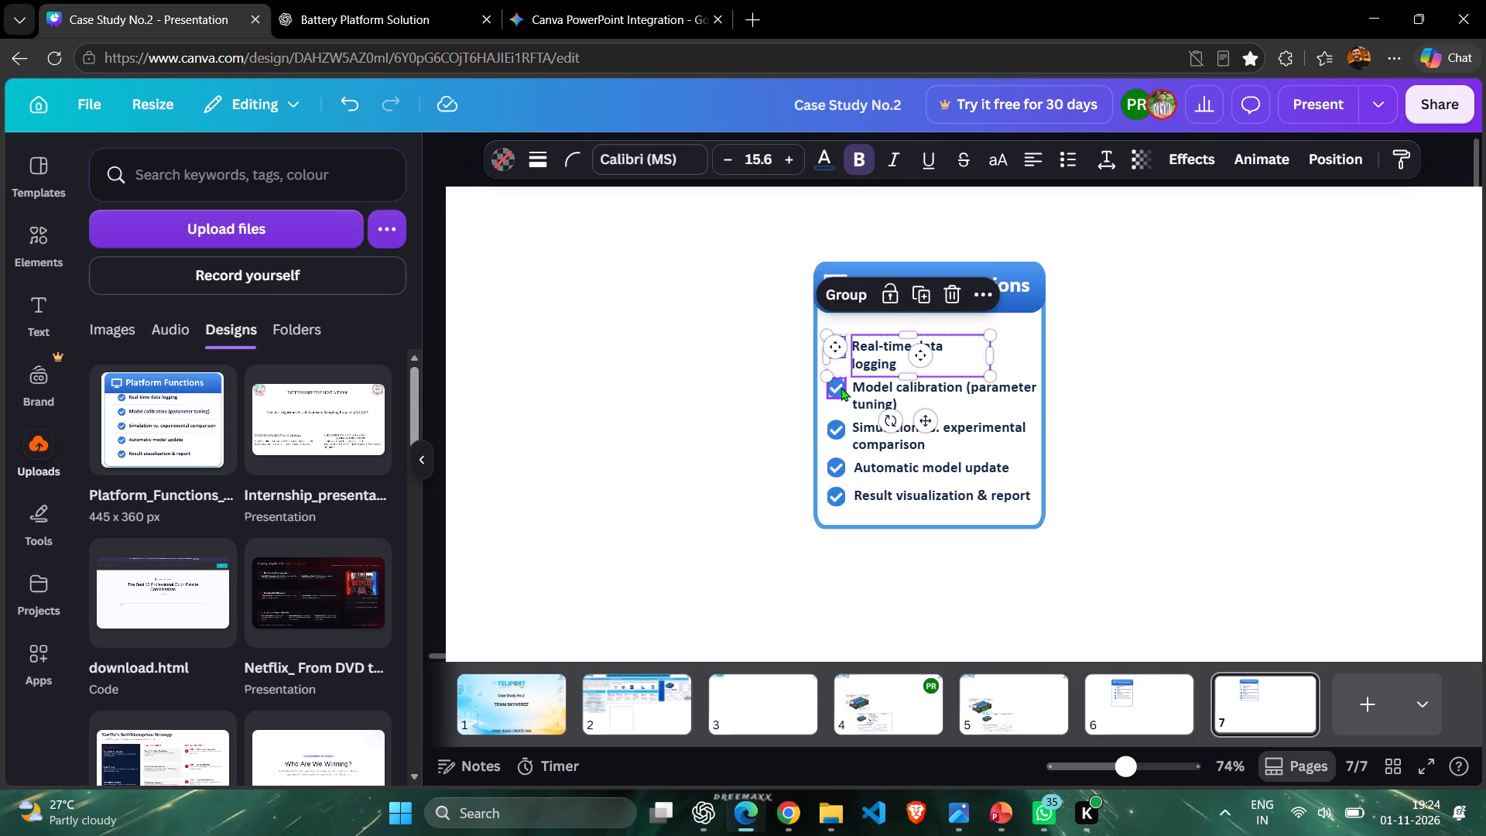
shift+click(841, 388)
shift+click(913, 389)
shift+click(895, 440)
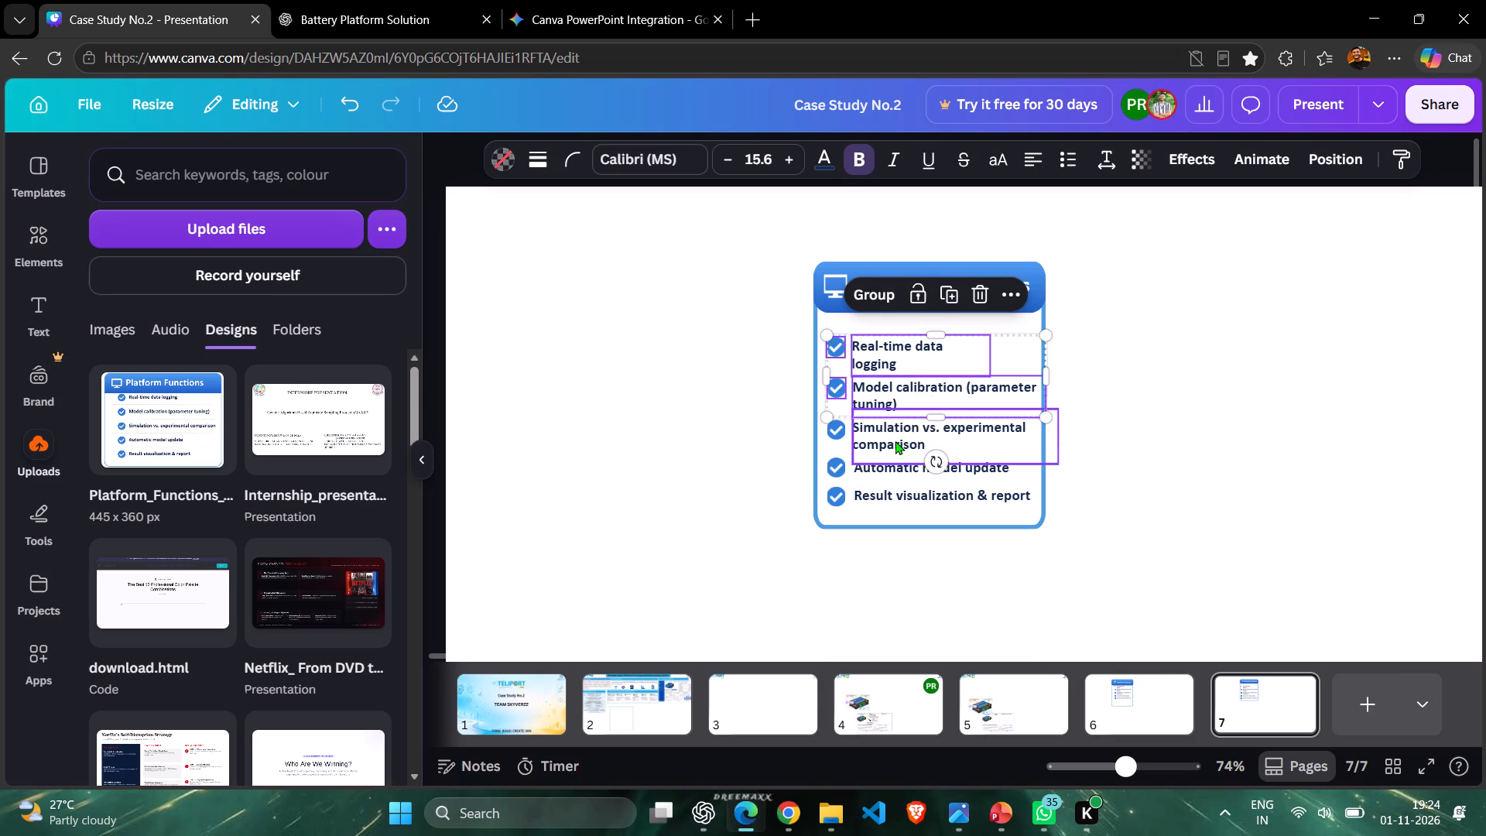
shift+click(839, 429)
shift+click(837, 469)
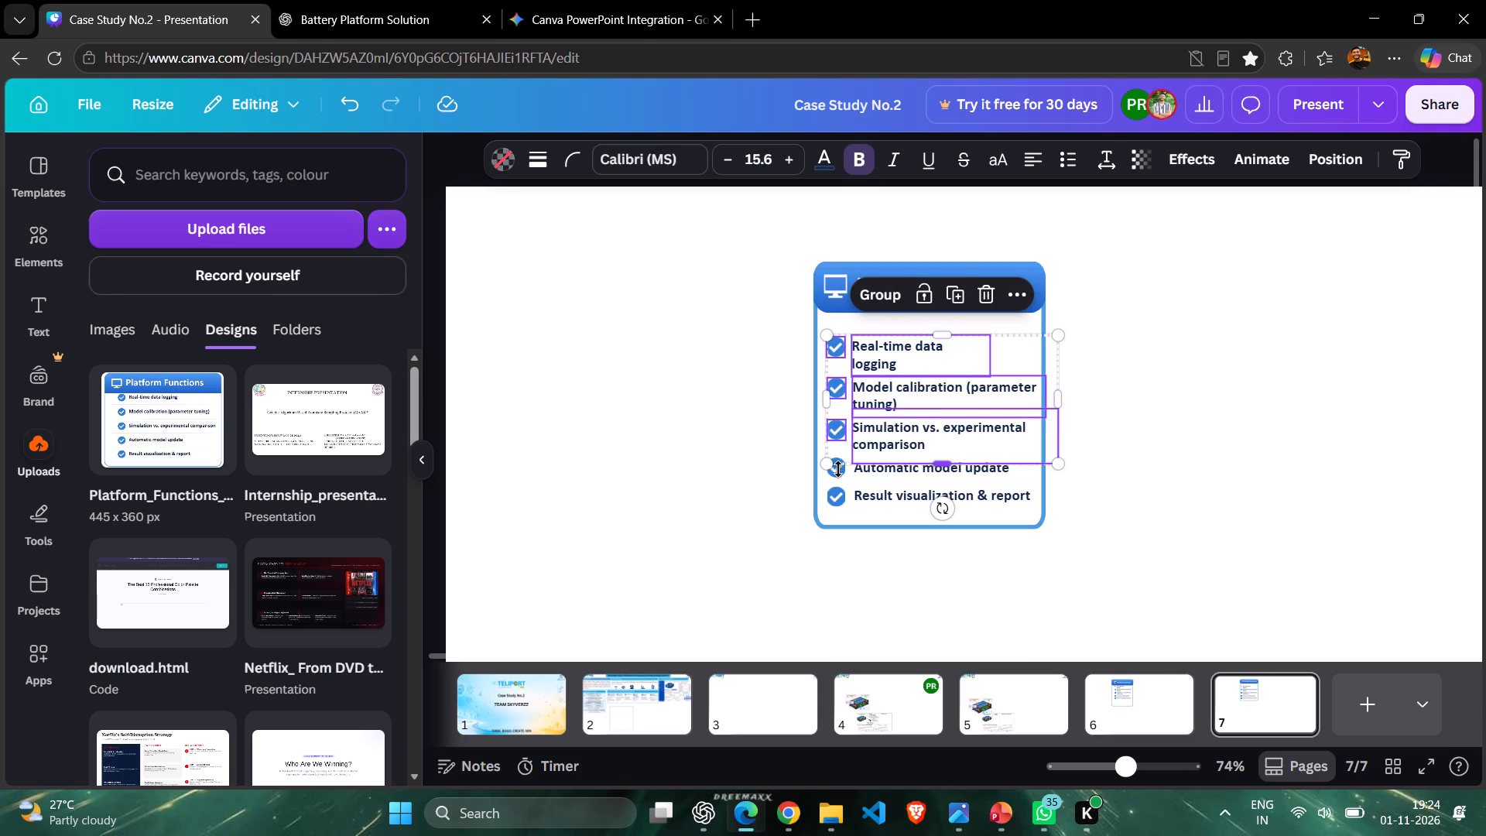
shift+click(903, 478)
shift+click(873, 468)
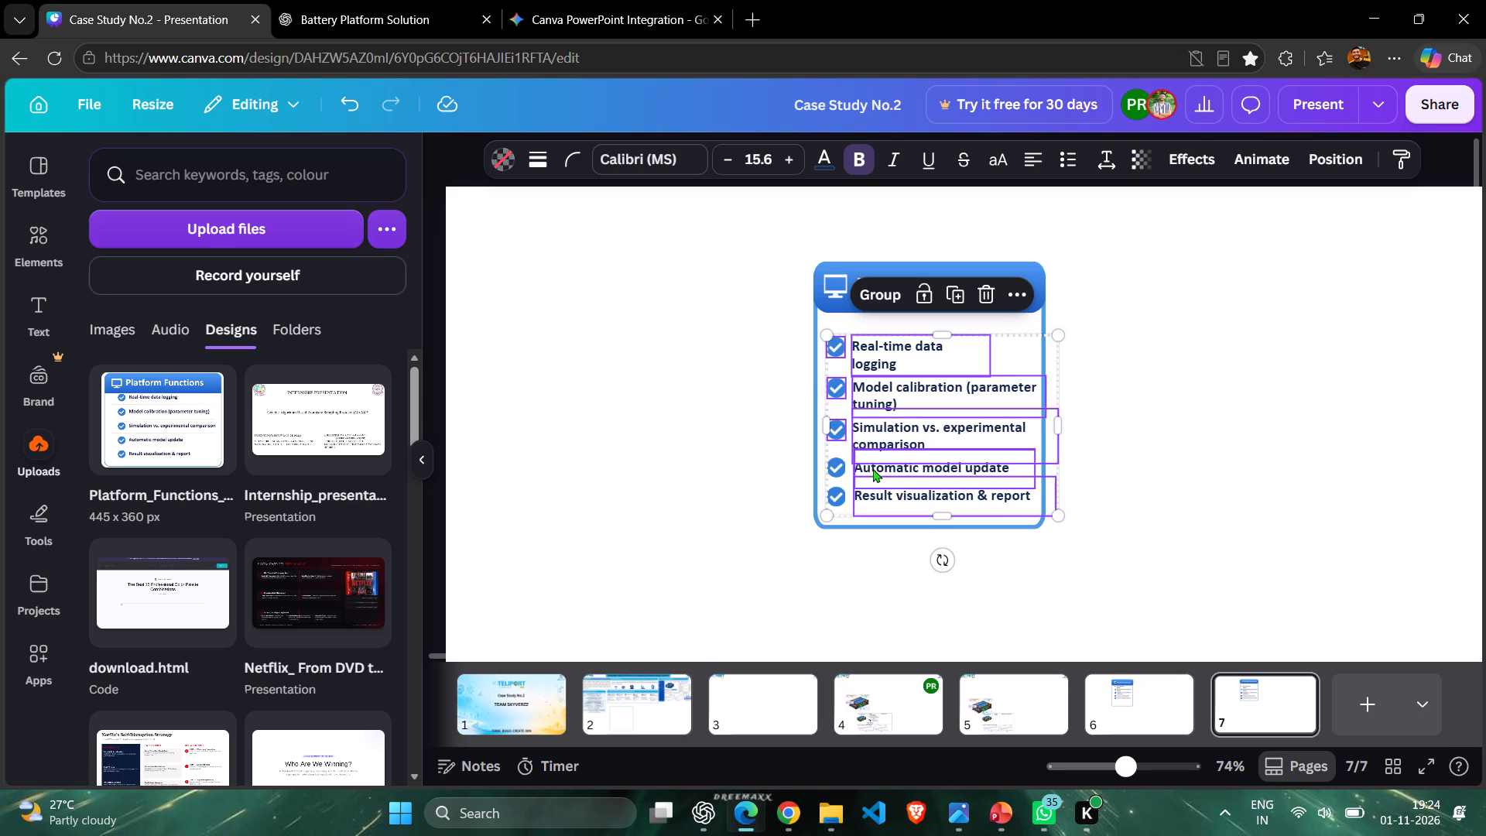
shift+click(833, 467)
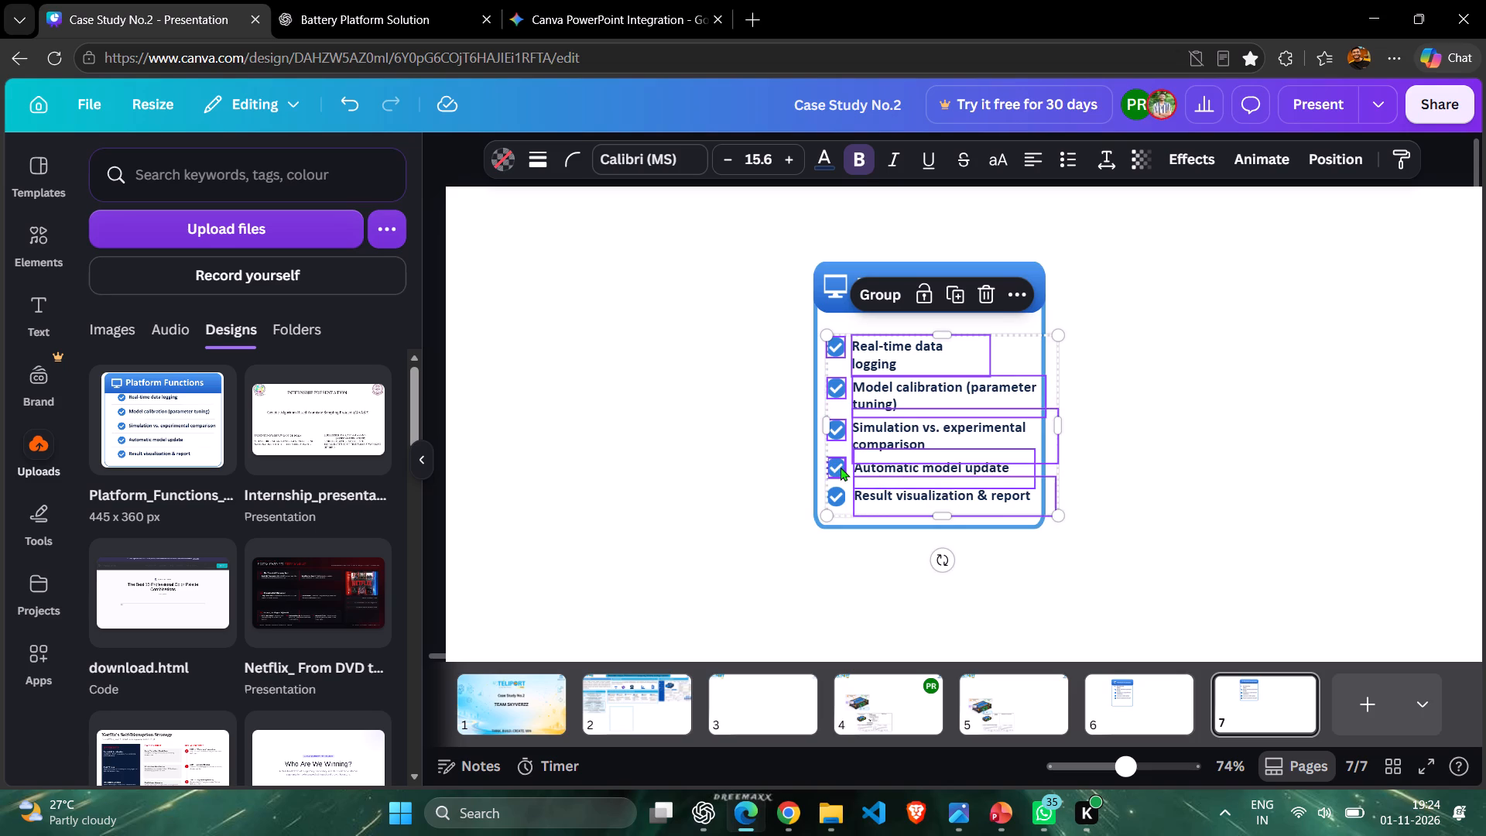
shift+click(841, 467)
shift+click(841, 496)
click(882, 289)
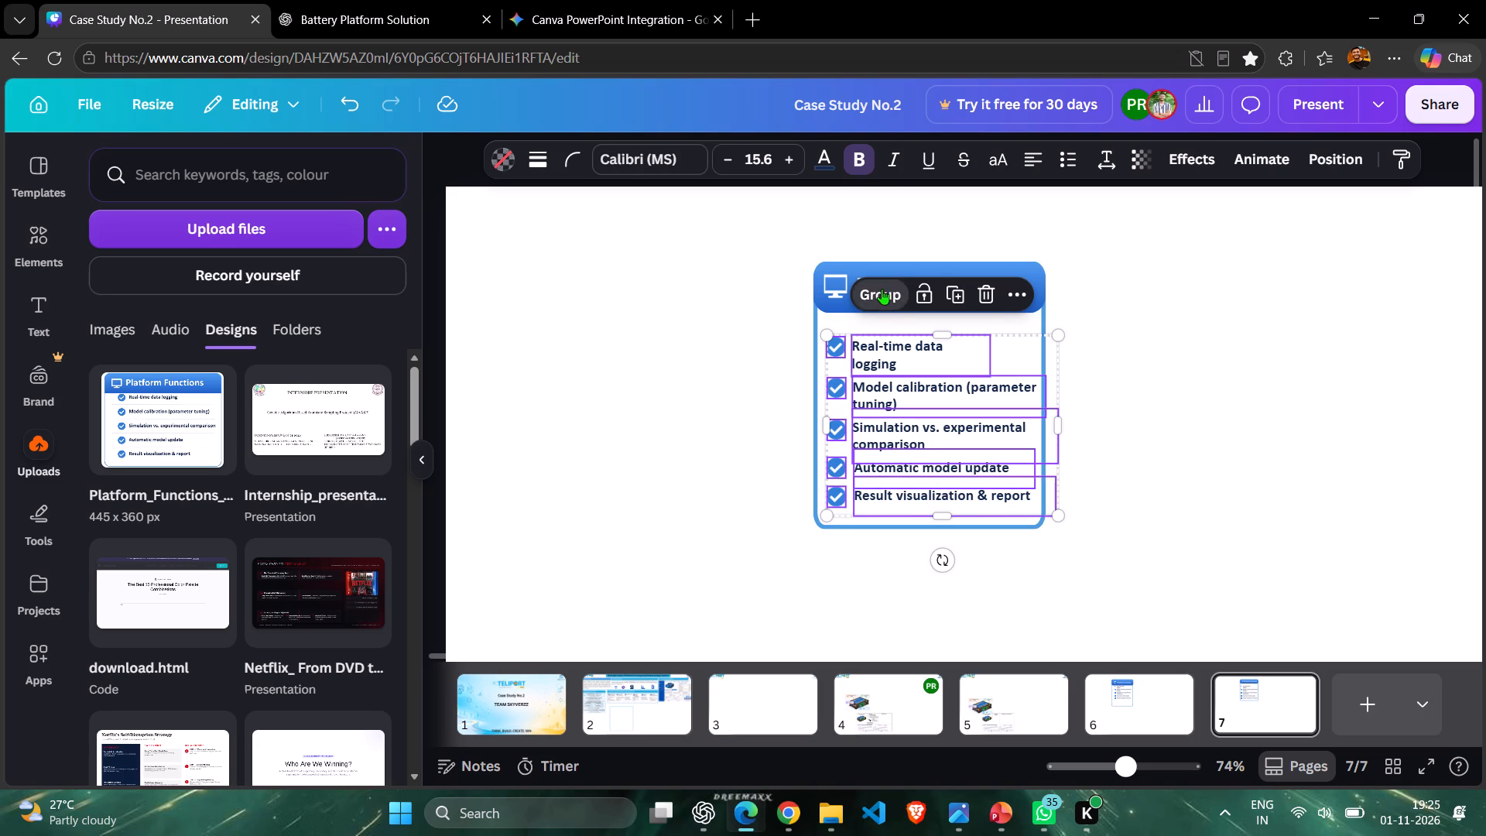
Move the grouped checklist up to sit directly beneath the blue header, aligned with the left edge of the monitor icon.
drag(988, 362, 985, 354)
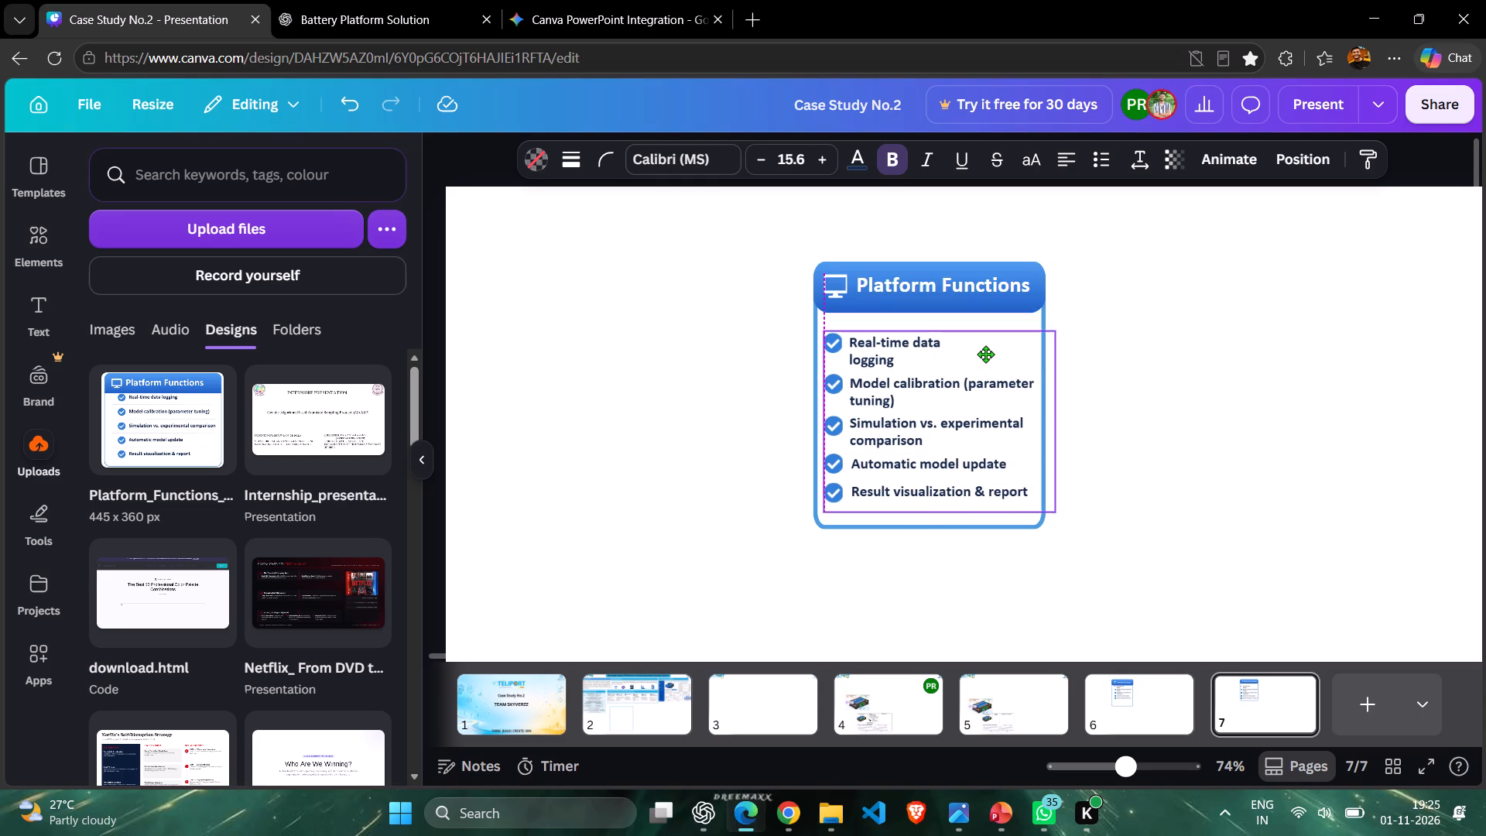
drag(985, 354, 985, 348)
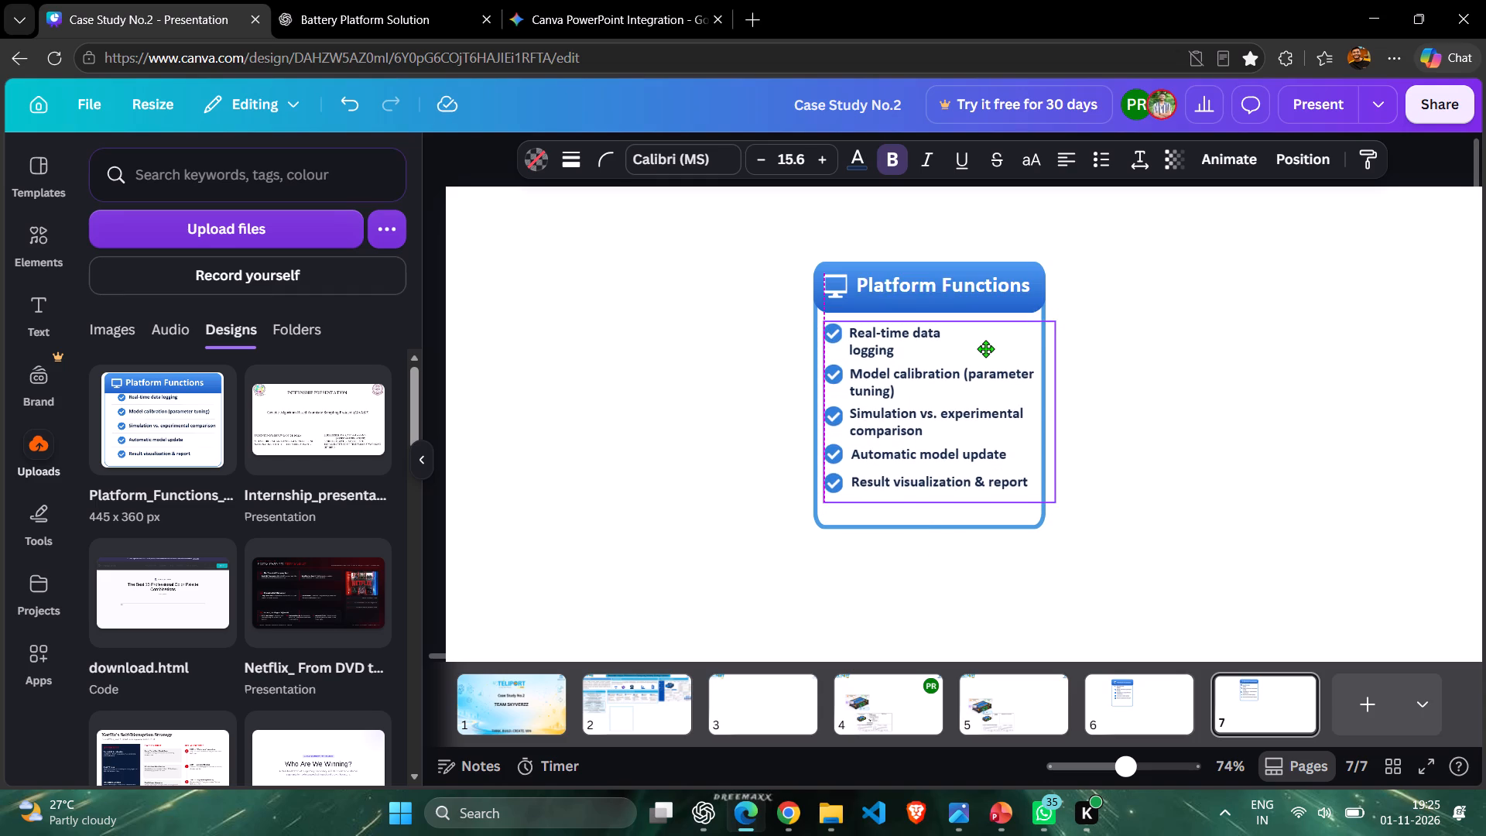
drag(985, 348, 990, 344)
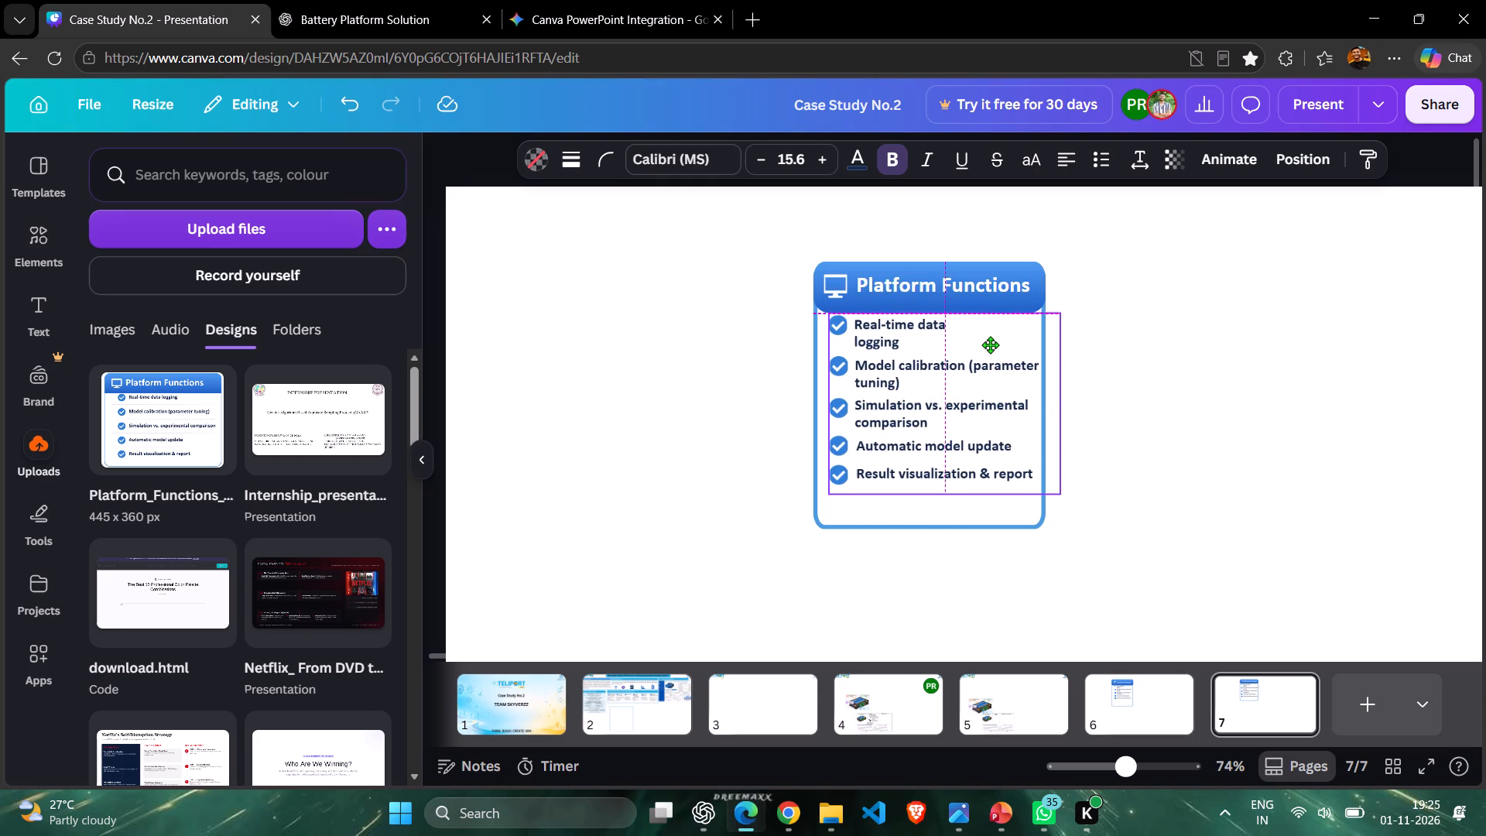
drag(990, 344, 991, 344)
click(1142, 345)
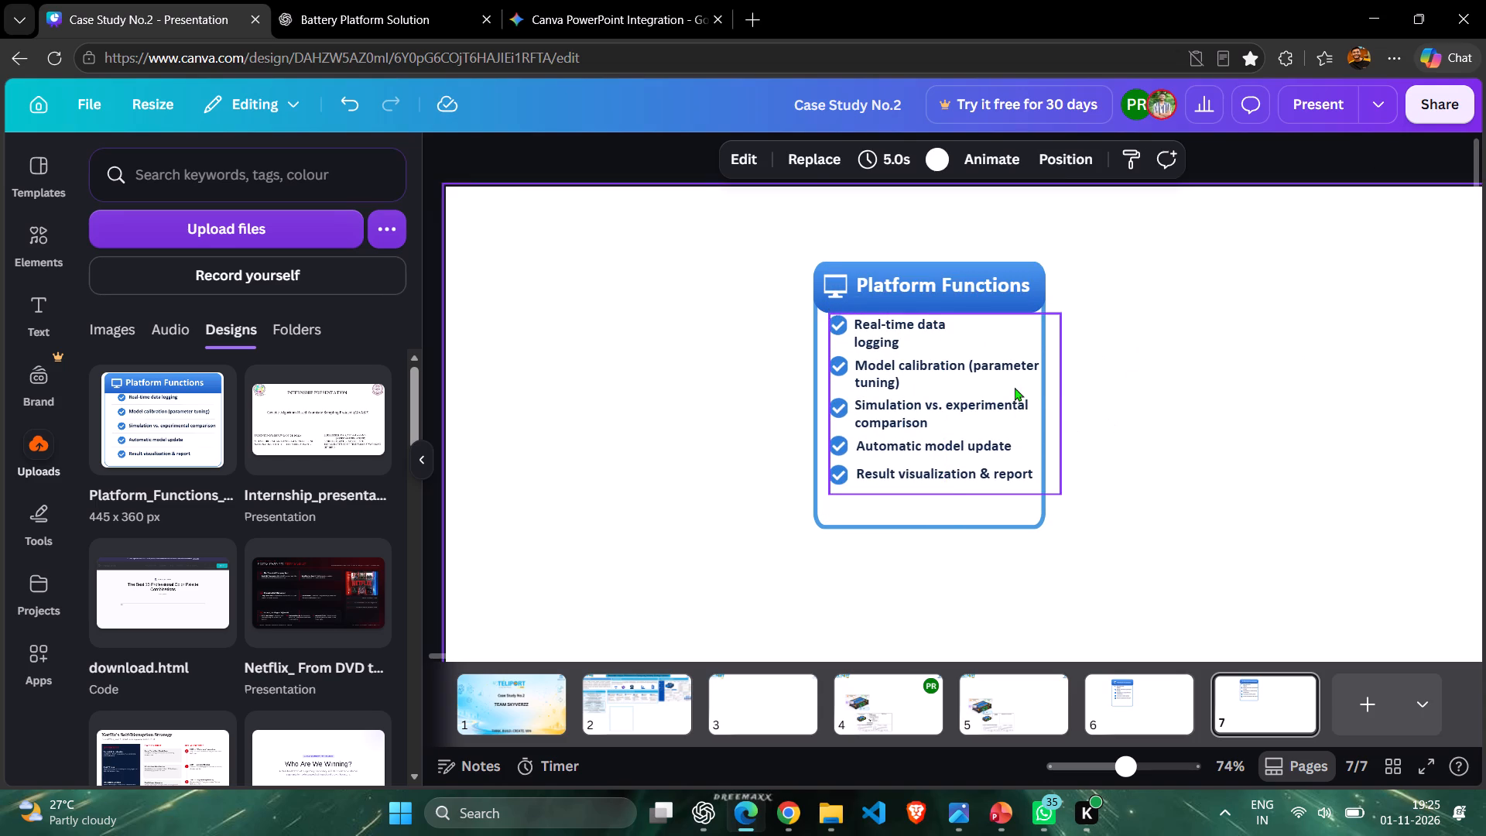
click(1015, 387)
click(1057, 392)
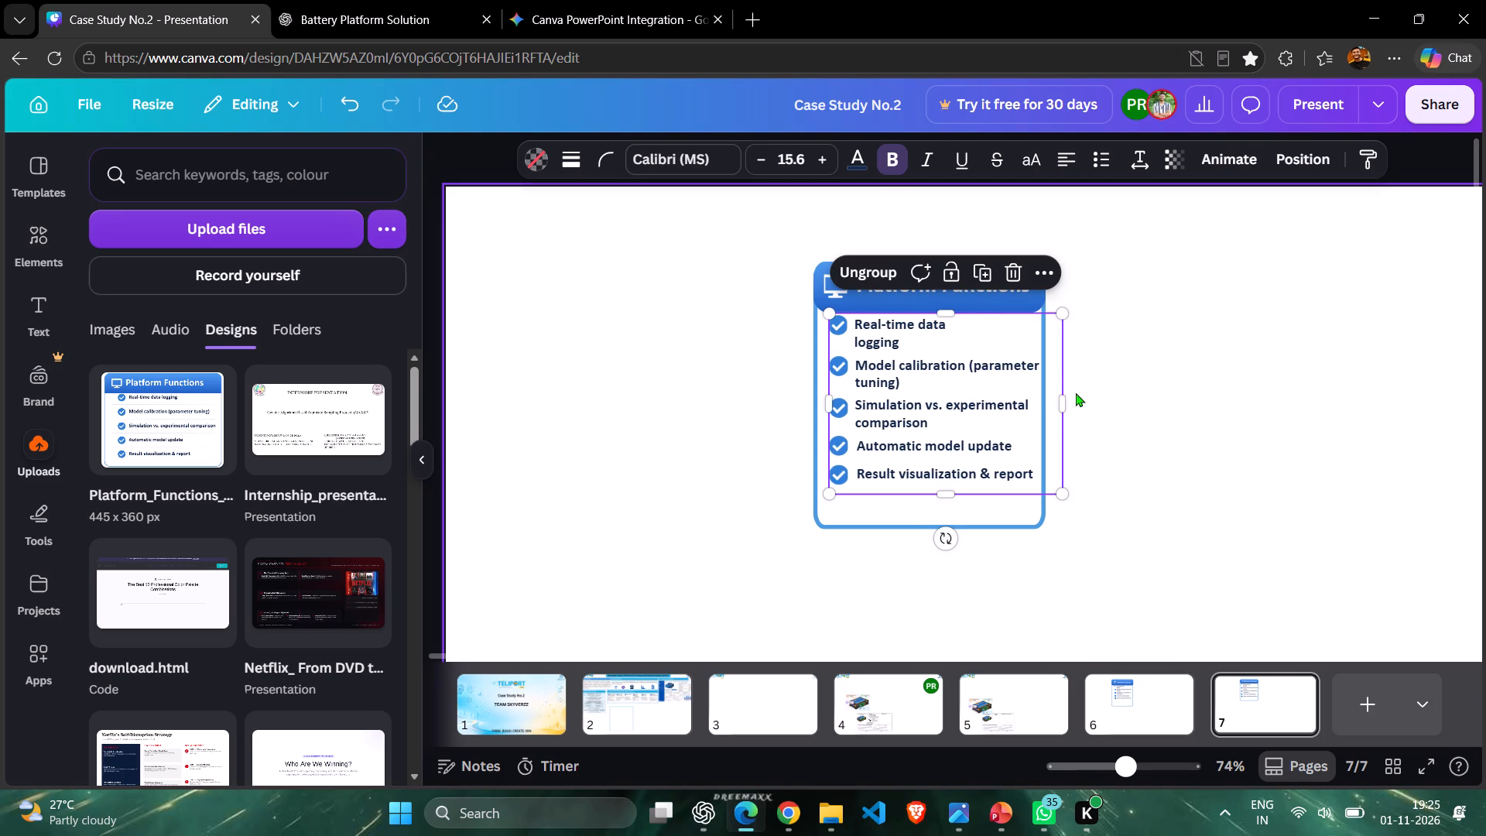
click(964, 341)
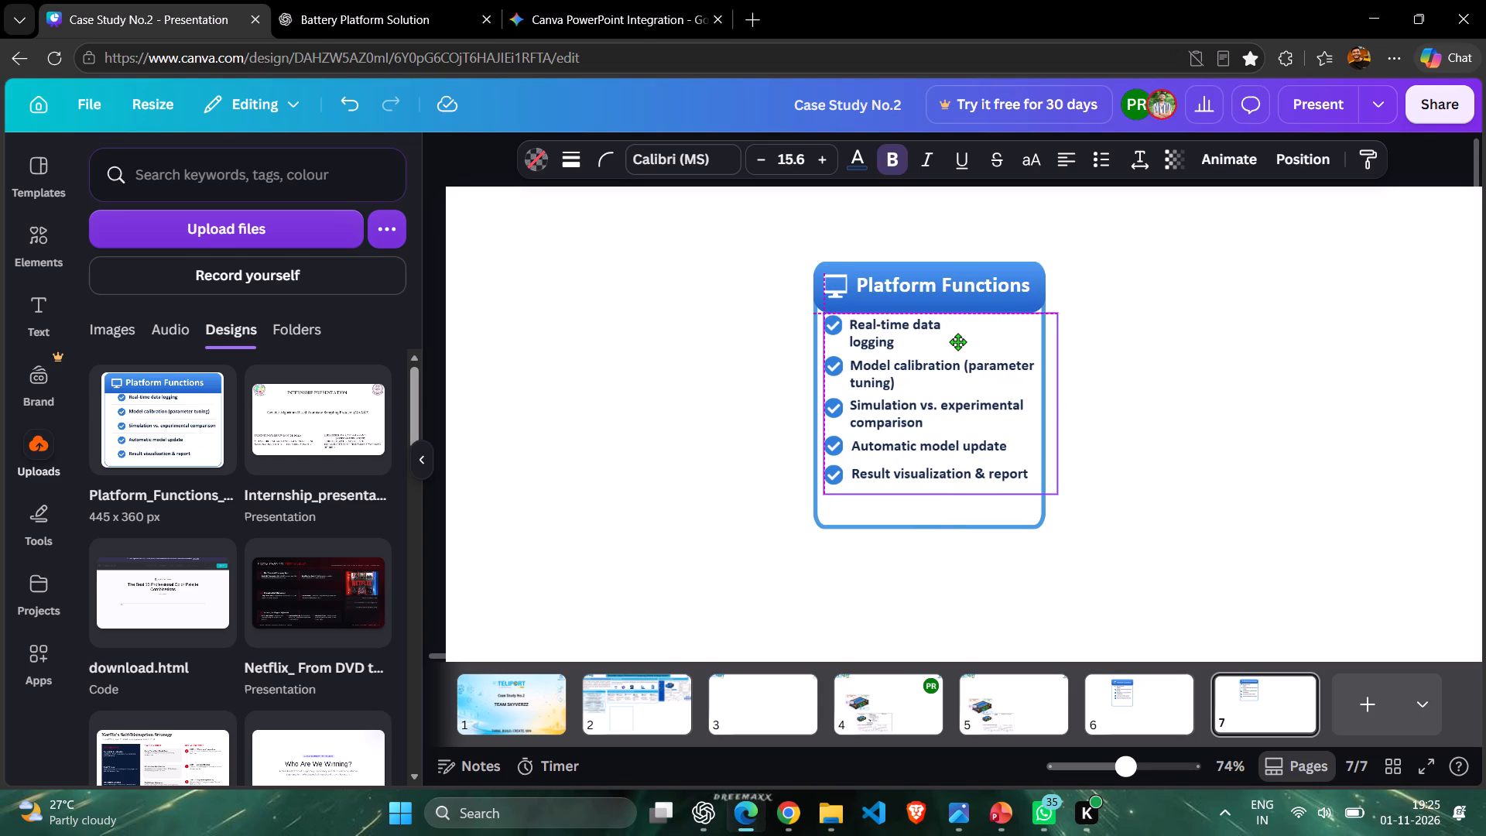
click(1120, 341)
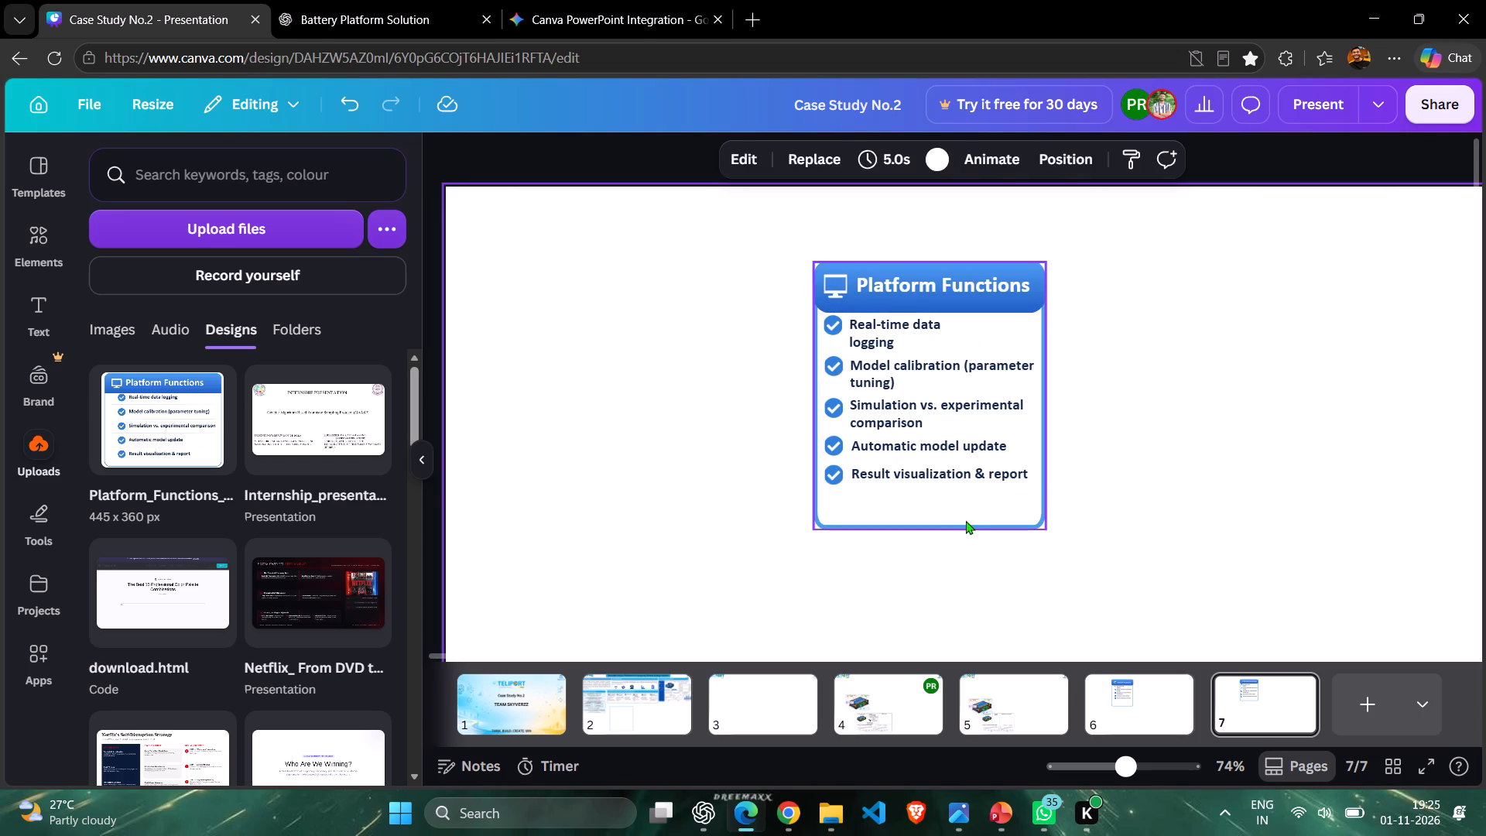
Shorten the white frame from its bottom edge until it ends just below "Result visualization & report".
click(965, 520)
drag(936, 529, 935, 498)
click(1128, 407)
Examine the Platform Function area on page 5 for comparison, and return to the card on page 7.
click(1049, 714)
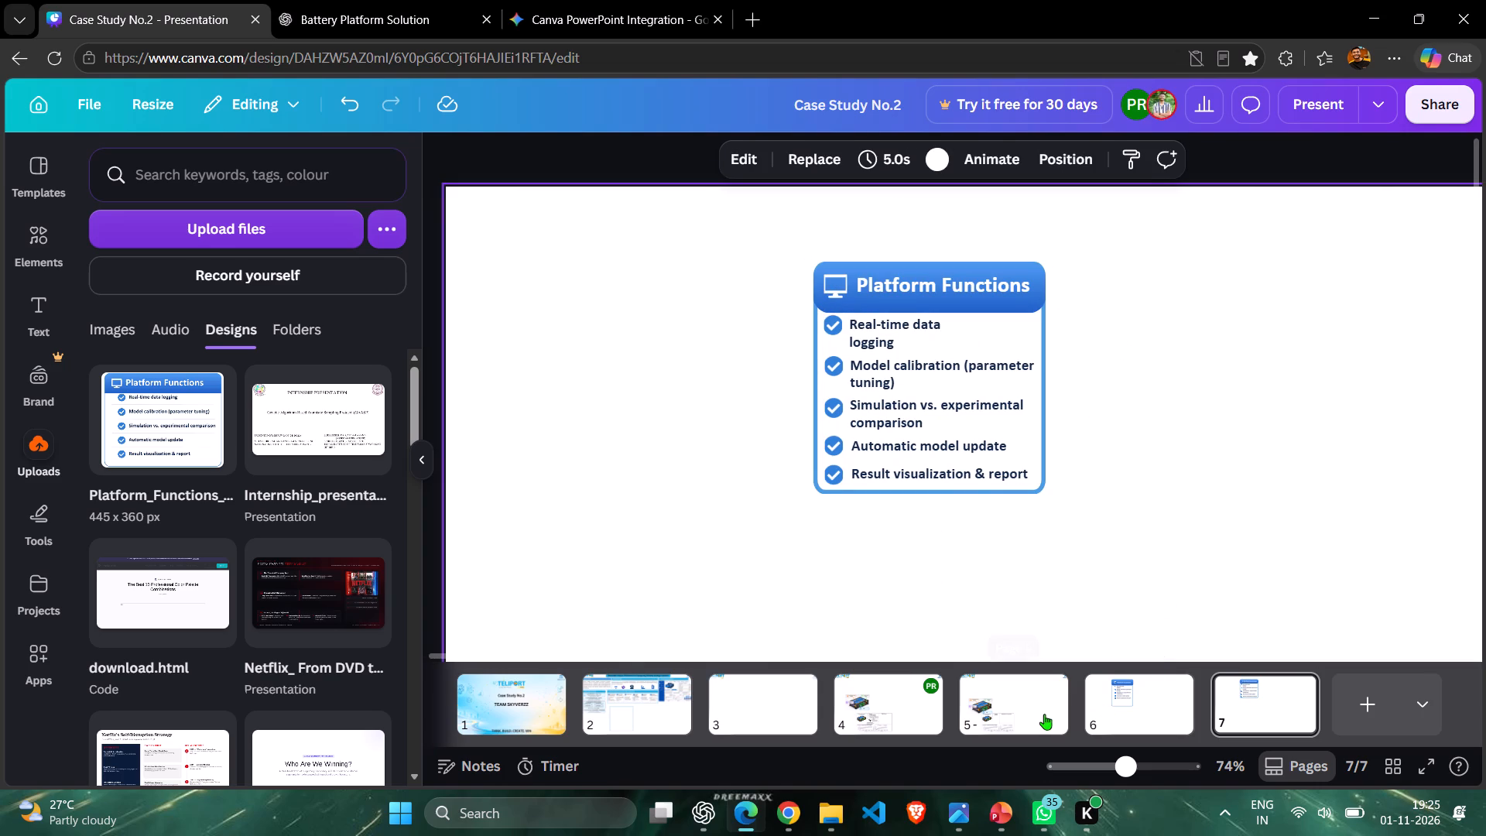
scroll(1008, 540, down, 2)
scroll(1234, 466, up, 1)
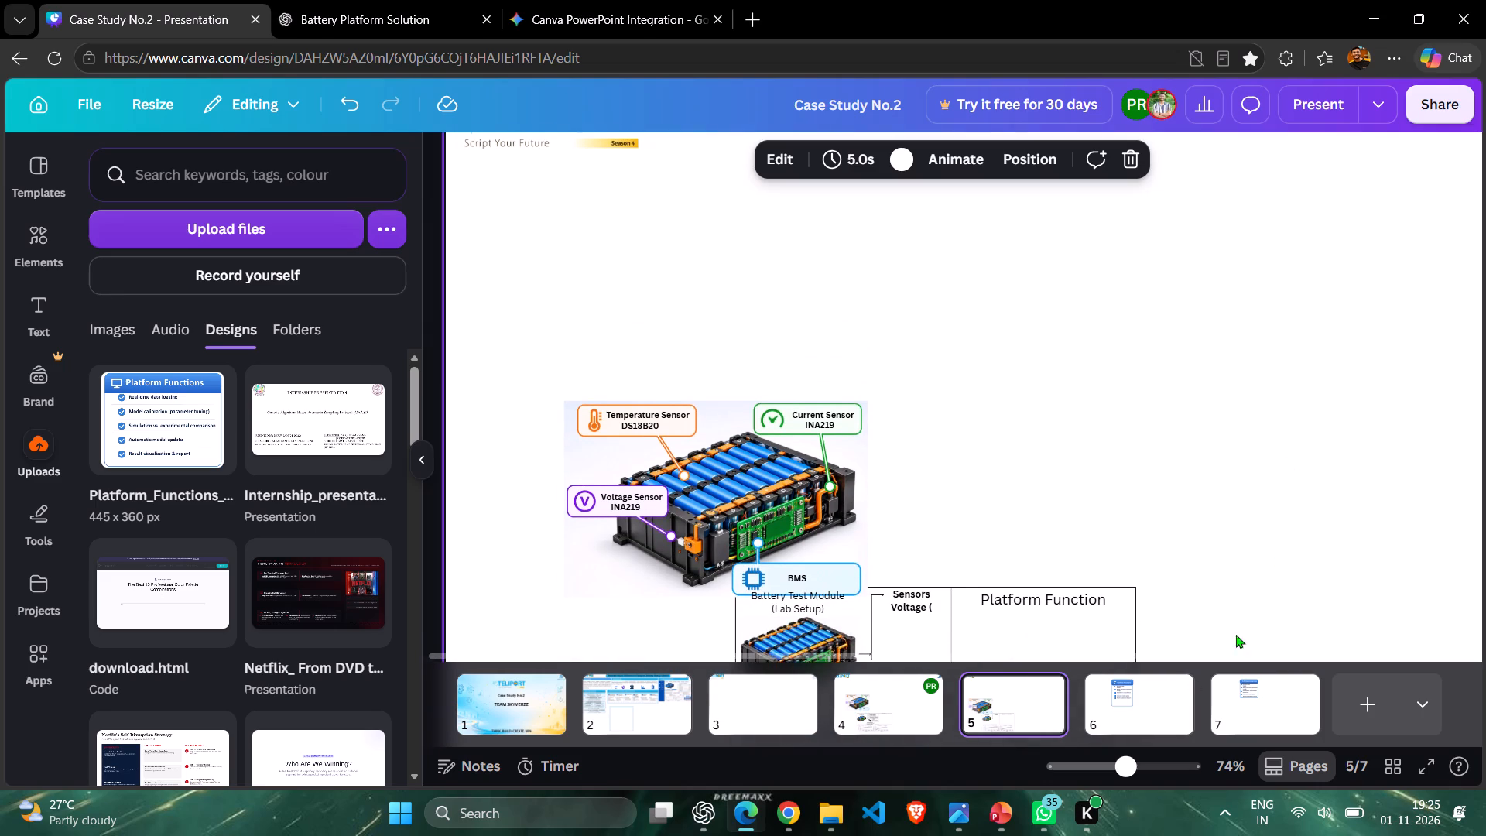
click(1155, 690)
click(1289, 697)
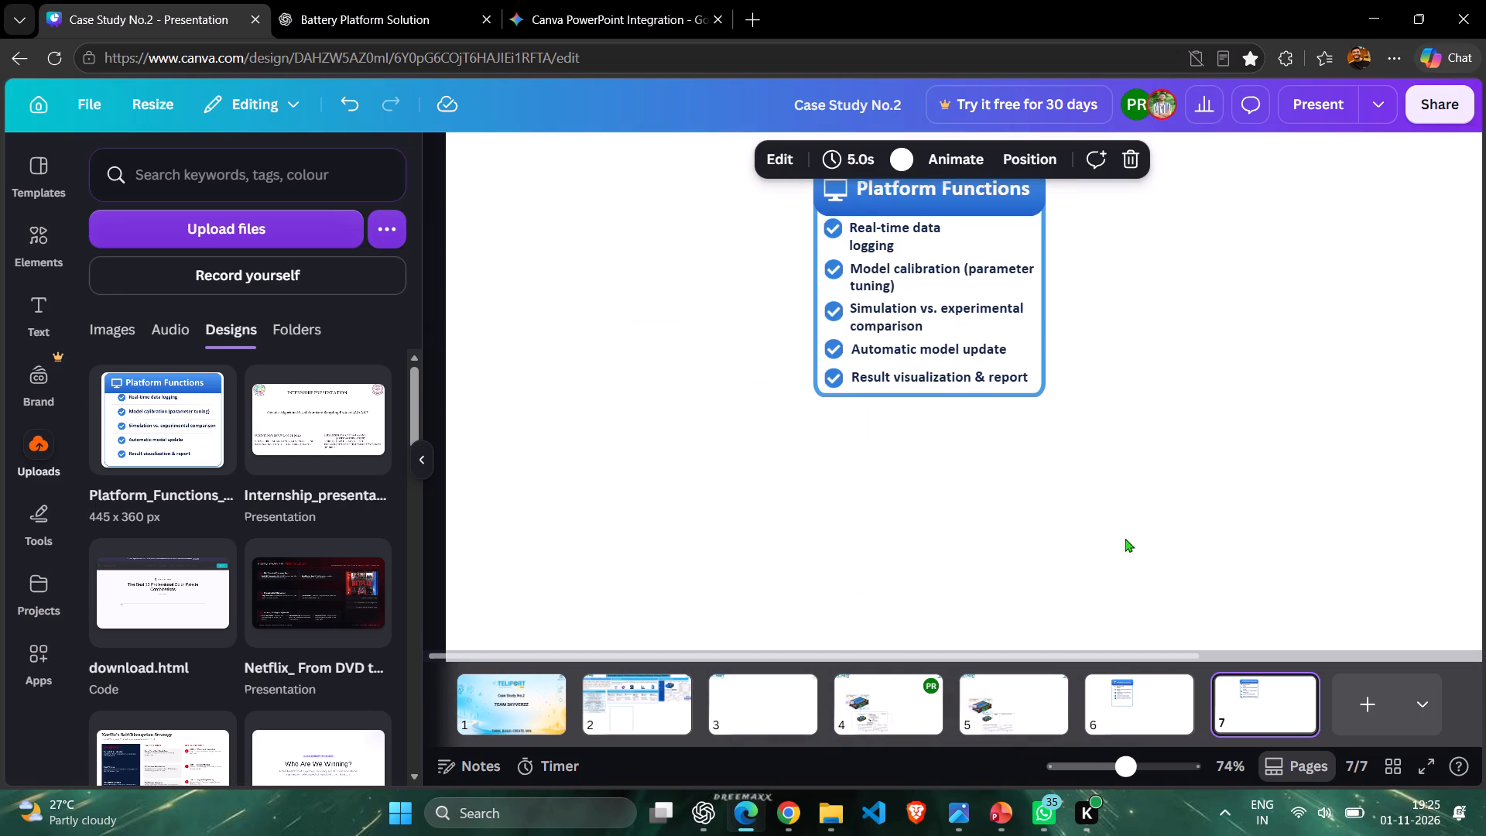
scroll(1201, 420, up, 1)
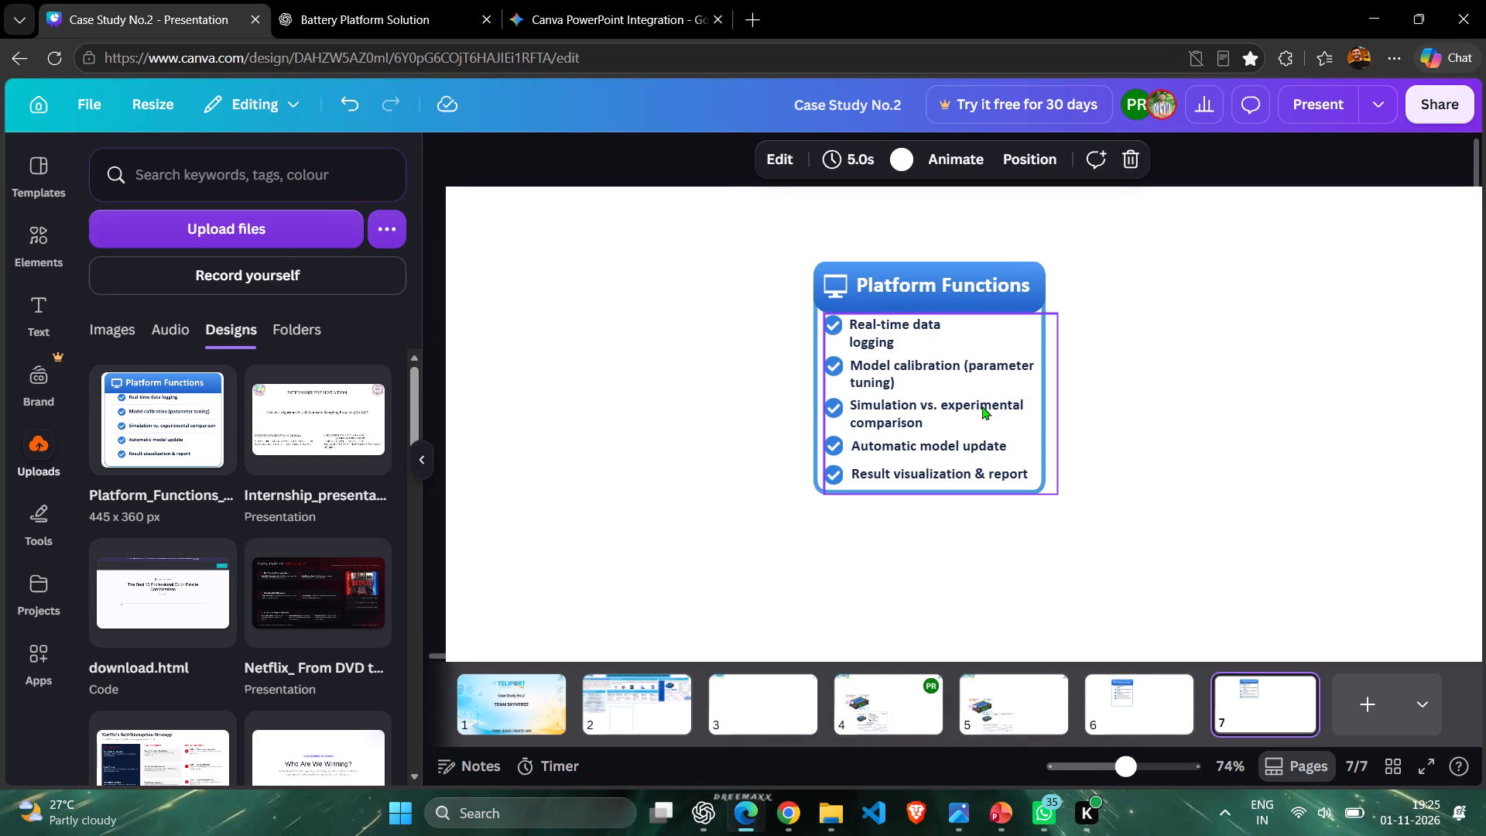
Widen the "Real-time data logging" text box so the text fits on one line, and reduce its height to match.
click(893, 329)
click(885, 337)
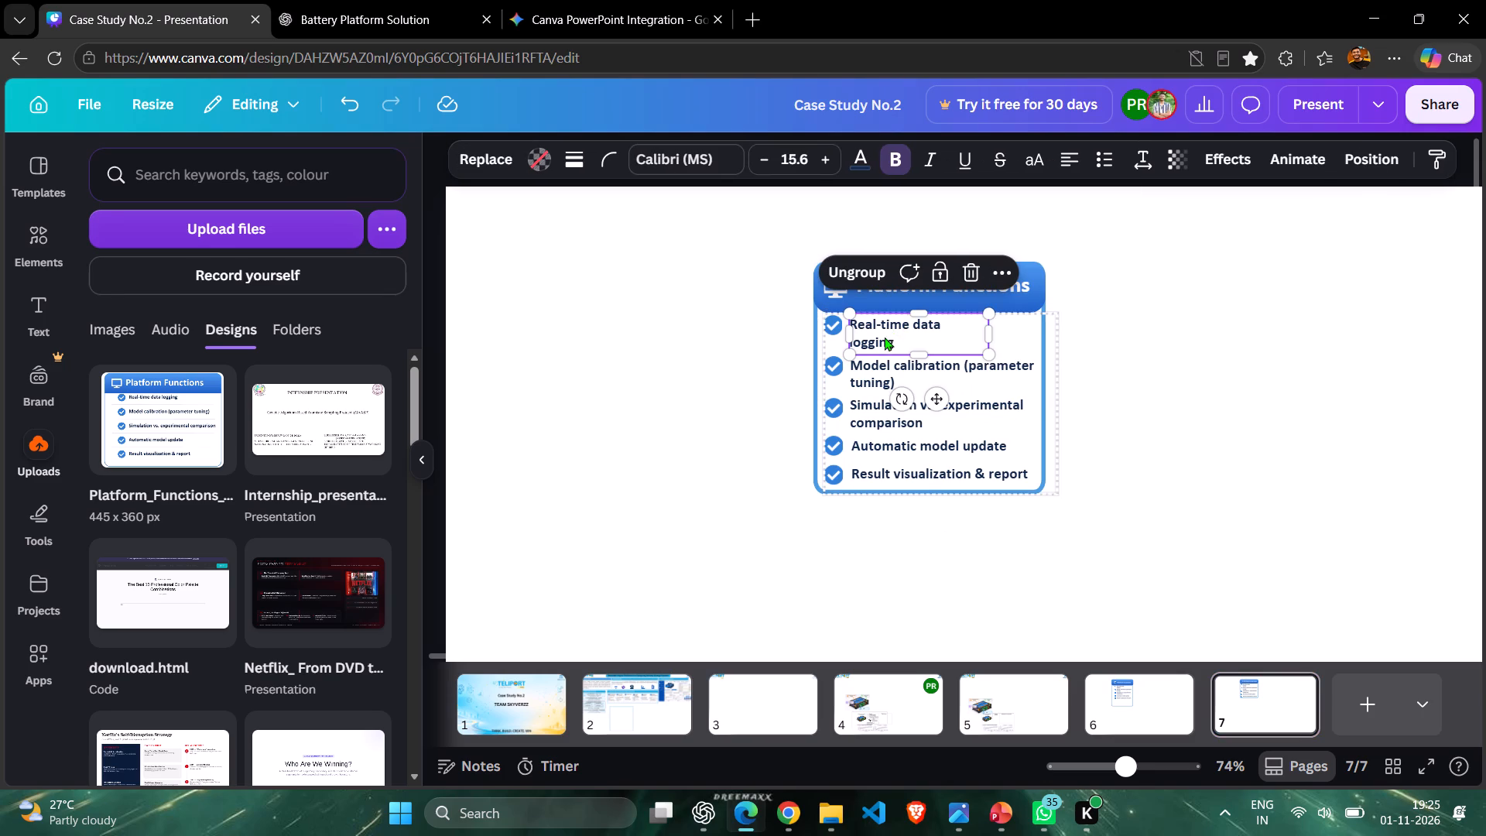
drag(984, 331, 1018, 335)
drag(937, 353, 934, 341)
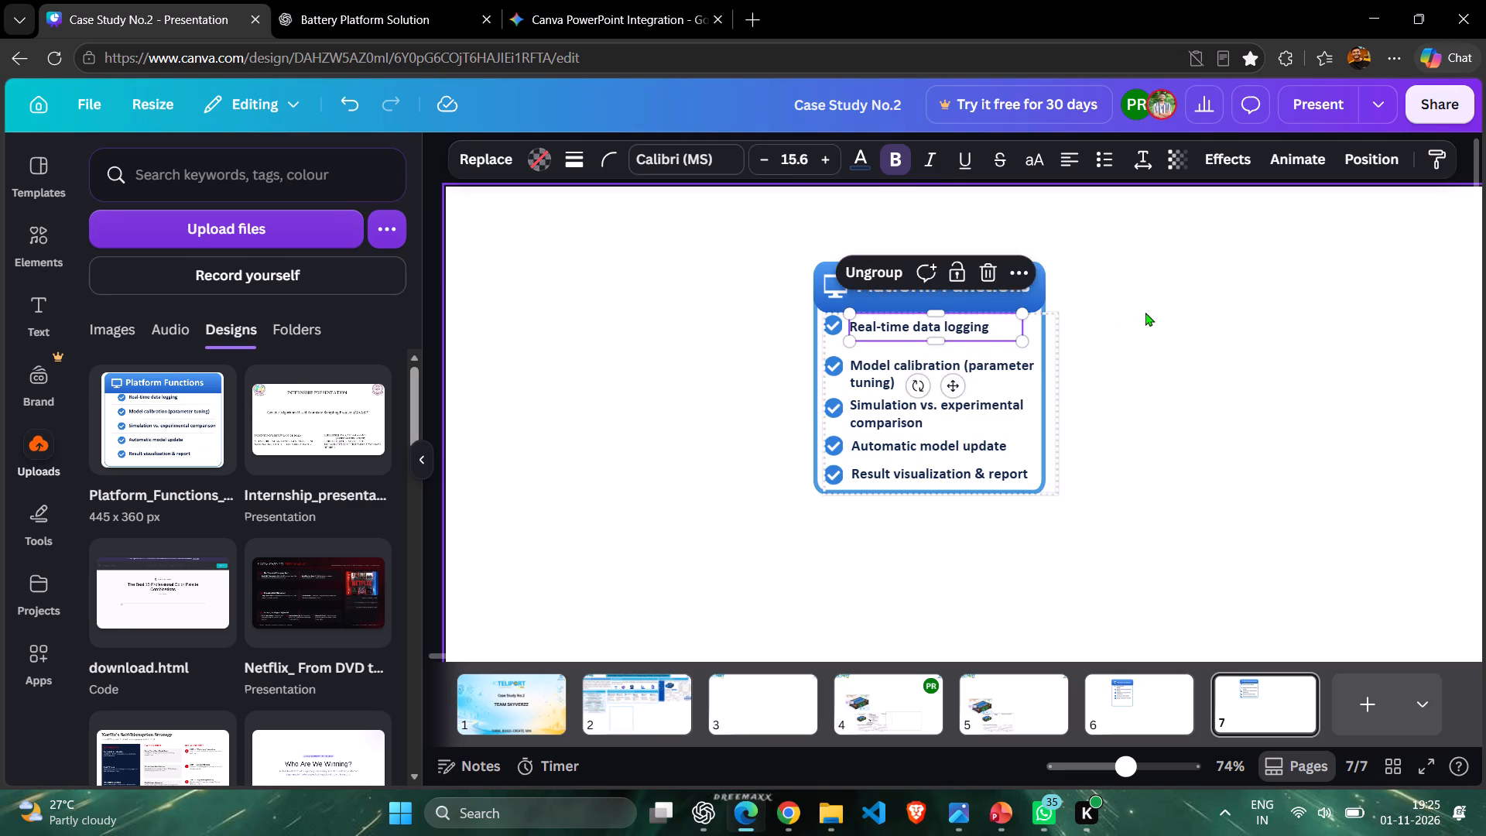
click(1145, 312)
Ungroup the checklist and nudge all of its items up slightly.
click(911, 369)
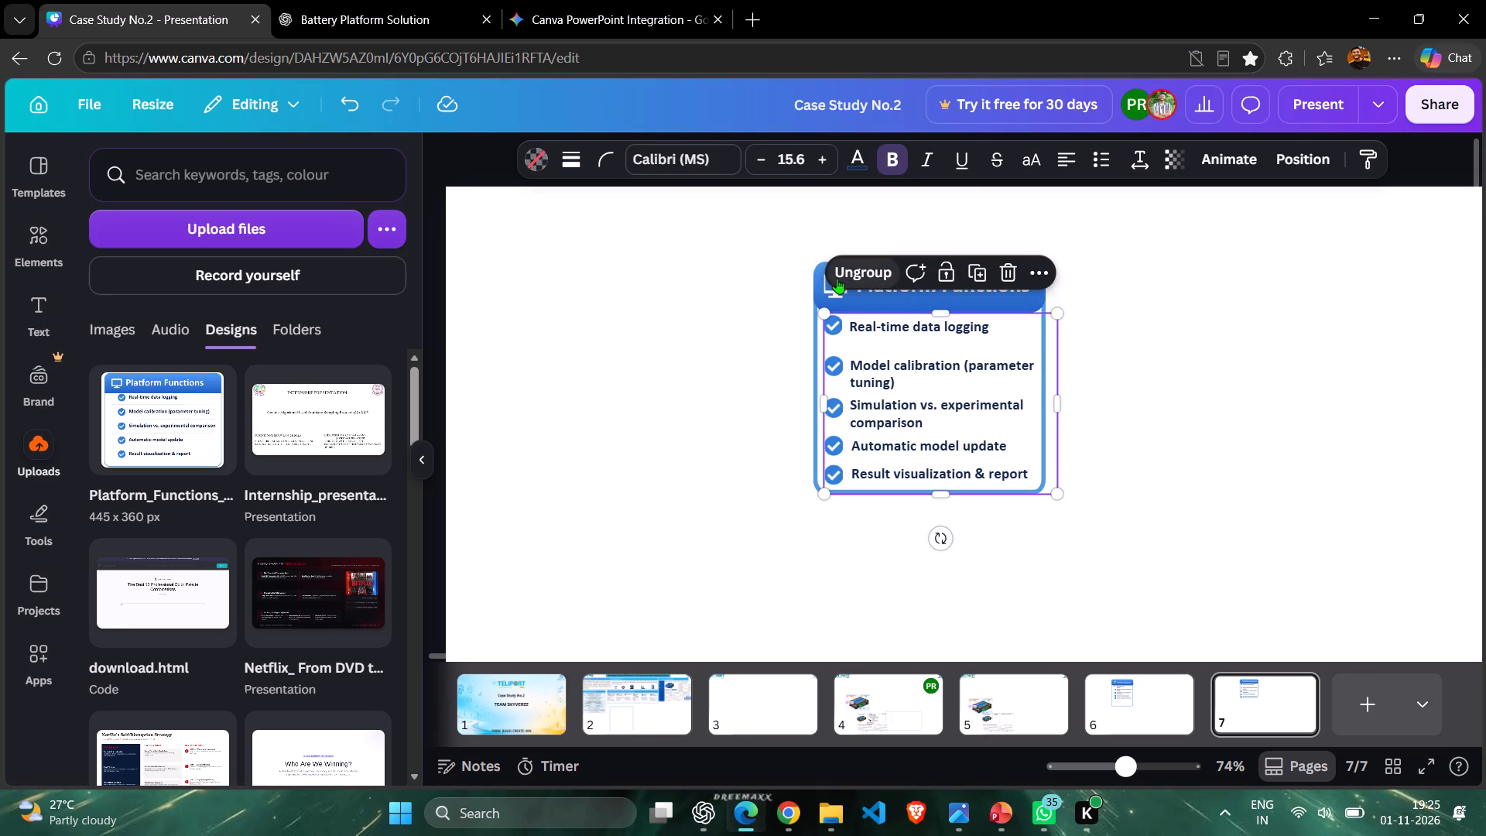
click(837, 278)
click(936, 361)
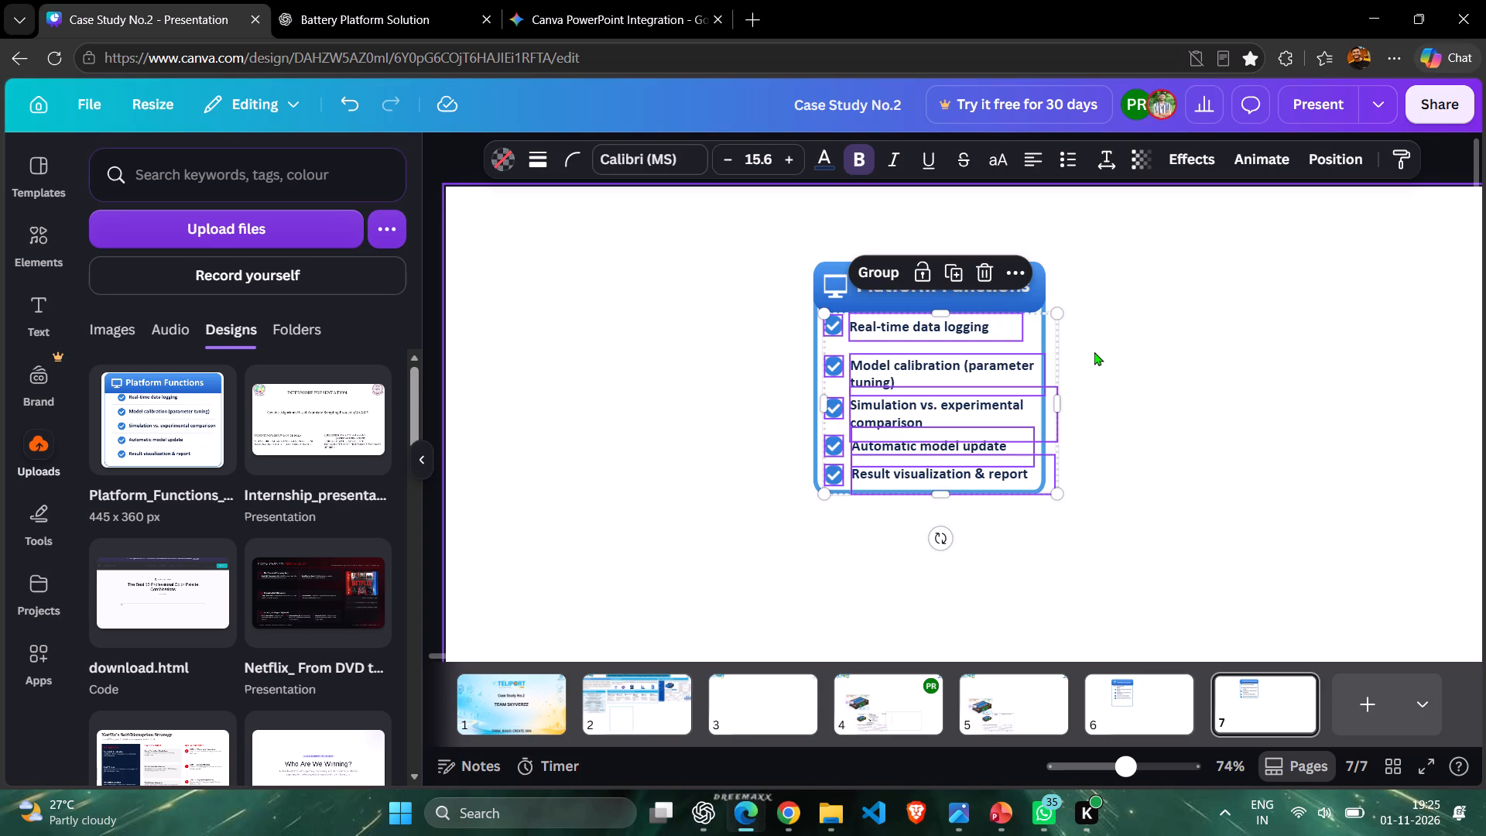
key(Up)
key(Up)
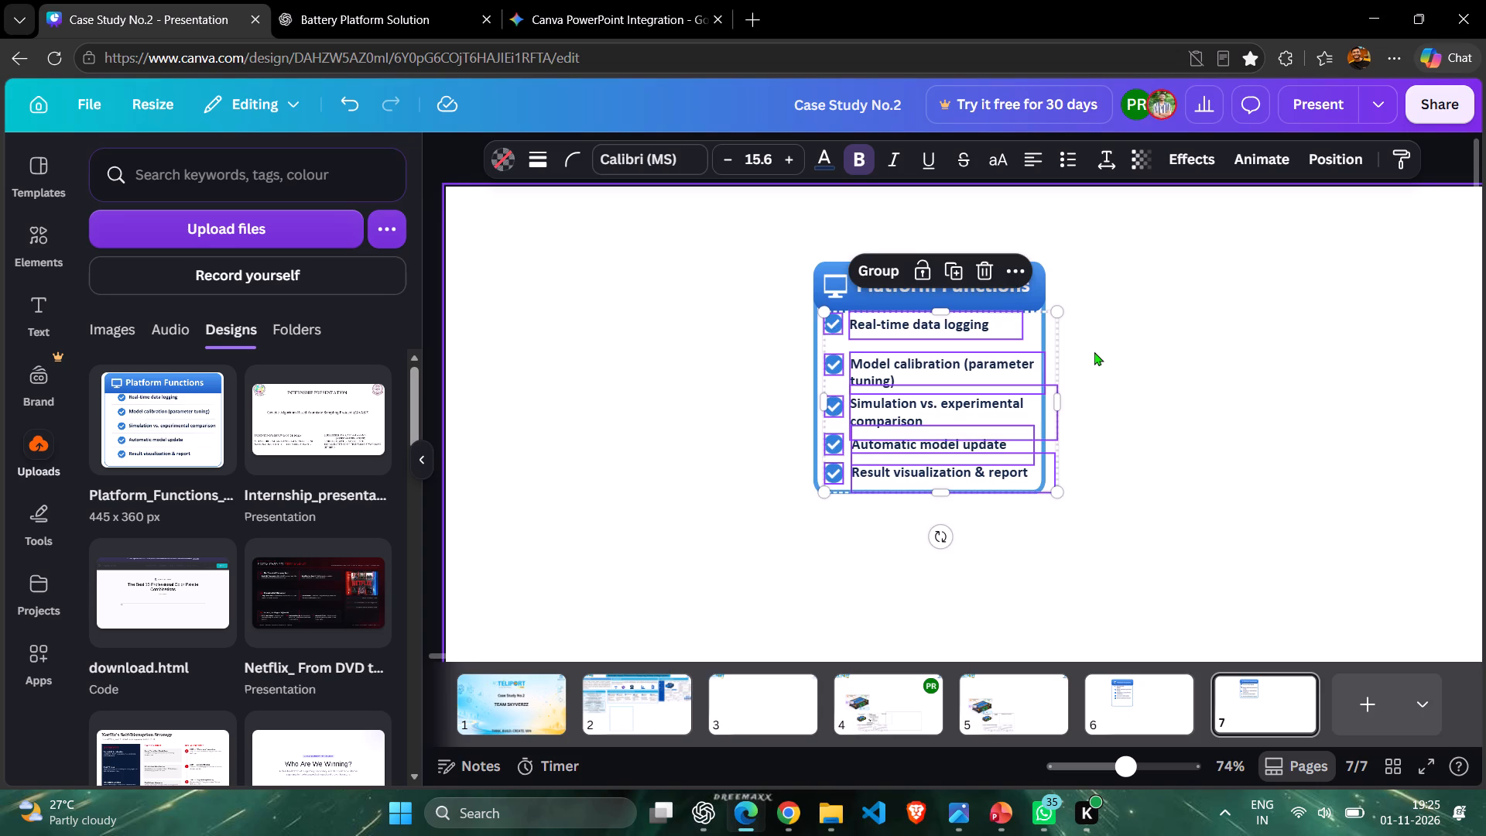
click(1272, 339)
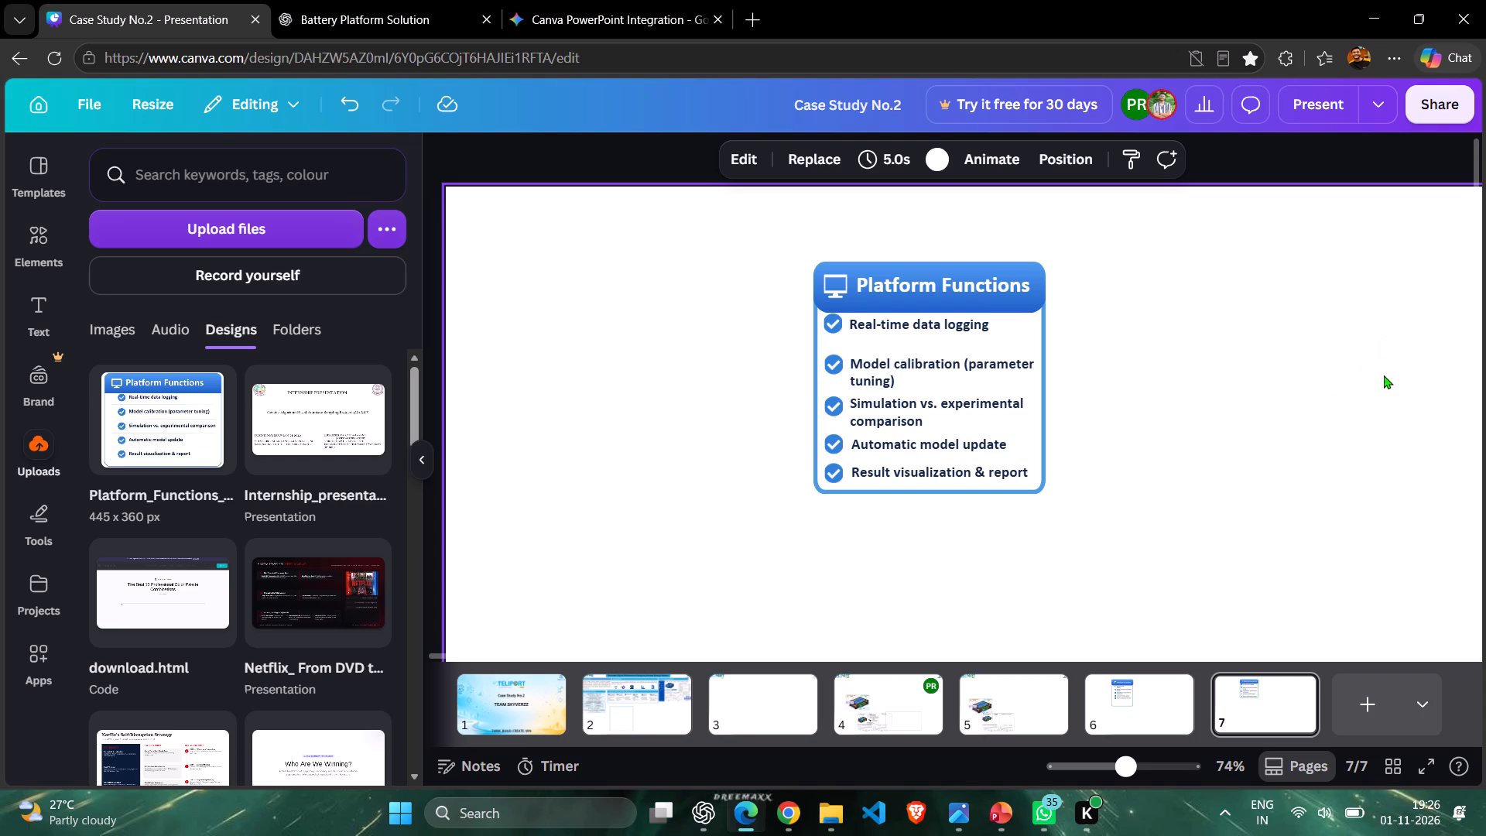
Nudge the "Model calibration (parameter tuning)" text up, closer to "Real-time data logging".
click(908, 367)
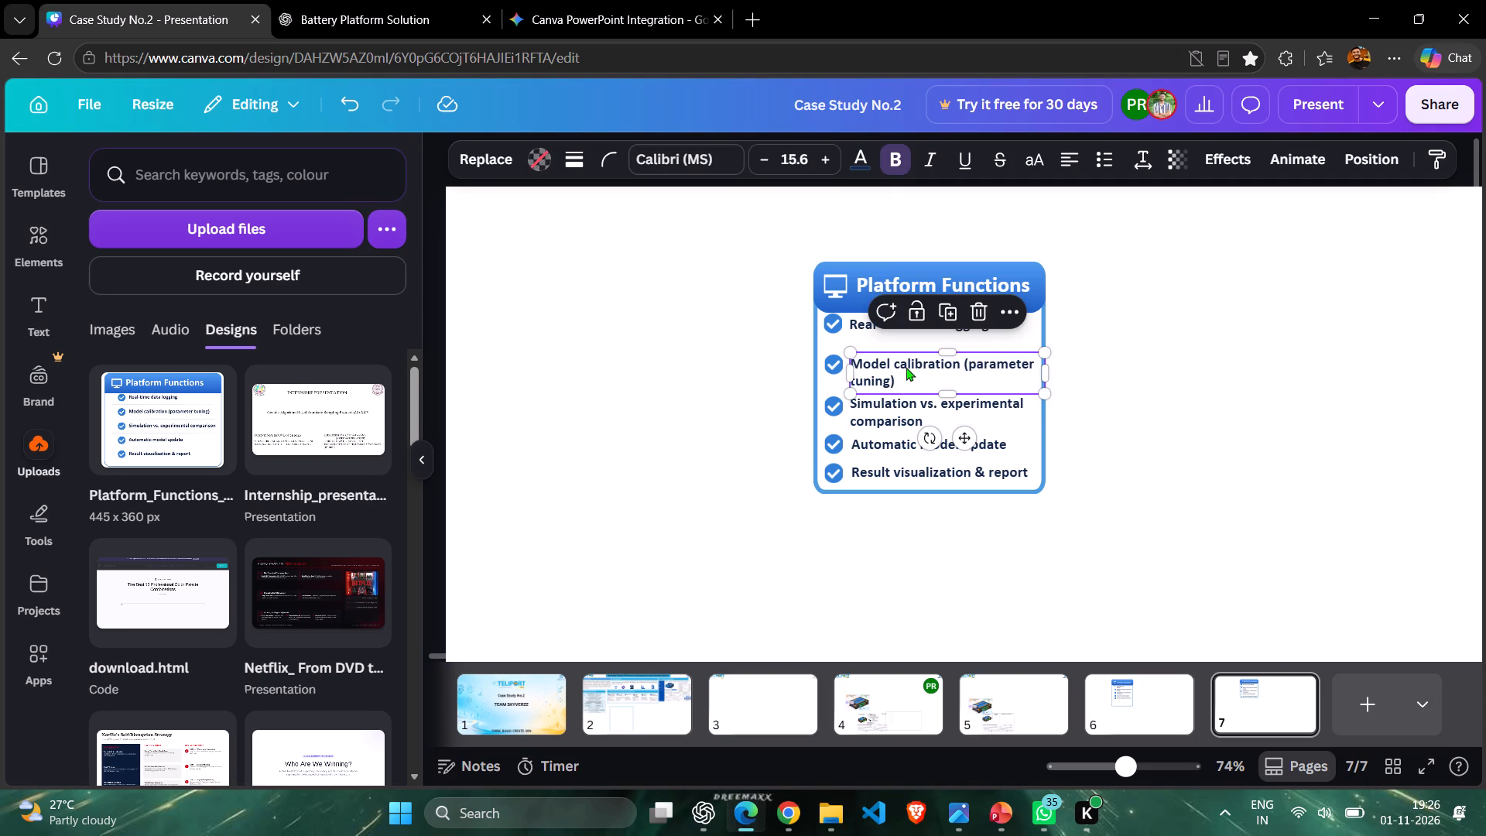
key(Up)
key(Up)
key(Up)
key(Up)
key(Up)
key(Up)
key(Up)
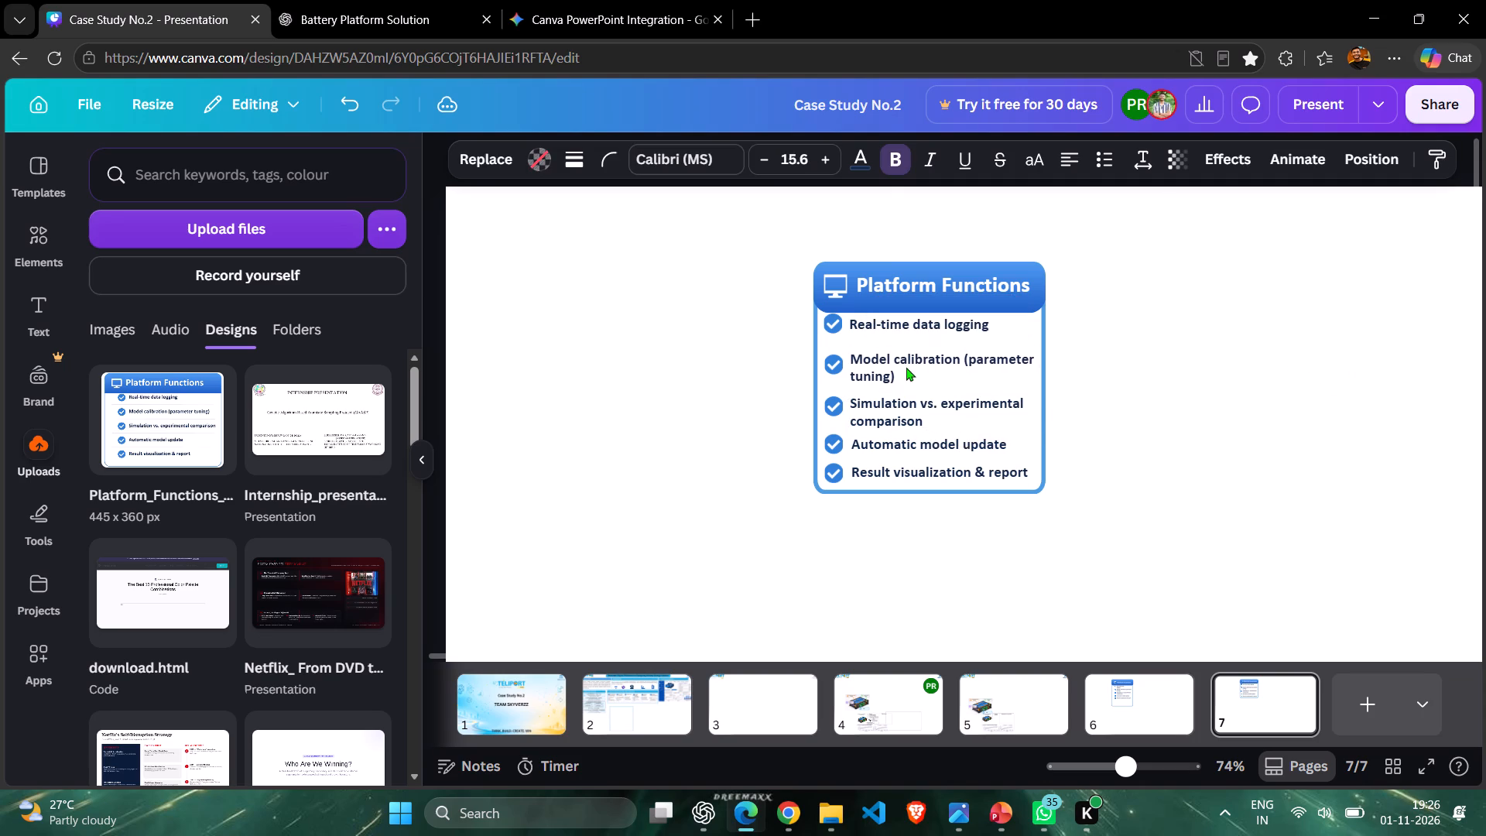
key(Up)
key(Up)
key(Up)
key(Up)
key(Up)
key(Up)
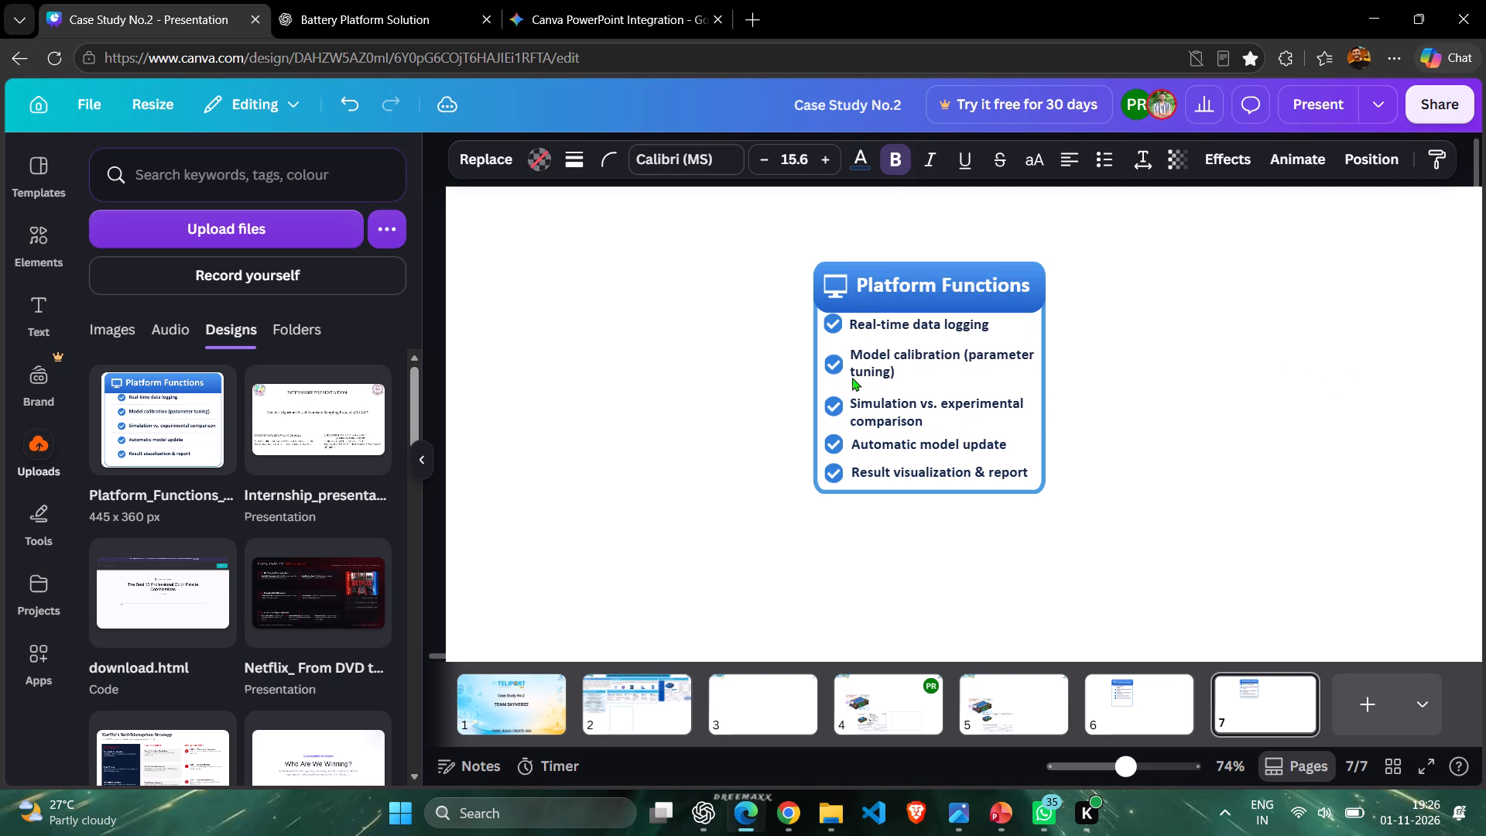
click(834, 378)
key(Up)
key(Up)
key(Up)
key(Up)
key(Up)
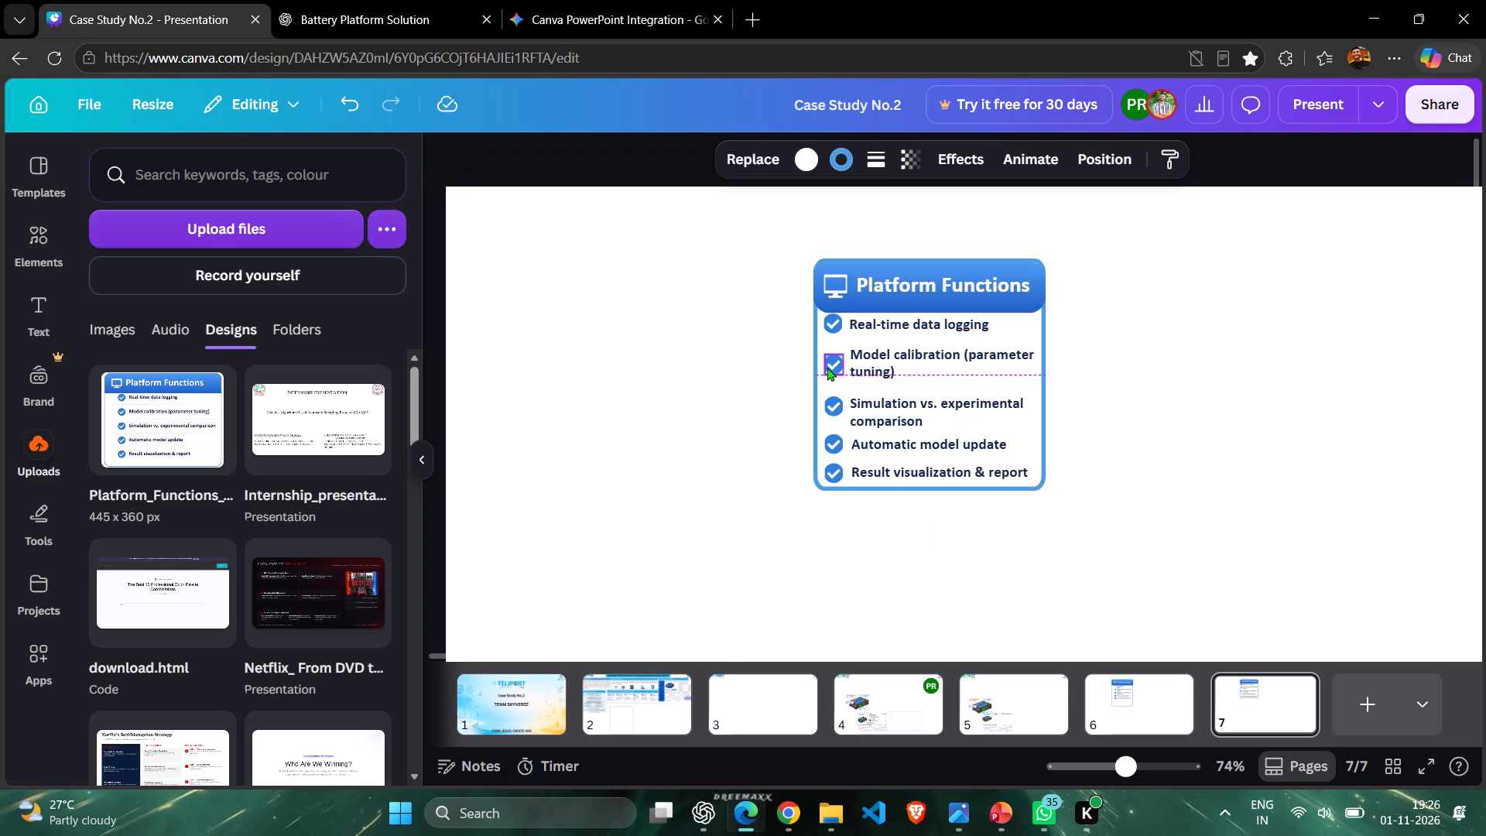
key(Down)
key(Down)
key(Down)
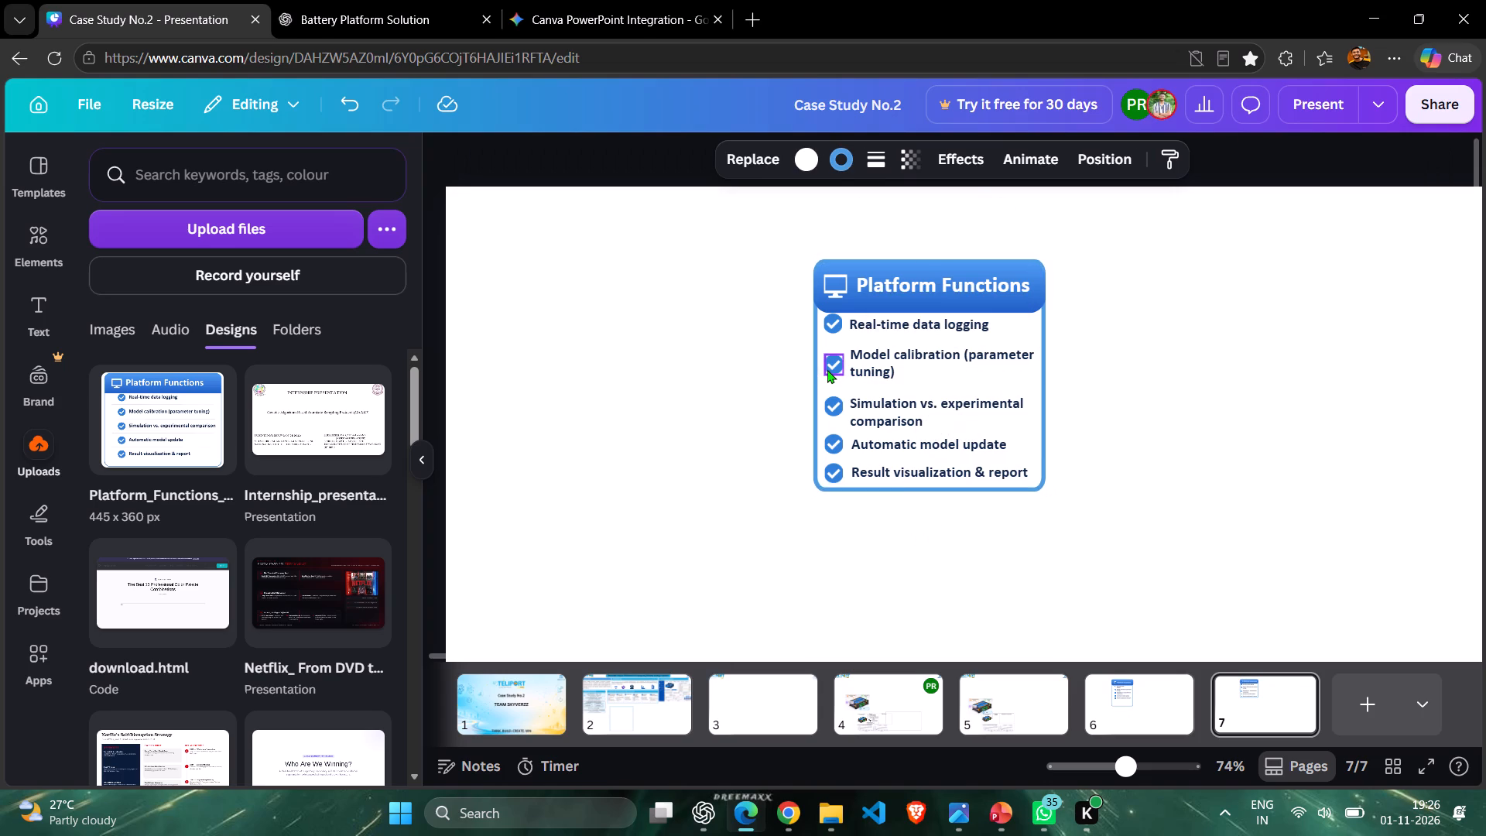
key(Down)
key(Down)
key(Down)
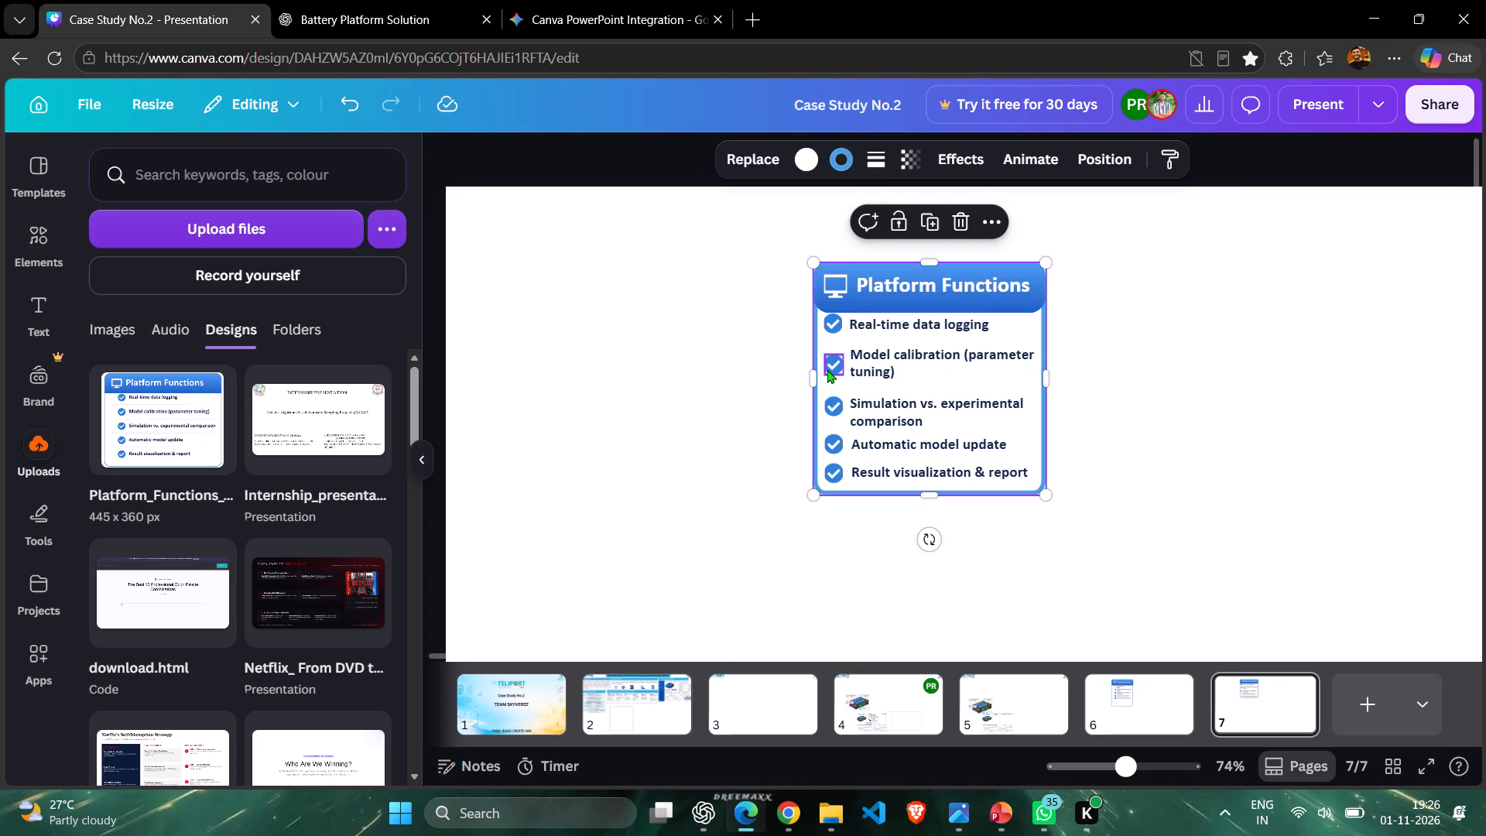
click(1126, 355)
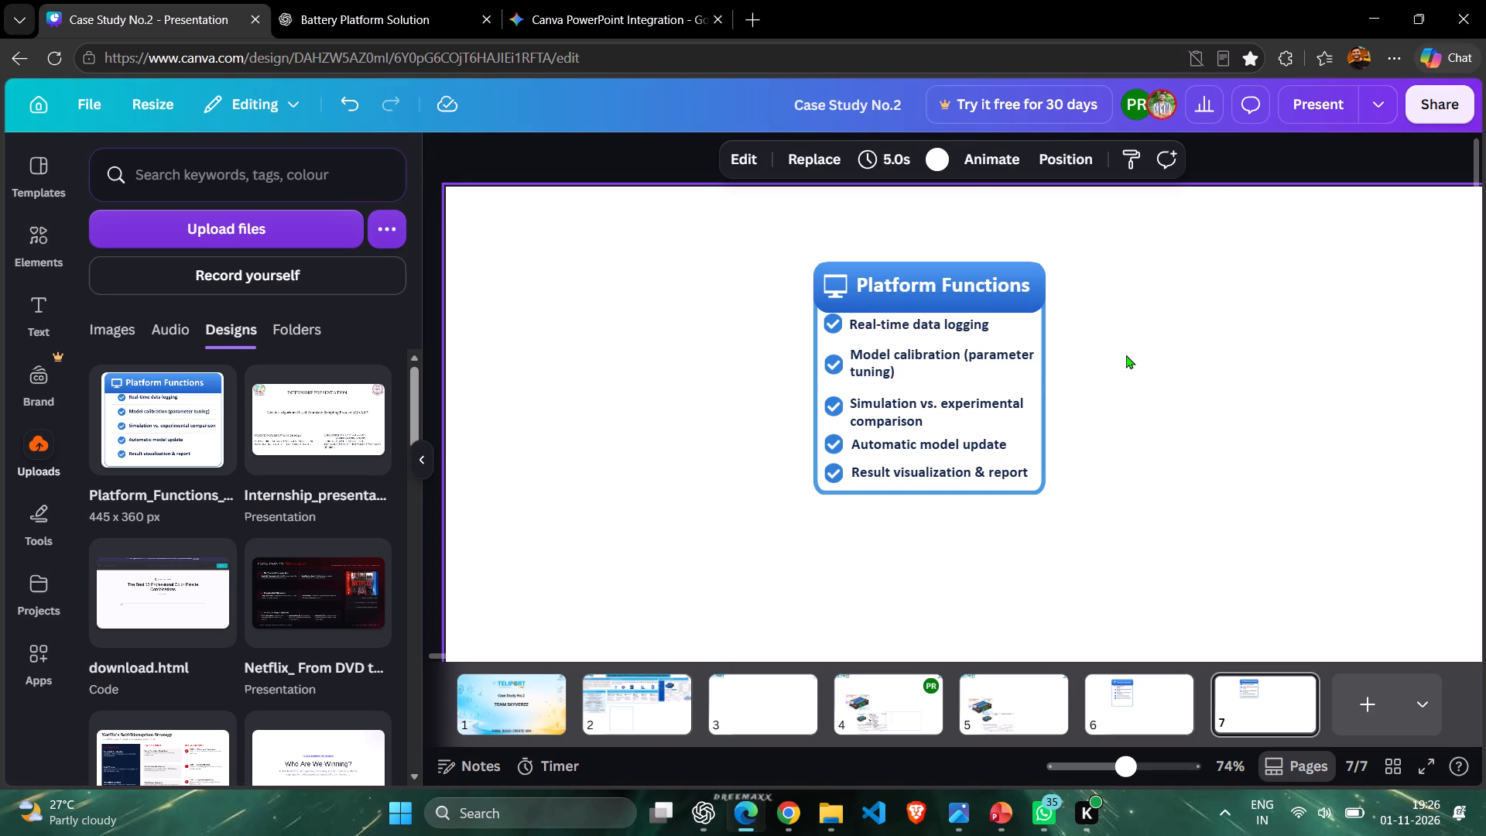
Nudge the checkmark beside "Model calibration (parameter tuning)" up so it lines up with the text's first line.
click(837, 364)
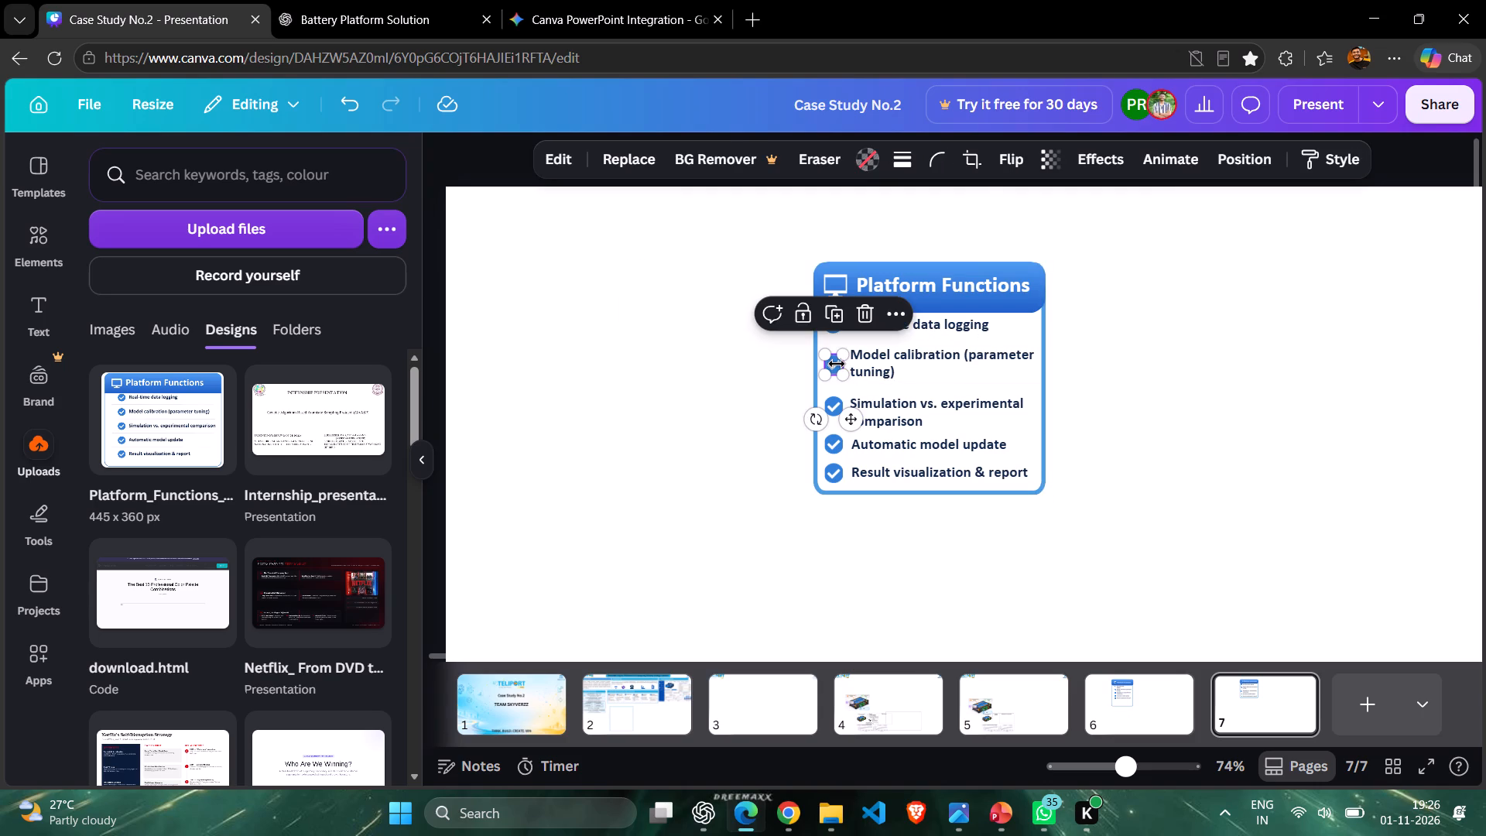
key(Up)
key(Up)
key(Up)
key(Up)
key(Up)
key(Up)
key(Up)
key(Up)
key(Up)
key(Up)
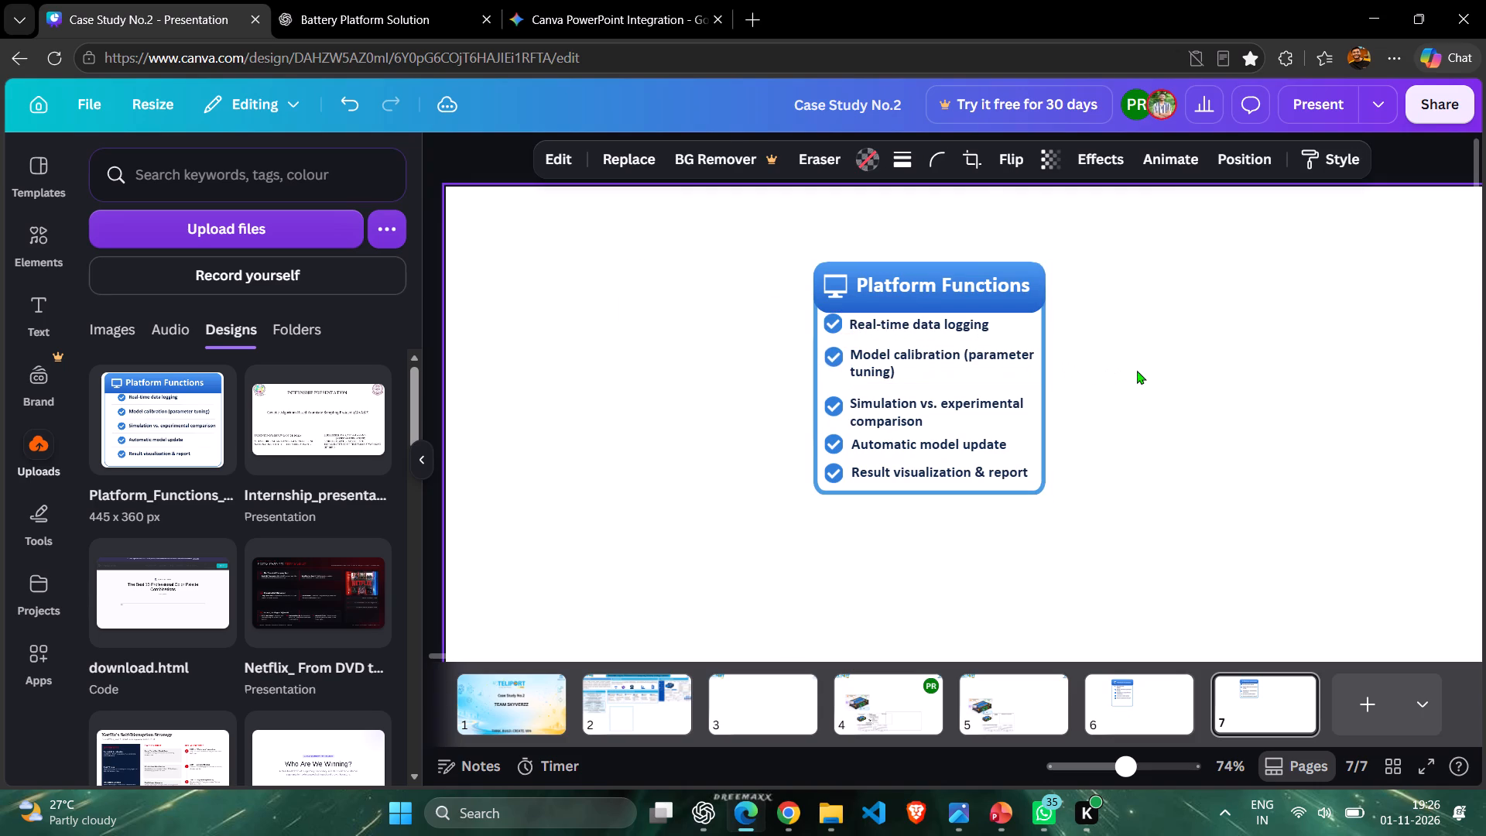
key(Down)
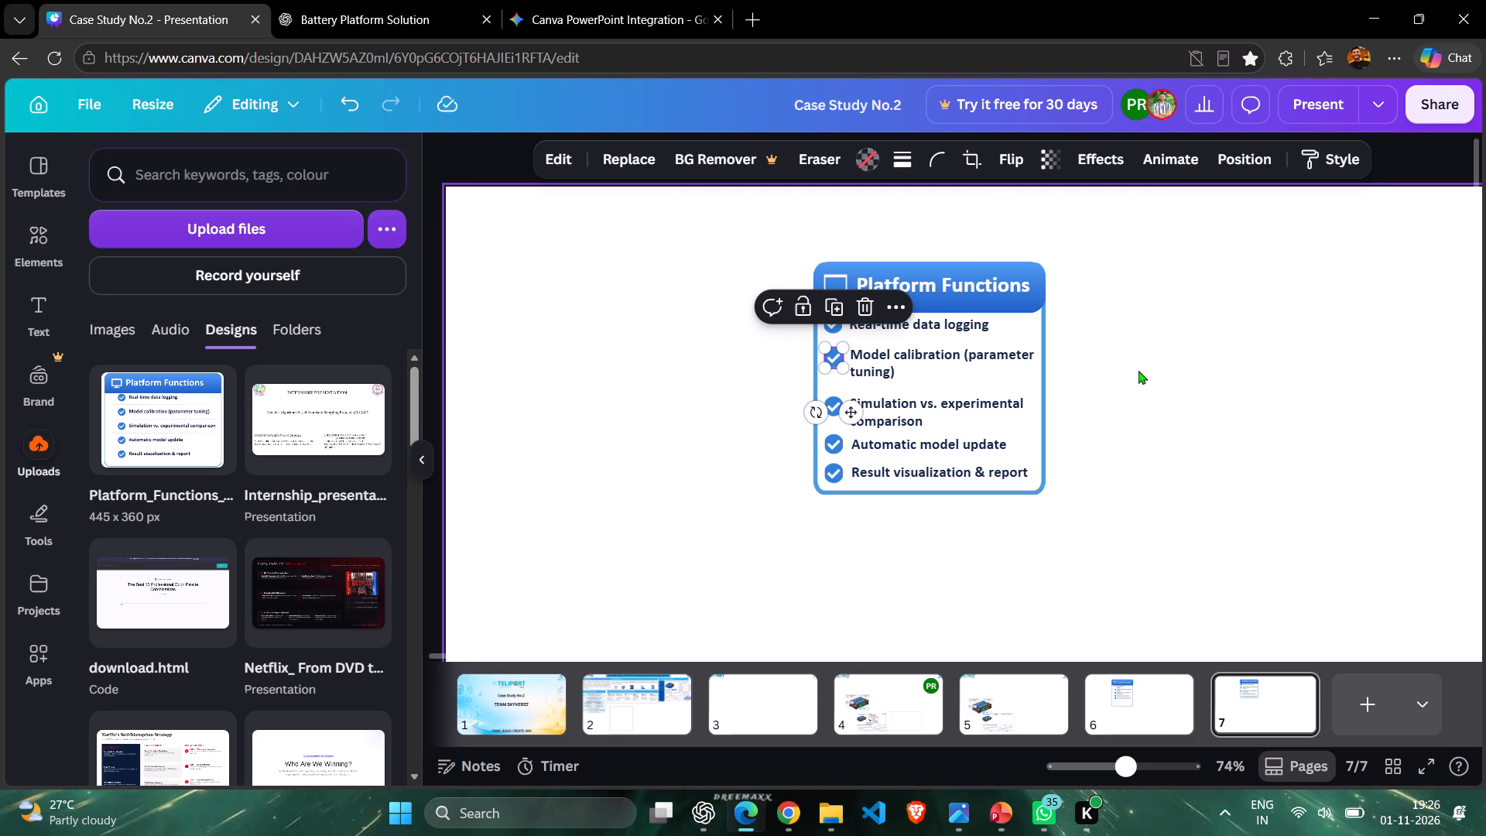
key(Up)
key(Up)
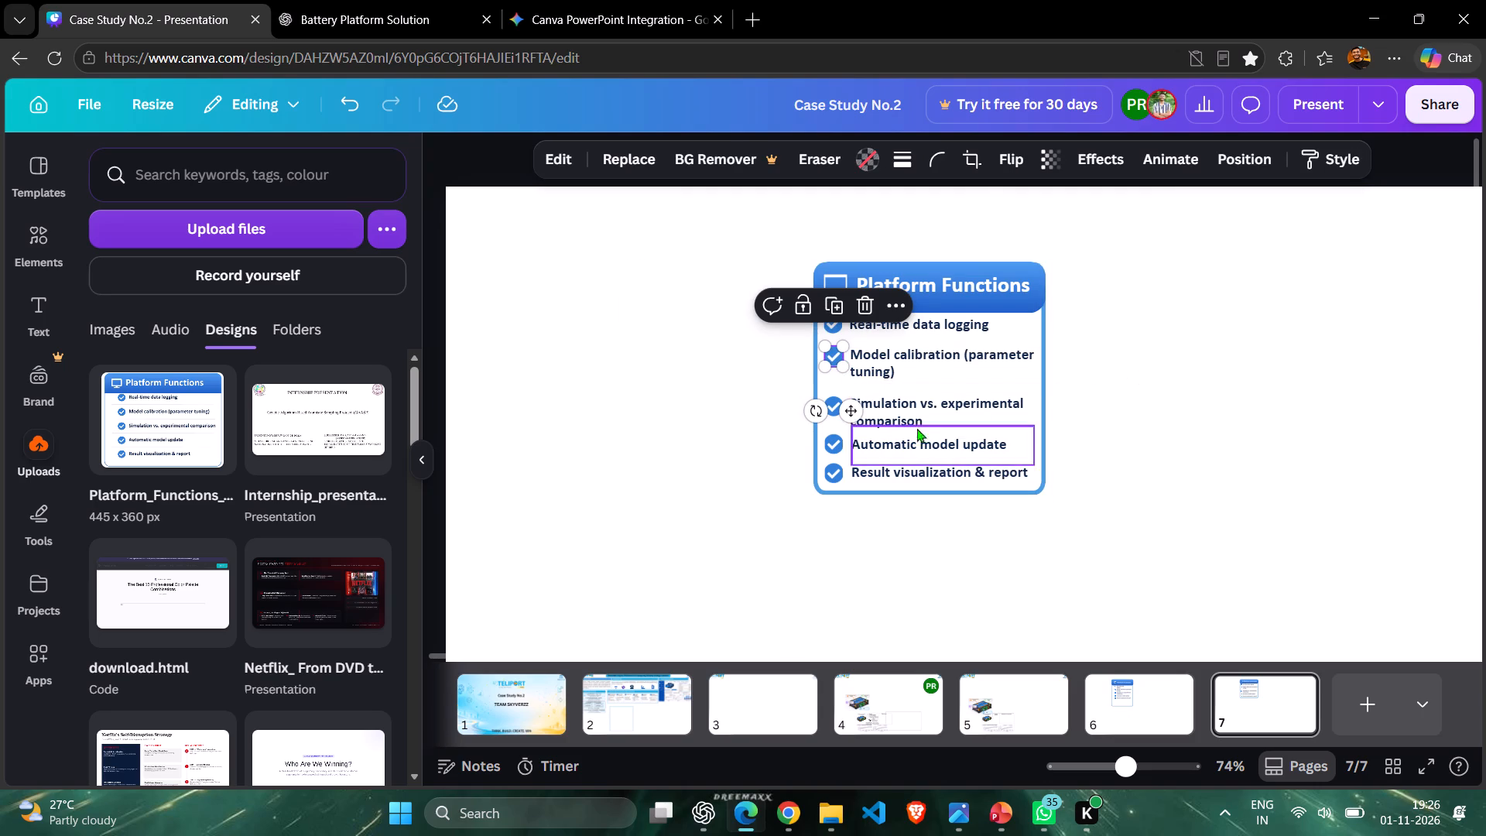
Nudge the "Simulation vs. experimental comparison" text up, closer to the "Model calibration" item.
click(926, 405)
key(Up)
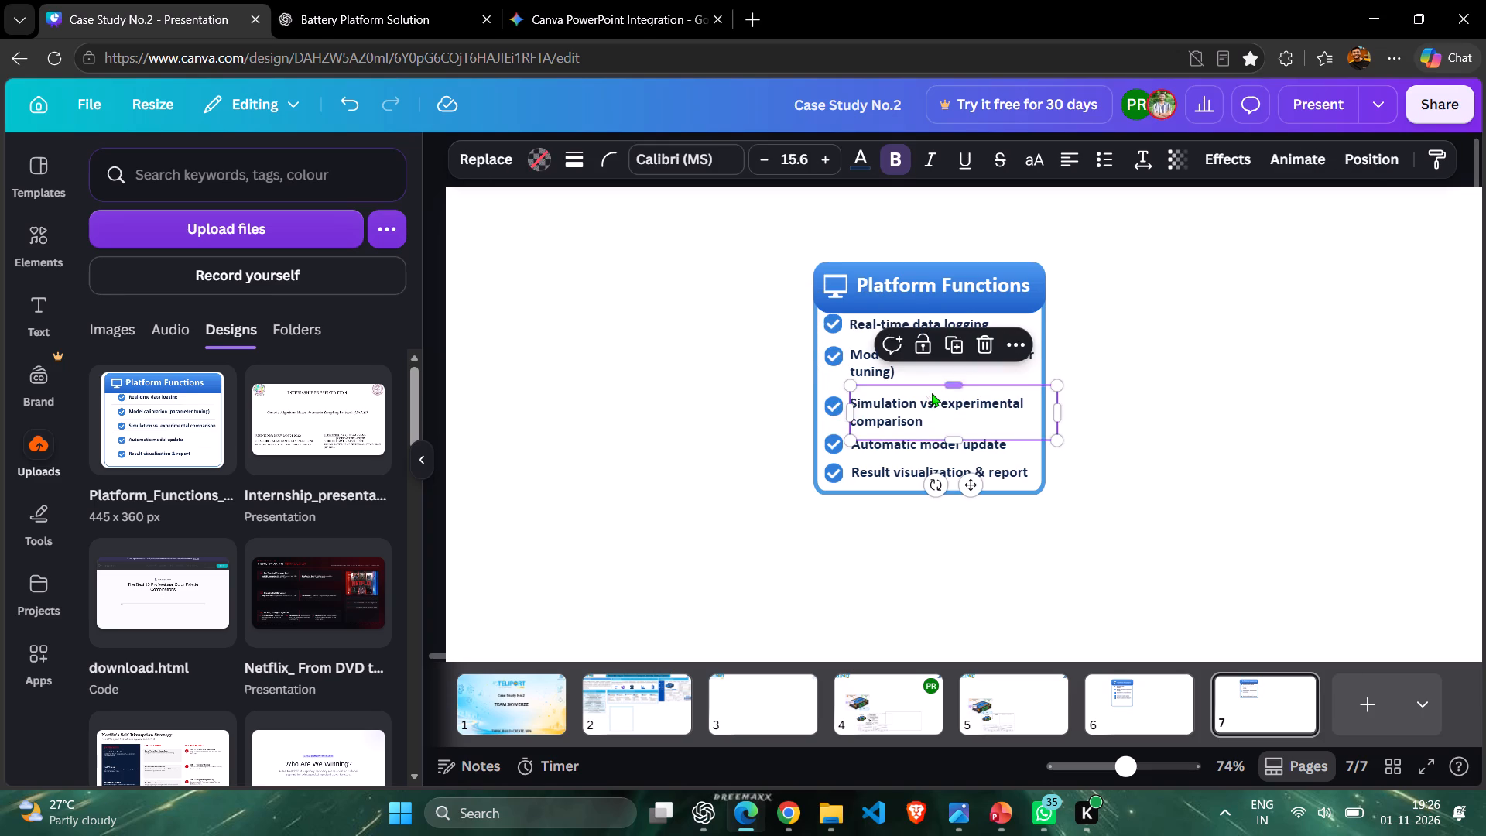
key(Up)
key(Up)
key(Up)
key(Up)
key(Up)
key(Up)
key(Up)
key(Up)
key(Up)
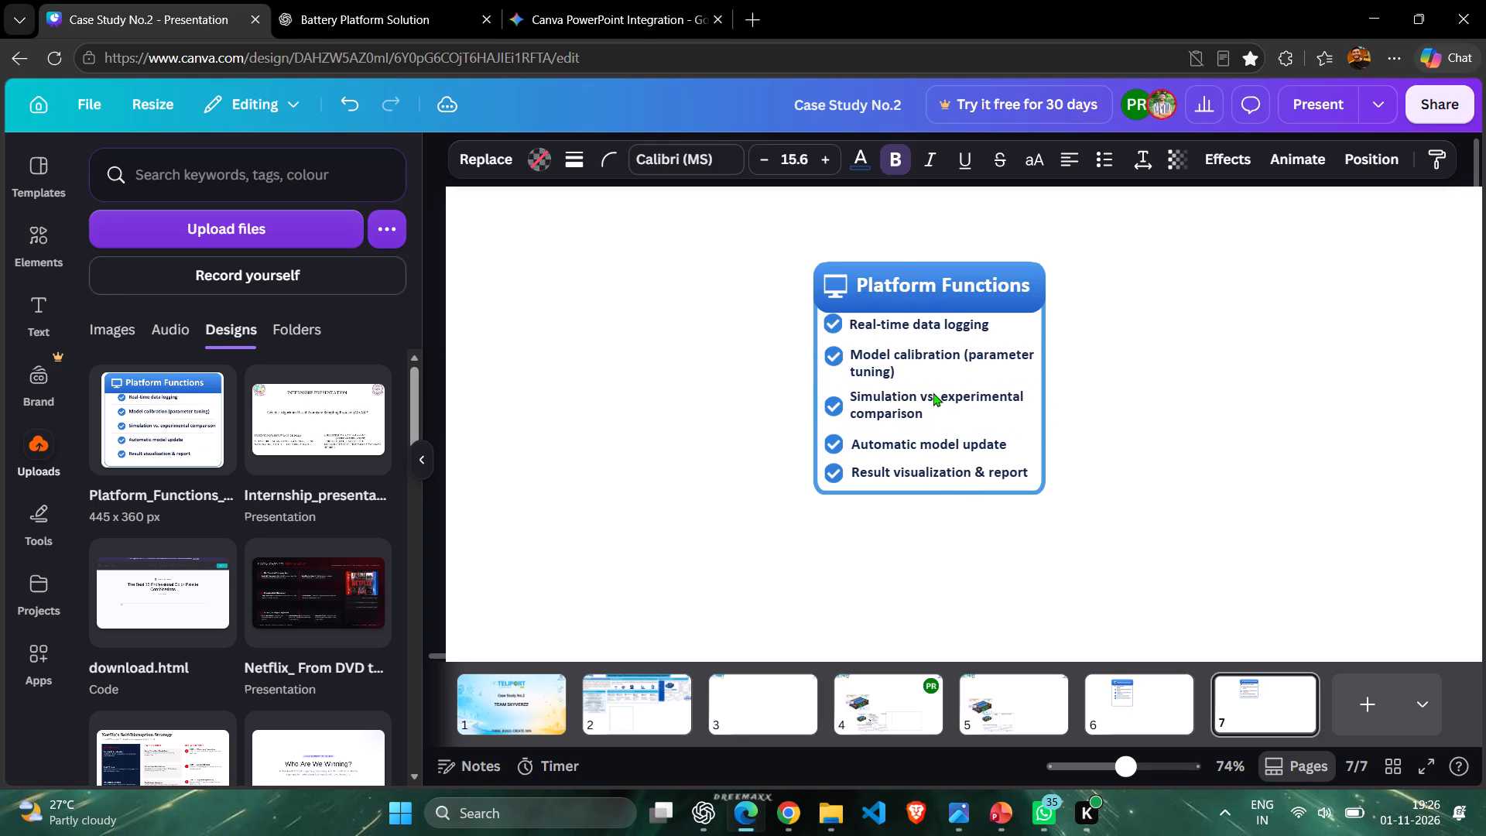
Nudge the checkmark beside "Simulation vs. experimental comparison" up to line up with the text's first line.
click(836, 409)
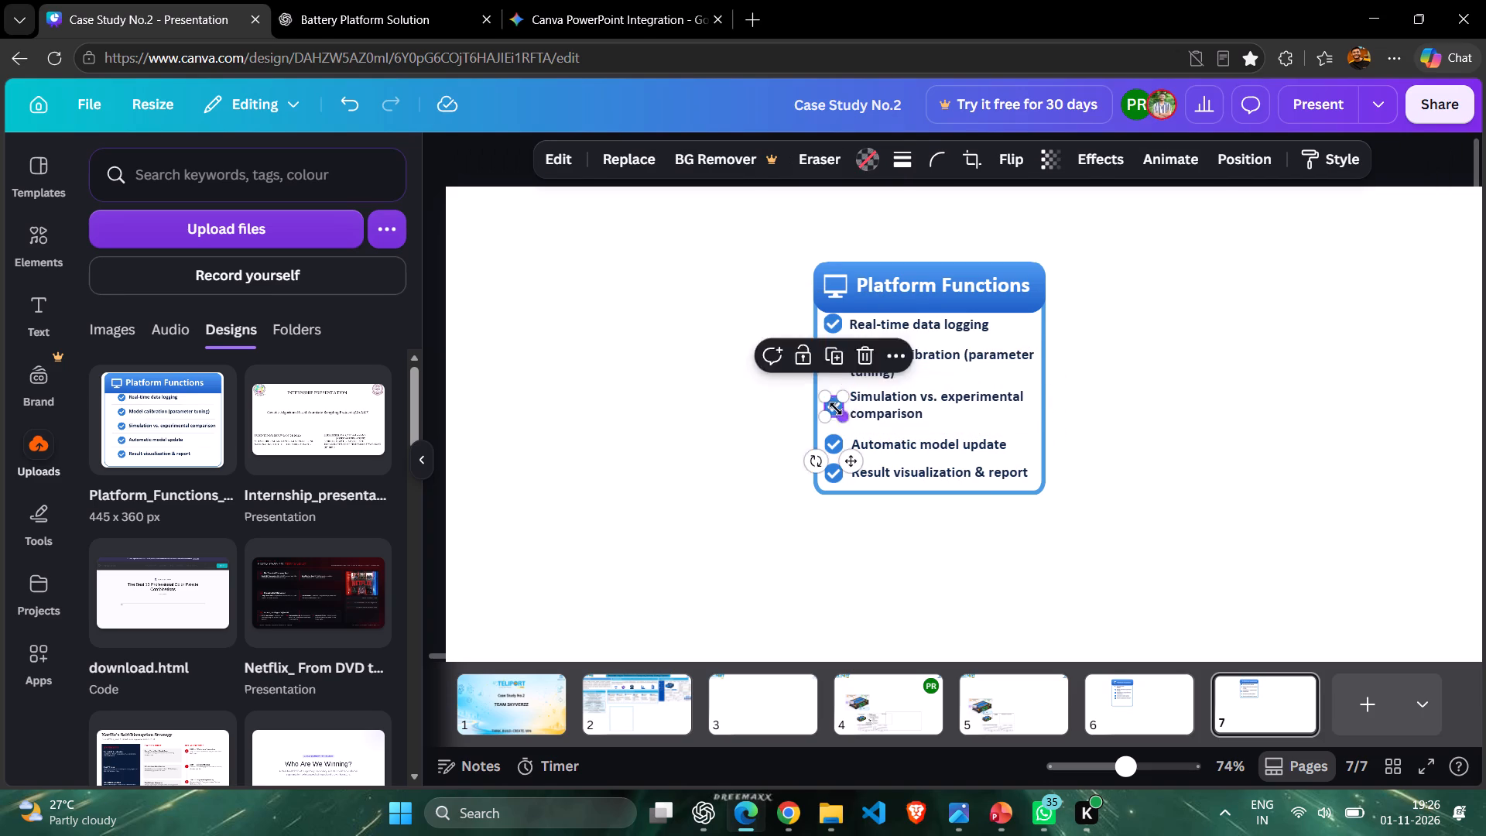
key(Up)
key(Up)
key(Up)
key(Up)
key(Up)
key(Up)
key(Up)
key(Up)
key(Up)
key(Up)
key(Up)
key(Up)
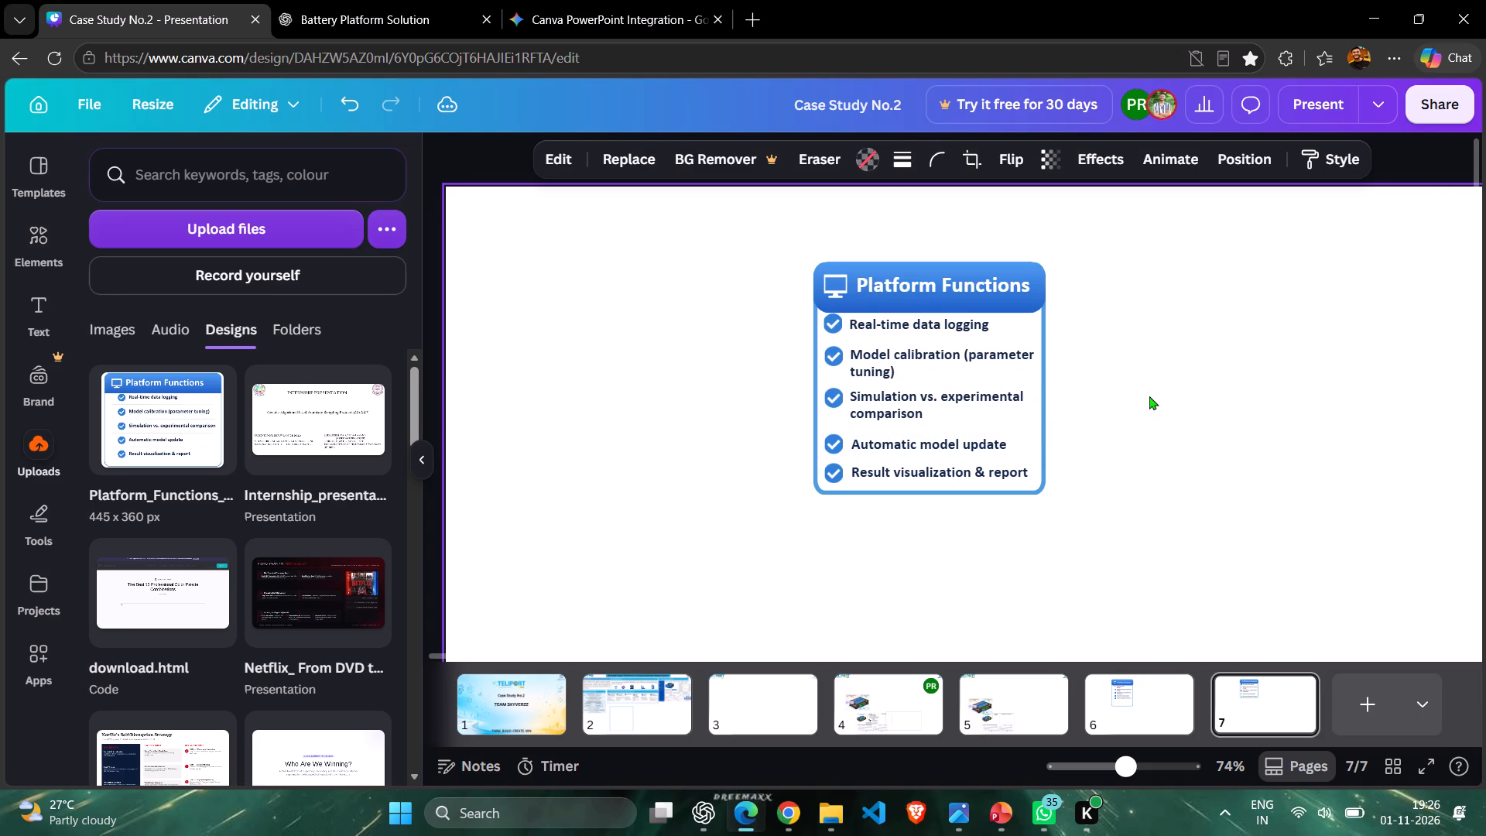
key(Up)
key(Up)
key(Up)
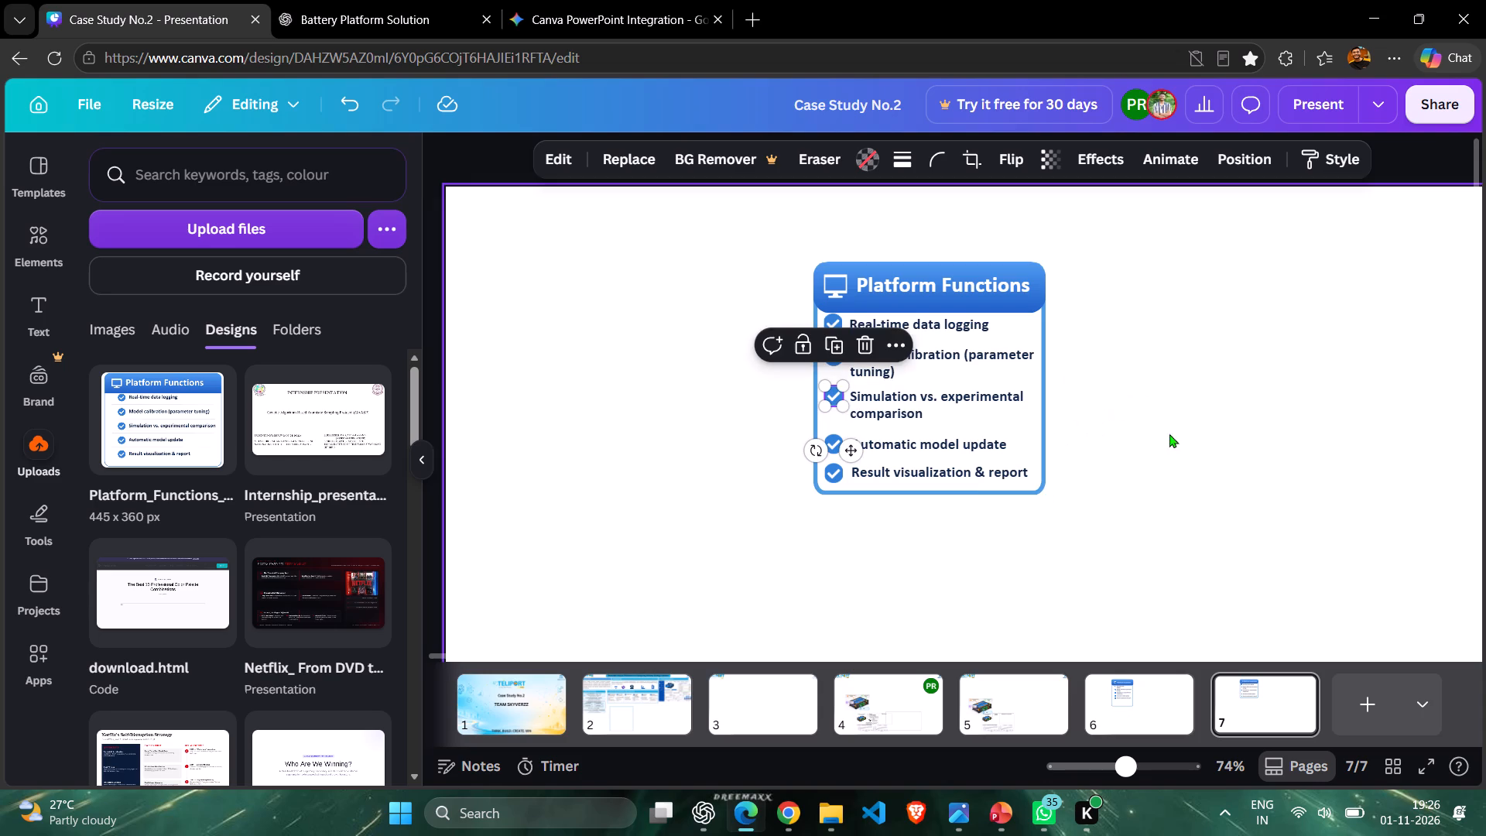
Nudge the "Automatic model update" text up, closer to the "Simulation vs. experimental comparison" item.
click(935, 448)
key(Up)
key(Up)
key(Up)
key(Up)
key(Up)
key(Up)
key(Up)
key(Up)
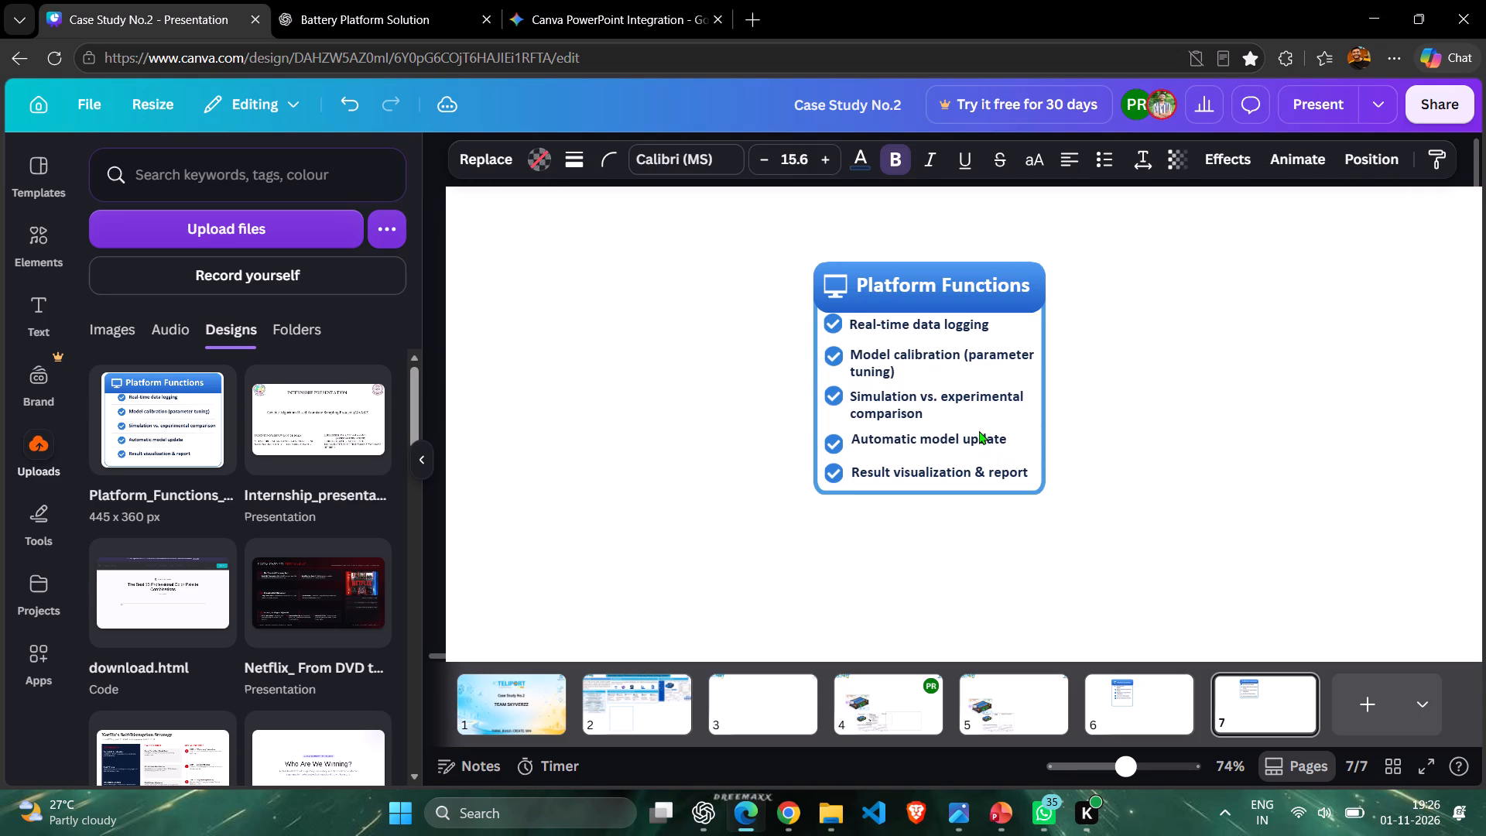
key(Up)
key(Up)
Nudge the checkmark beside "Automatic model update" up to align with its text.
click(833, 444)
key(Up)
key(Up)
key(Up)
key(Up)
key(Up)
key(Up)
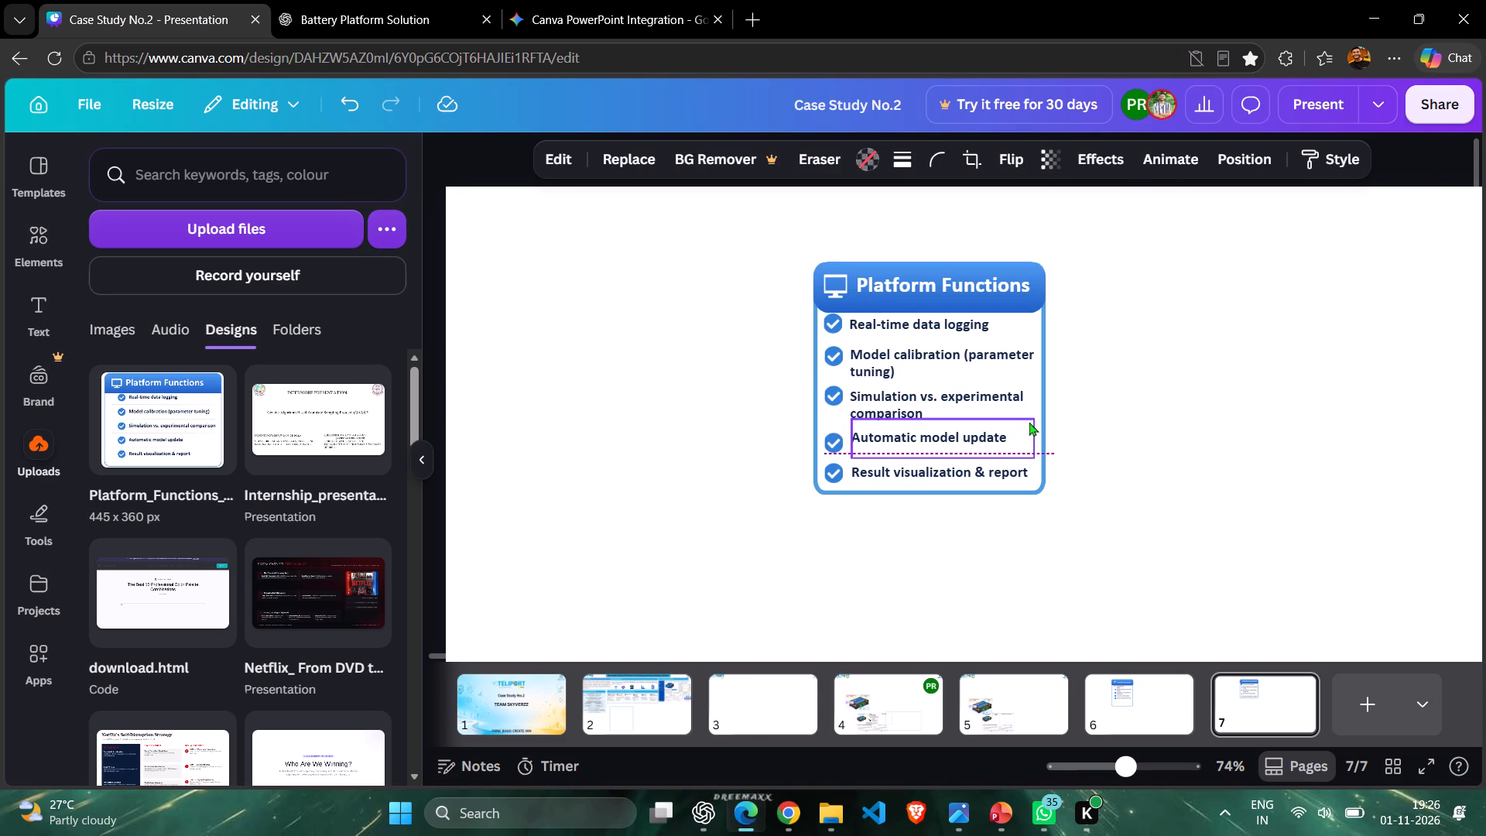
key(Up)
key(Up)
key(Up)
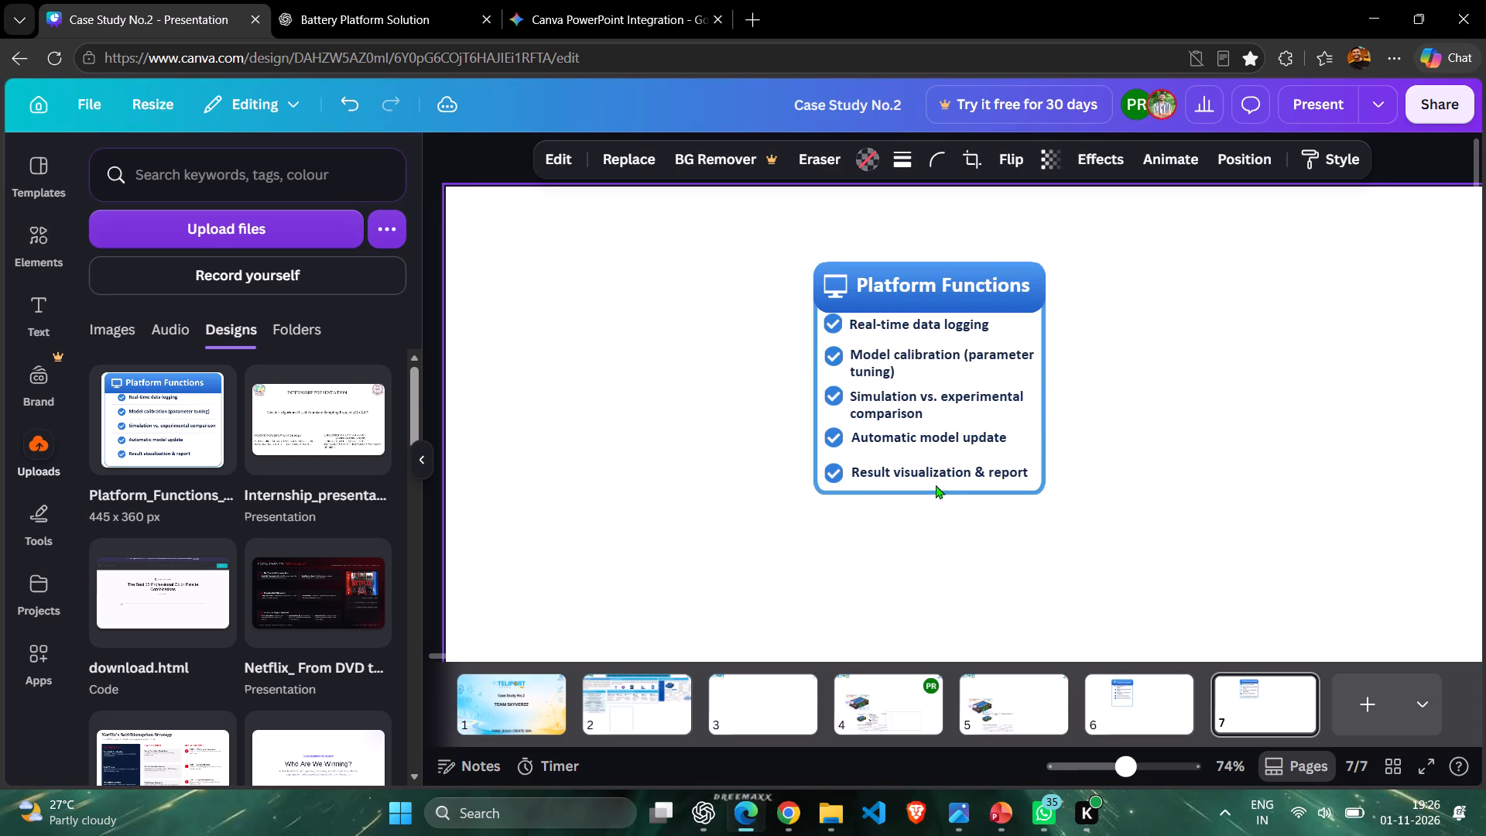
Nudge the "Result visualization & report" text up, closer to "Automatic model update".
click(929, 481)
key(Up)
key(Up)
key(Up)
key(Up)
key(Up)
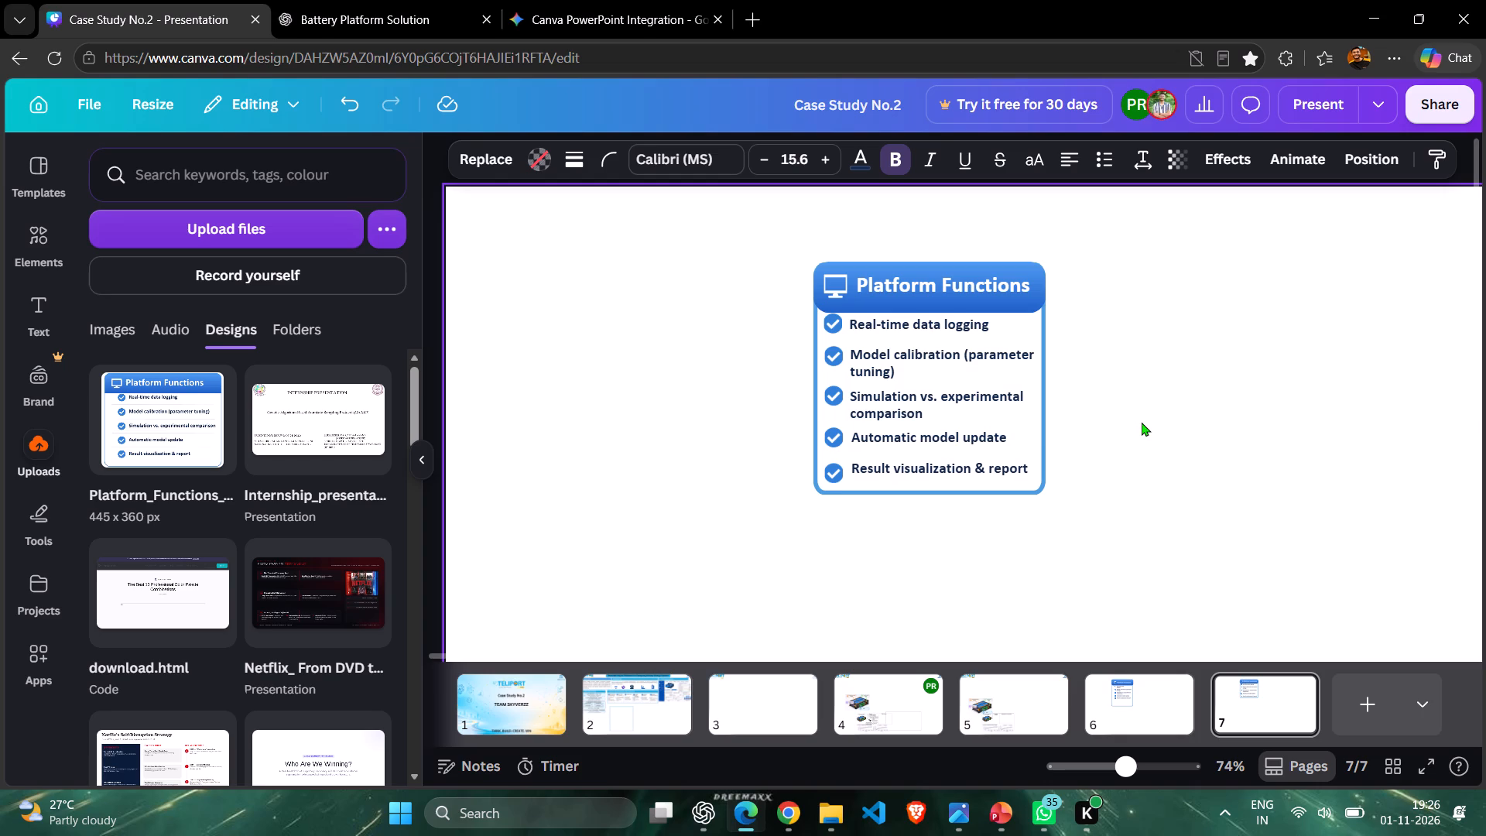
key(Up)
key(Up)
key(Up)
key(Up)
key(Up)
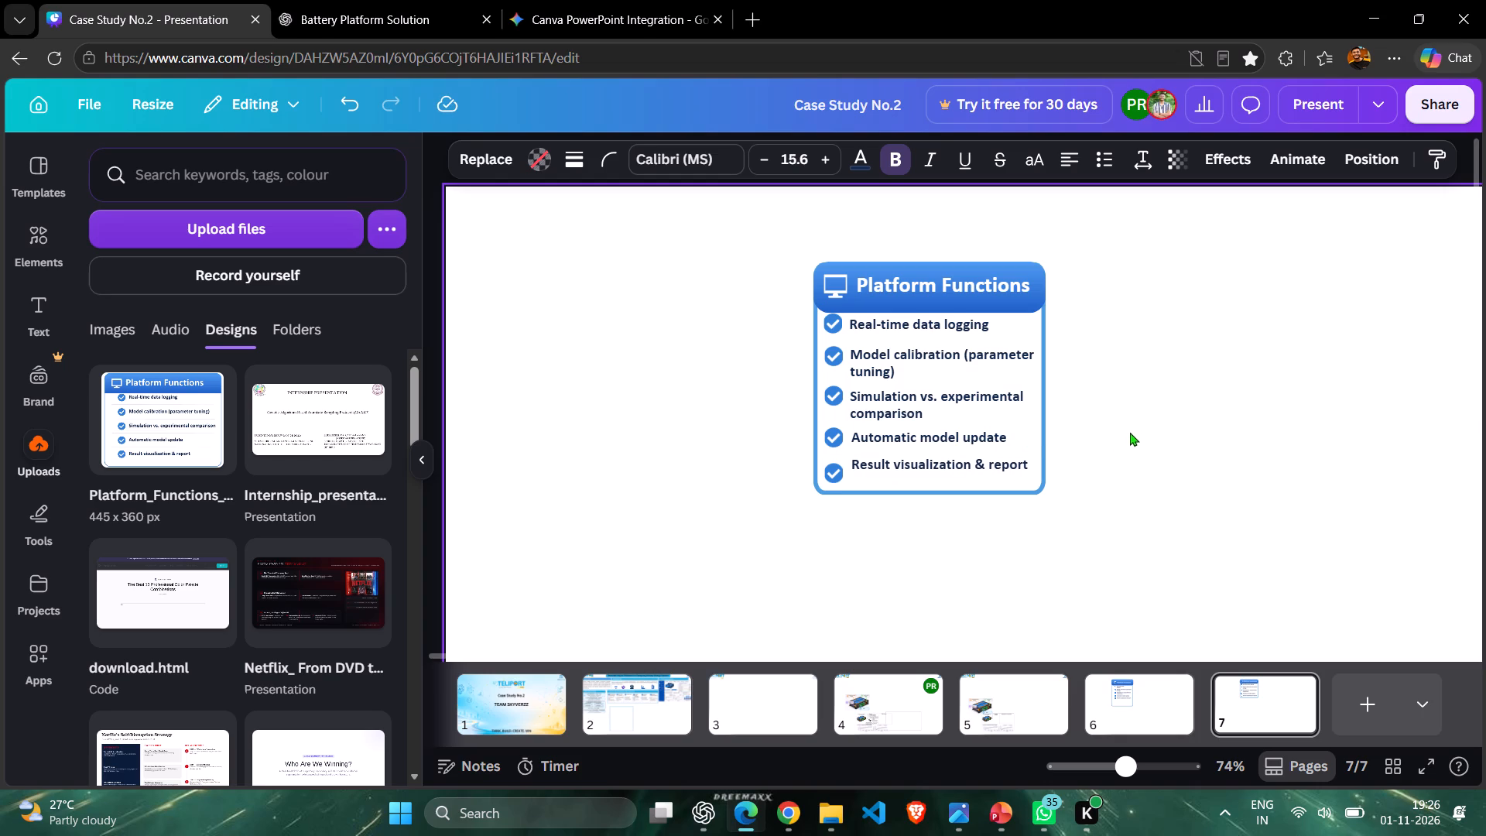
Nudge the checkmark beside "Result visualization & report" up to align with its text.
click(834, 477)
key(Up)
key(Up)
key(Up)
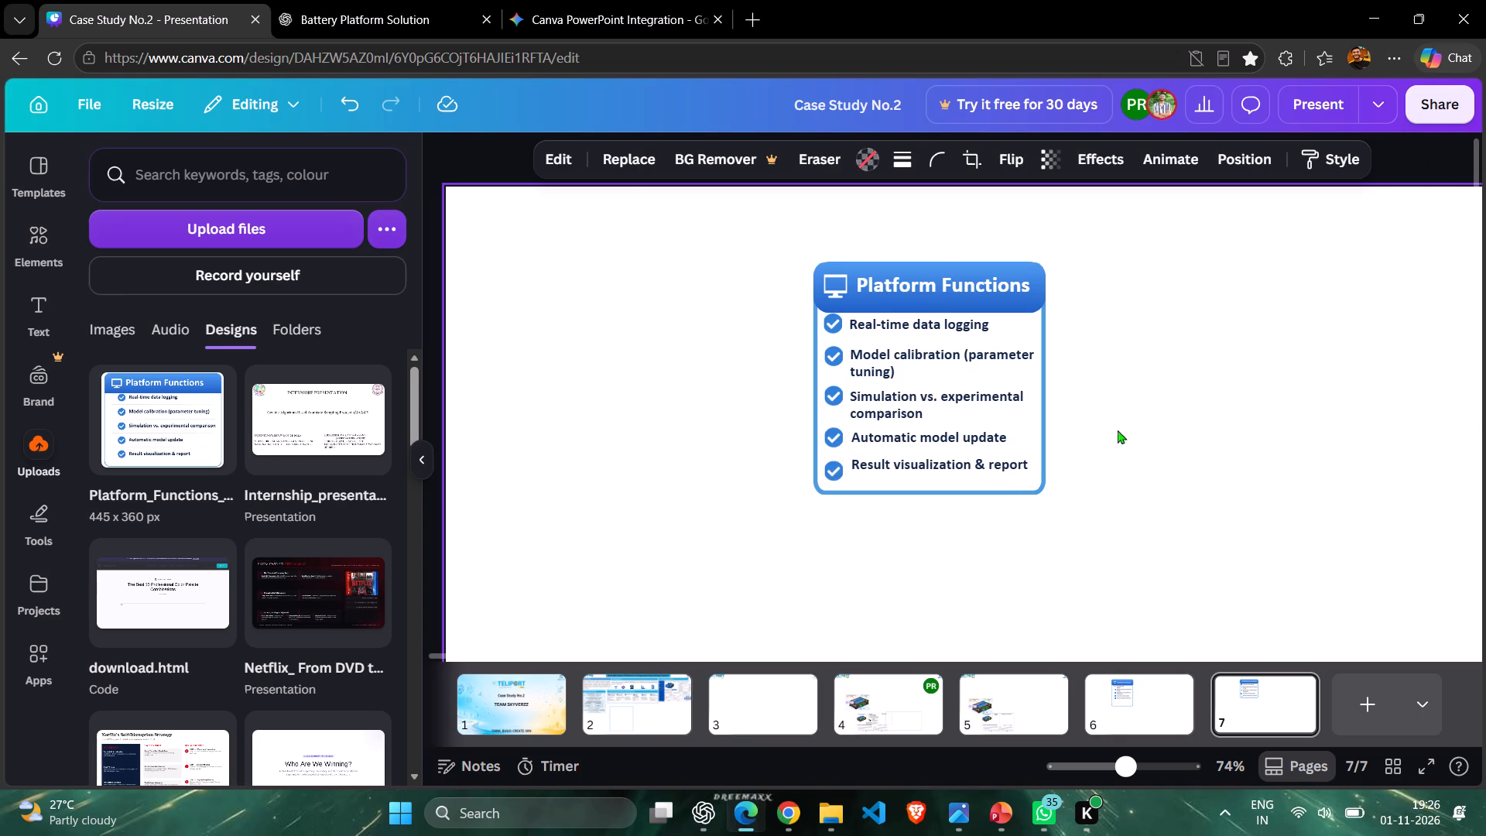
key(Up)
key(Up)
key(Up)
key(Up)
key(Up)
key(Up)
key(Up)
key(Up)
key(Up)
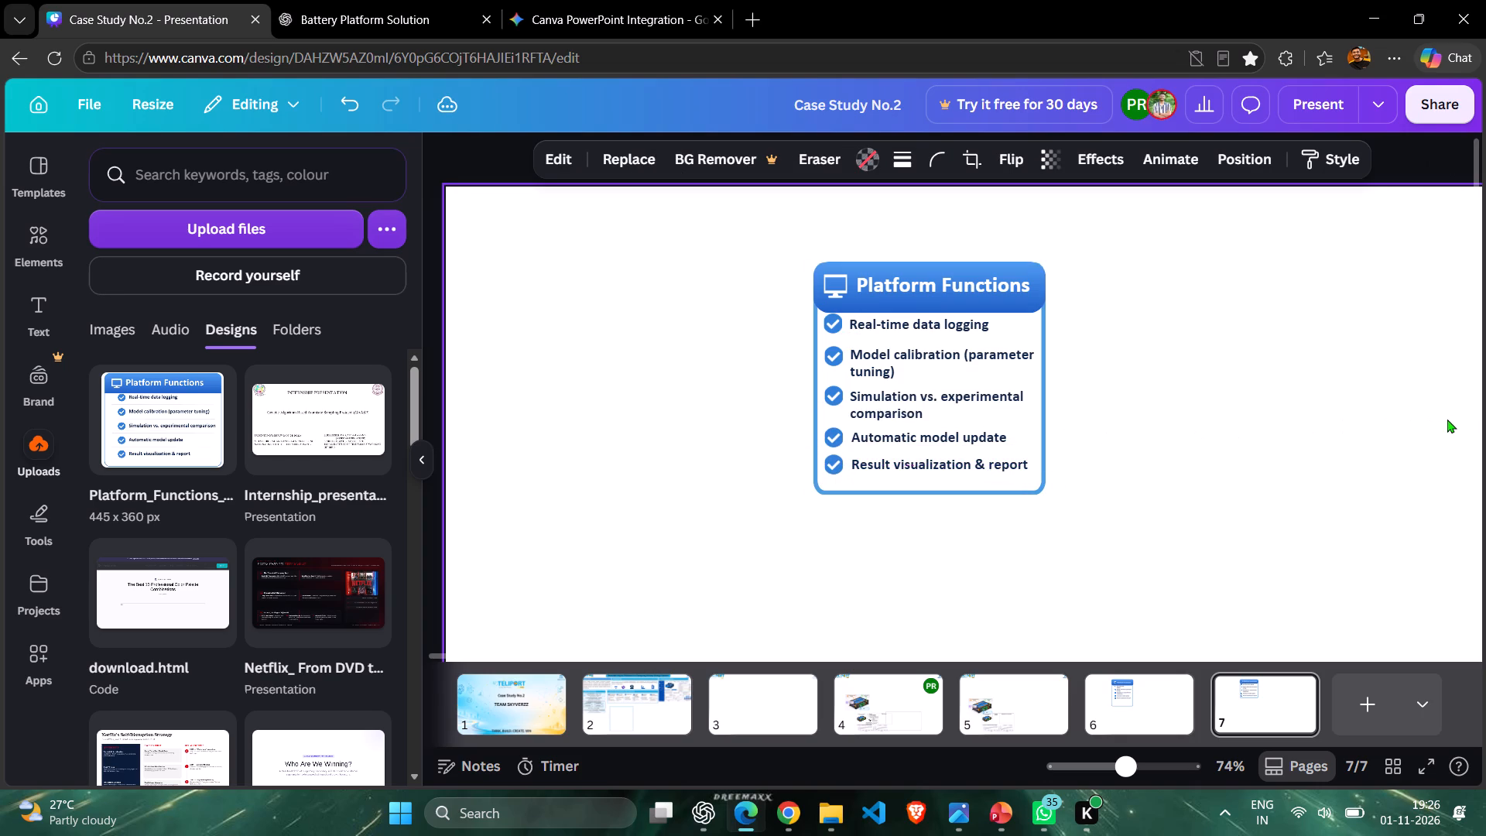
Nudge the "Result visualization & report" text and its checkmark slightly back down, keeping them aligned.
click(892, 476)
key(Down)
key(Down)
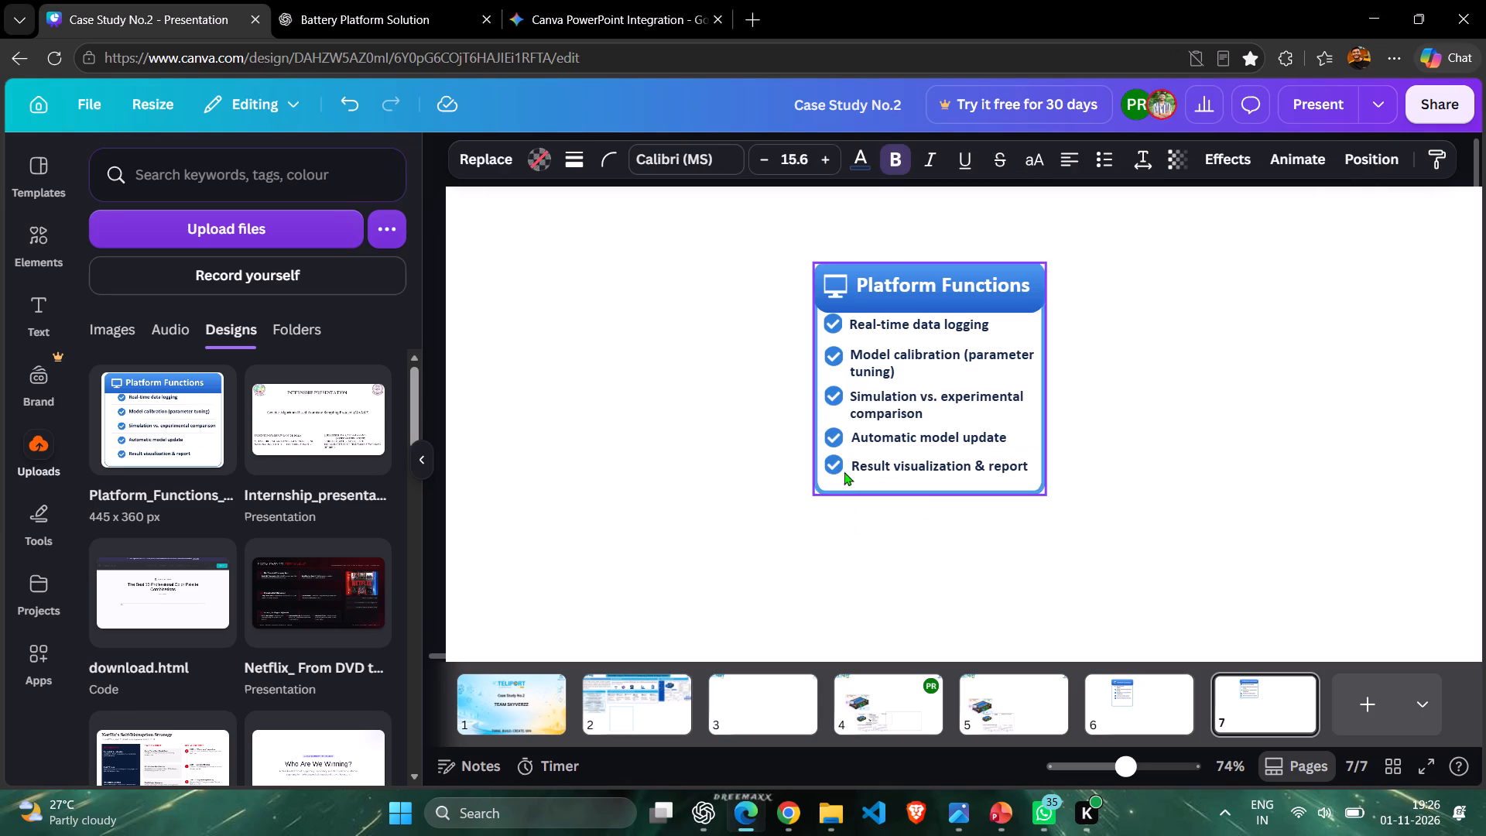
click(829, 467)
key(Down)
key(Down)
key(Down)
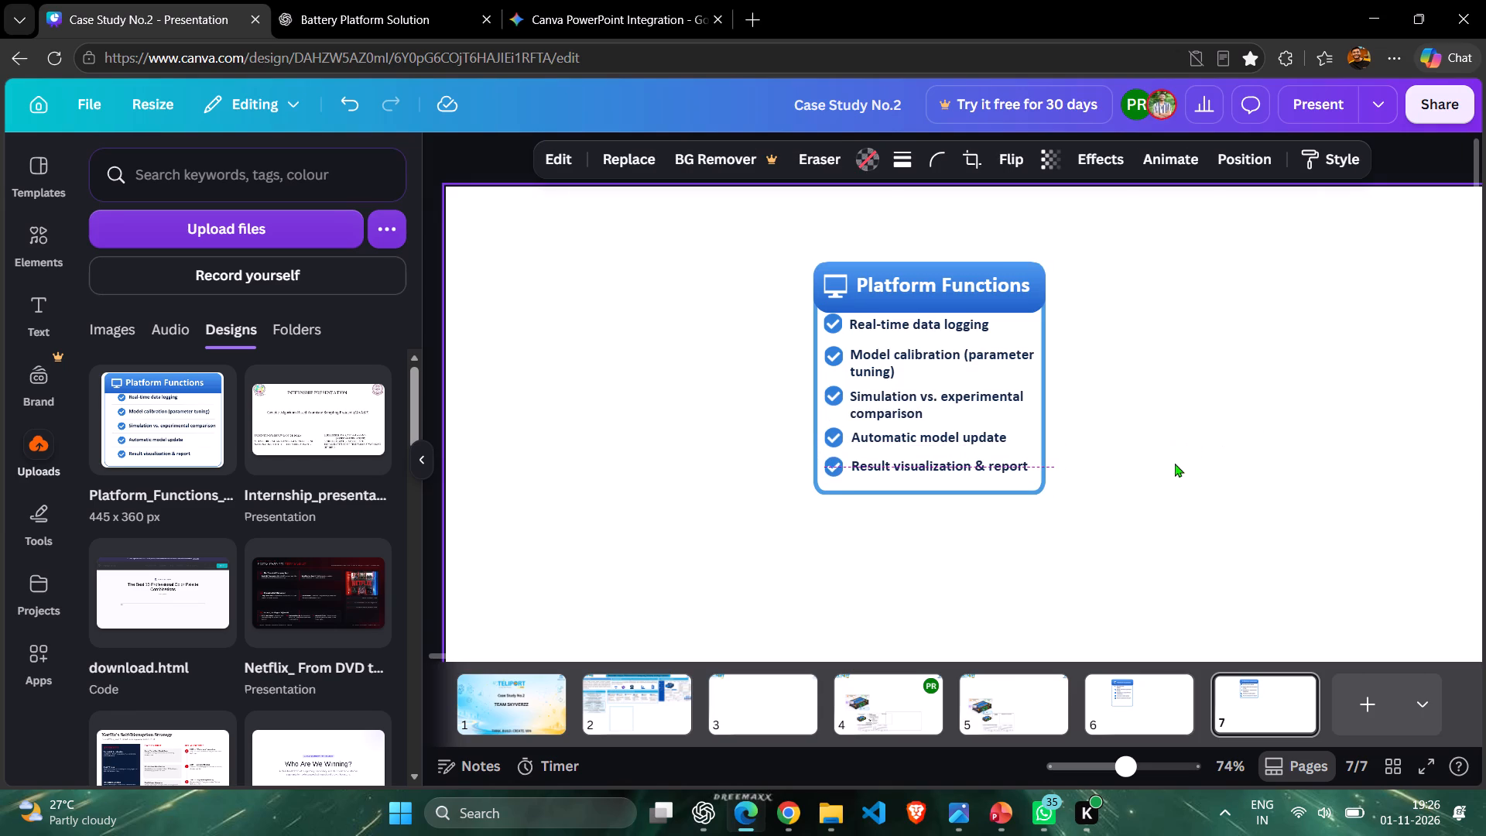
click(1186, 461)
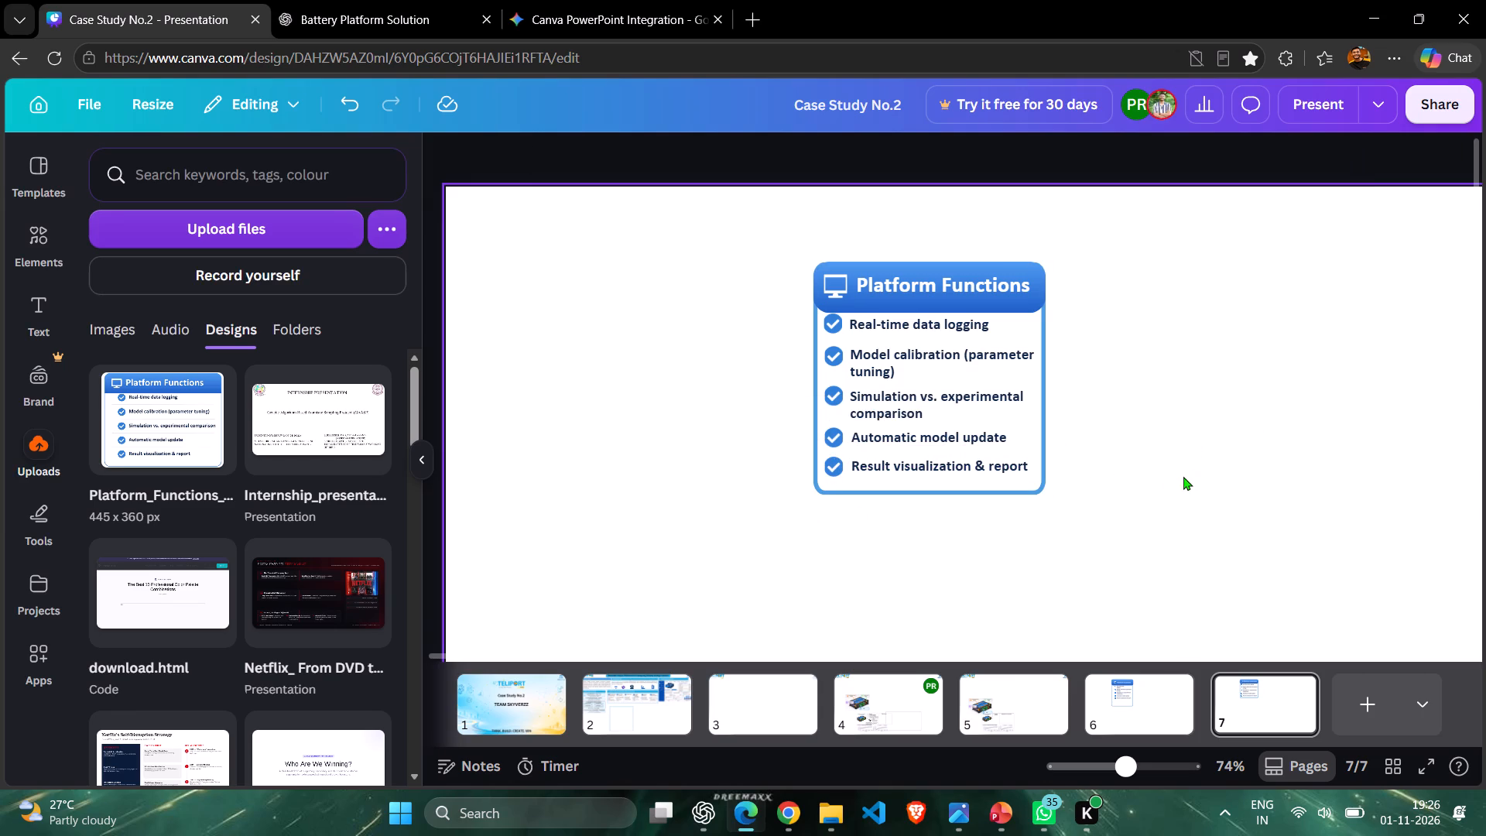
Shorten the card's blue frame from its bottom edge so it ends just below the last checklist item.
click(929, 487)
drag(929, 500, 930, 490)
click(1173, 419)
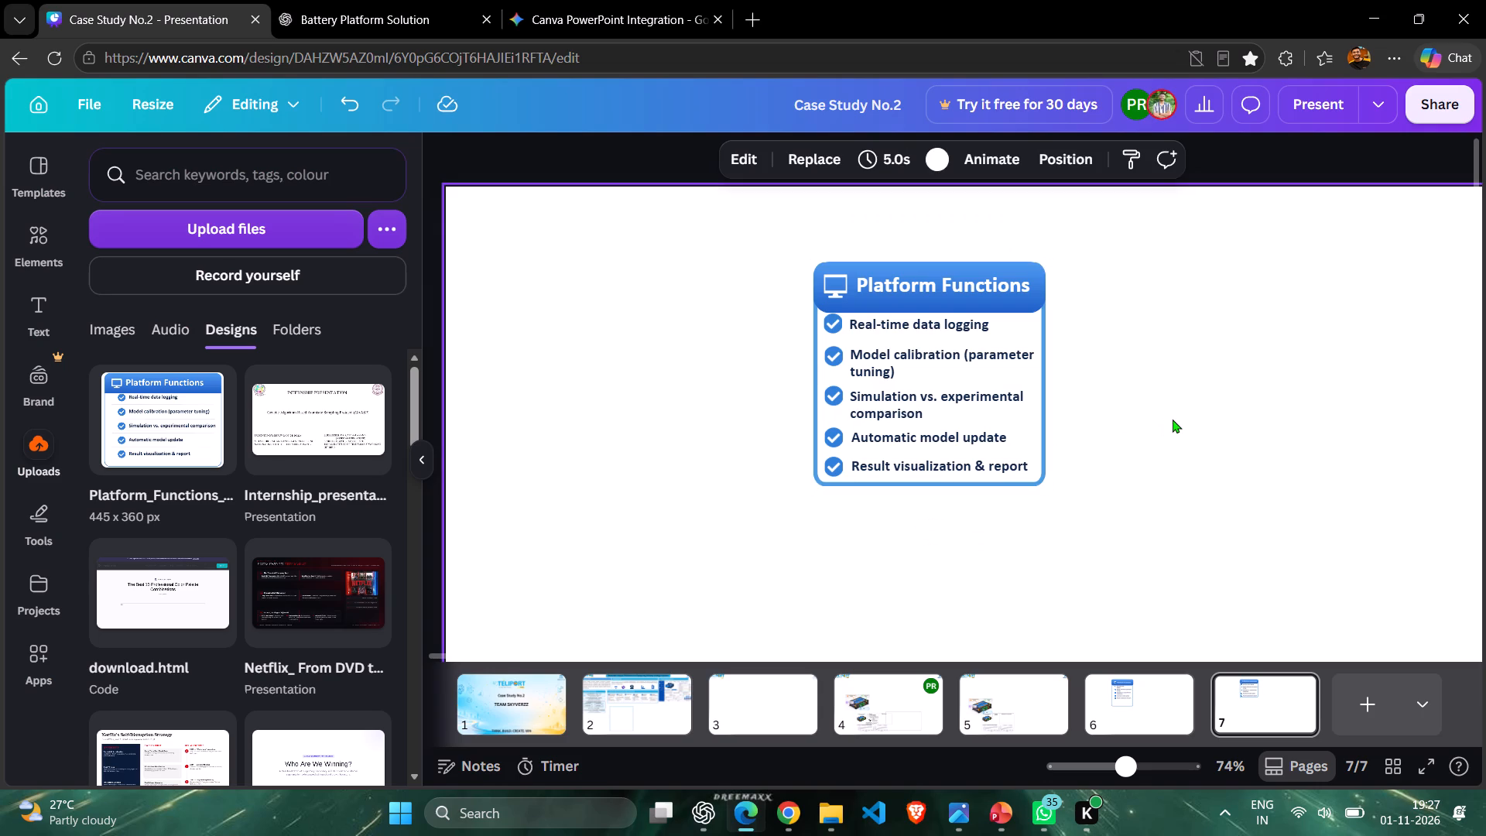
Group all elements of the Platform Functions card and scale the group down slightly.
drag(734, 244, 1214, 564)
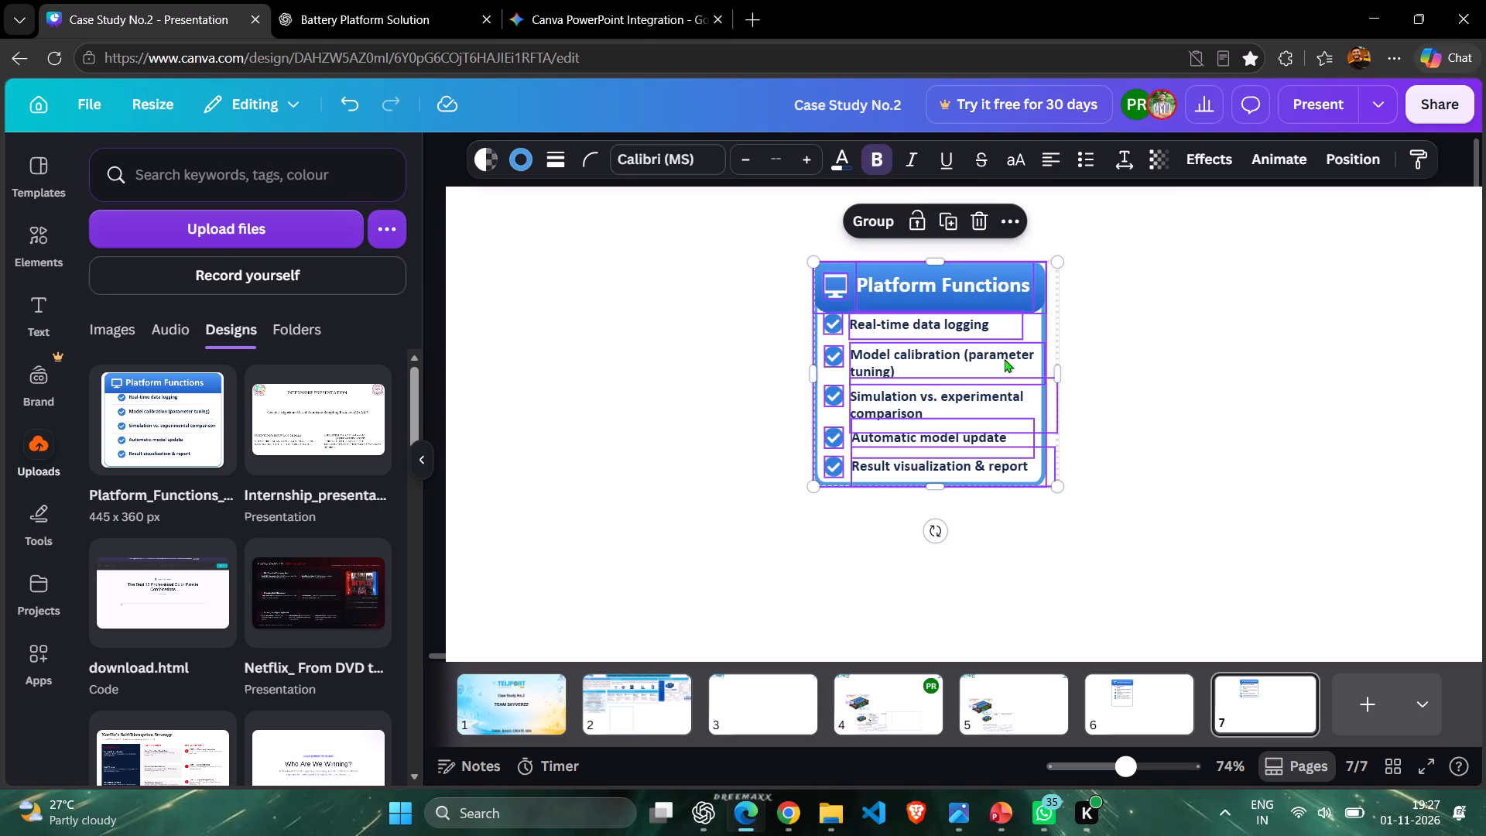
click(848, 215)
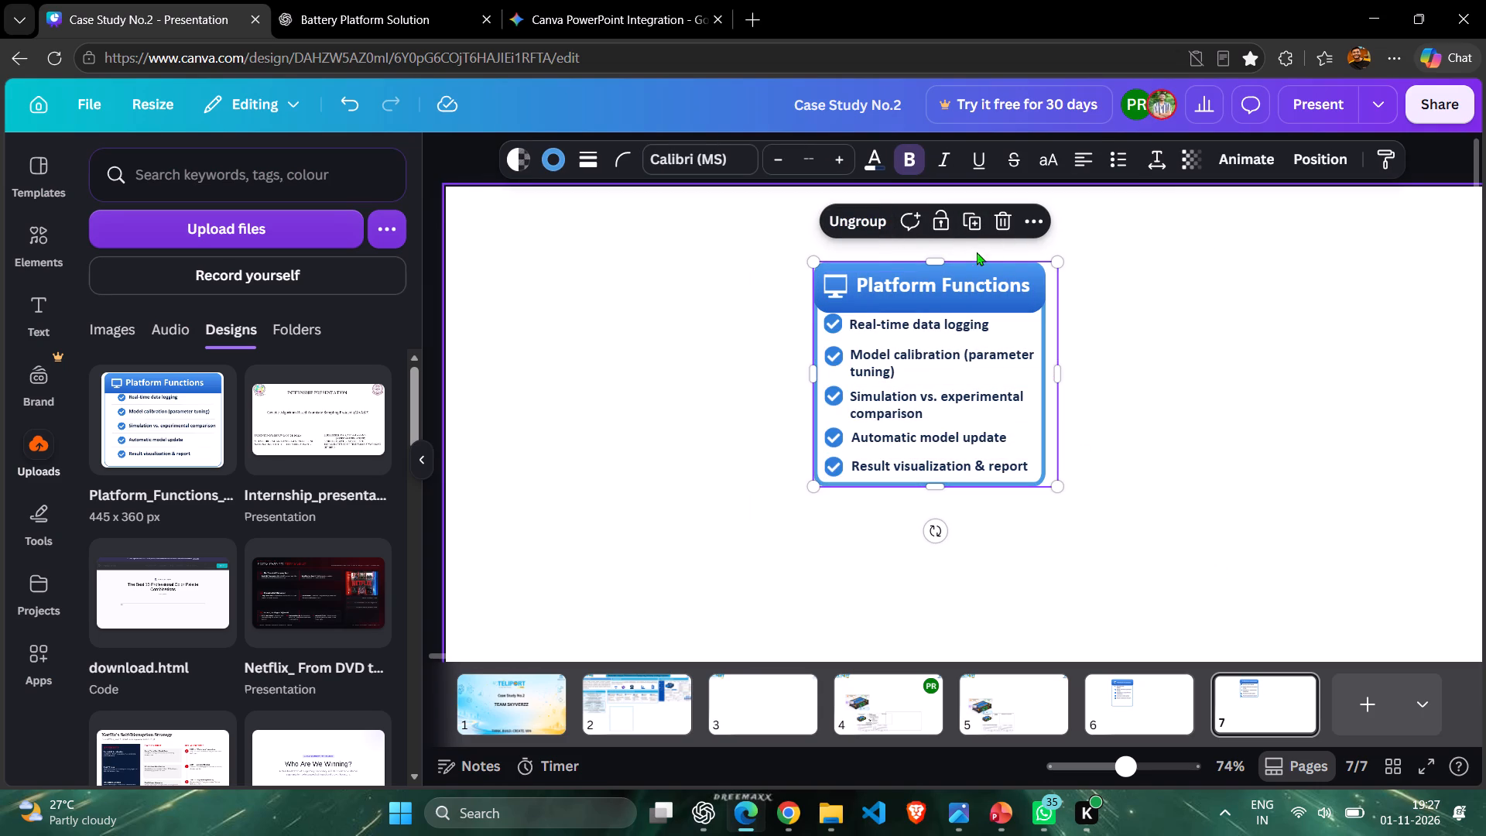
drag(1063, 267, 994, 316)
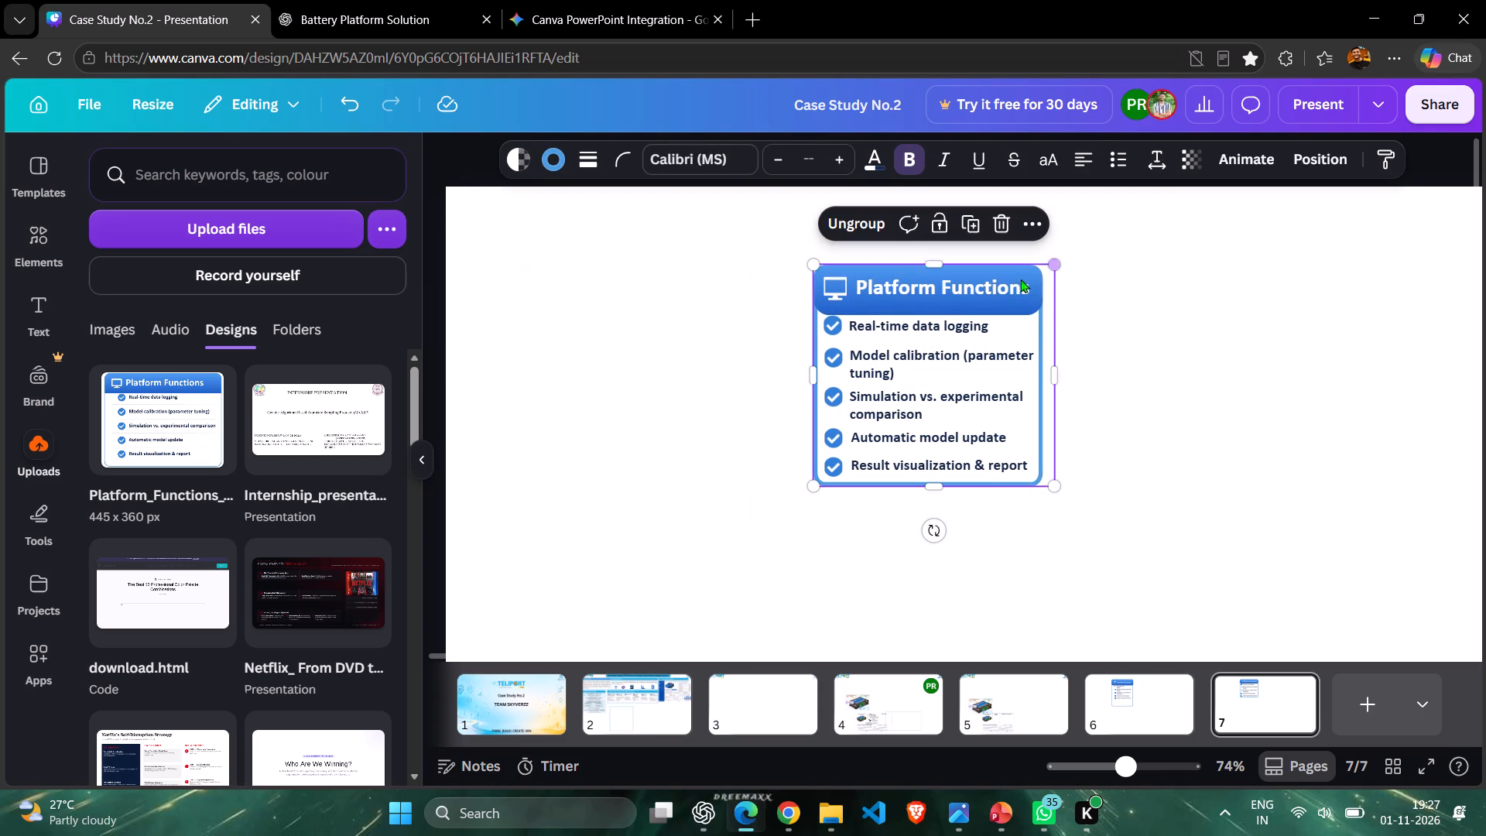
drag(1048, 269, 1016, 298)
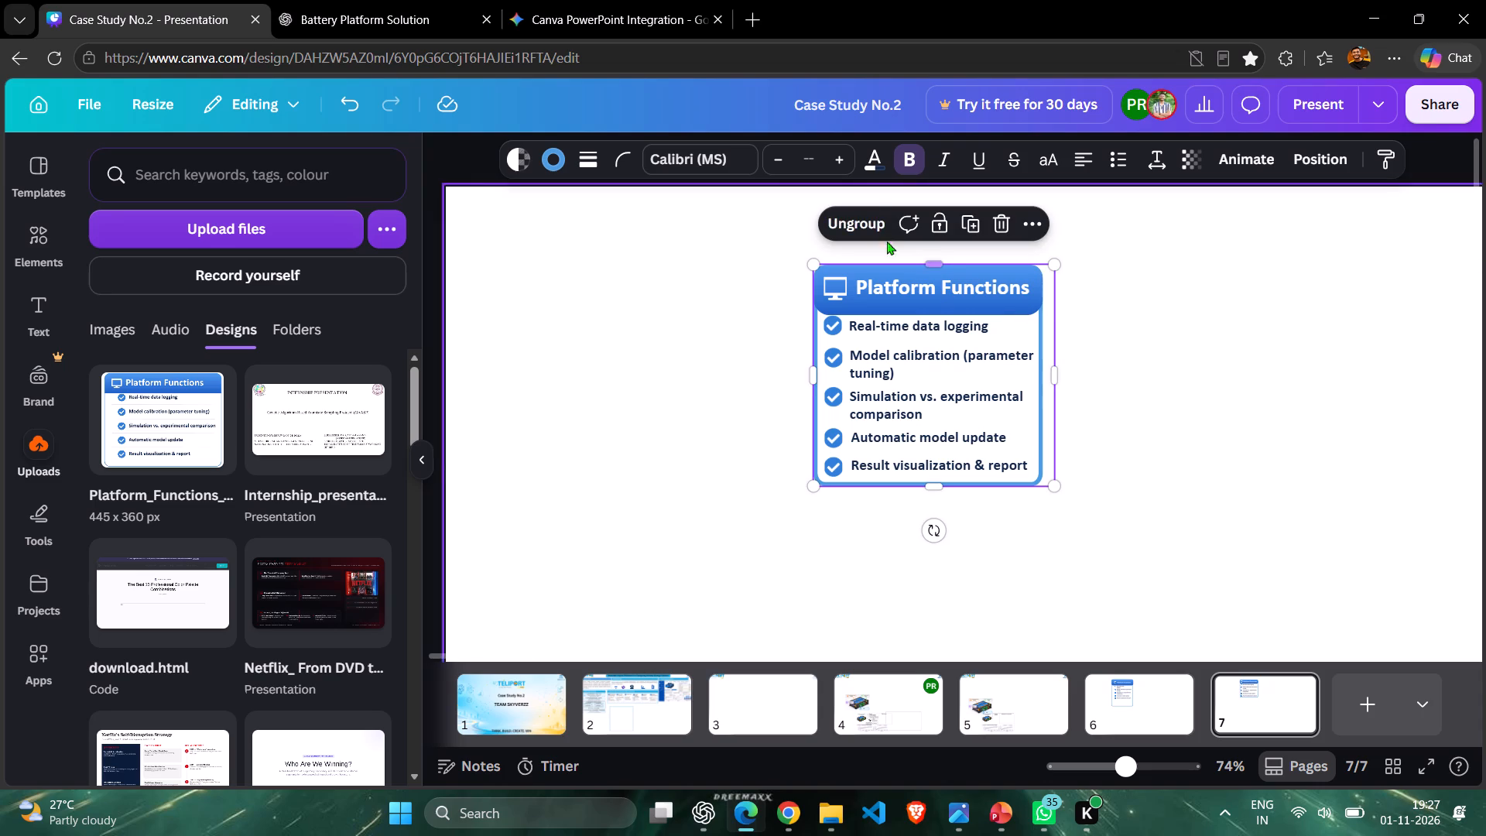
Ungroup the Platform Functions card.
click(853, 224)
click(1171, 264)
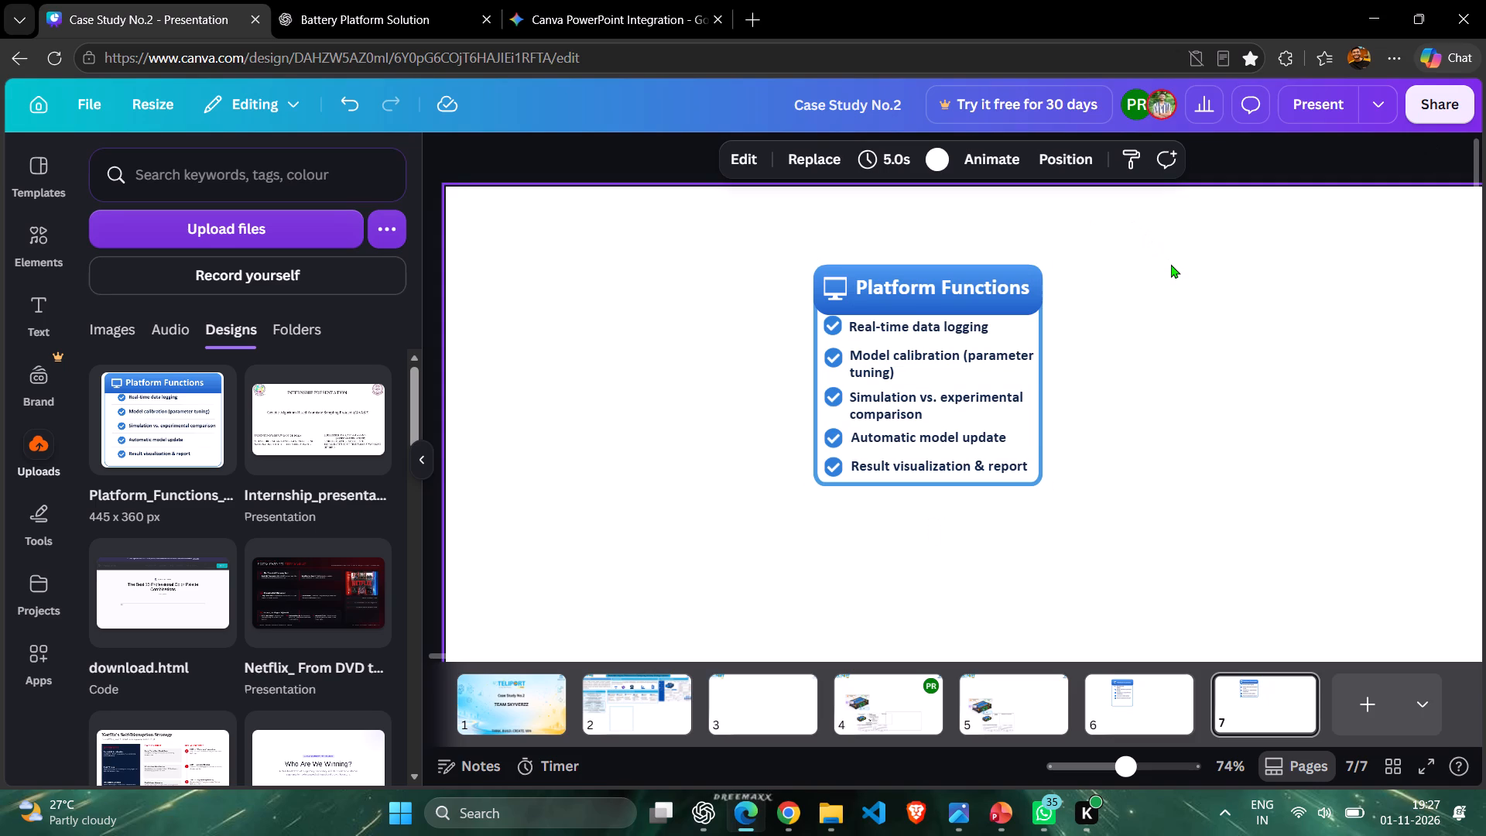
Copy all elements of the Platform Functions card from page 7 and paste them onto page 5.
drag(689, 247, 1238, 564)
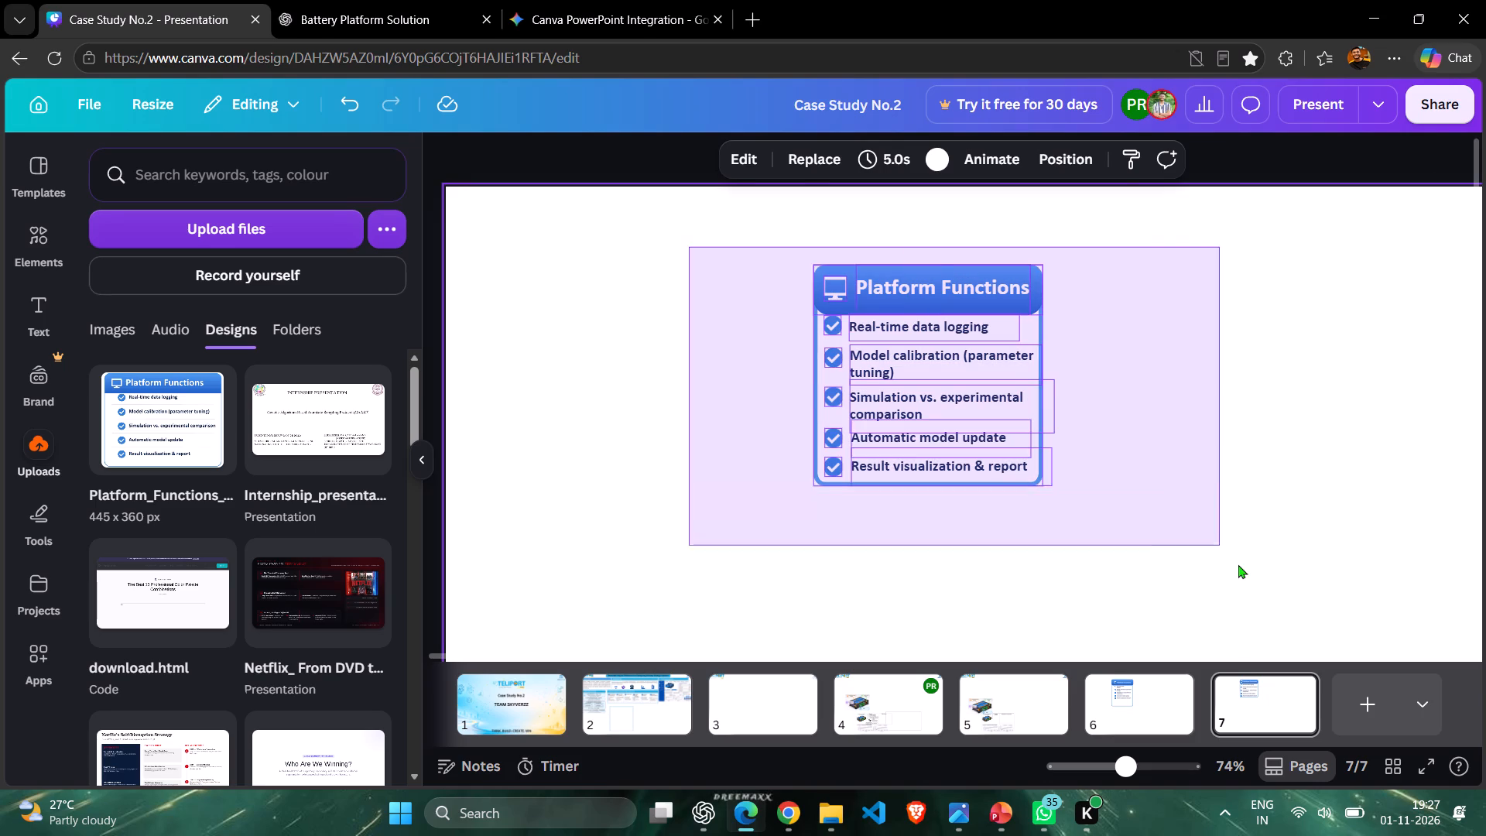
drag(1238, 564, 1238, 567)
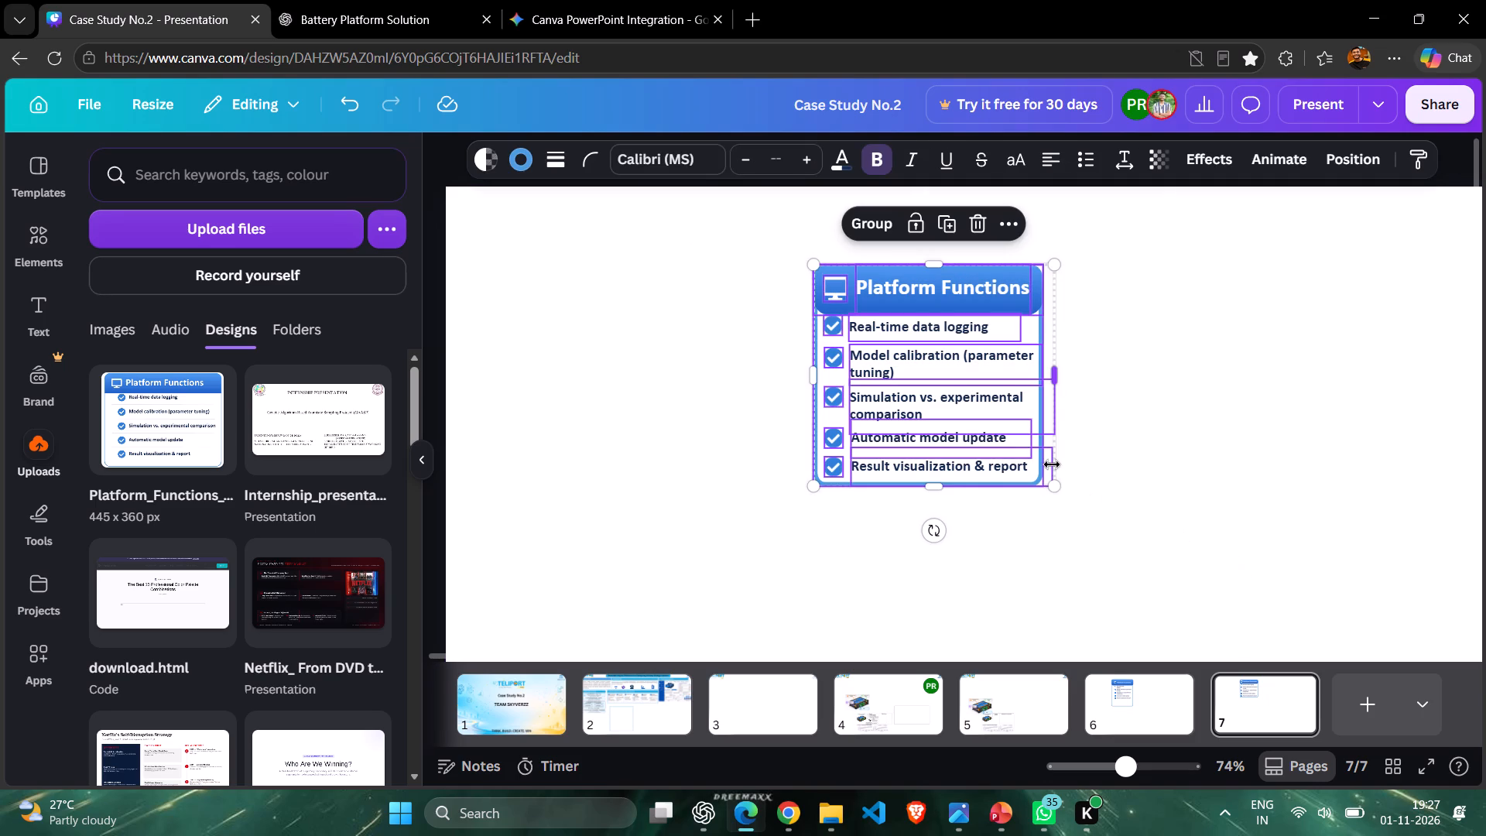
key(ctrl+c)
key(ctrl+c)
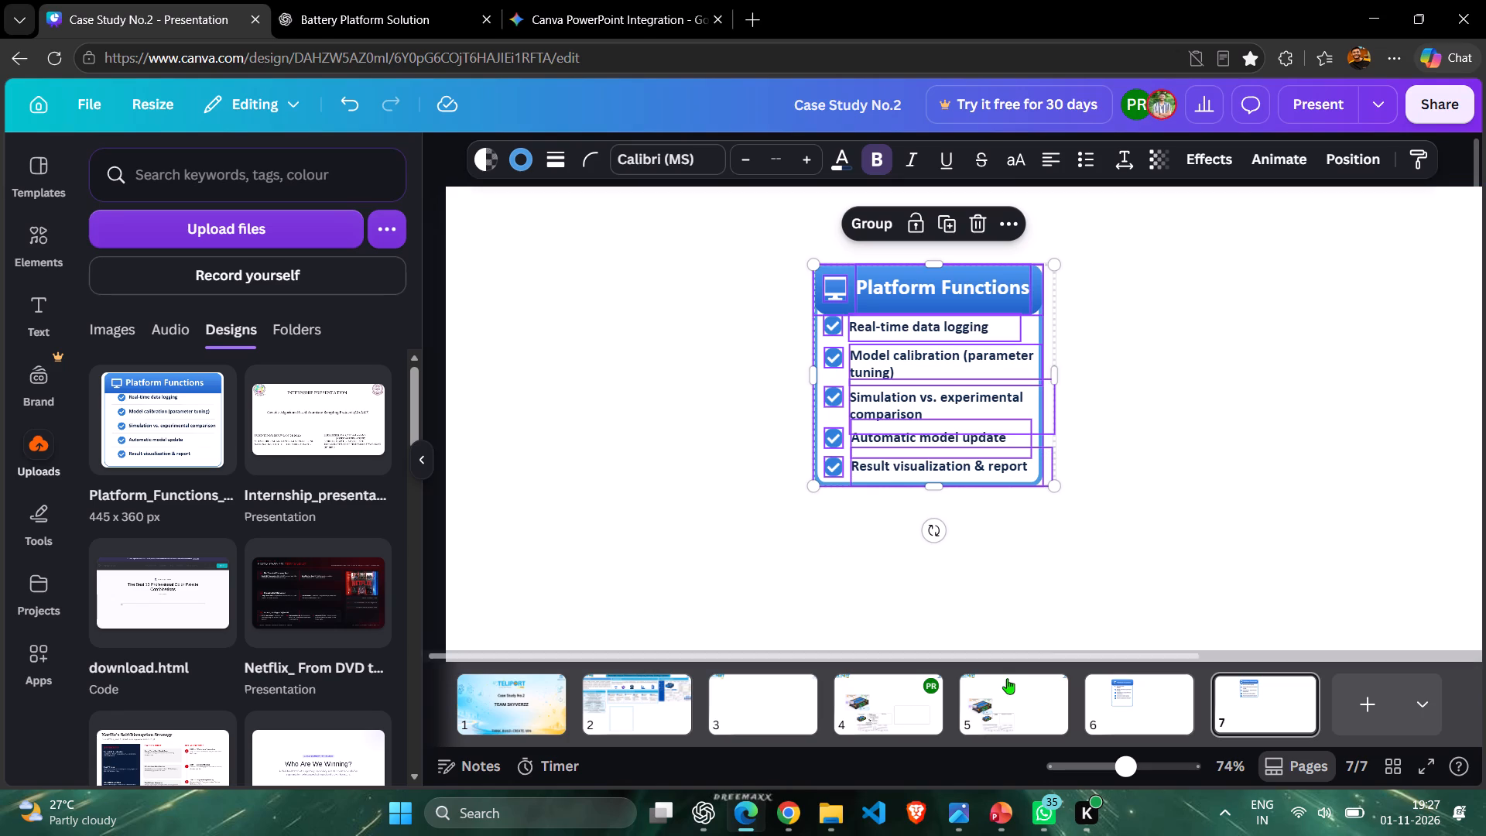
click(1005, 683)
scroll(970, 543, down, 4)
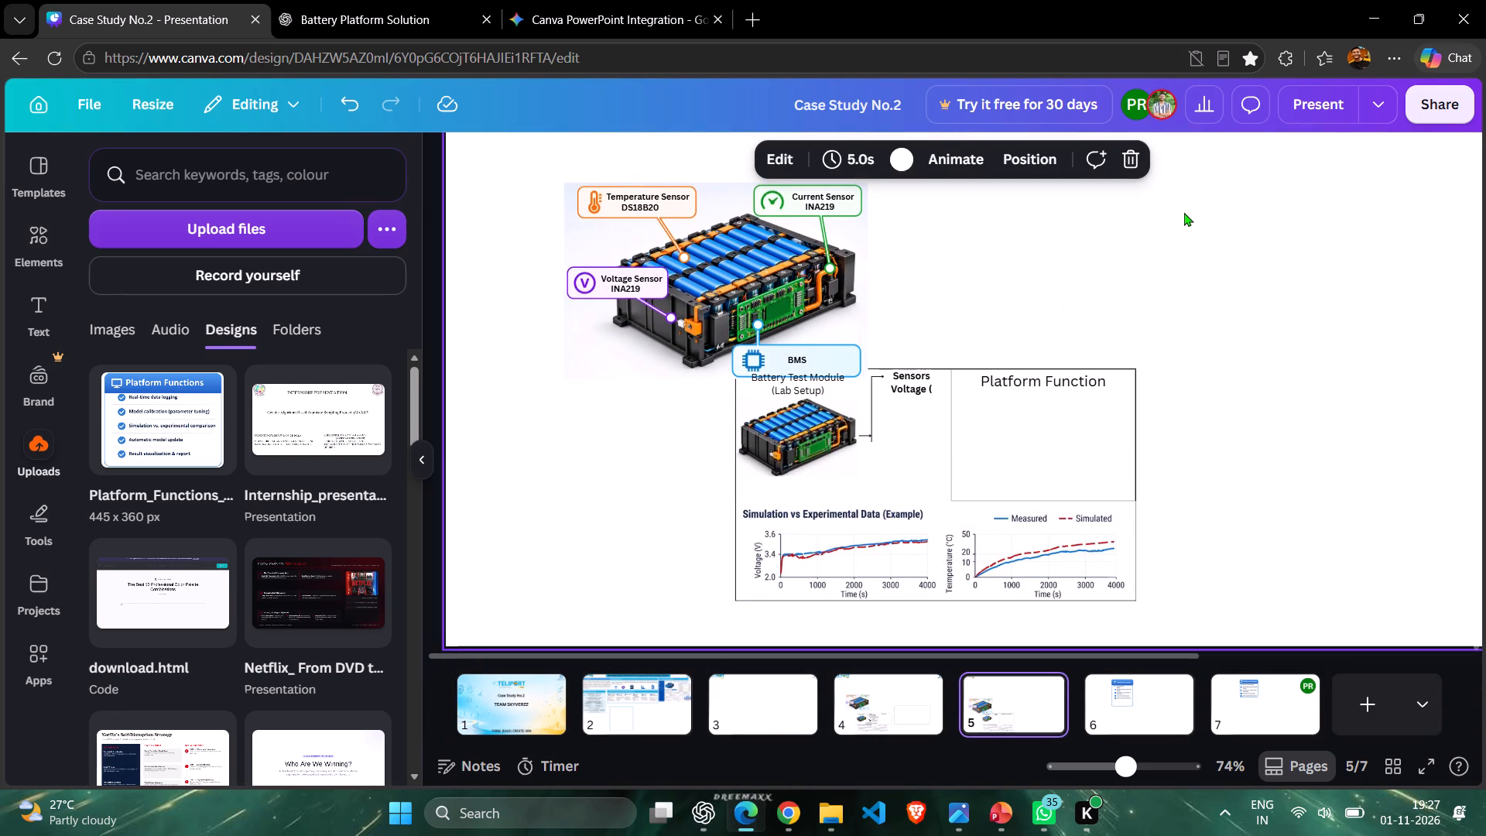
click(1187, 212)
key(ctrl+v)
scroll(1101, 334, up, 1)
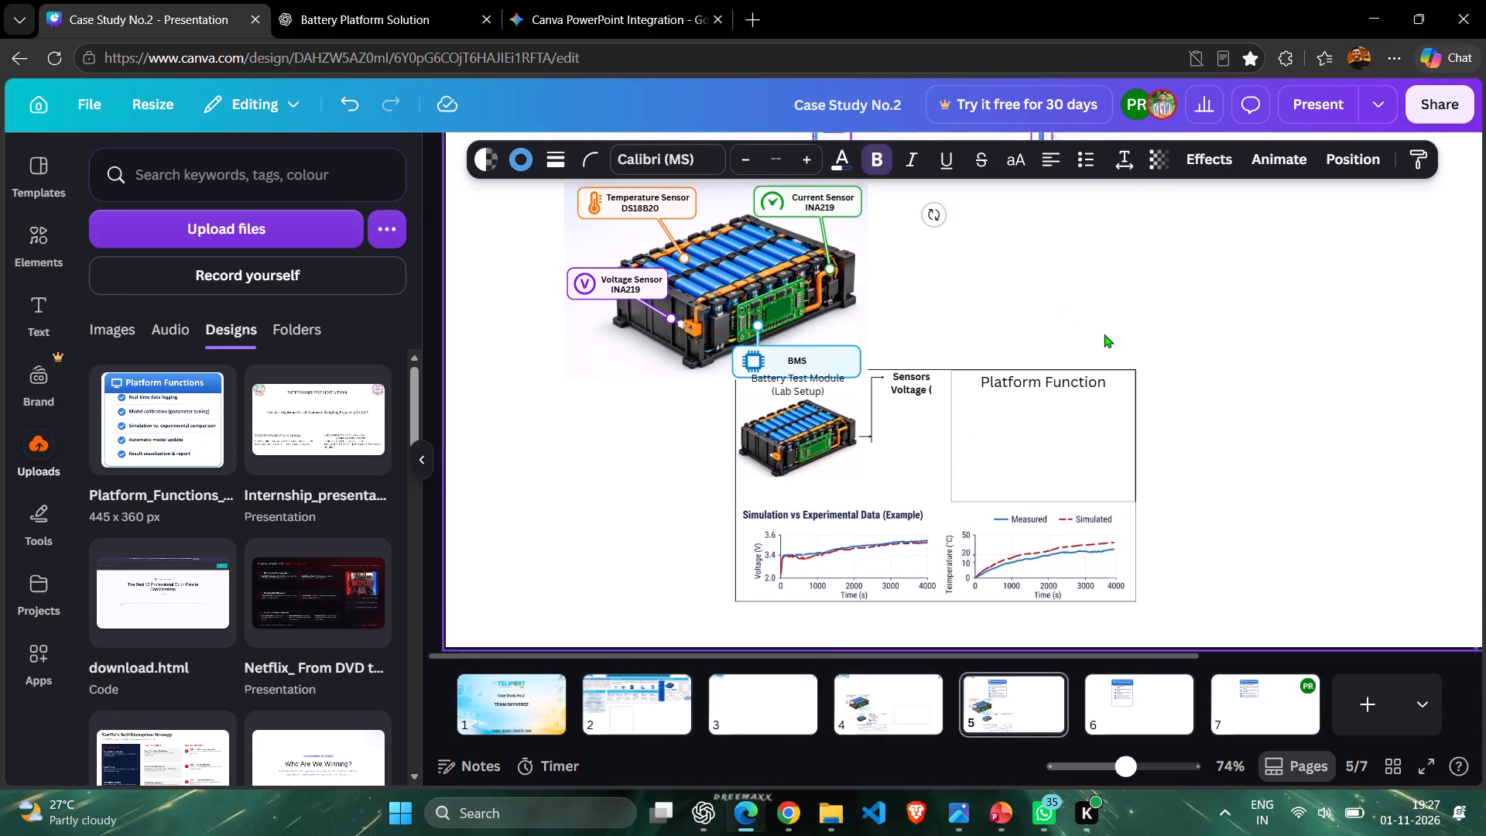
scroll(1104, 334, up, 2)
click(1235, 356)
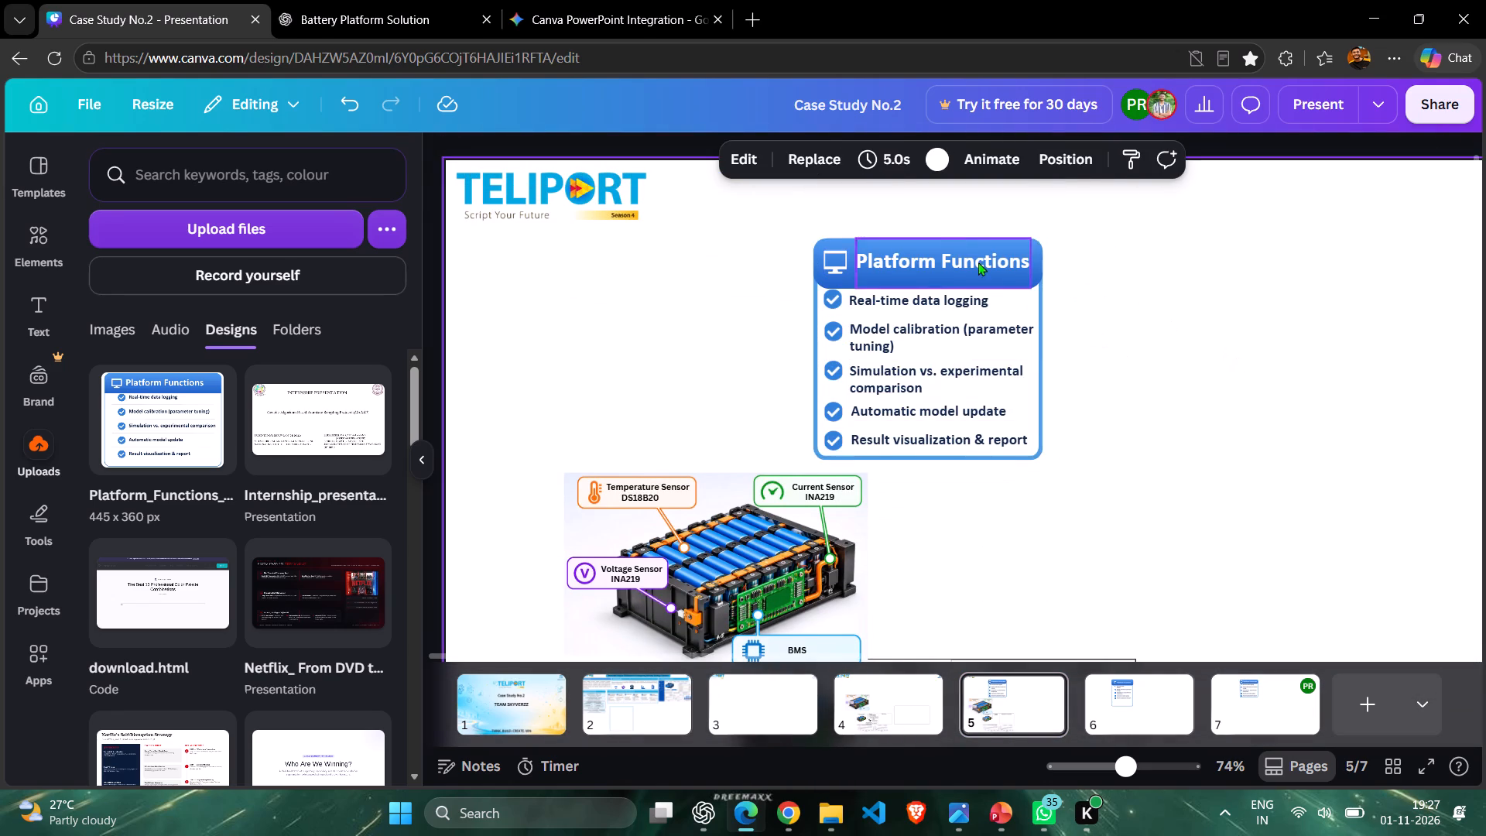
Move all elements of the pasted Platform Functions card into the blank area beside the Battery Test Module diagram.
drag(725, 222, 1138, 469)
drag(977, 320, 1125, 484)
scroll(1125, 437, down, 2)
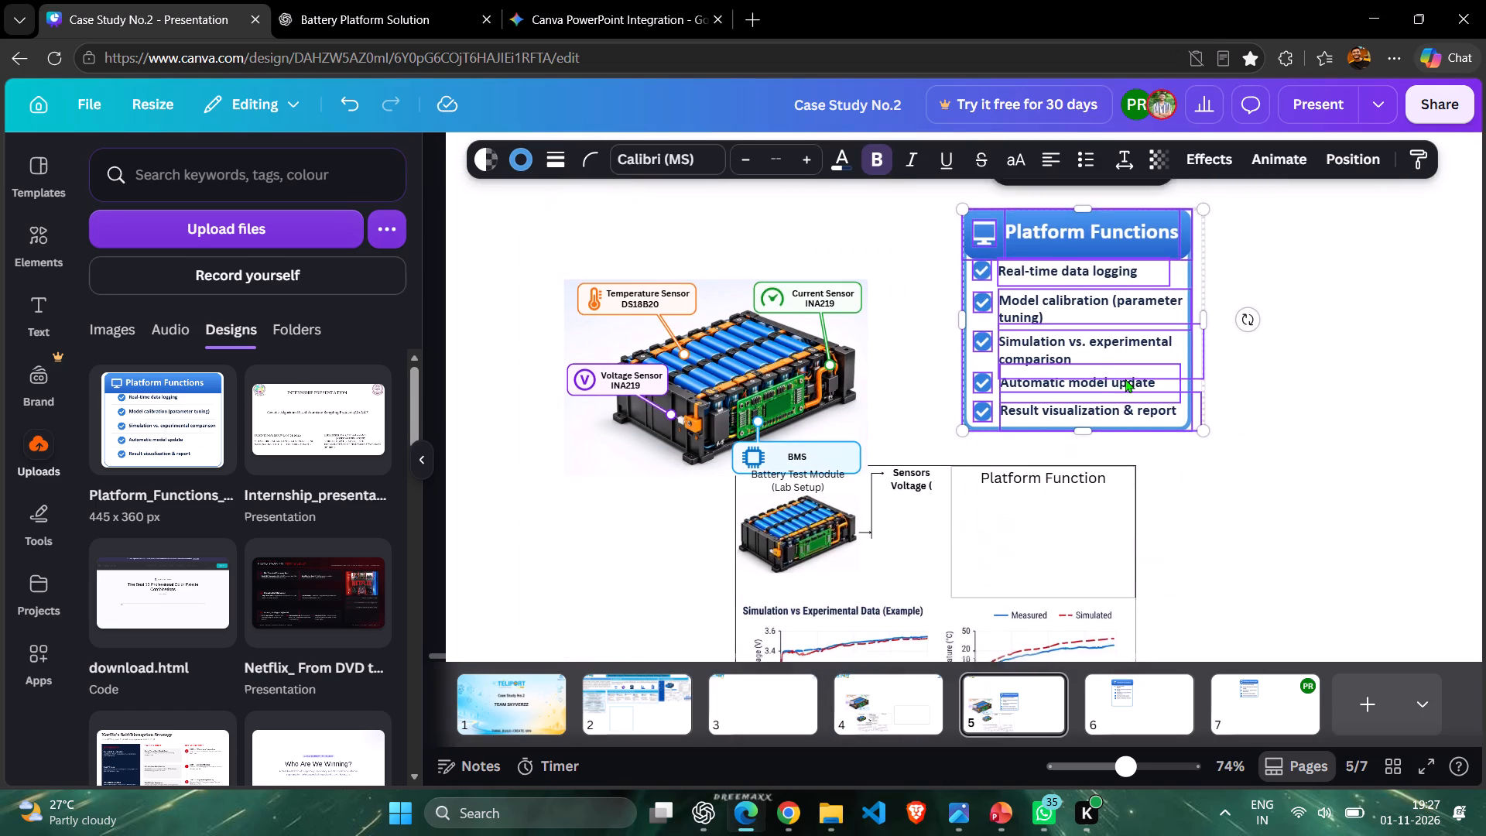
scroll(1125, 379, down, 1)
drag(1094, 217, 1064, 480)
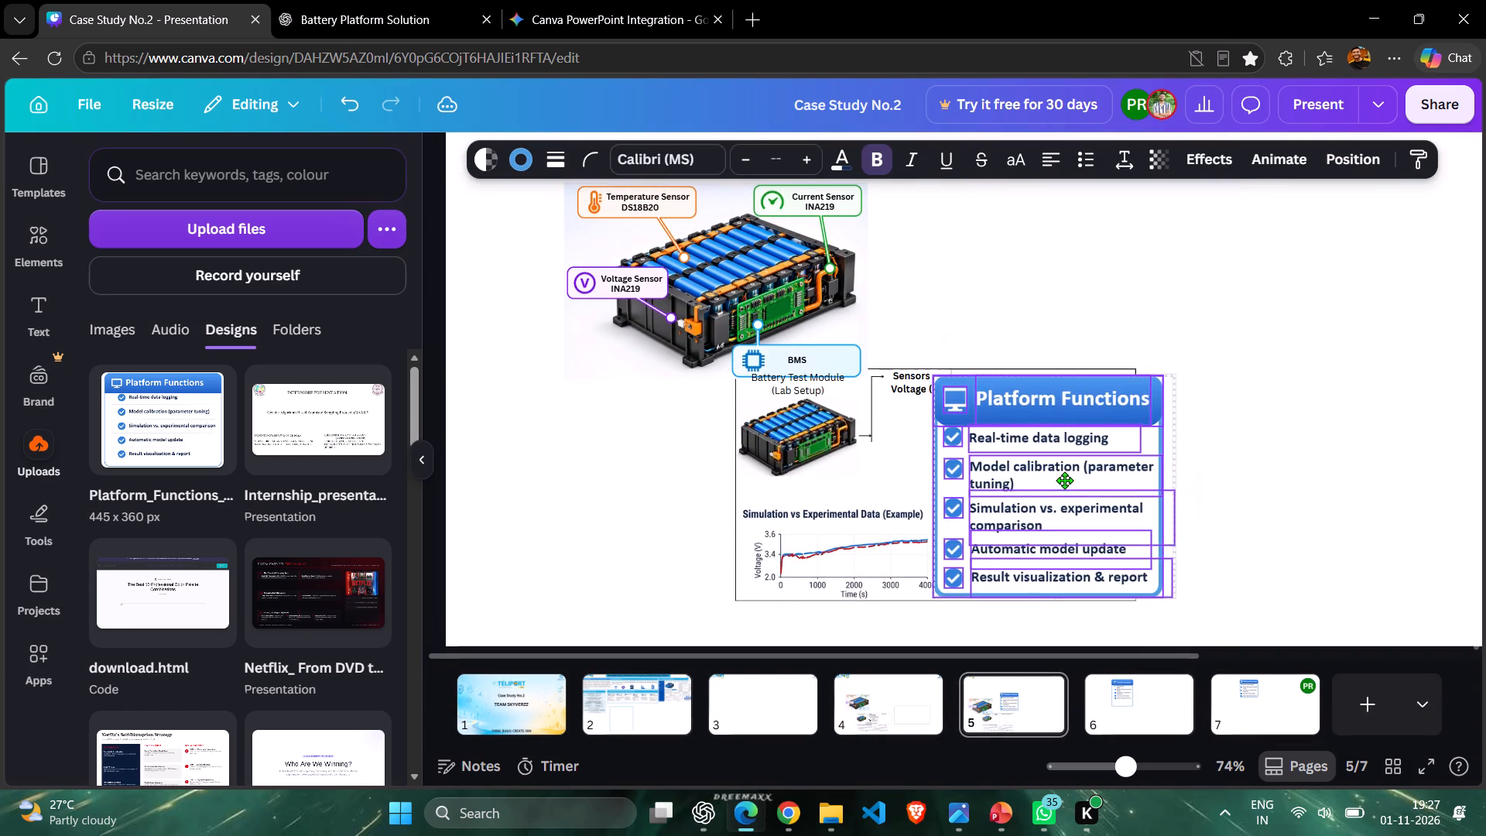
drag(1064, 480, 1257, 327)
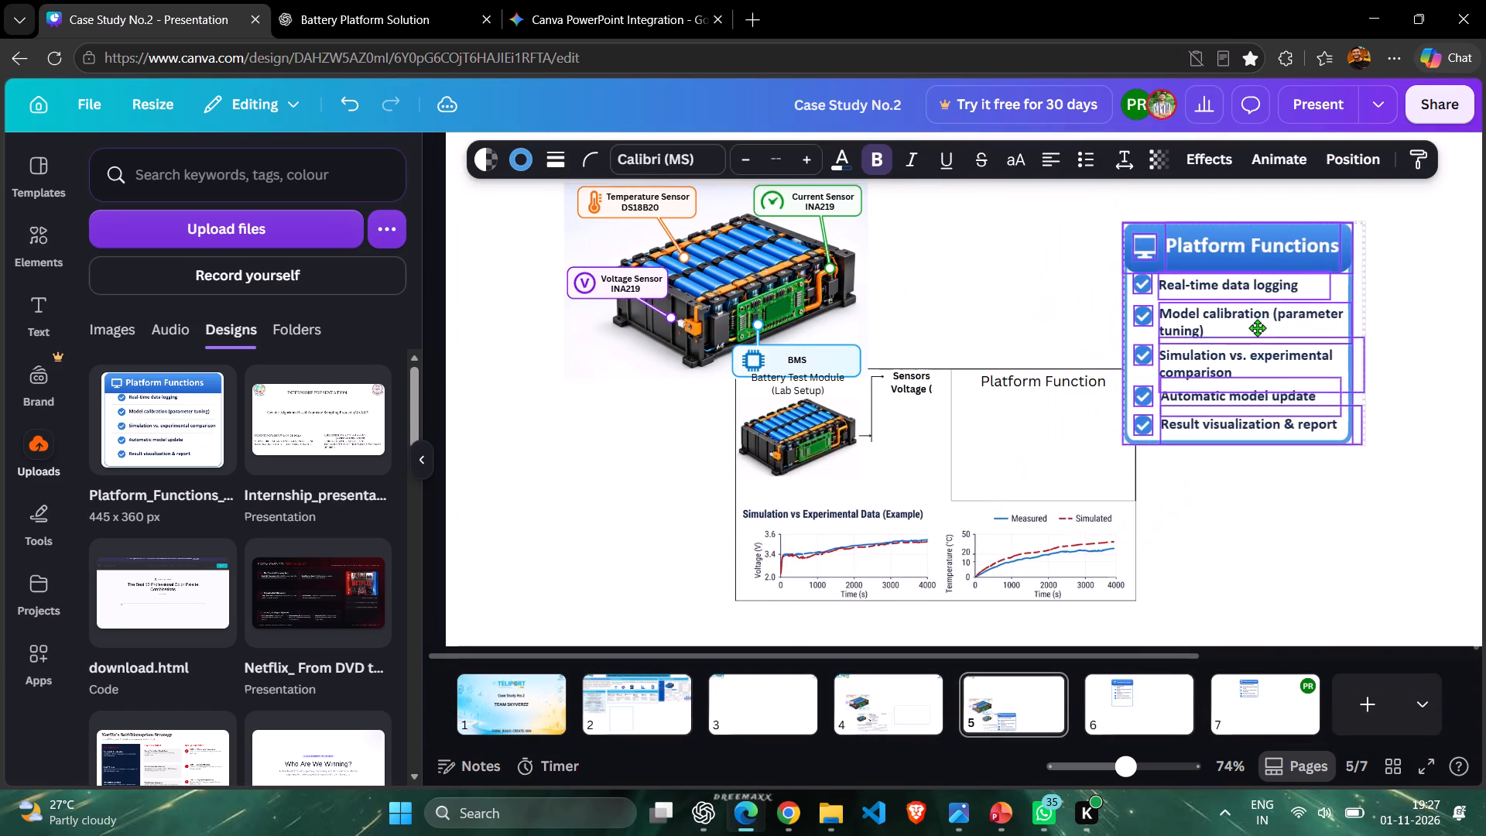
drag(1257, 327, 1302, 313)
Narrow the whole Platform Functions card to about 290 wide and reduce its height towards that of the Platform Function box.
click(1025, 427)
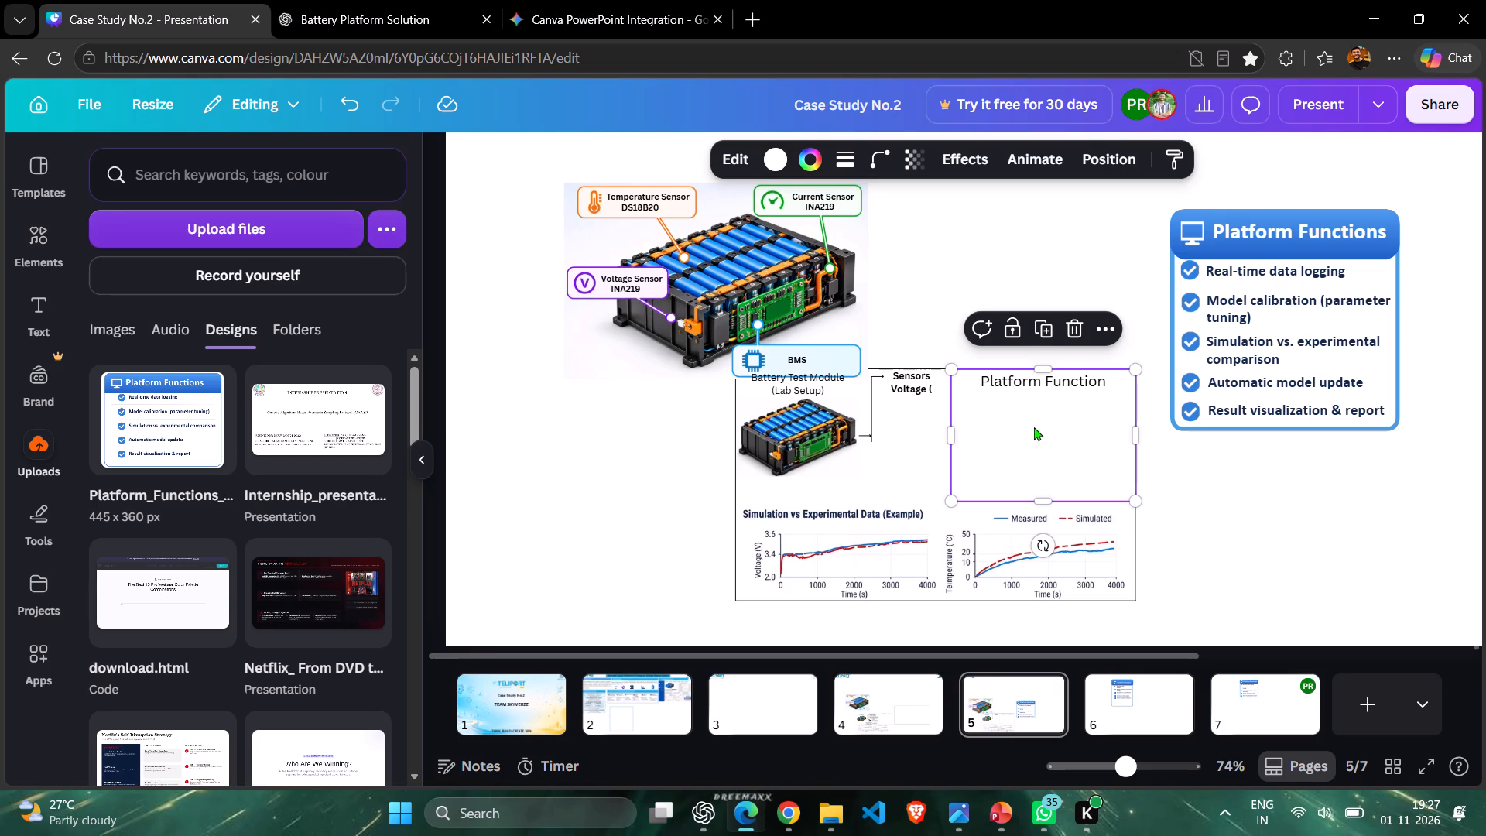
click(1189, 321)
click(1175, 324)
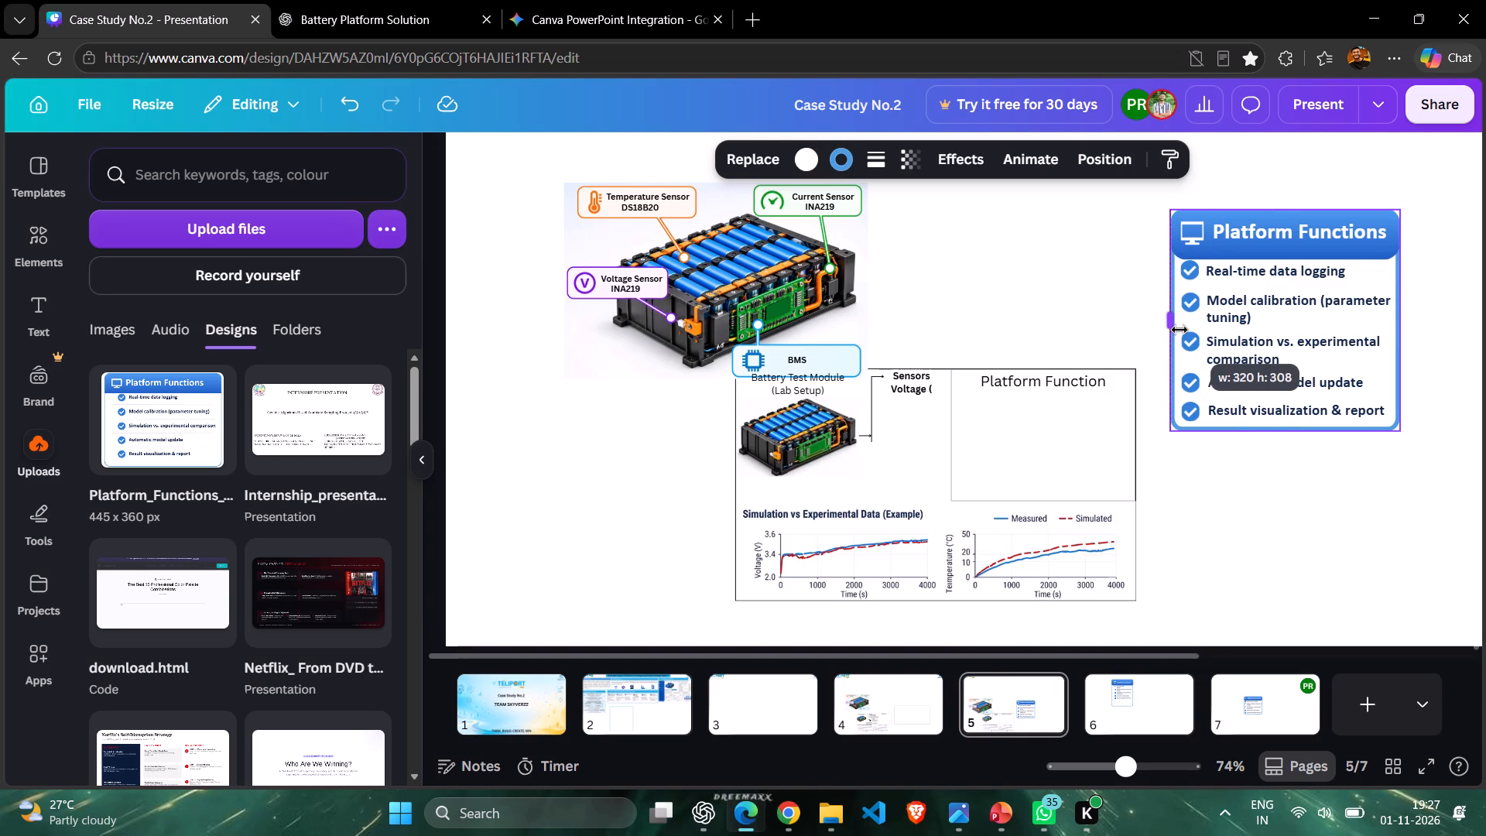
click(1187, 502)
drag(1128, 197, 1471, 456)
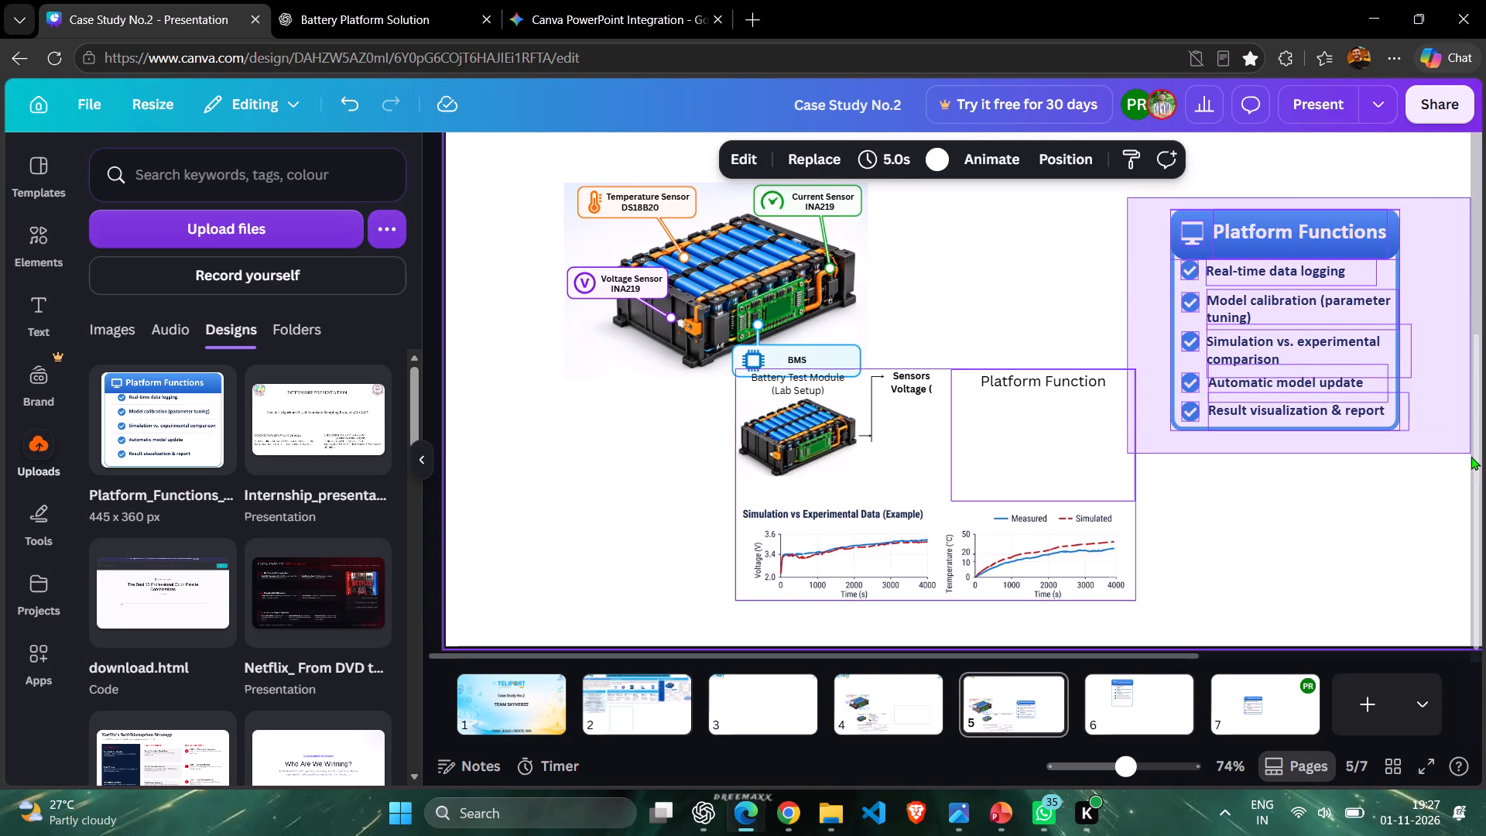
drag(1471, 456, 1471, 456)
click(1122, 301)
drag(1168, 186, 1169, 194)
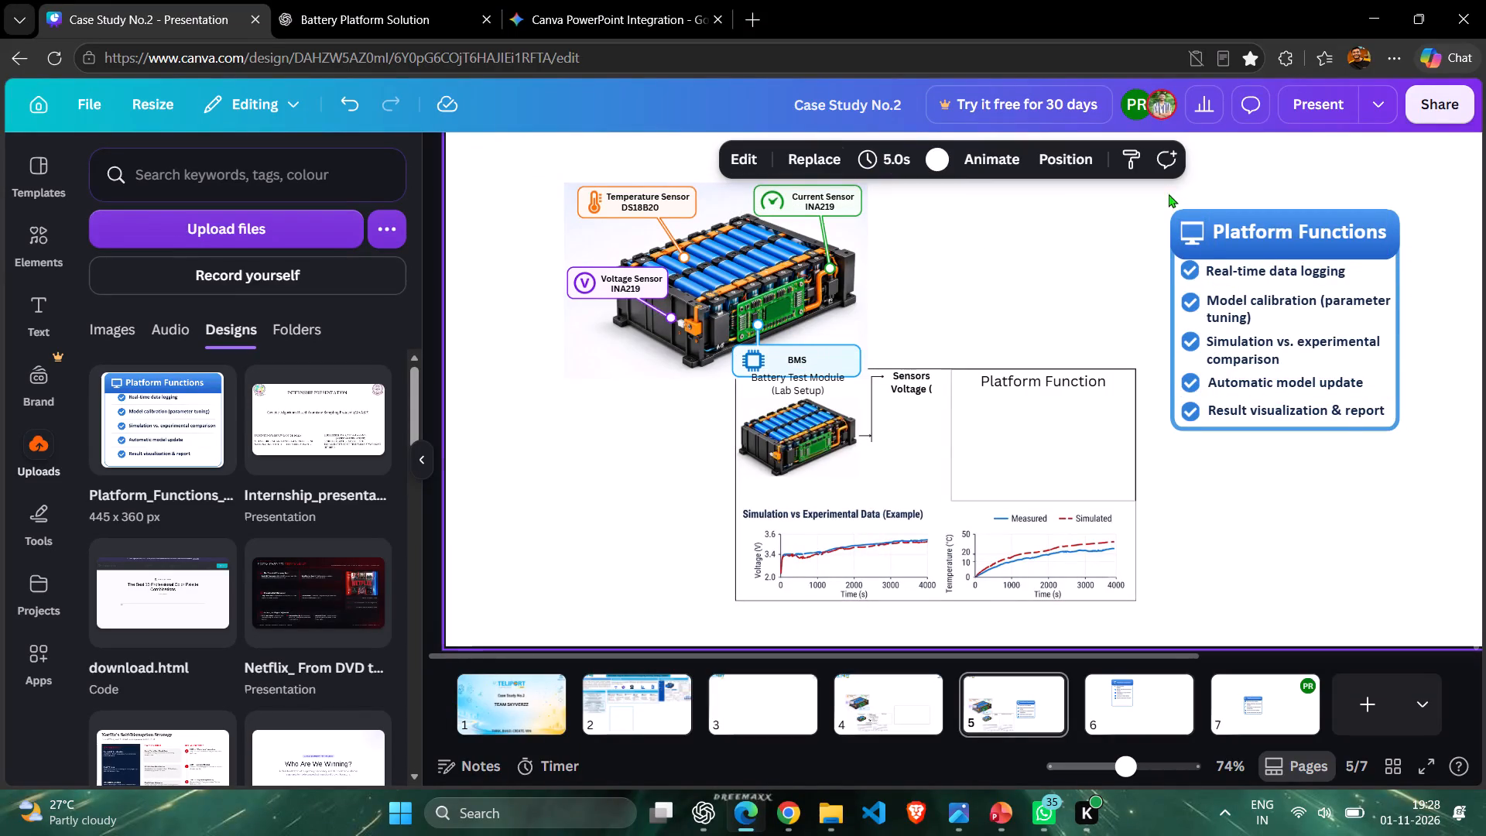
drag(1169, 194, 1450, 477)
drag(1170, 309, 1222, 310)
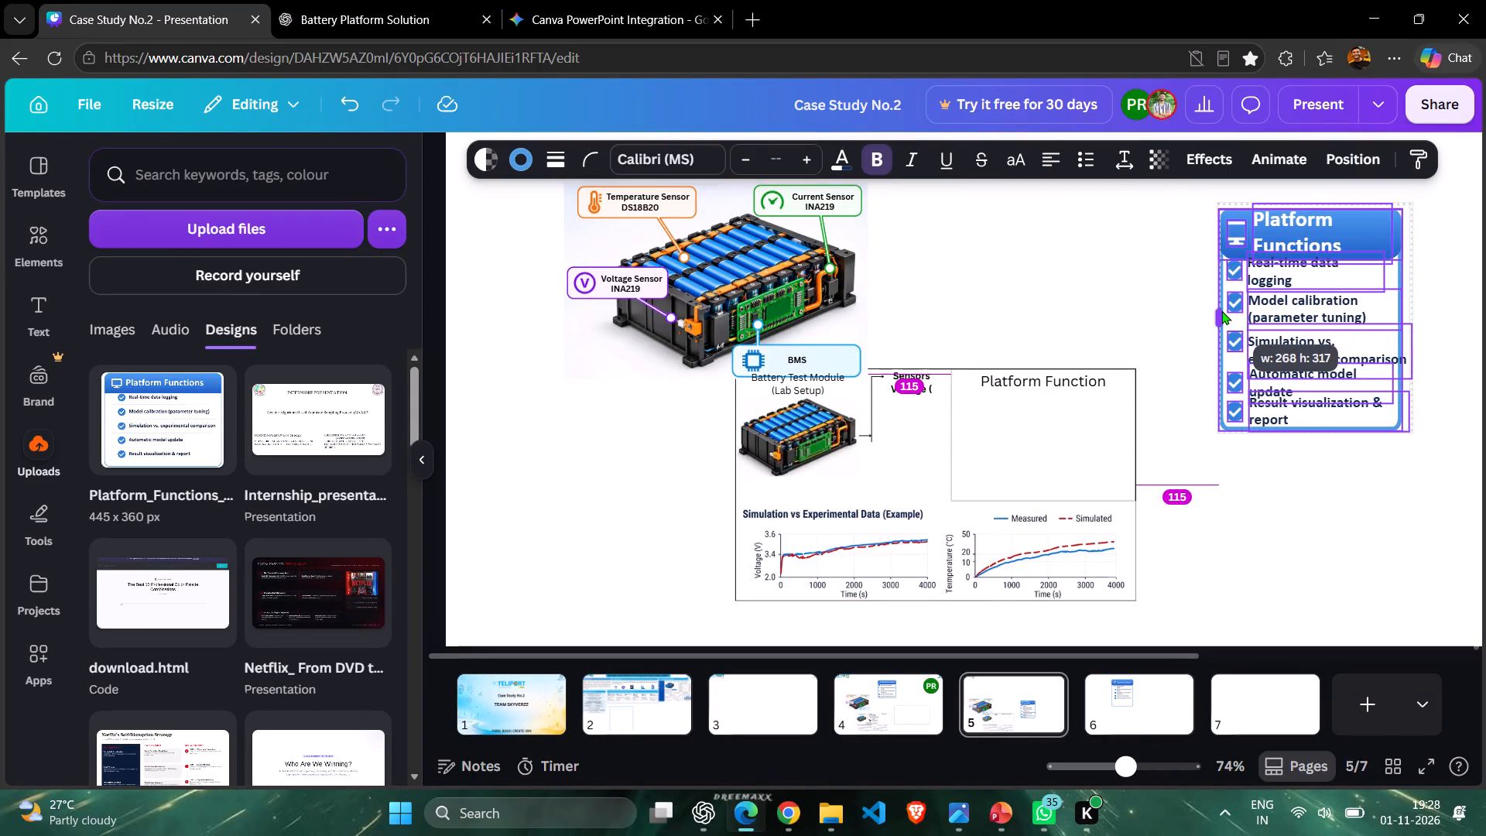
drag(1222, 310, 1212, 312)
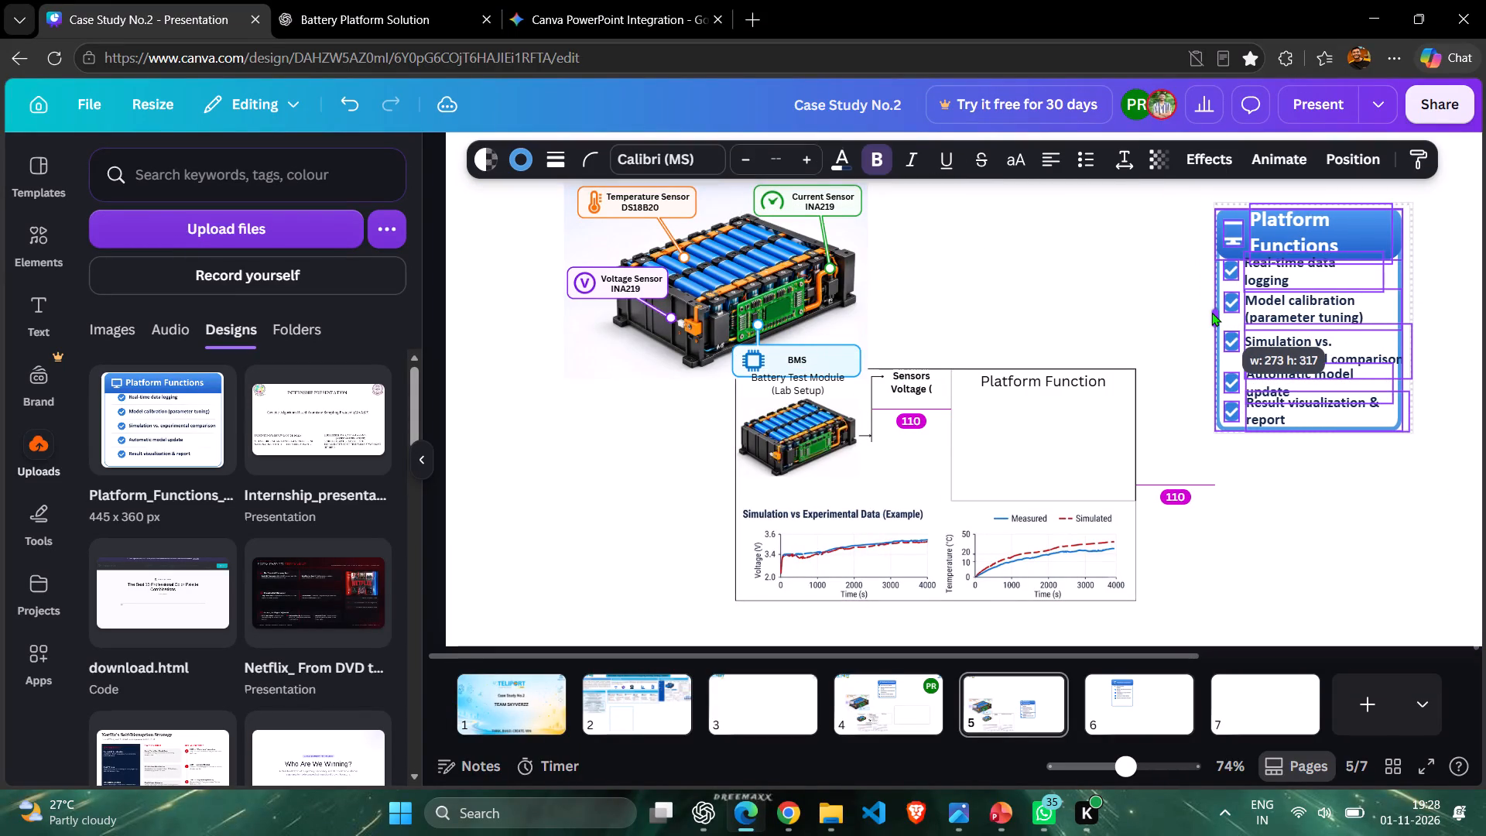
drag(1212, 312, 1207, 312)
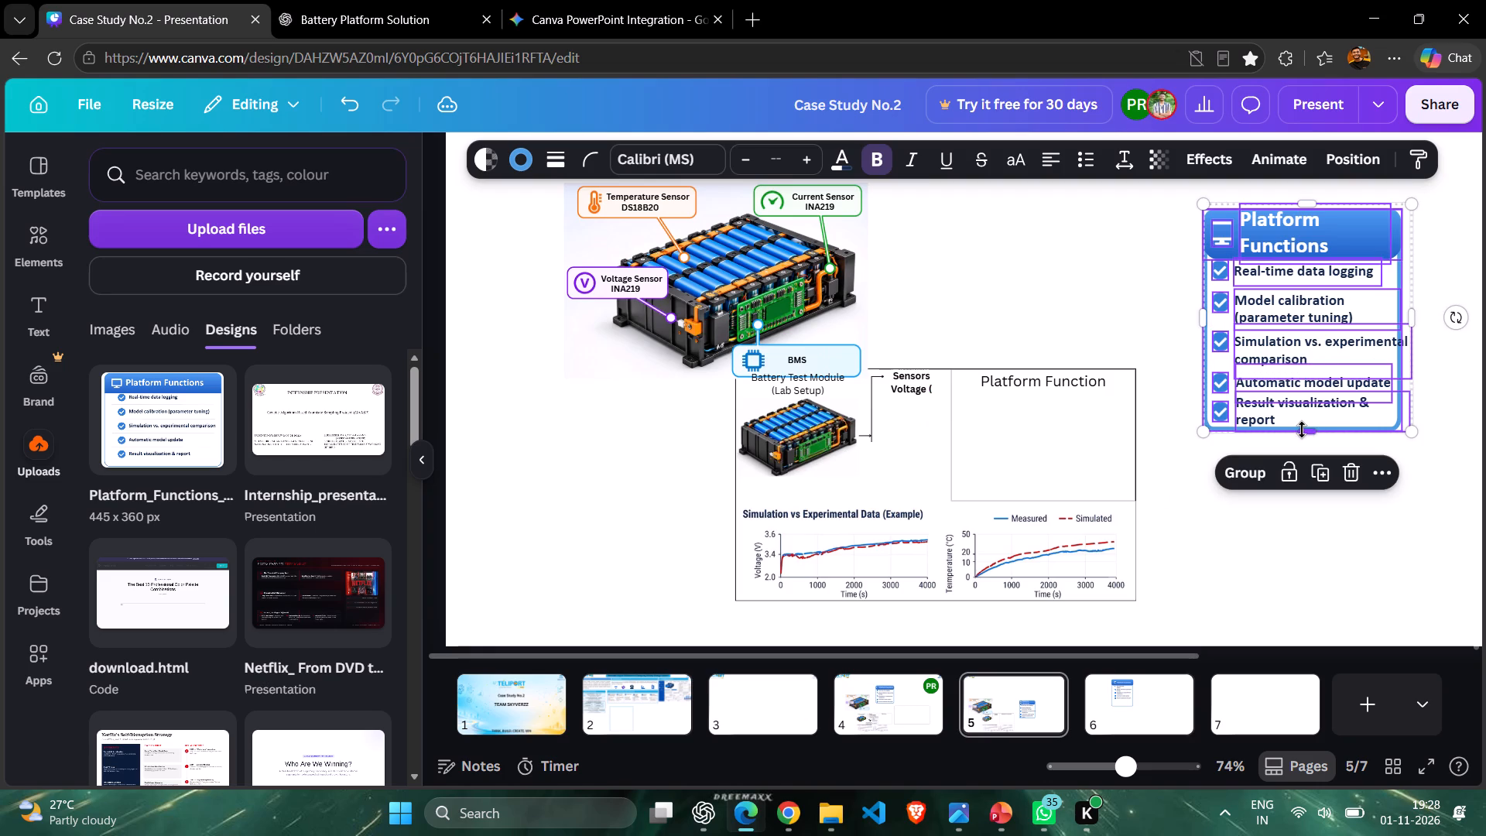
drag(1295, 430, 1282, 369)
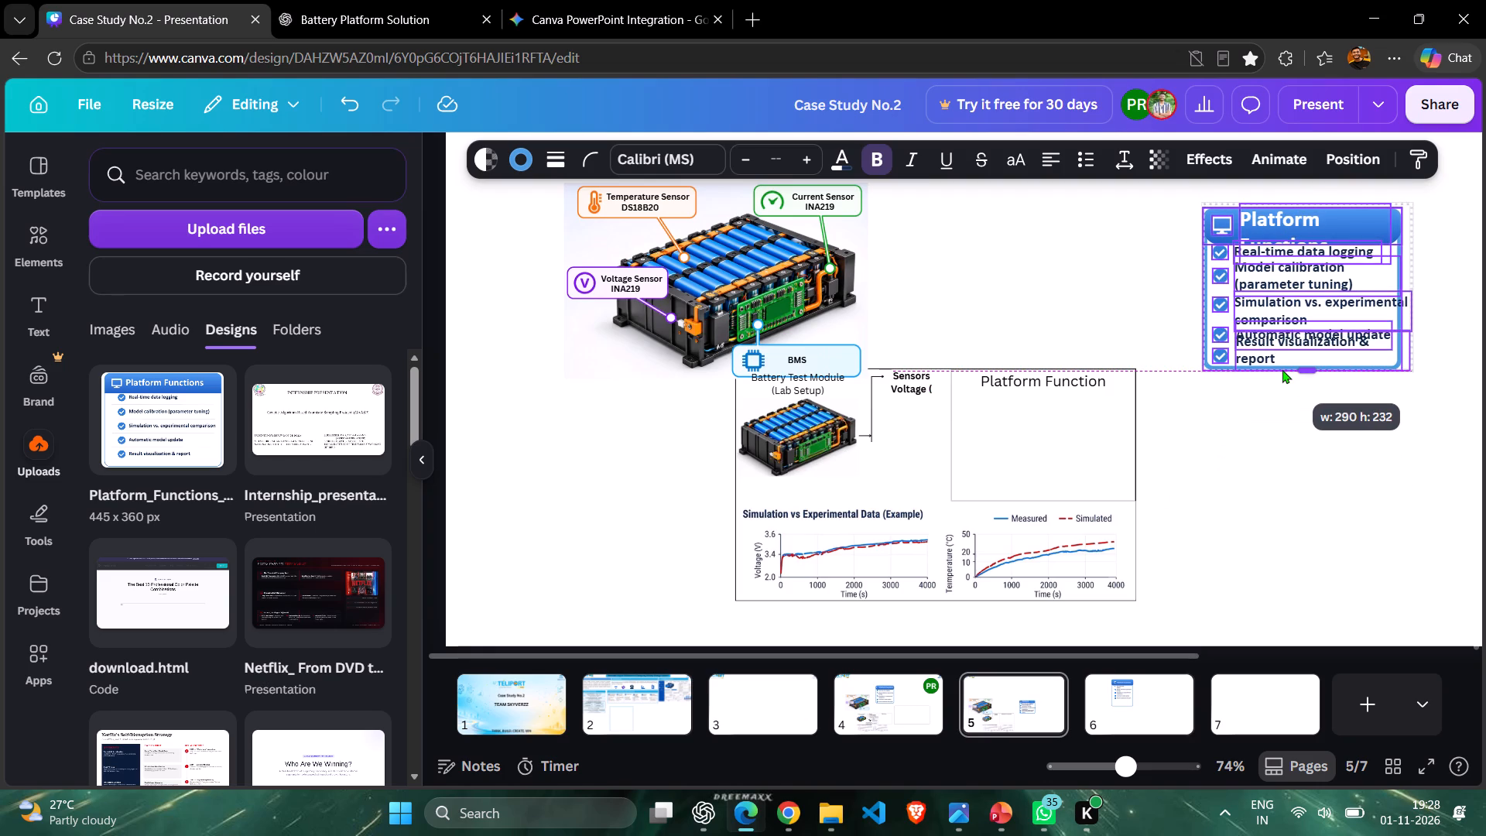
drag(1282, 369, 1283, 353)
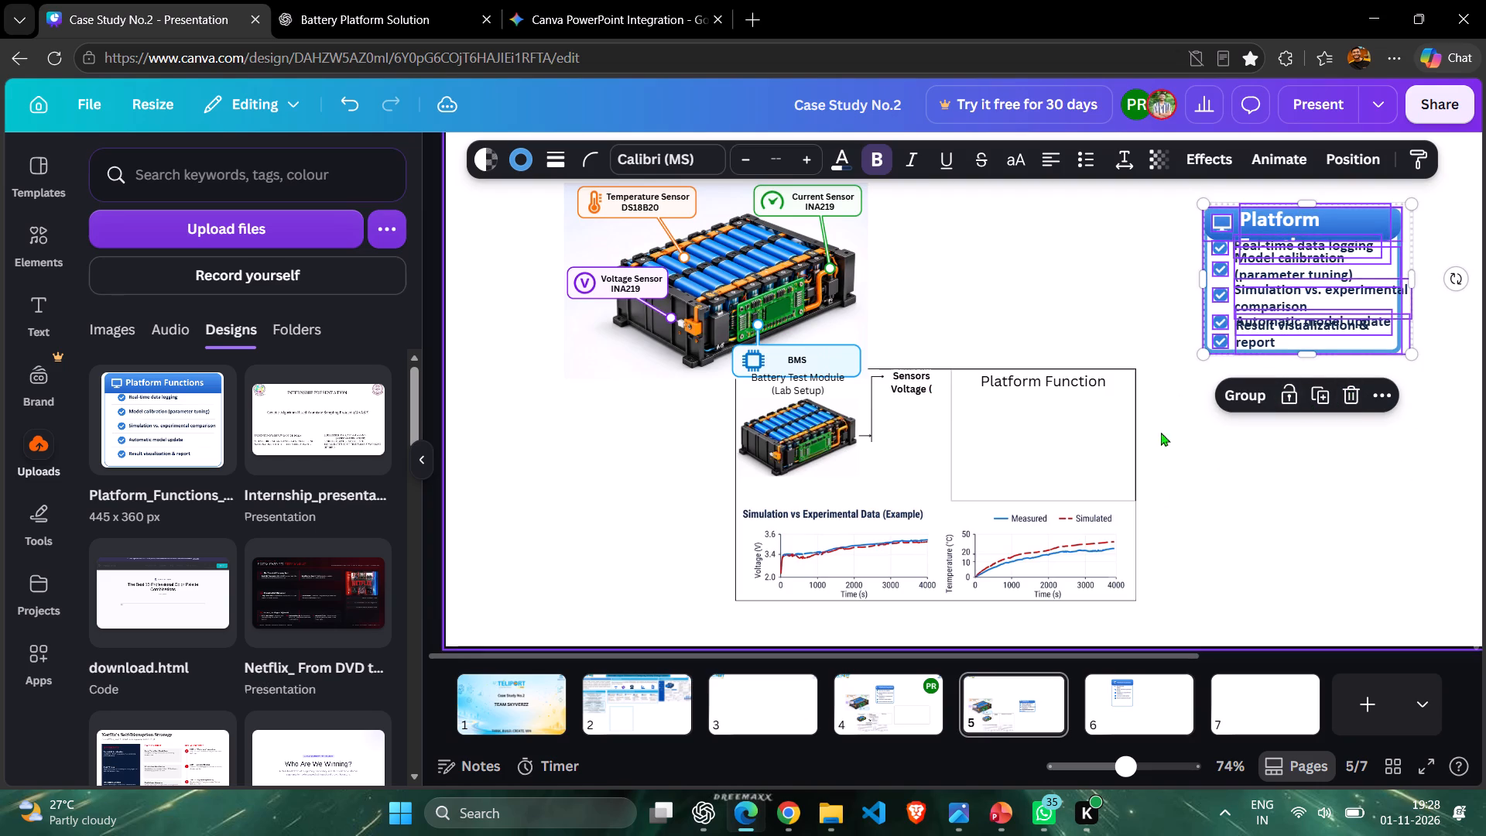
Reduce the font size of all the card's text by three steps, bringing the checklist text to 12.6.
click(1303, 481)
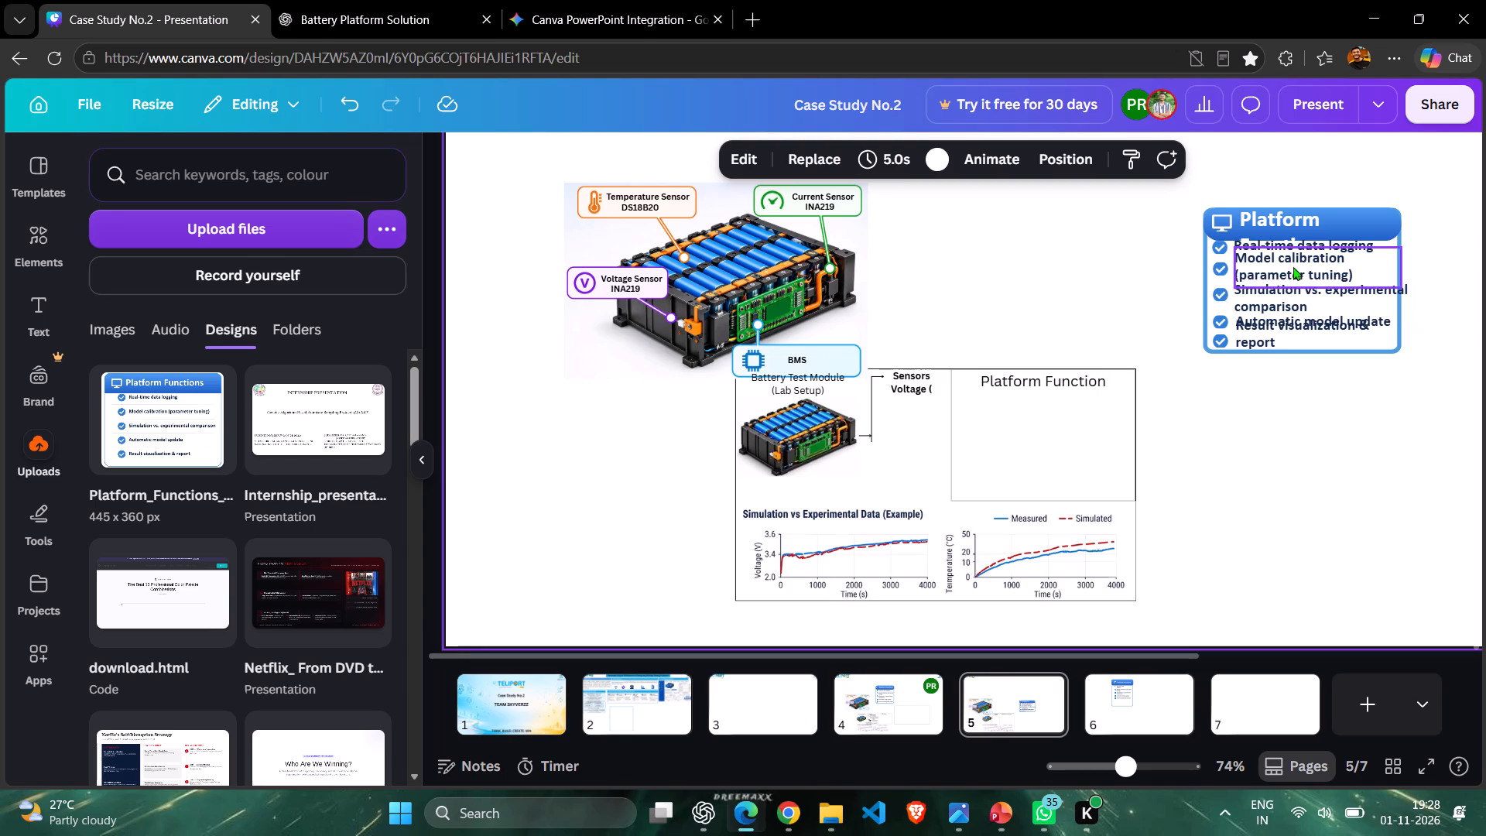
drag(1182, 186, 1450, 394)
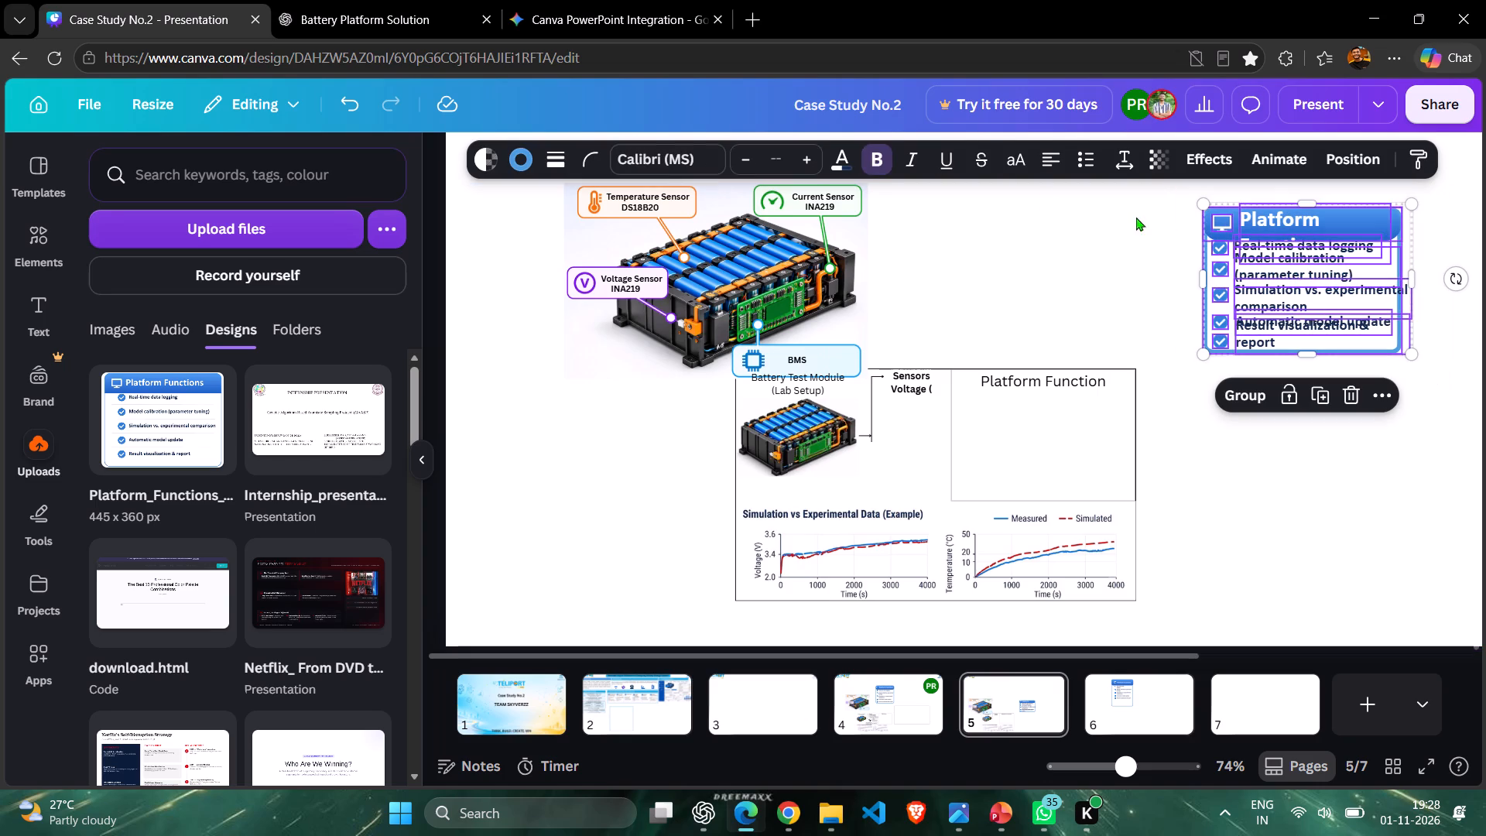
click(745, 165)
click(745, 165)
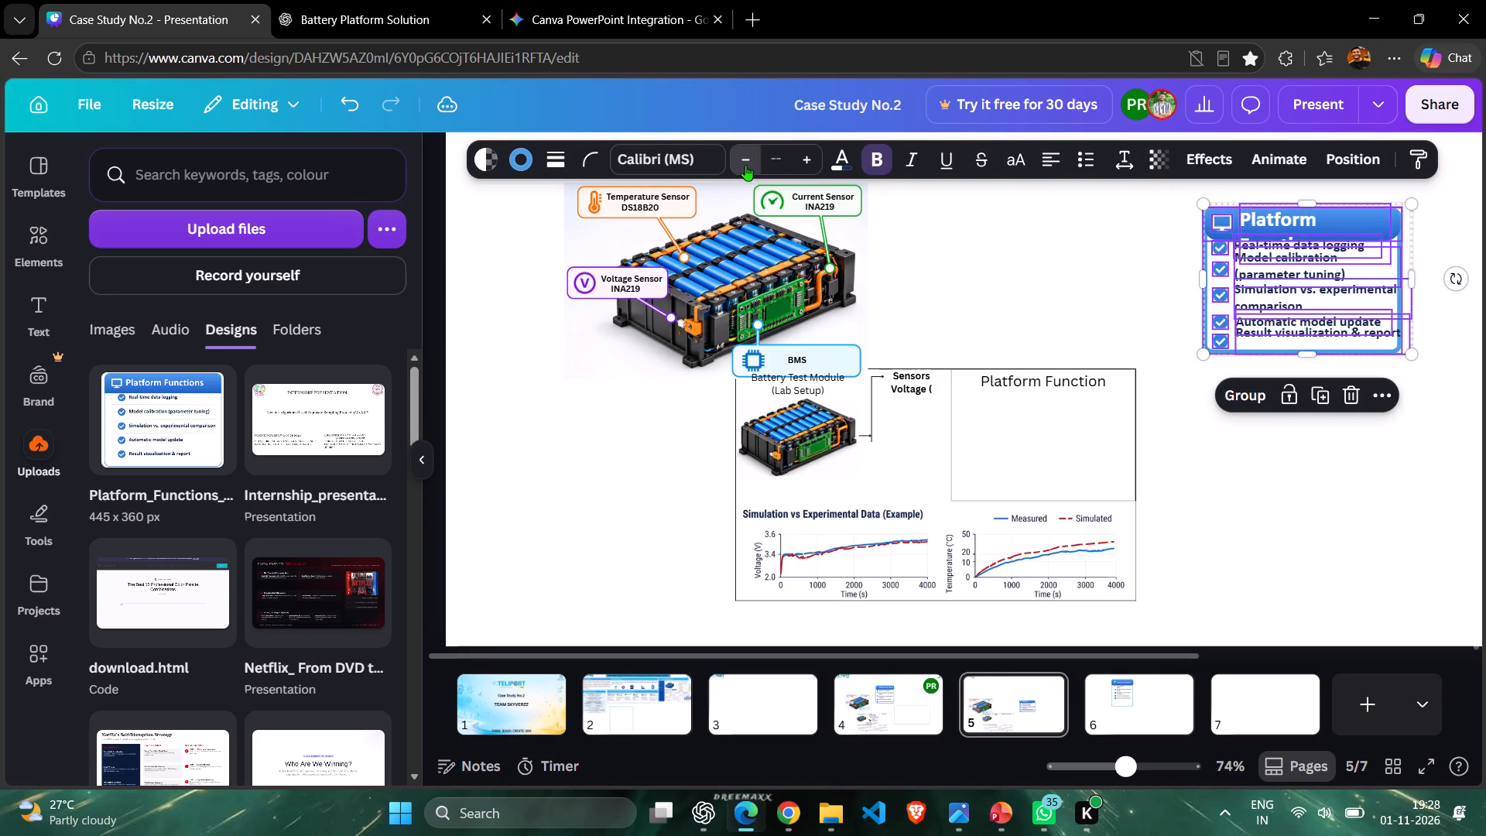
click(745, 165)
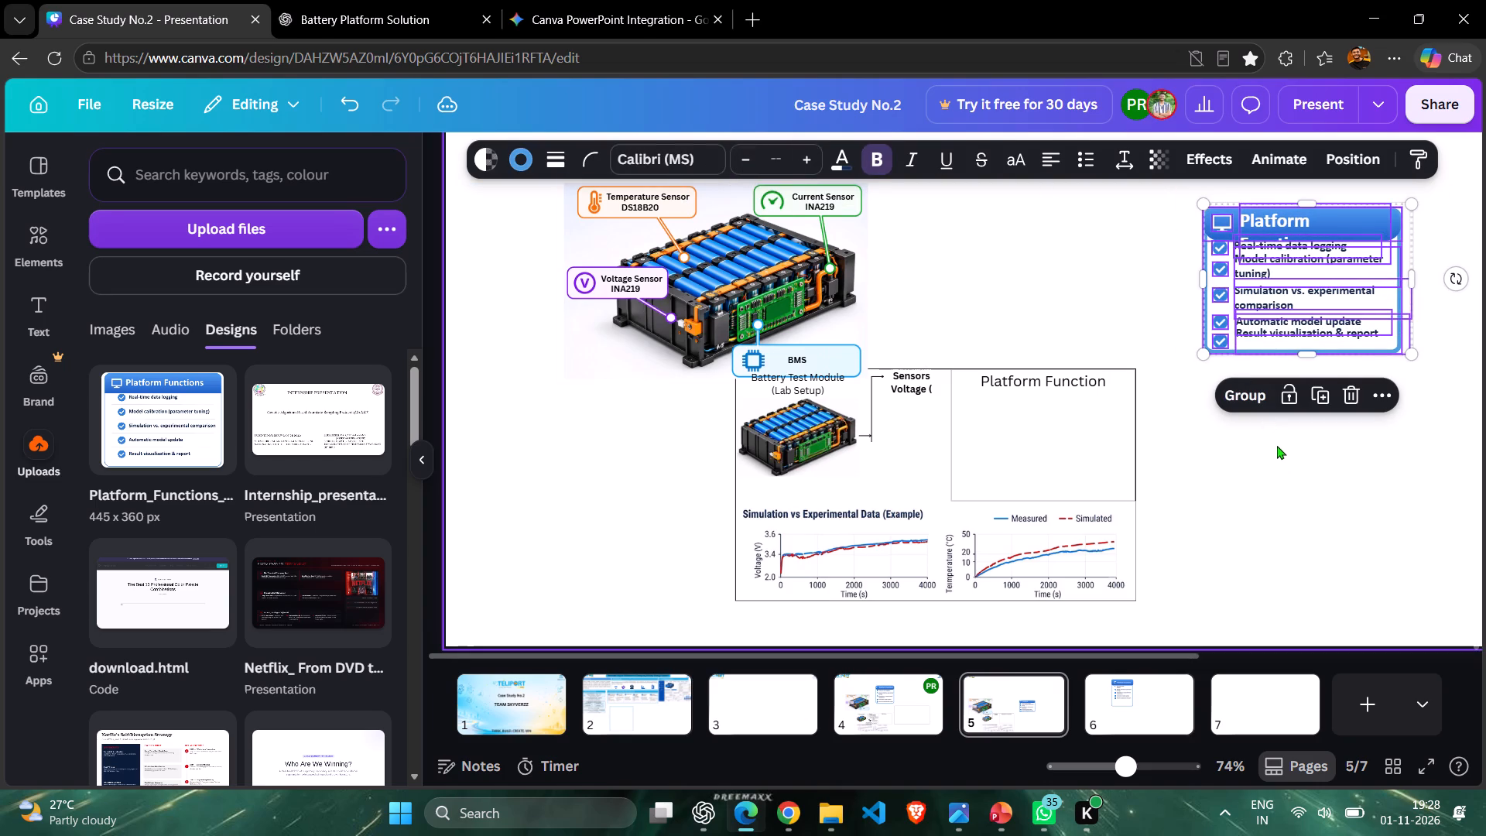
click(1282, 457)
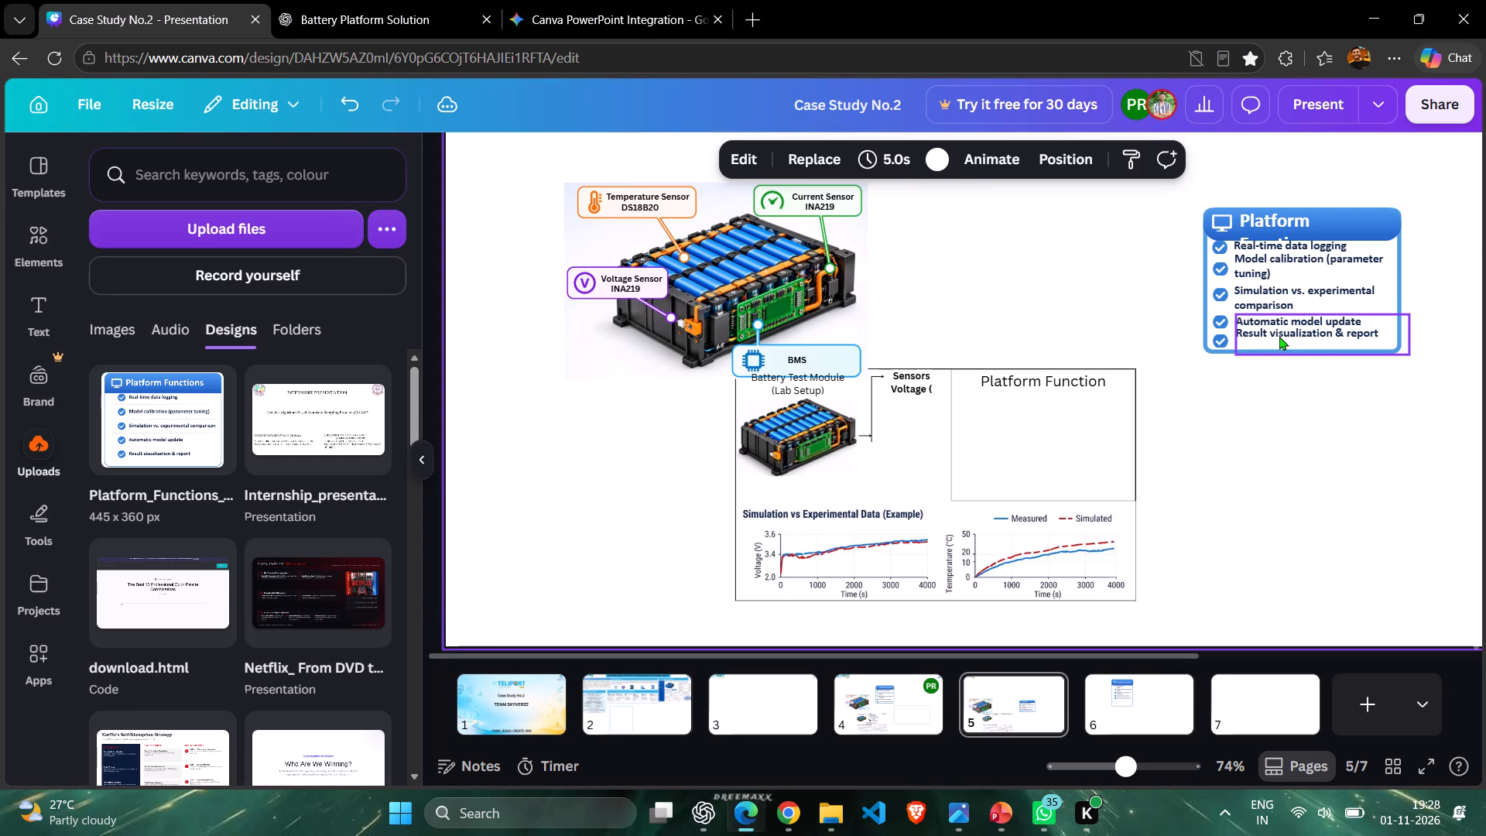
Shorten the "Result visualization & report" text box from its top edge so the text aligns with the last checkmark.
click(1279, 336)
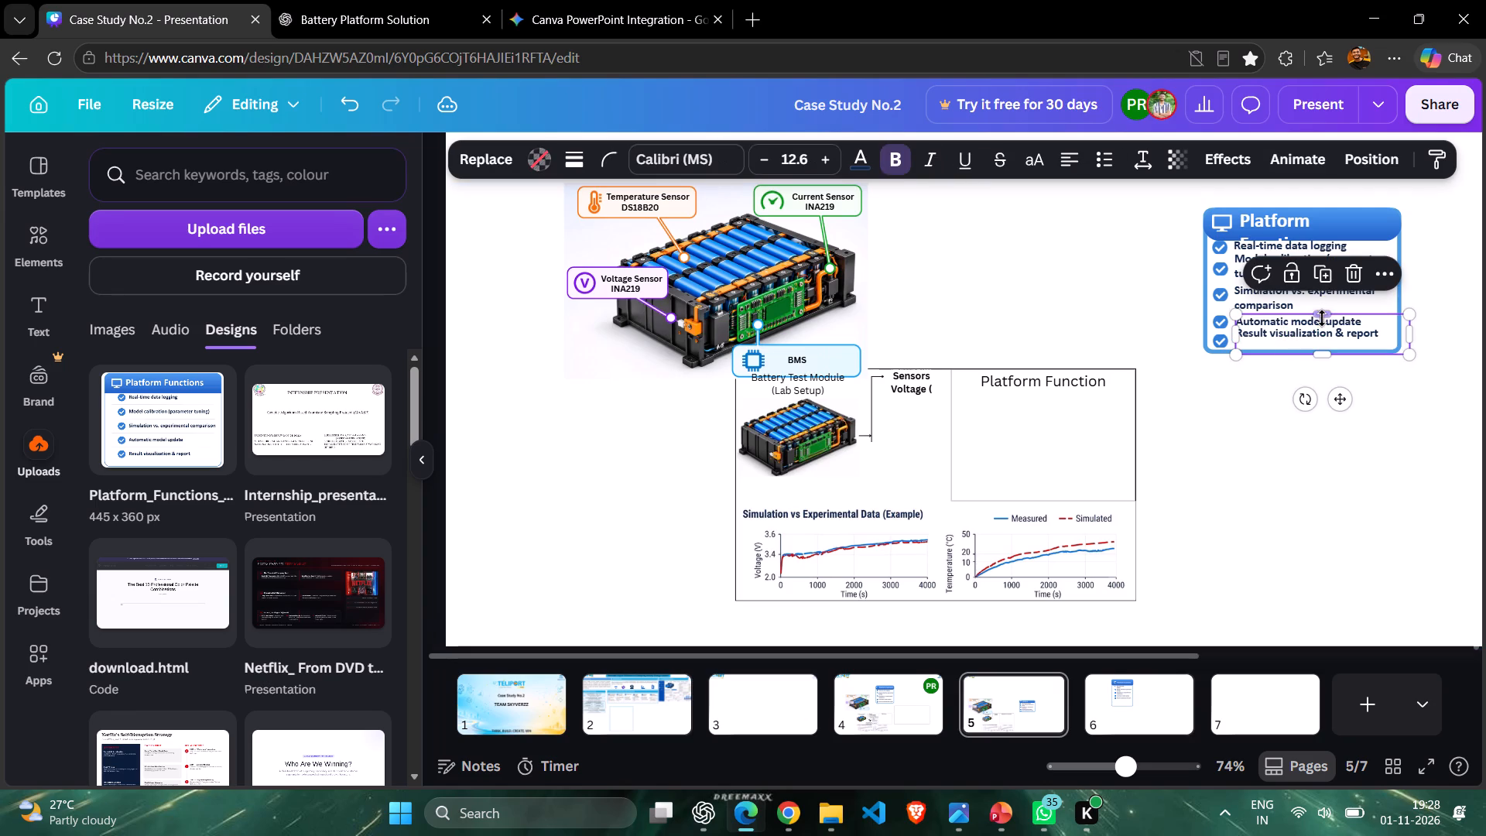
drag(1322, 317, 1330, 331)
click(1245, 430)
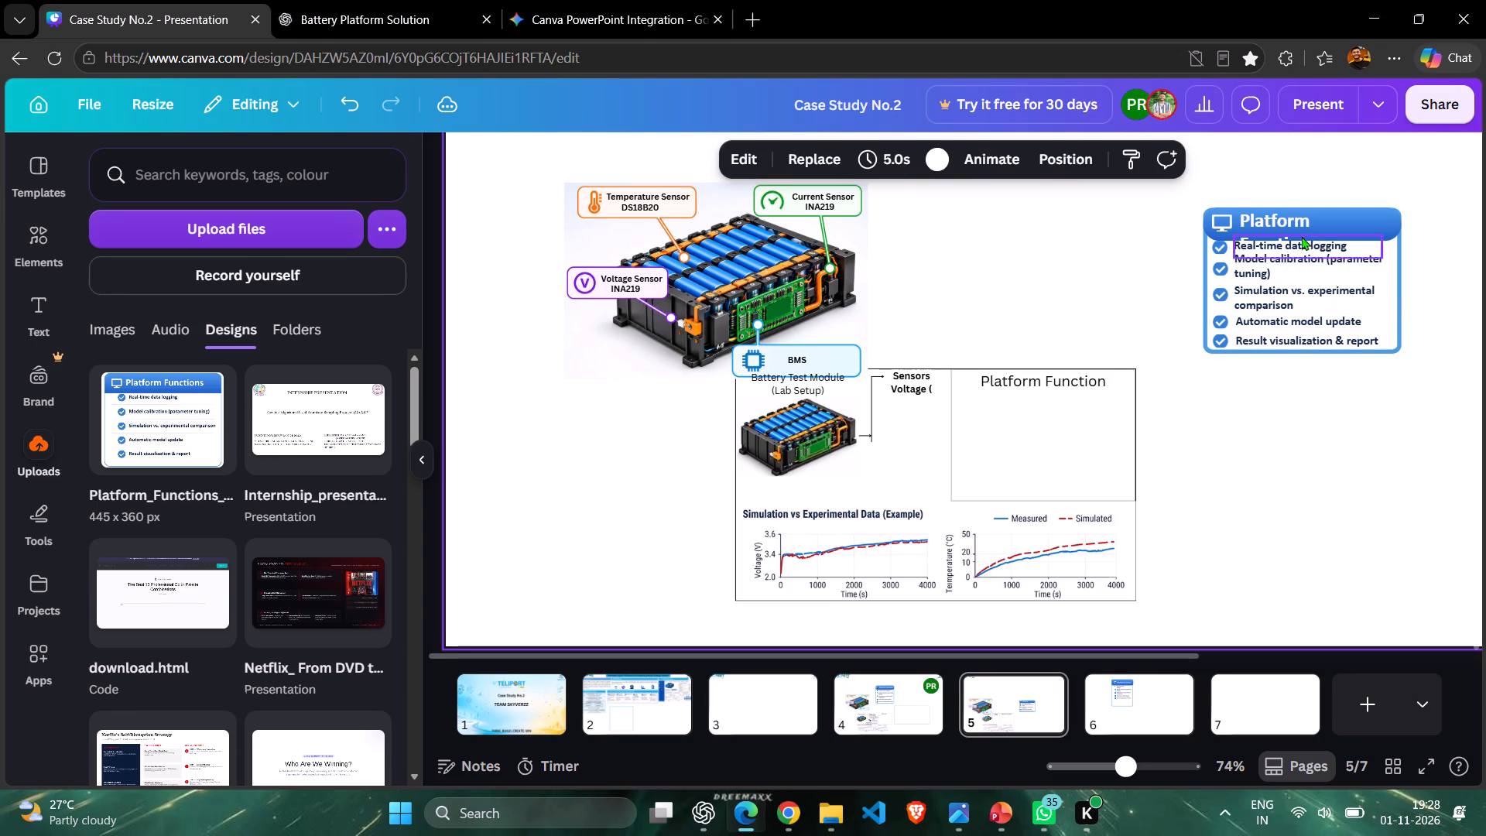
Set the card title's font size to 17 and fit its shortened text box inside the blue header beside the monitor icon.
click(1303, 218)
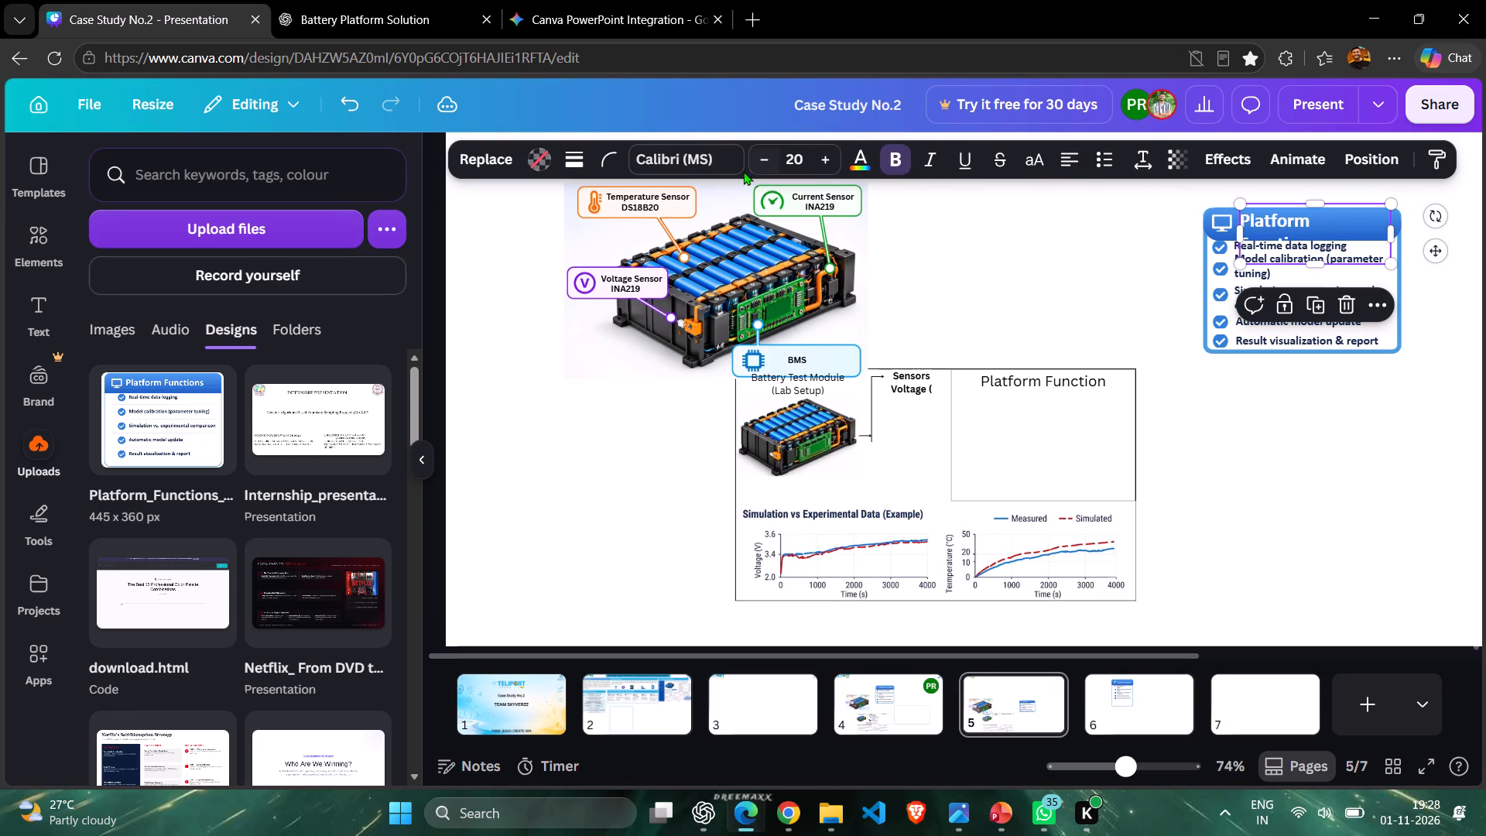
triple_click(770, 156)
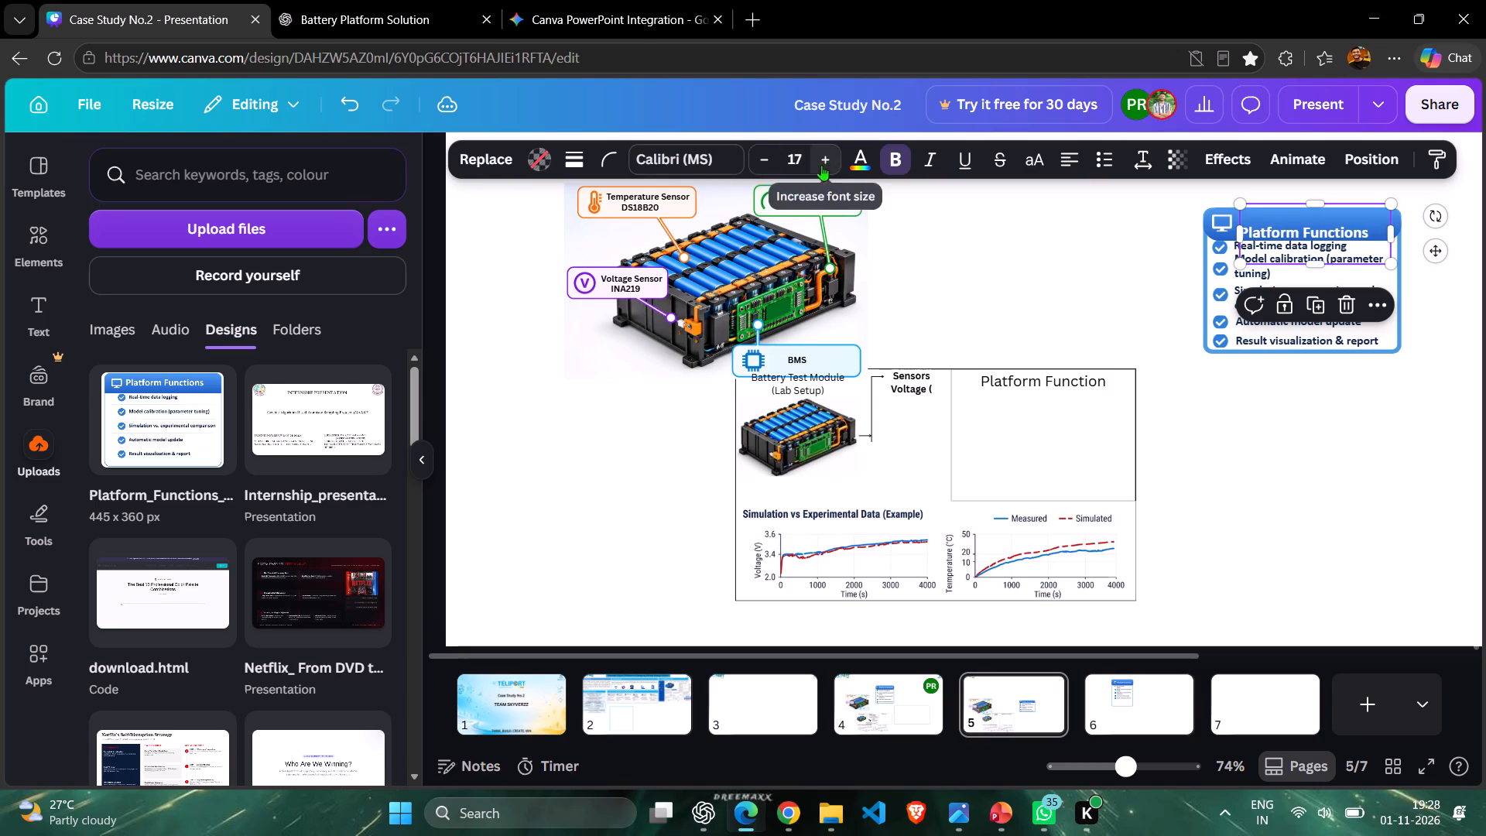
drag(1324, 262, 1318, 242)
drag(1307, 200, 1314, 209)
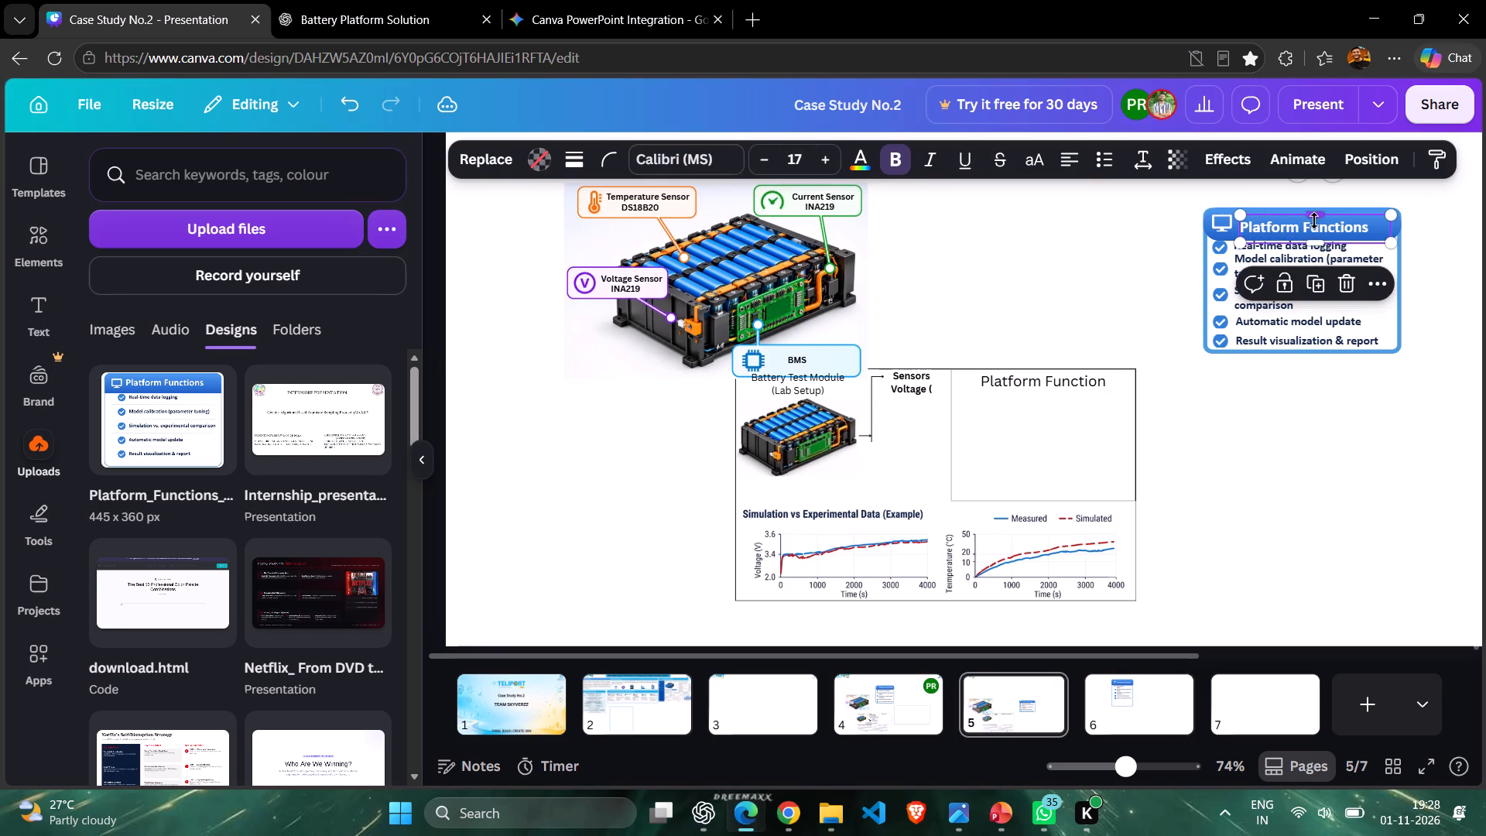
click(1334, 228)
click(1335, 228)
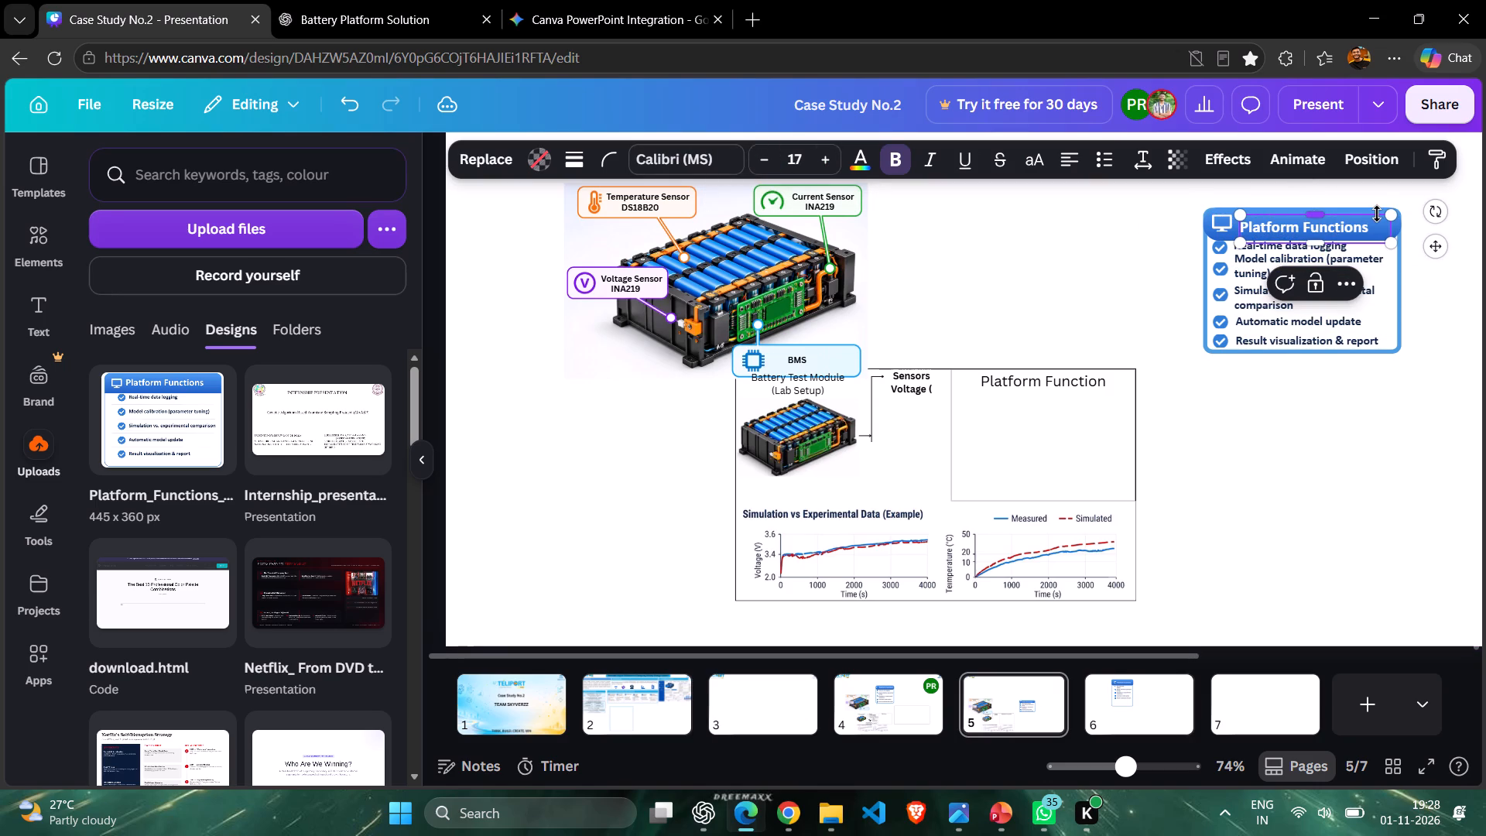
drag(1438, 245, 1435, 241)
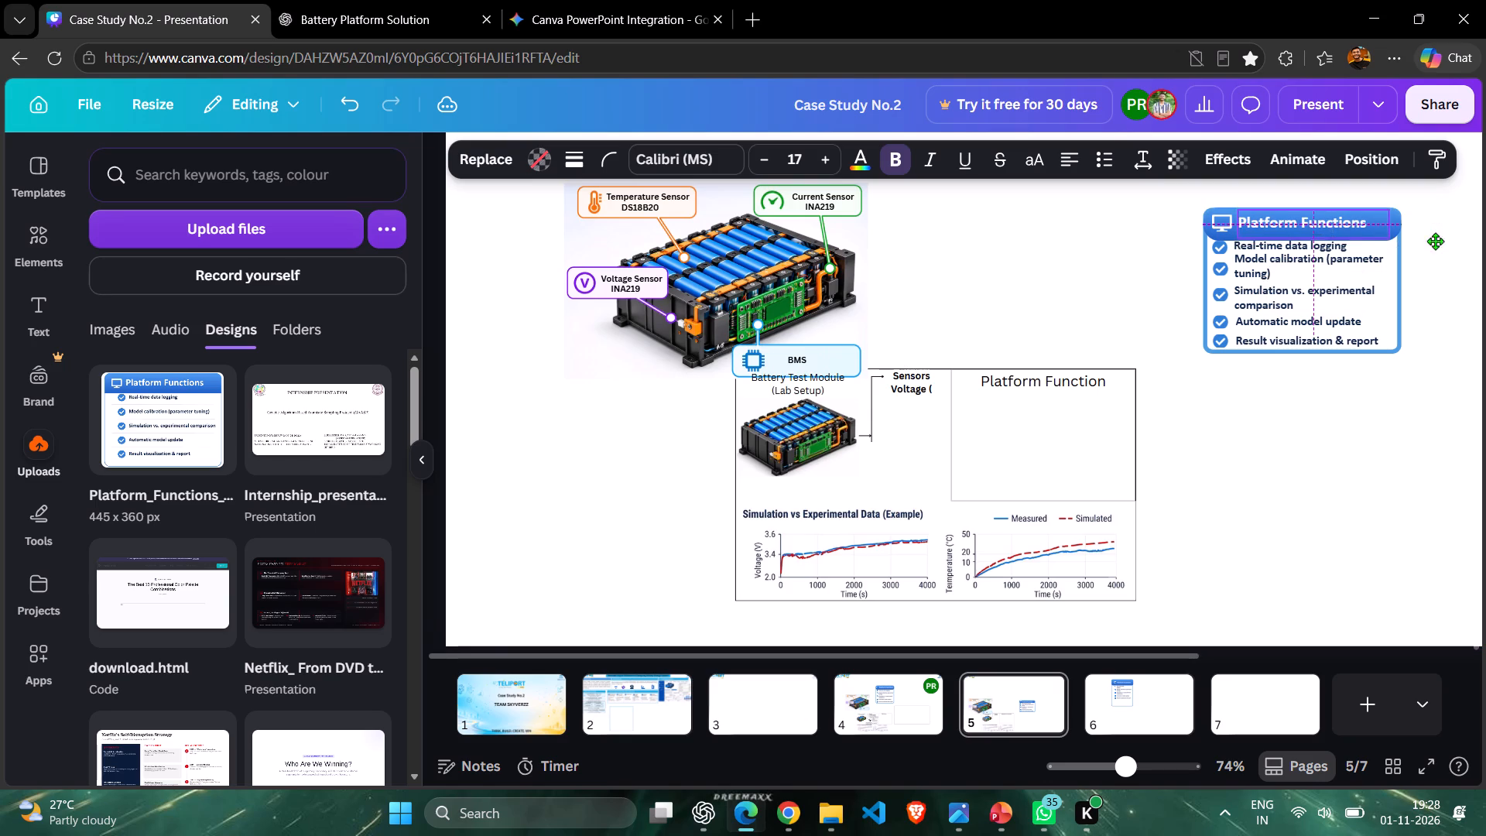
drag(1435, 241, 1447, 238)
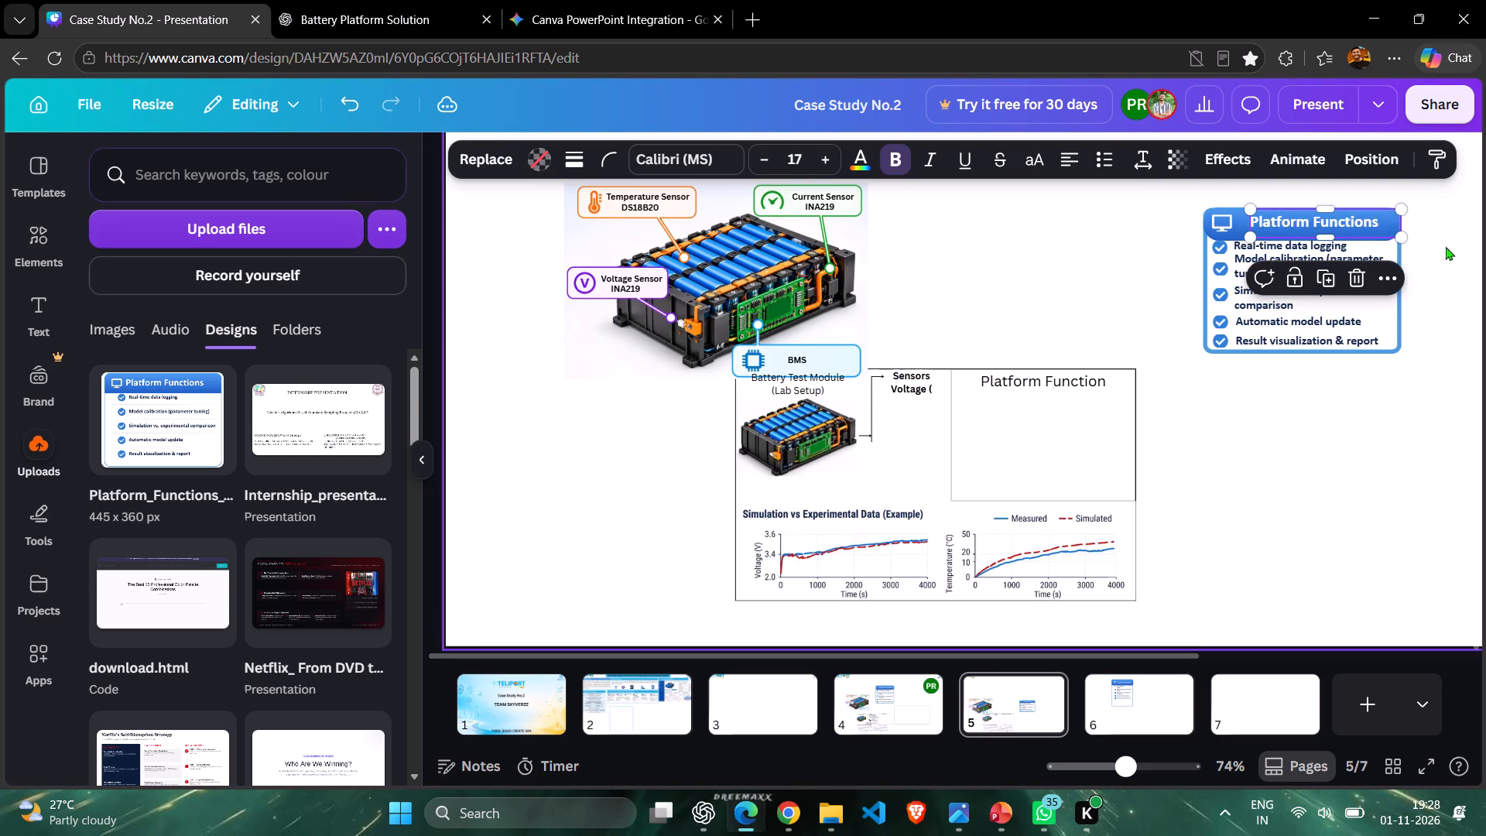
click(1293, 413)
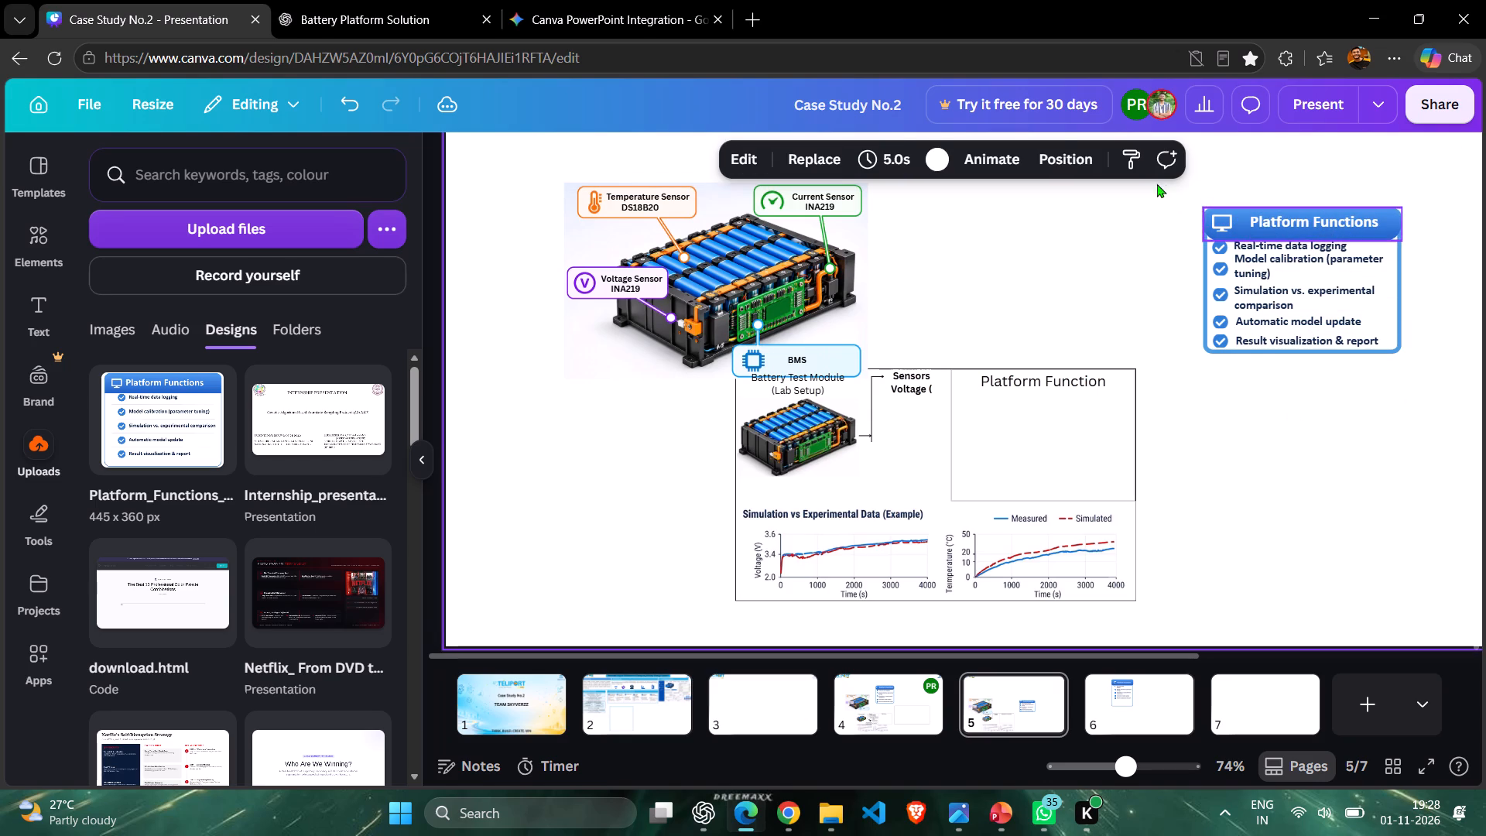
Group all elements of the Platform Functions card.
drag(1157, 183, 1479, 368)
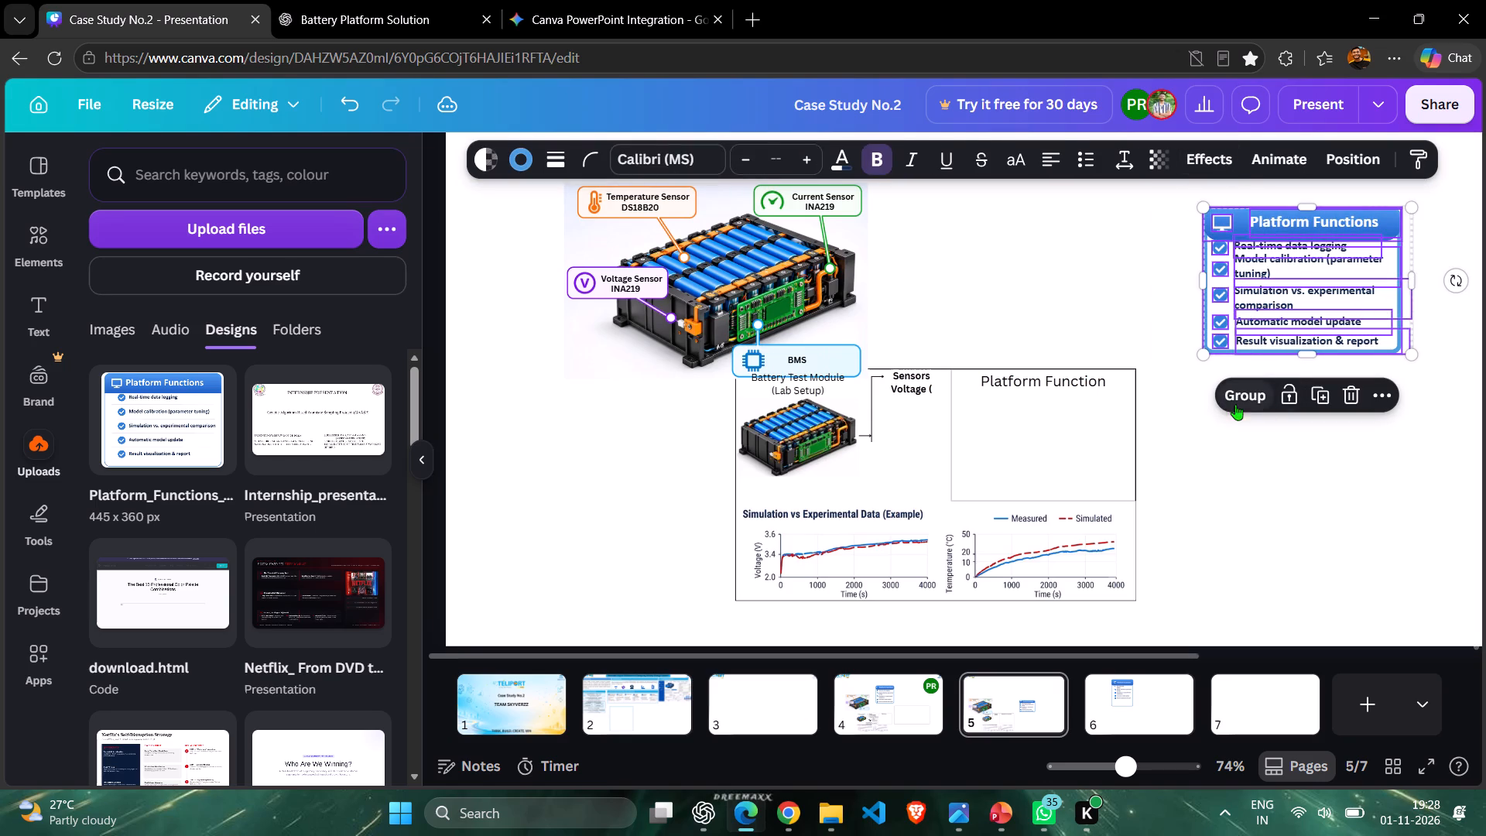
click(1231, 400)
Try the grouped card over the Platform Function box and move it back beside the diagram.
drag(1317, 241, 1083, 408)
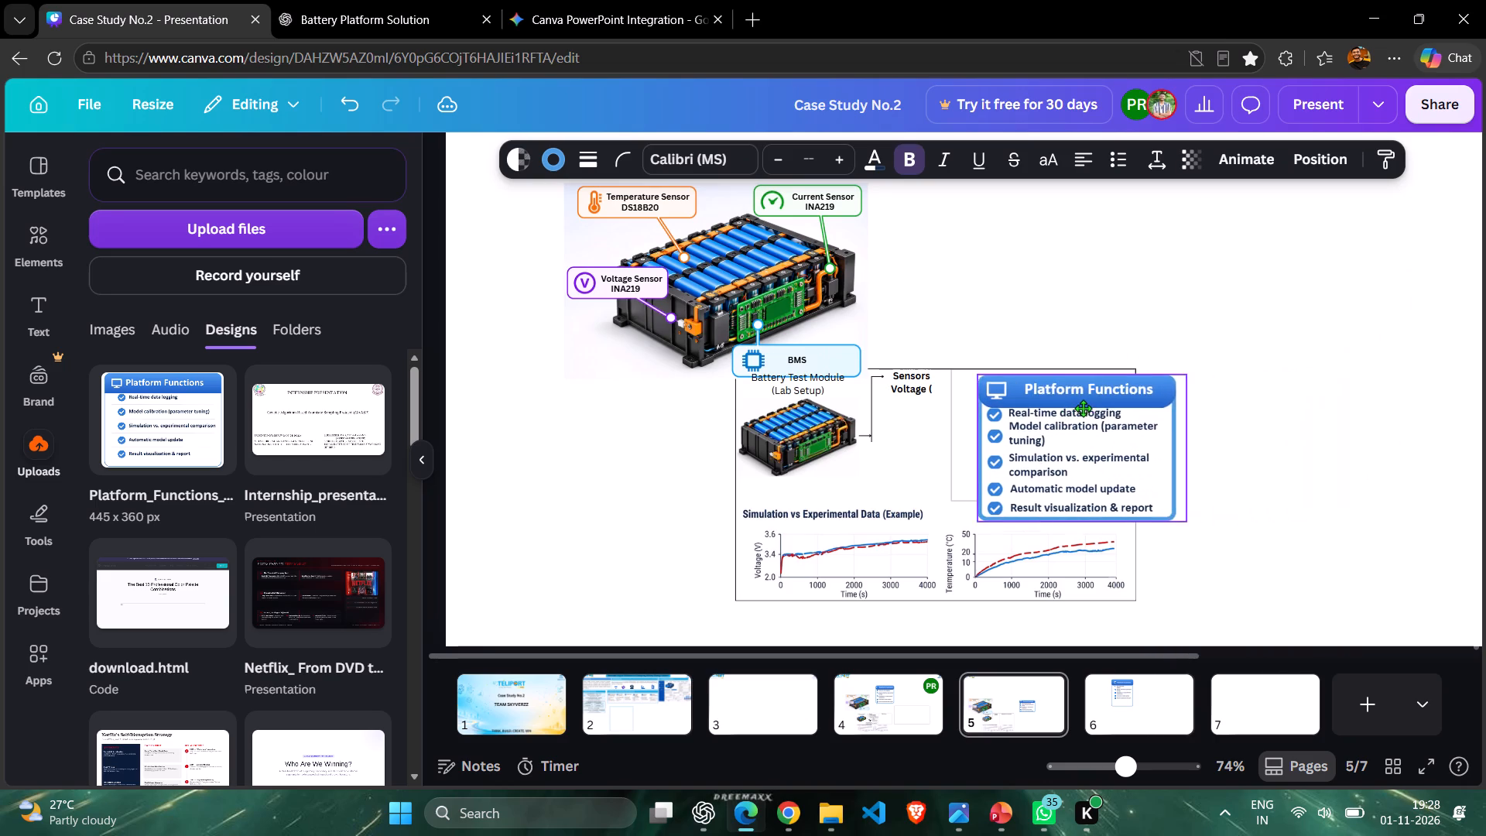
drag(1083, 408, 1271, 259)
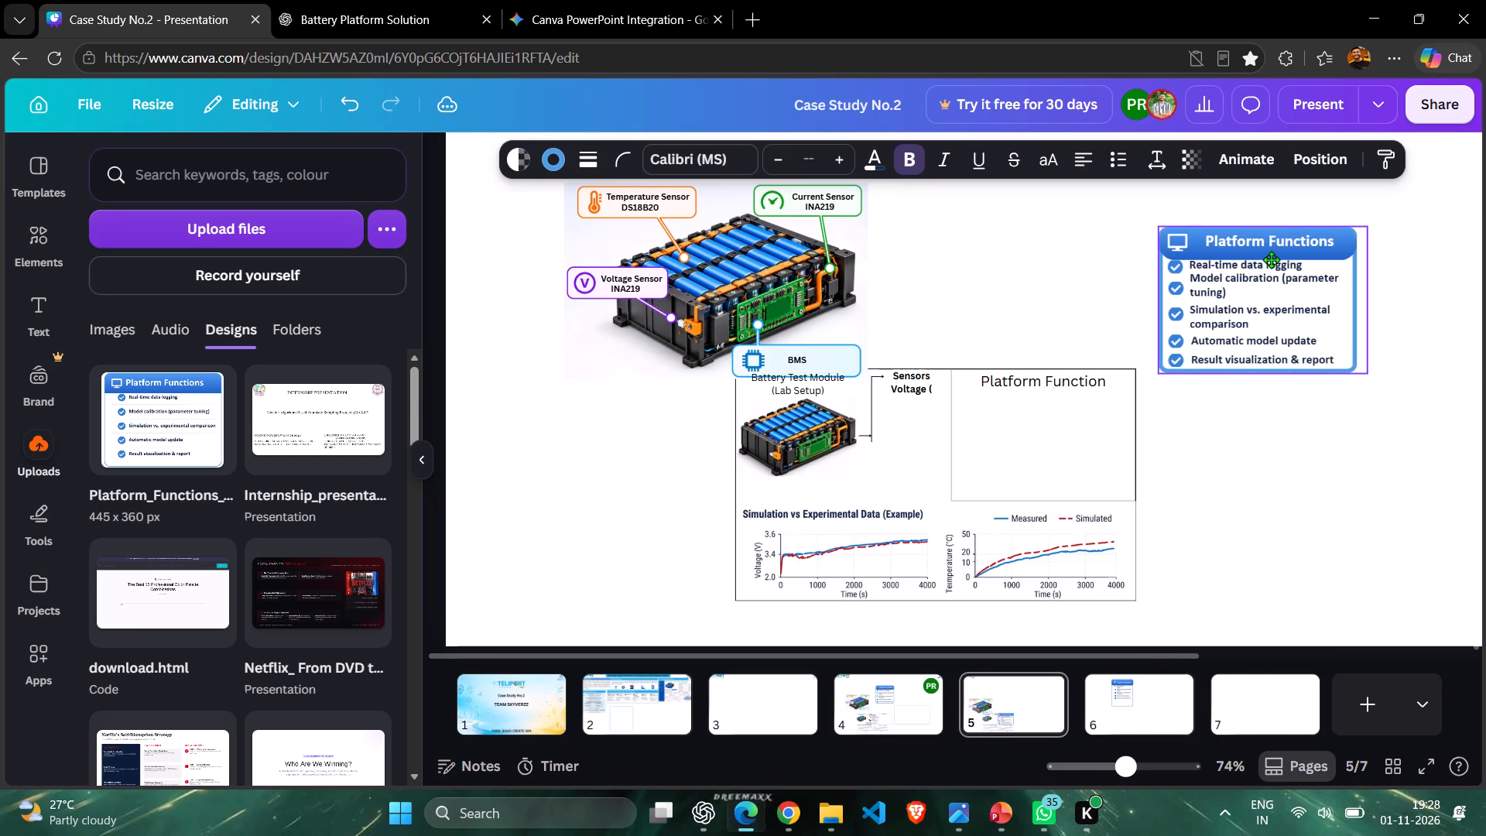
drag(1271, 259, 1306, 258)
Shrink the grouped Platform Functions card slightly in height and width.
click(1134, 204)
drag(1145, 192, 1266, 237)
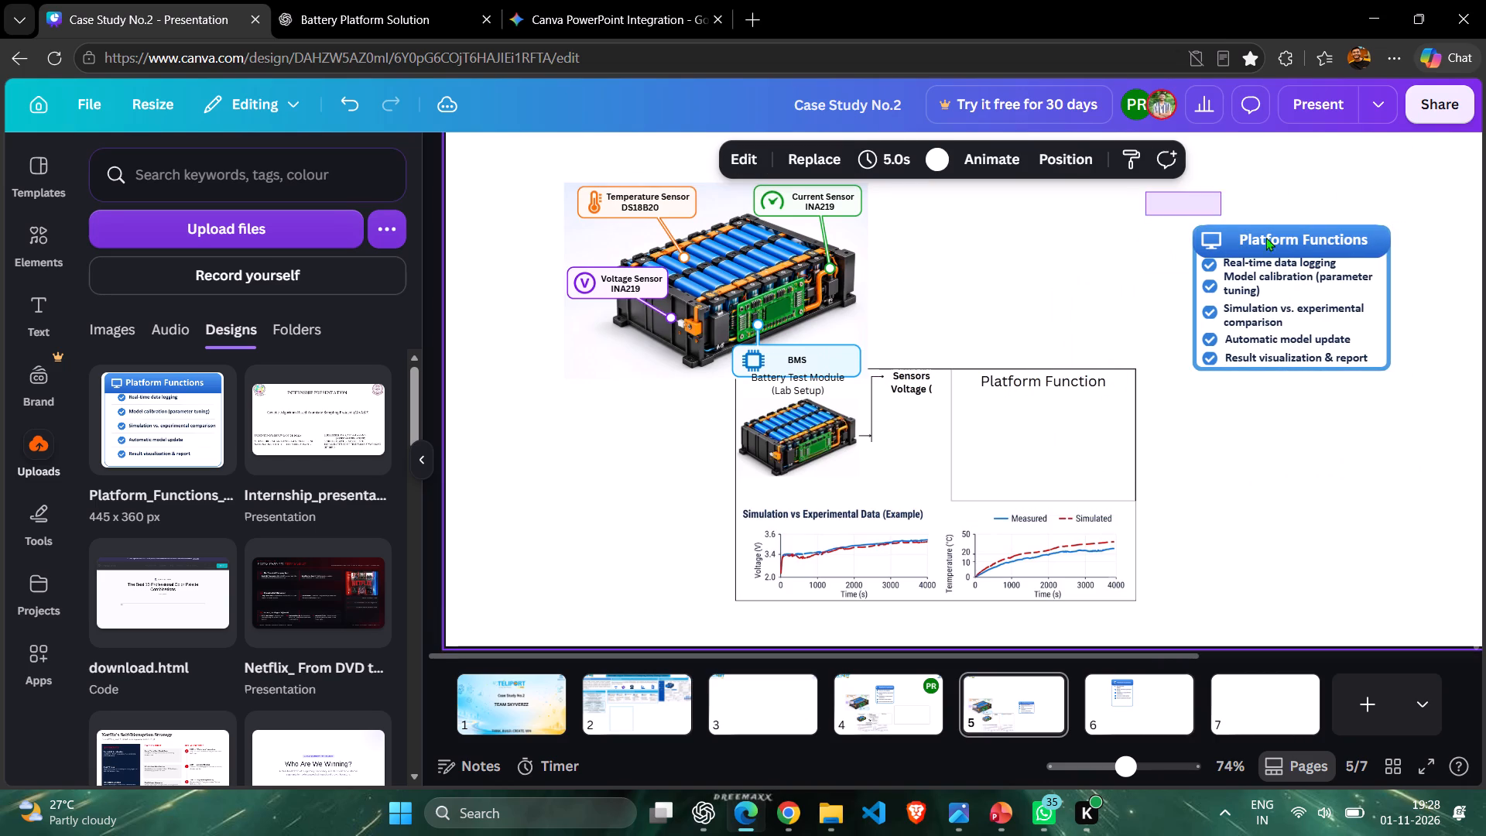
drag(1266, 237, 1443, 401)
click(1299, 370)
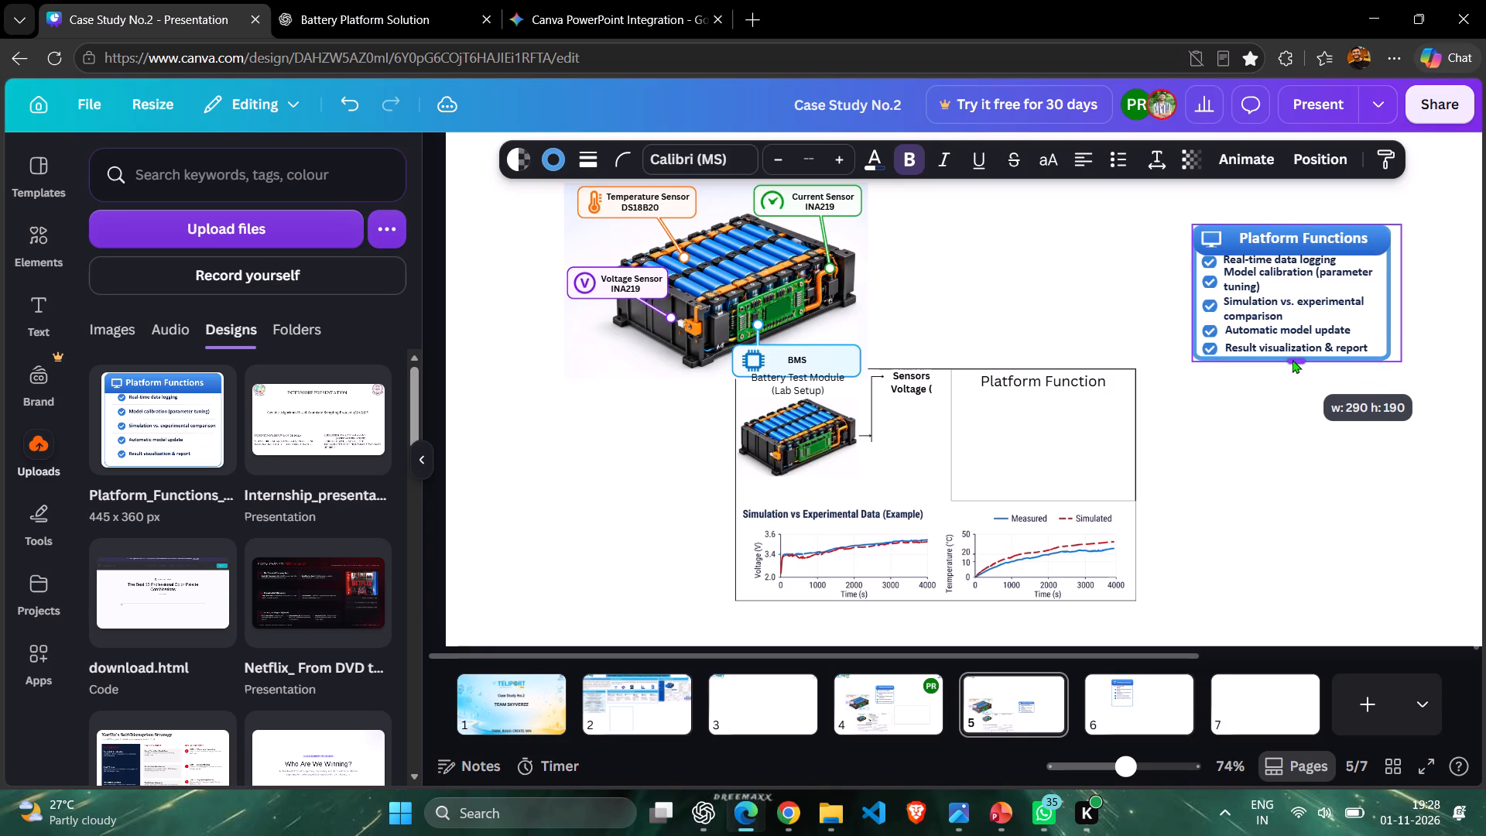
drag(1193, 290, 1200, 290)
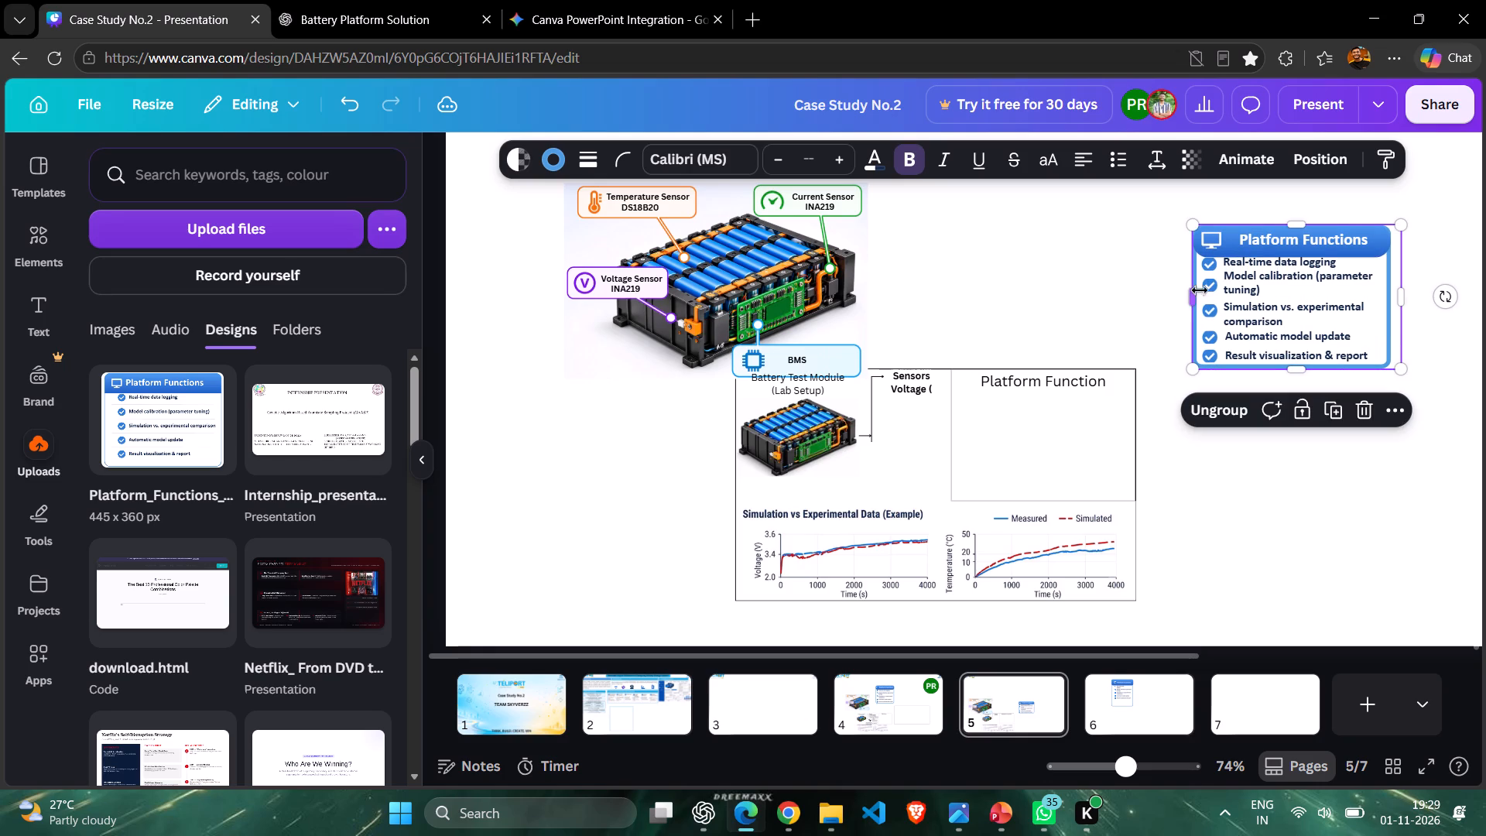
drag(1200, 290, 1200, 291)
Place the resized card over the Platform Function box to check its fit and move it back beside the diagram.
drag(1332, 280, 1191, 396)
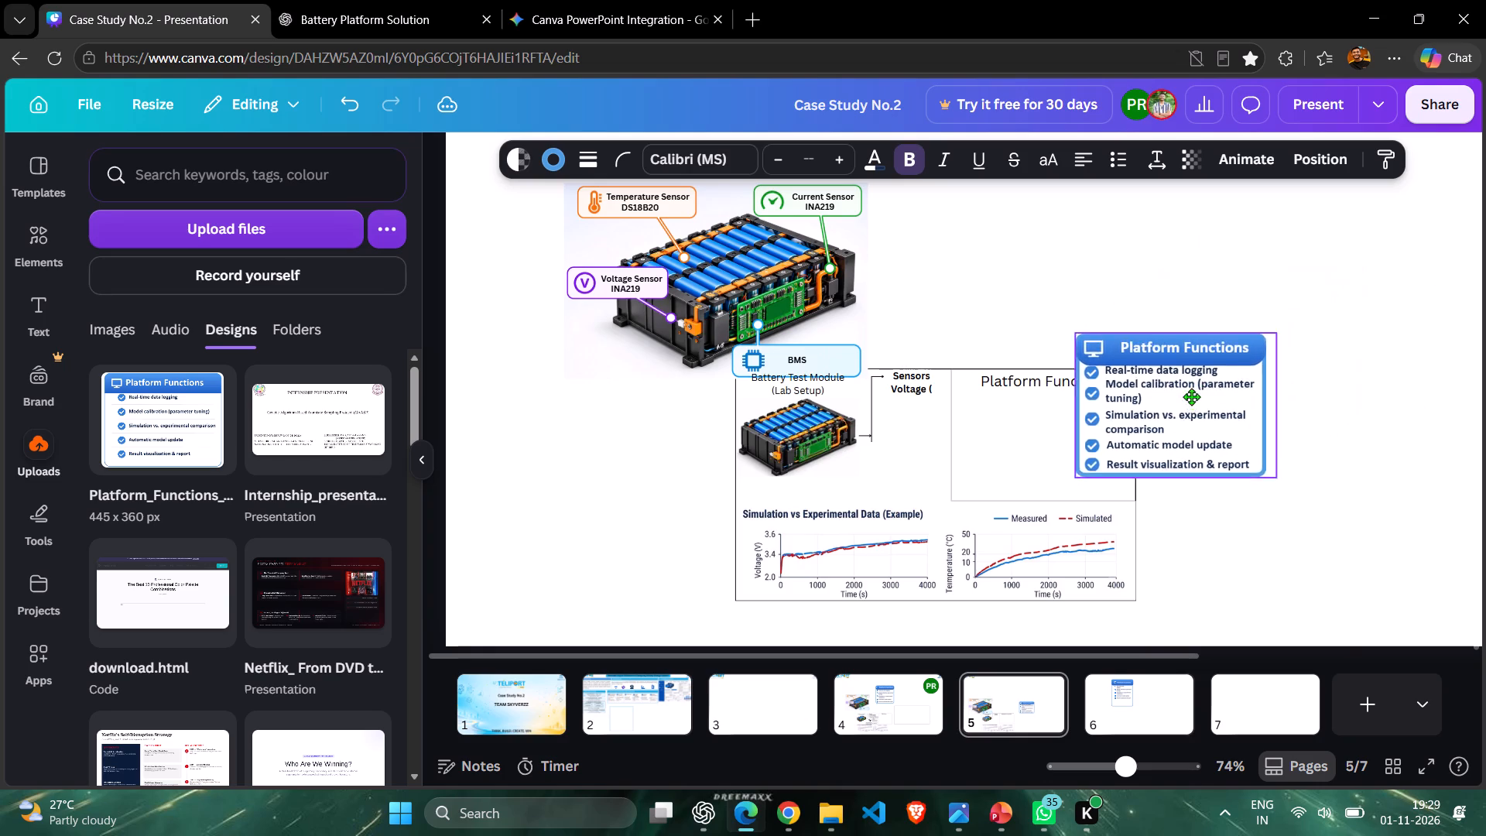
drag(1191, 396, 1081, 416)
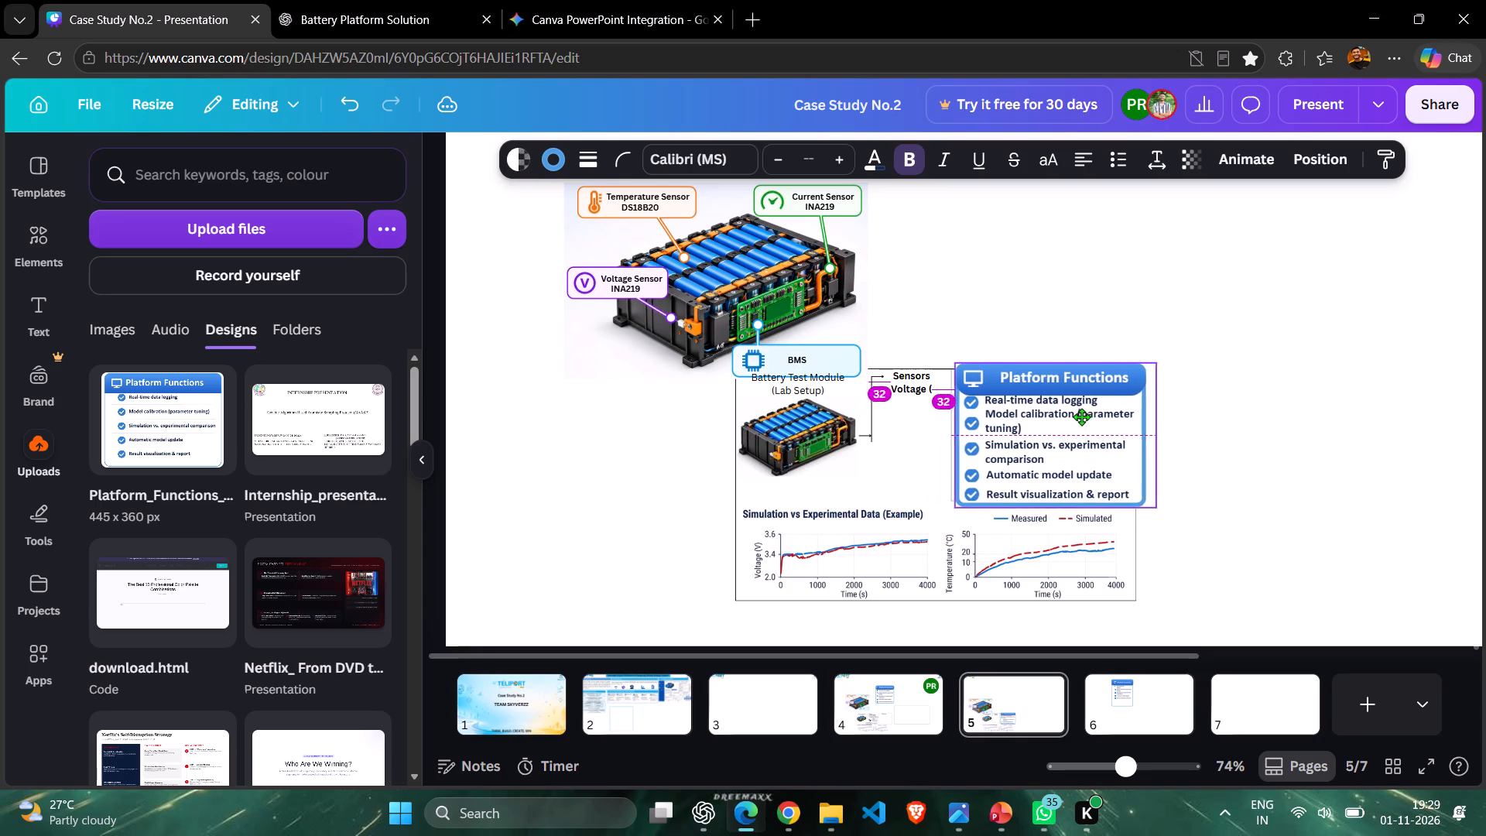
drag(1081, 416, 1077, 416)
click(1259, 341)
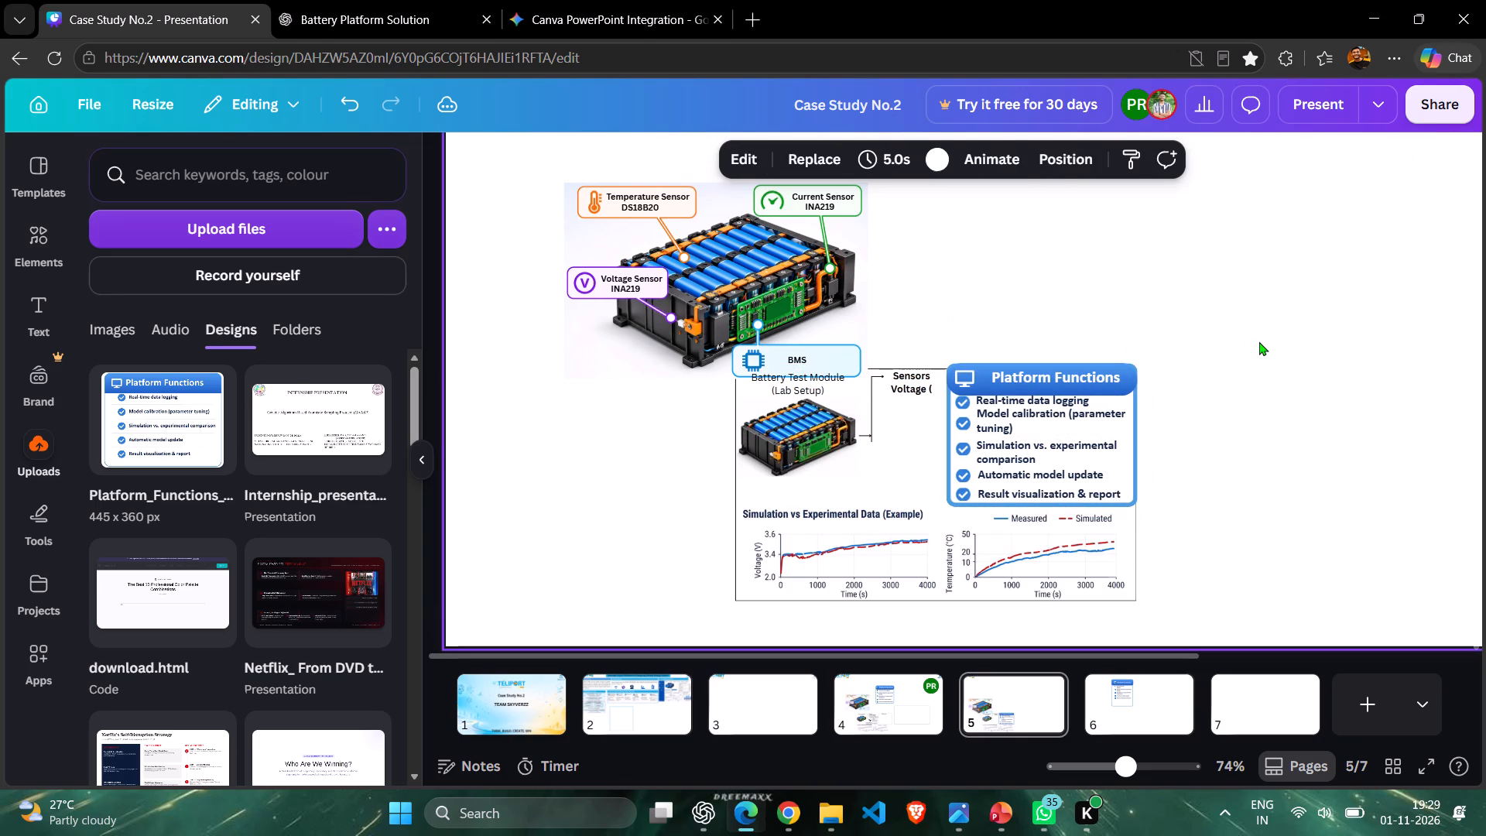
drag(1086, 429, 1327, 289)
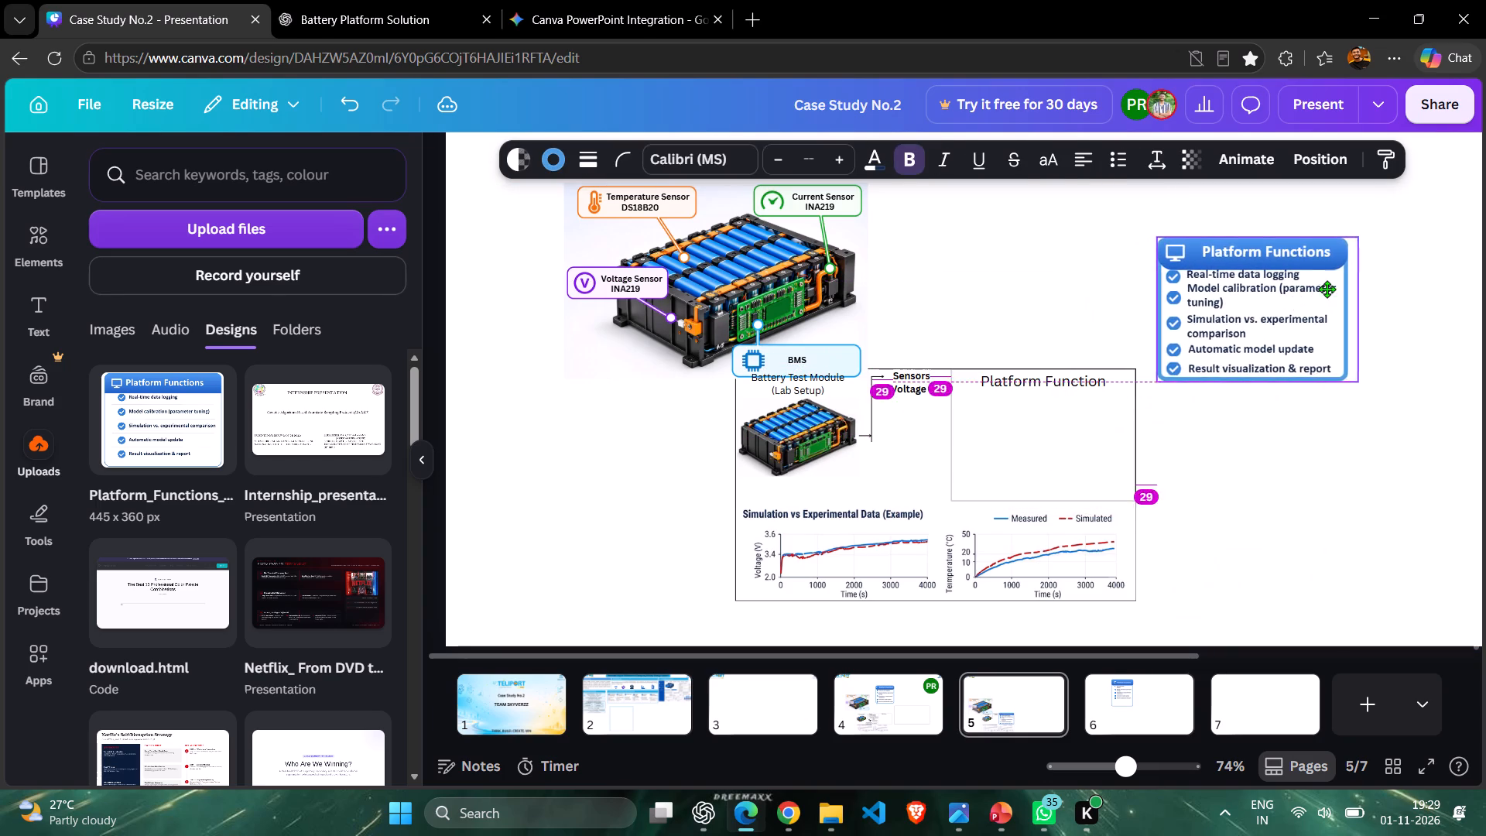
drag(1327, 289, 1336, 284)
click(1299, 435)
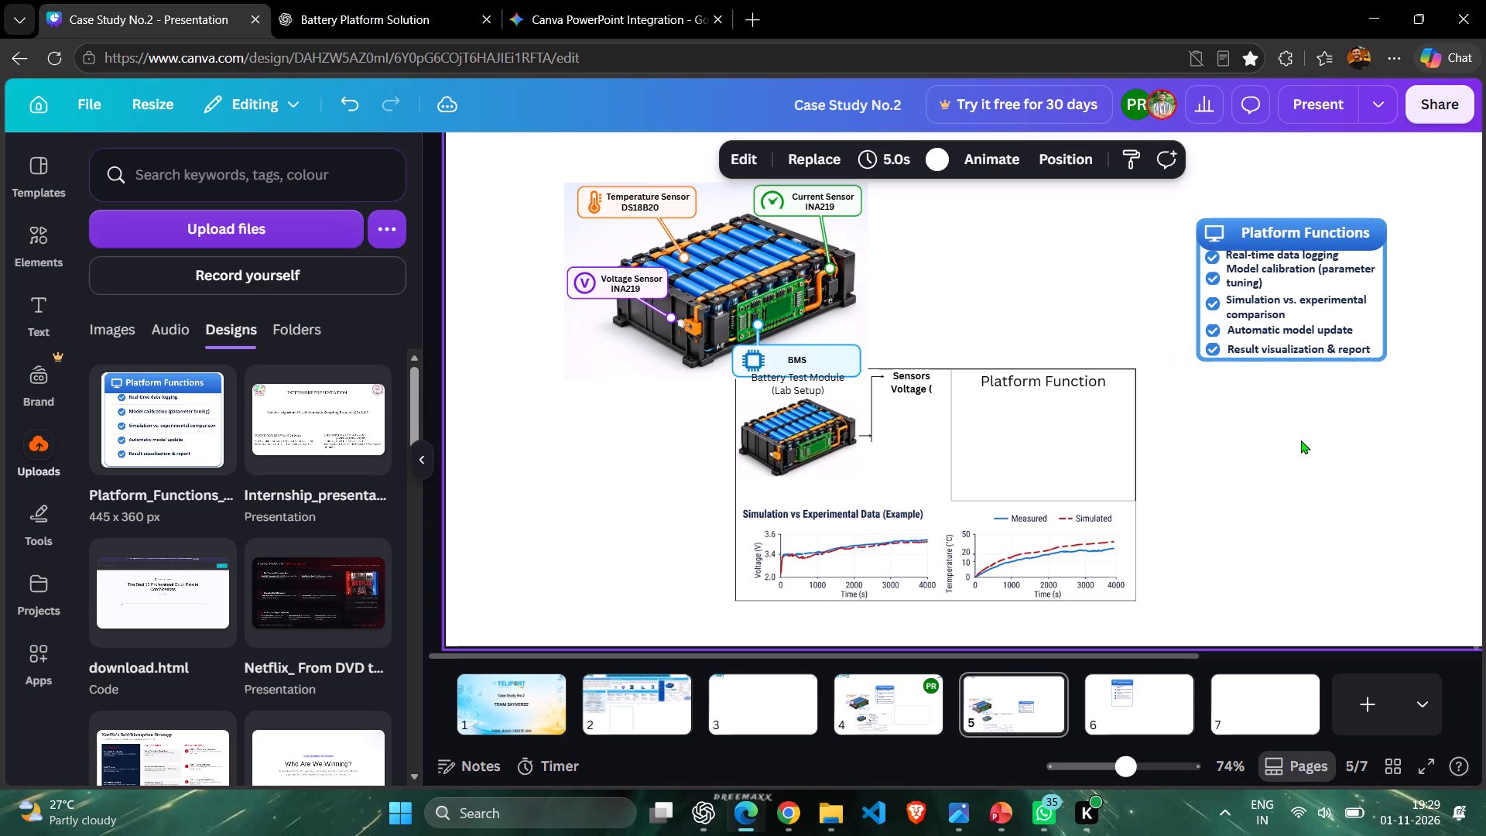